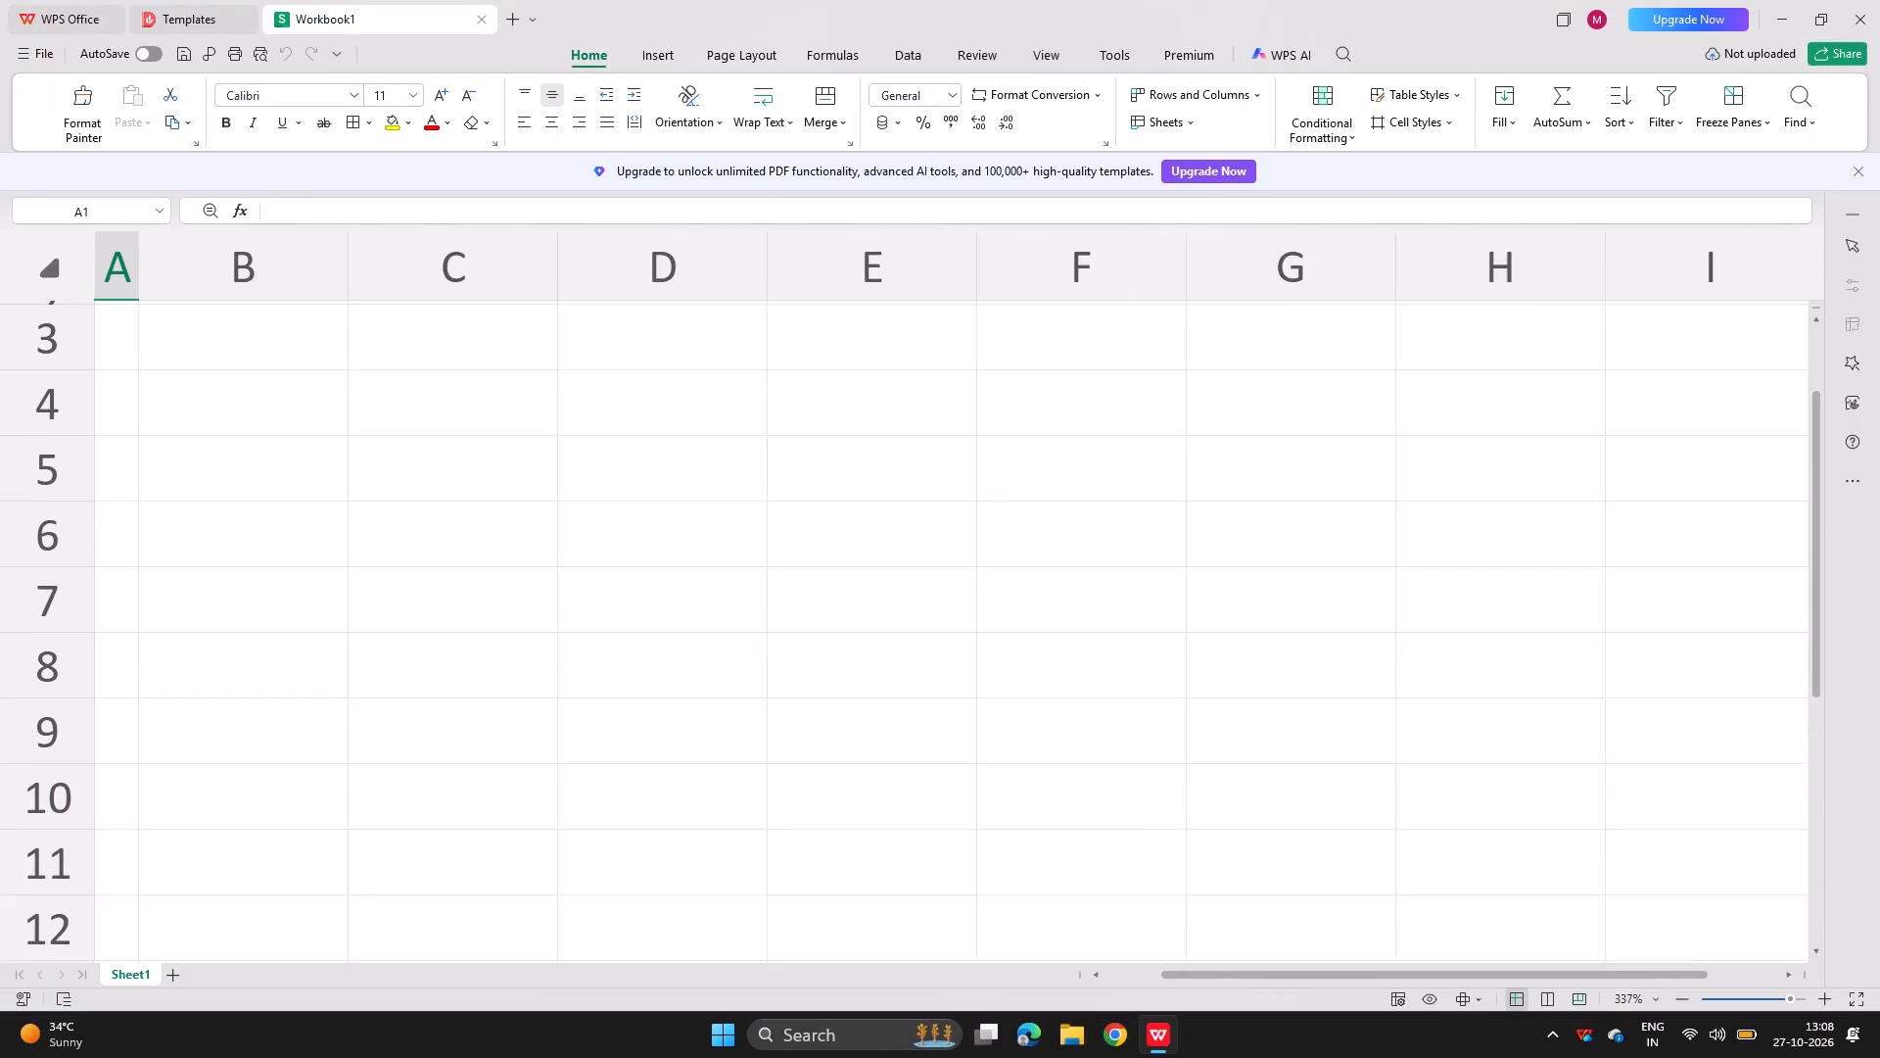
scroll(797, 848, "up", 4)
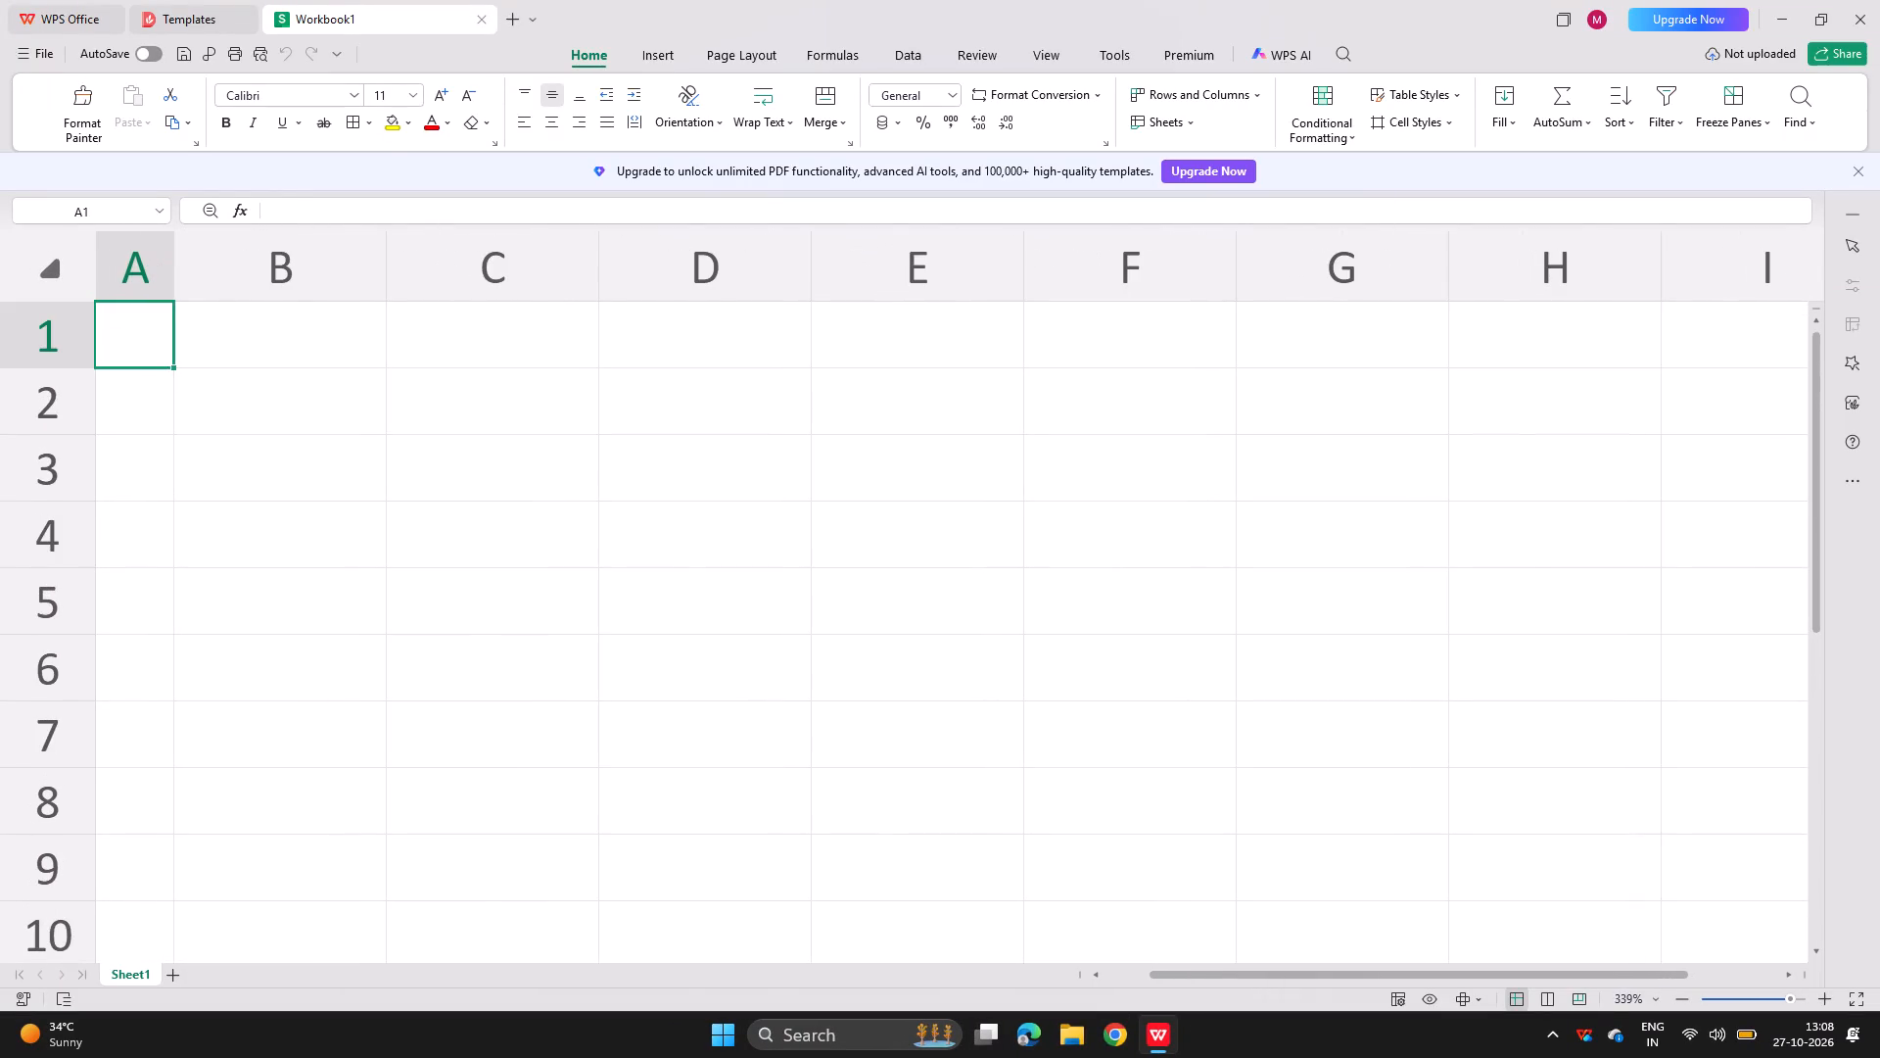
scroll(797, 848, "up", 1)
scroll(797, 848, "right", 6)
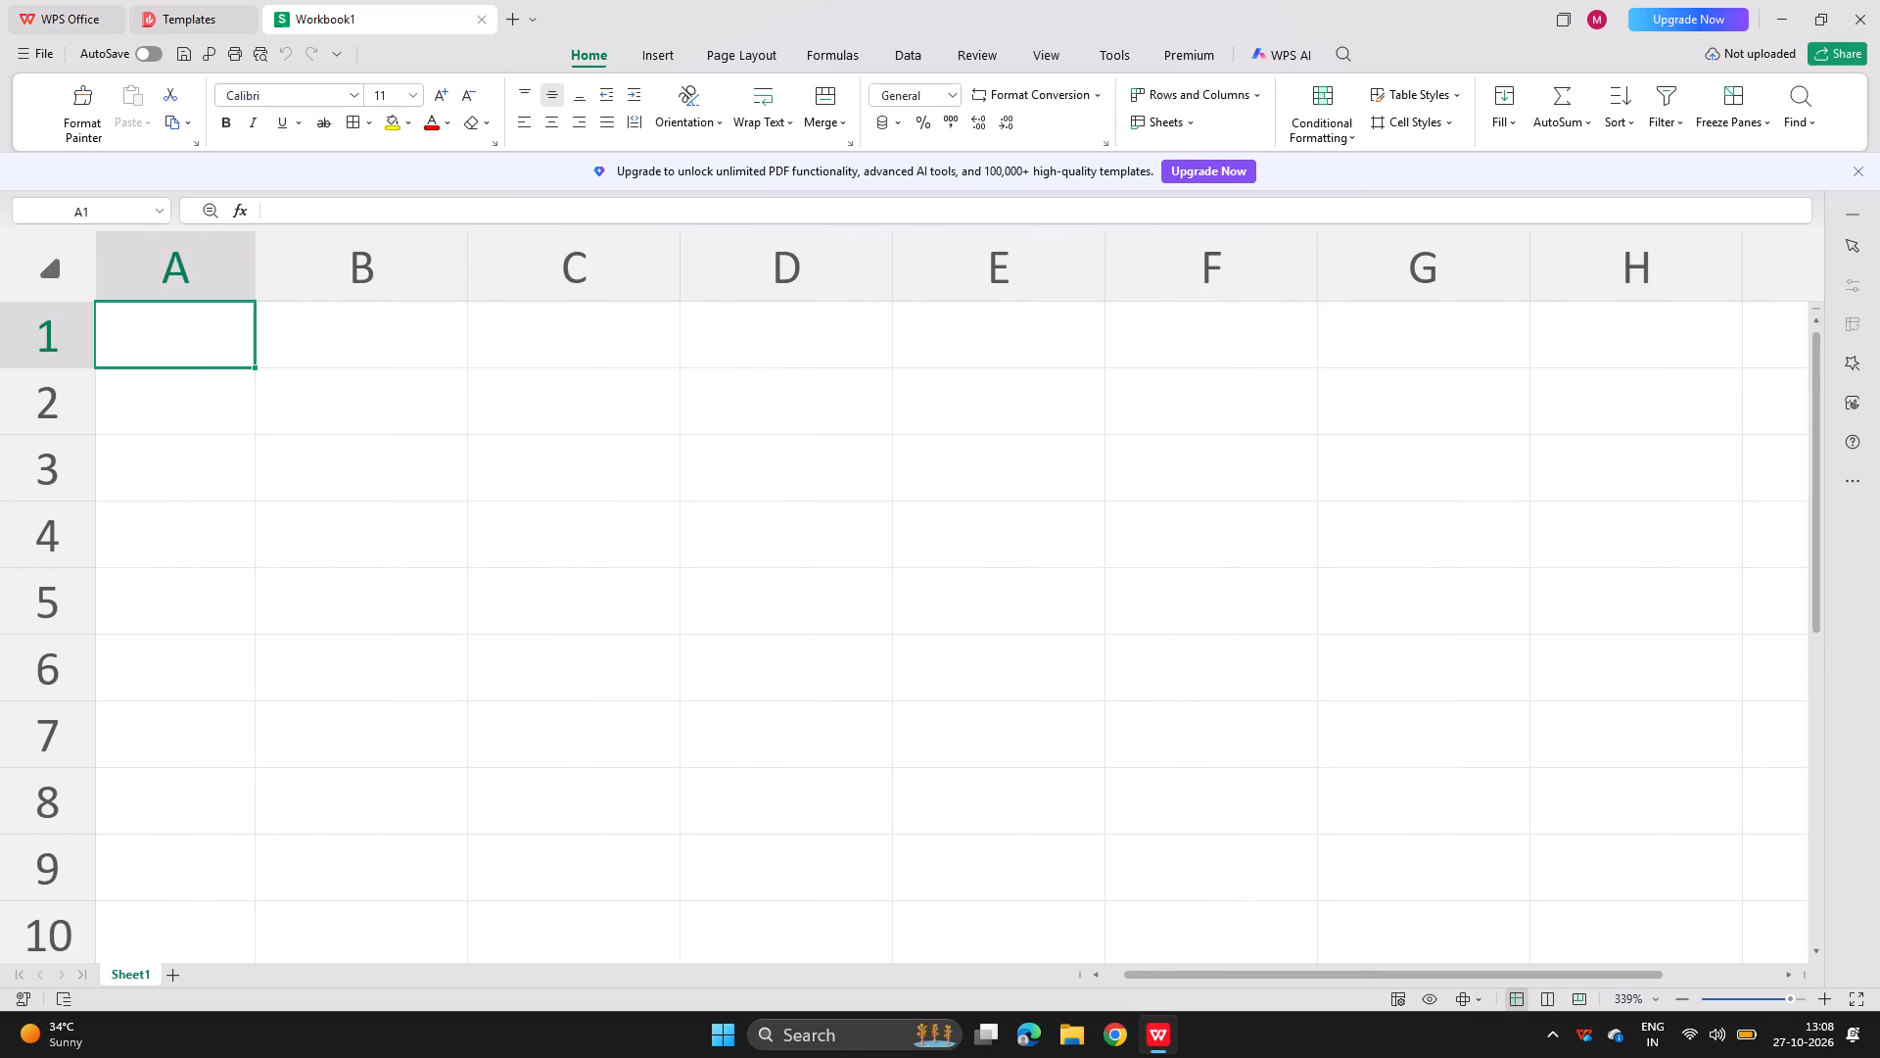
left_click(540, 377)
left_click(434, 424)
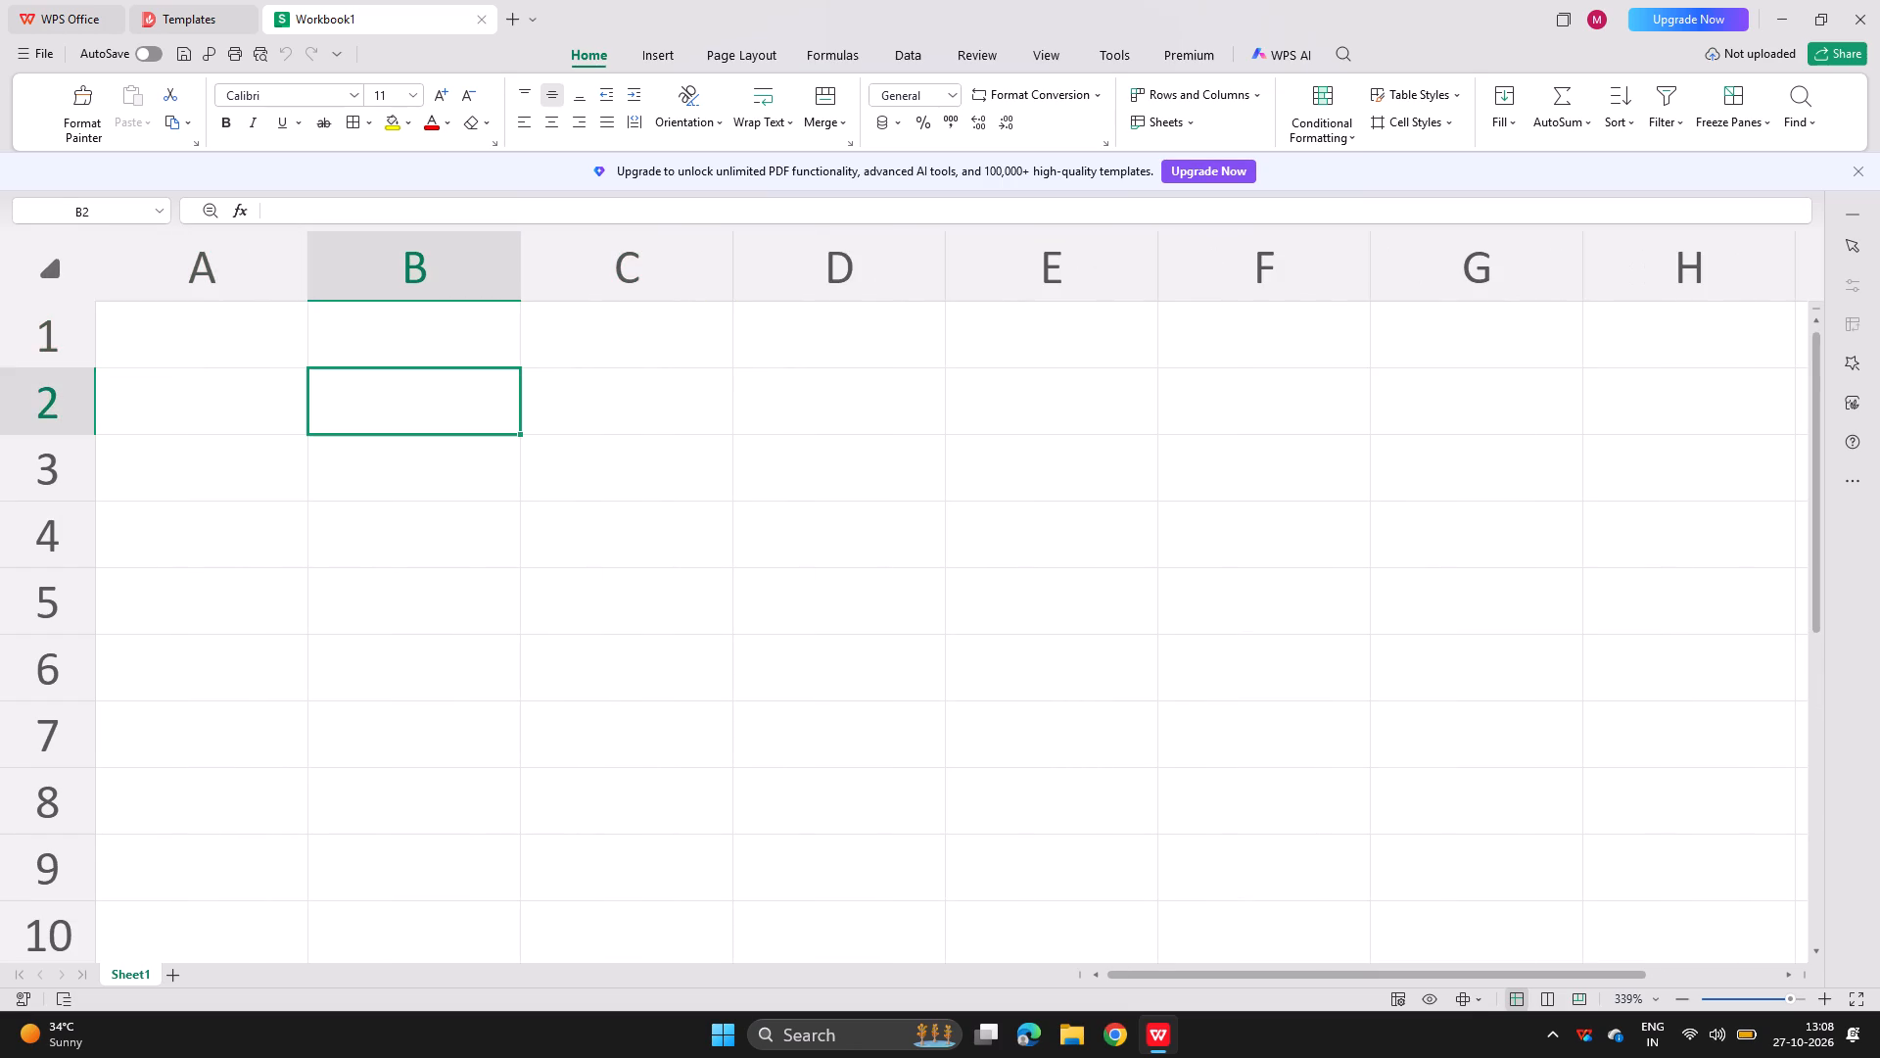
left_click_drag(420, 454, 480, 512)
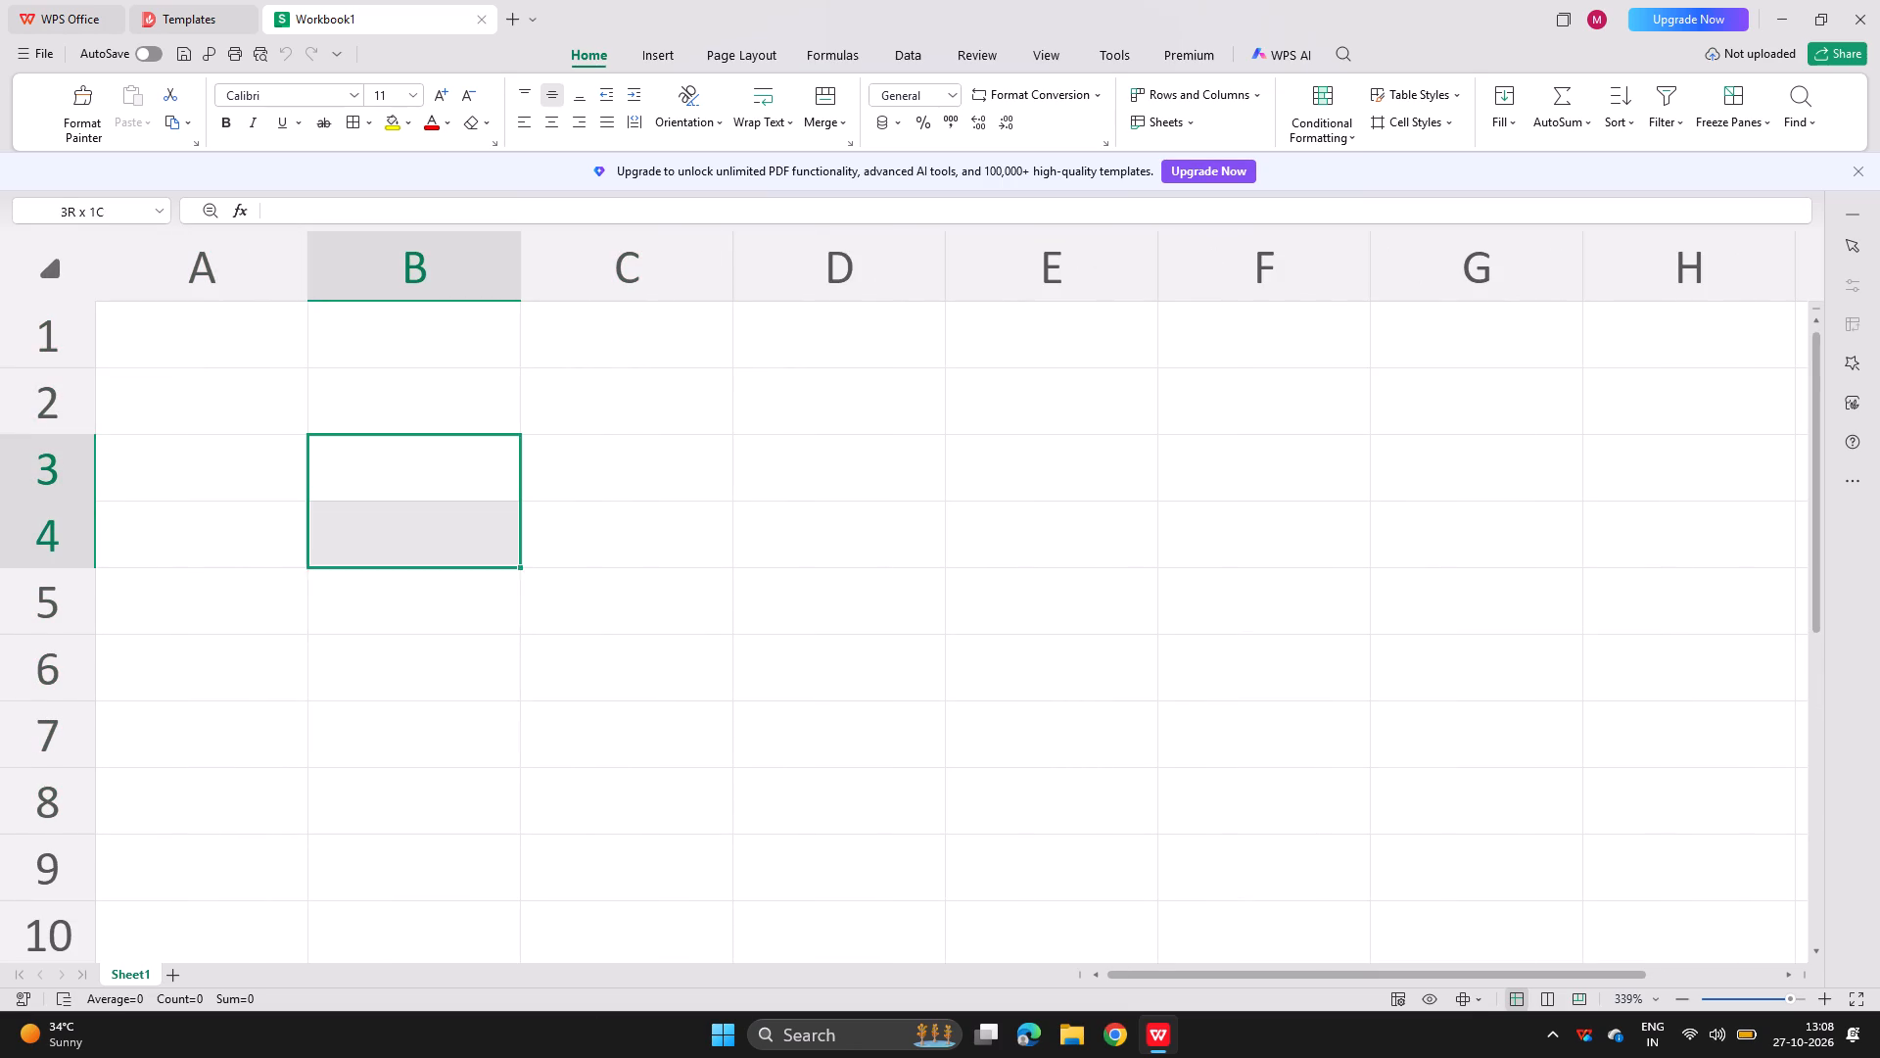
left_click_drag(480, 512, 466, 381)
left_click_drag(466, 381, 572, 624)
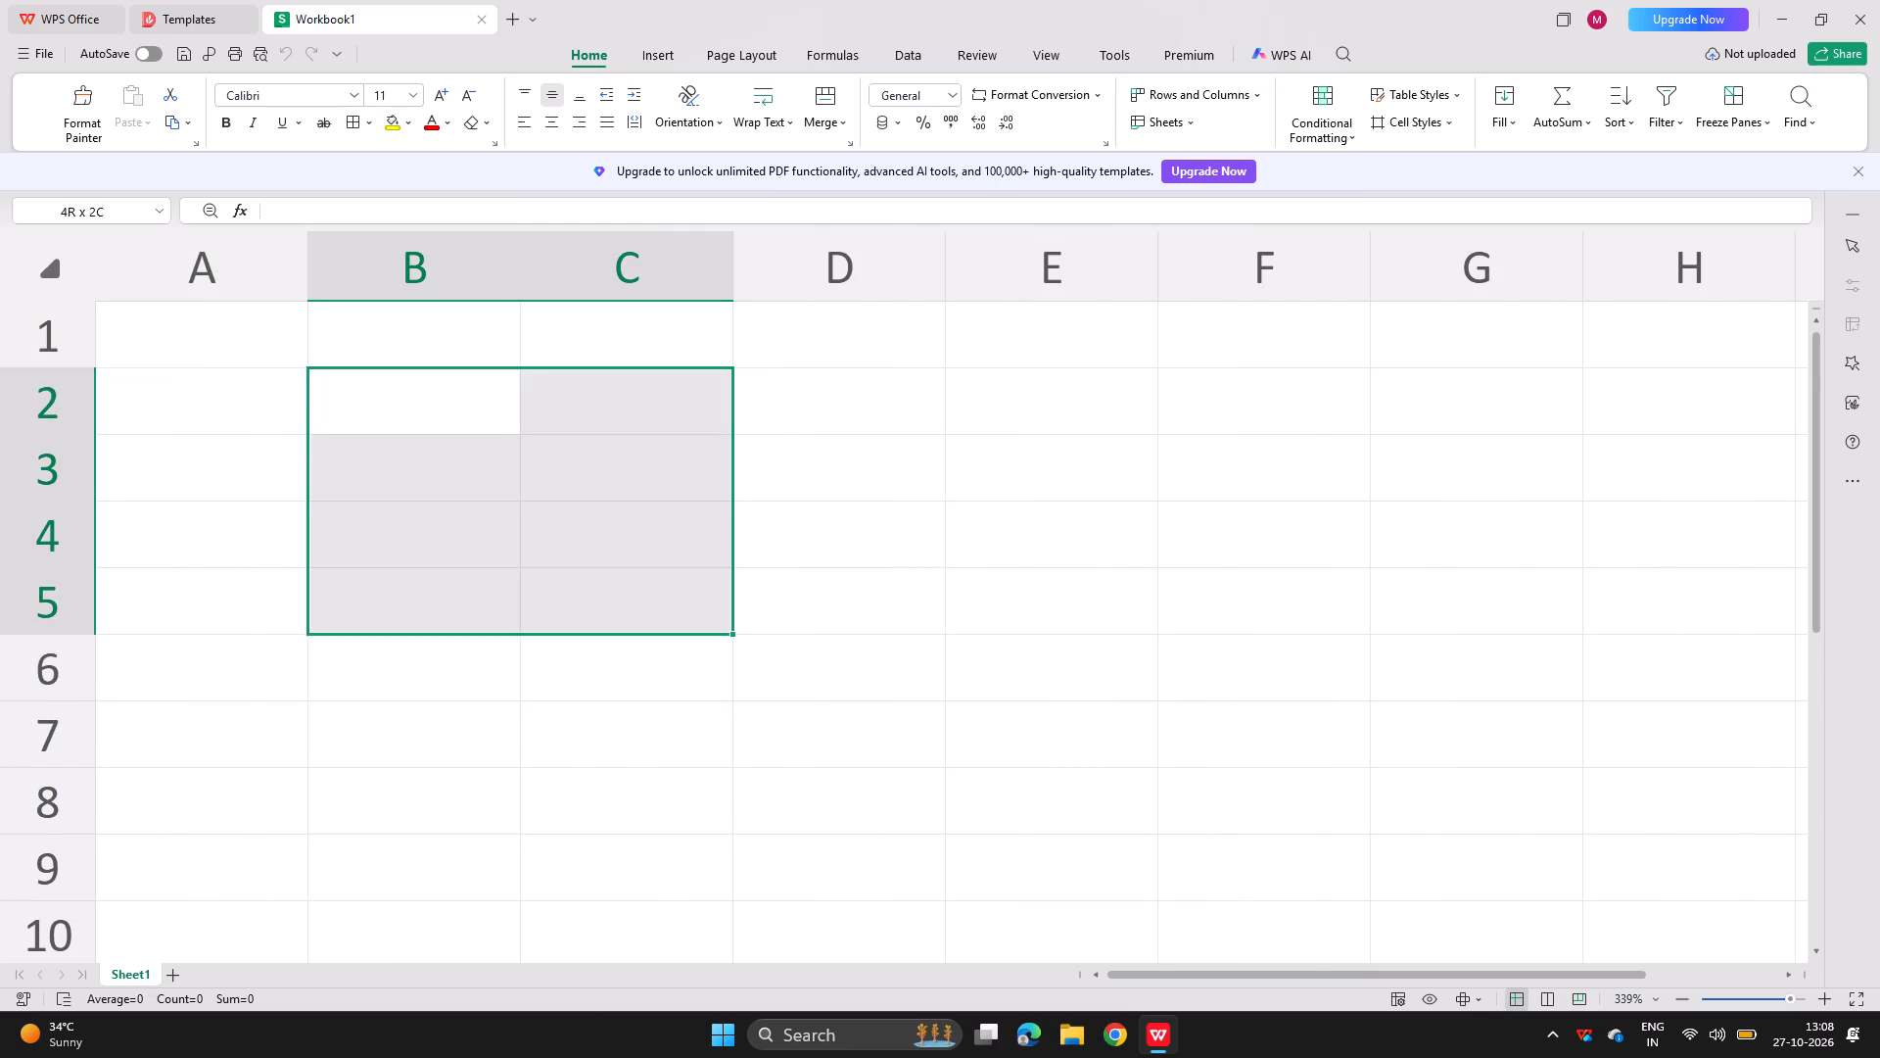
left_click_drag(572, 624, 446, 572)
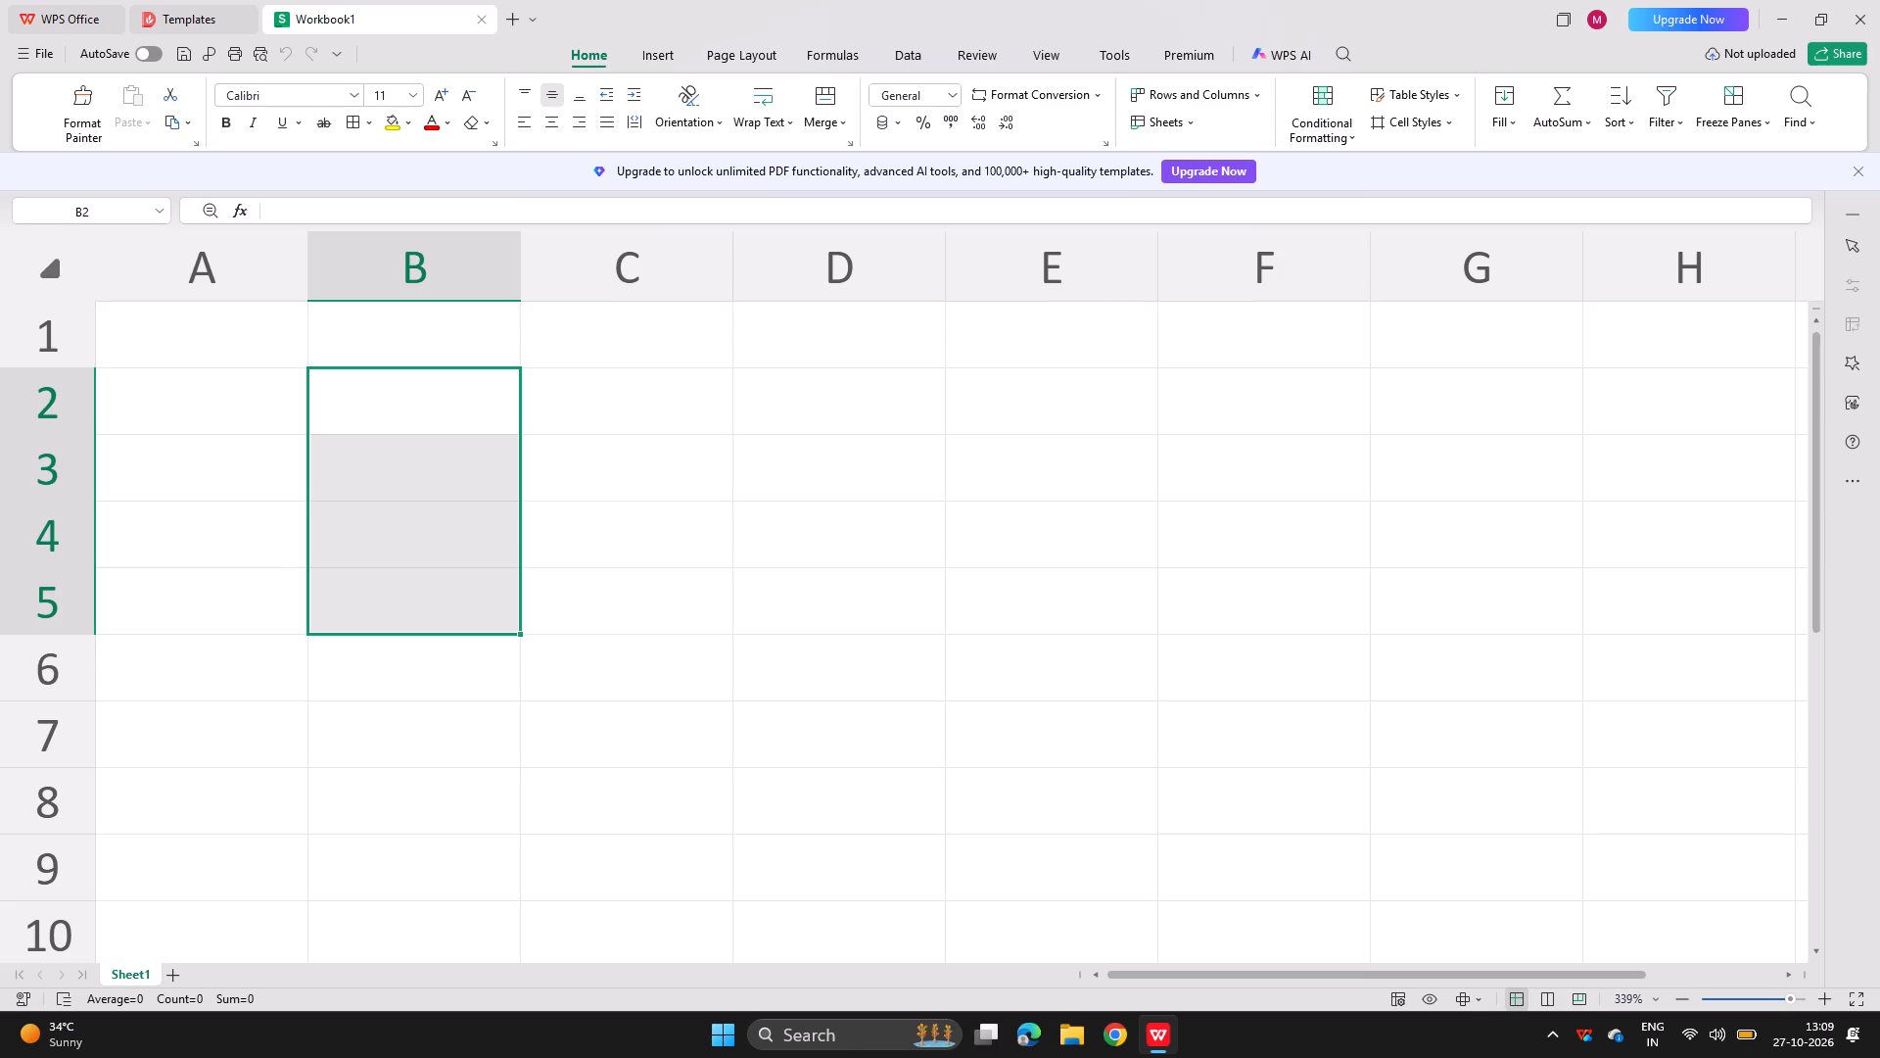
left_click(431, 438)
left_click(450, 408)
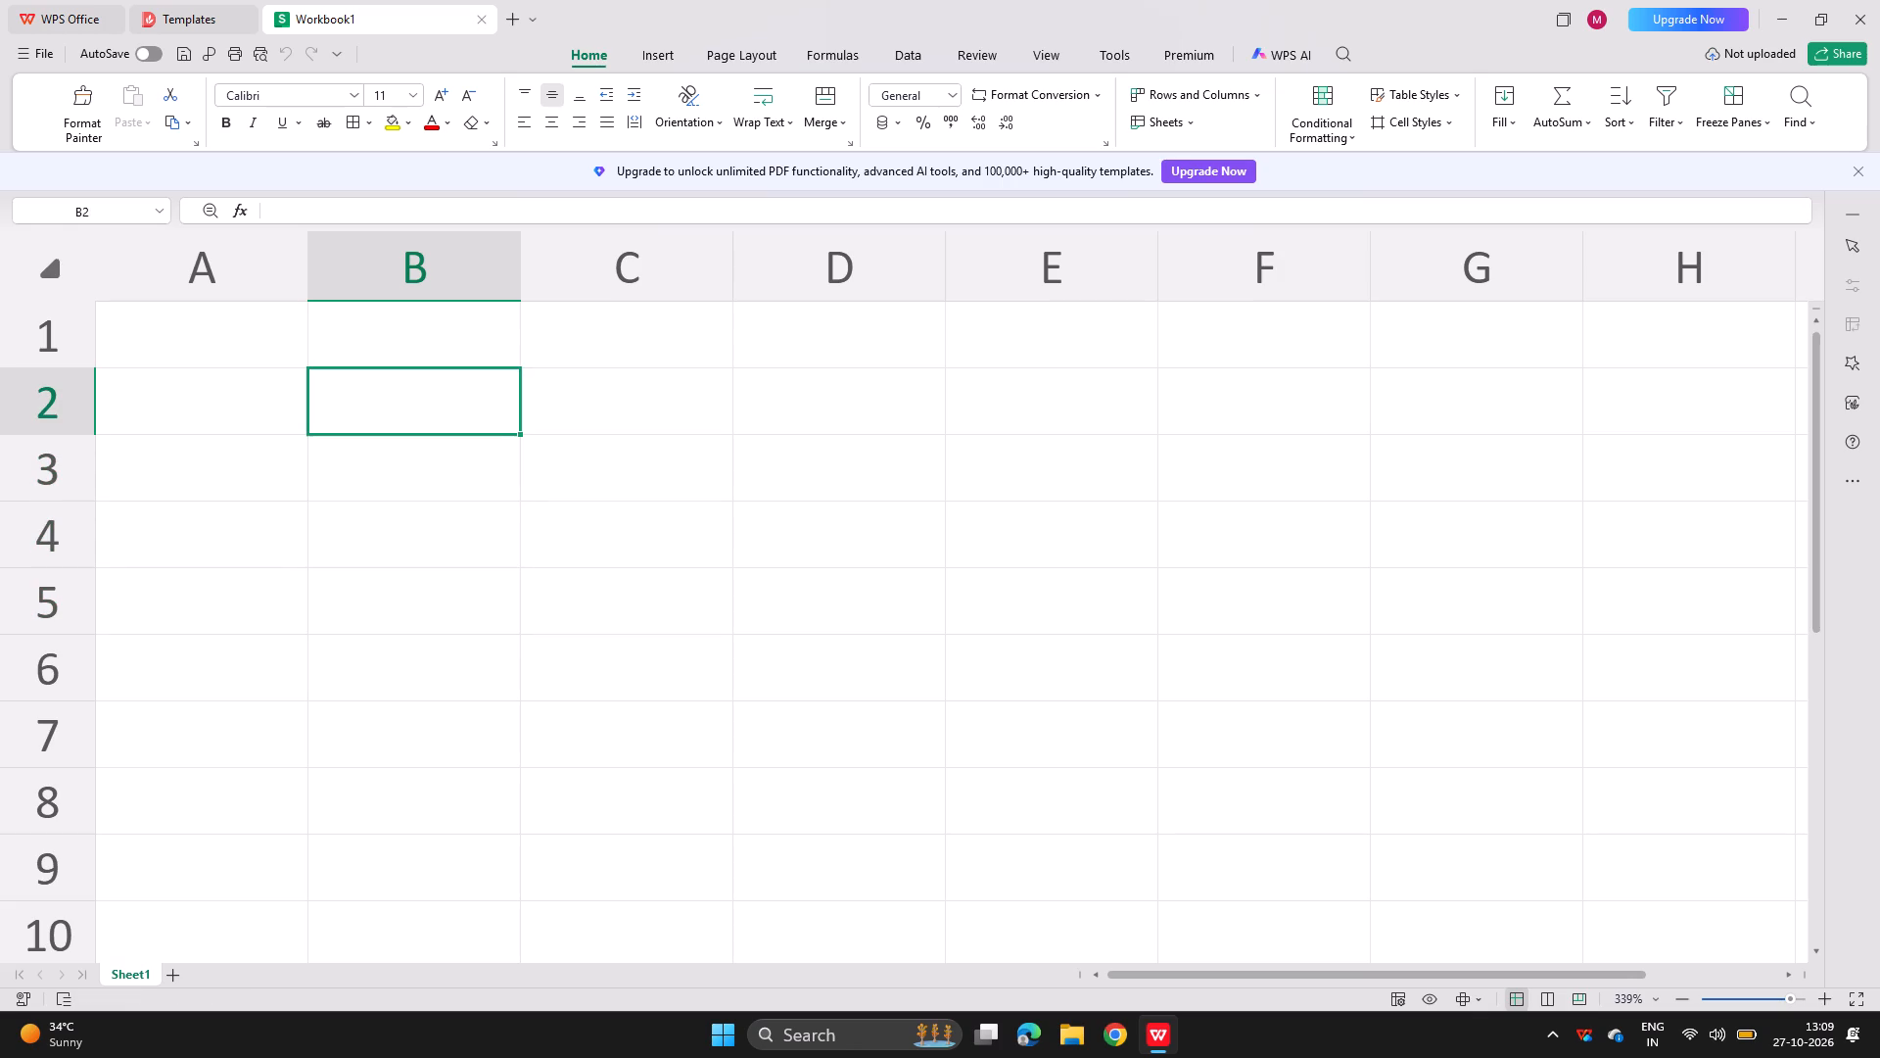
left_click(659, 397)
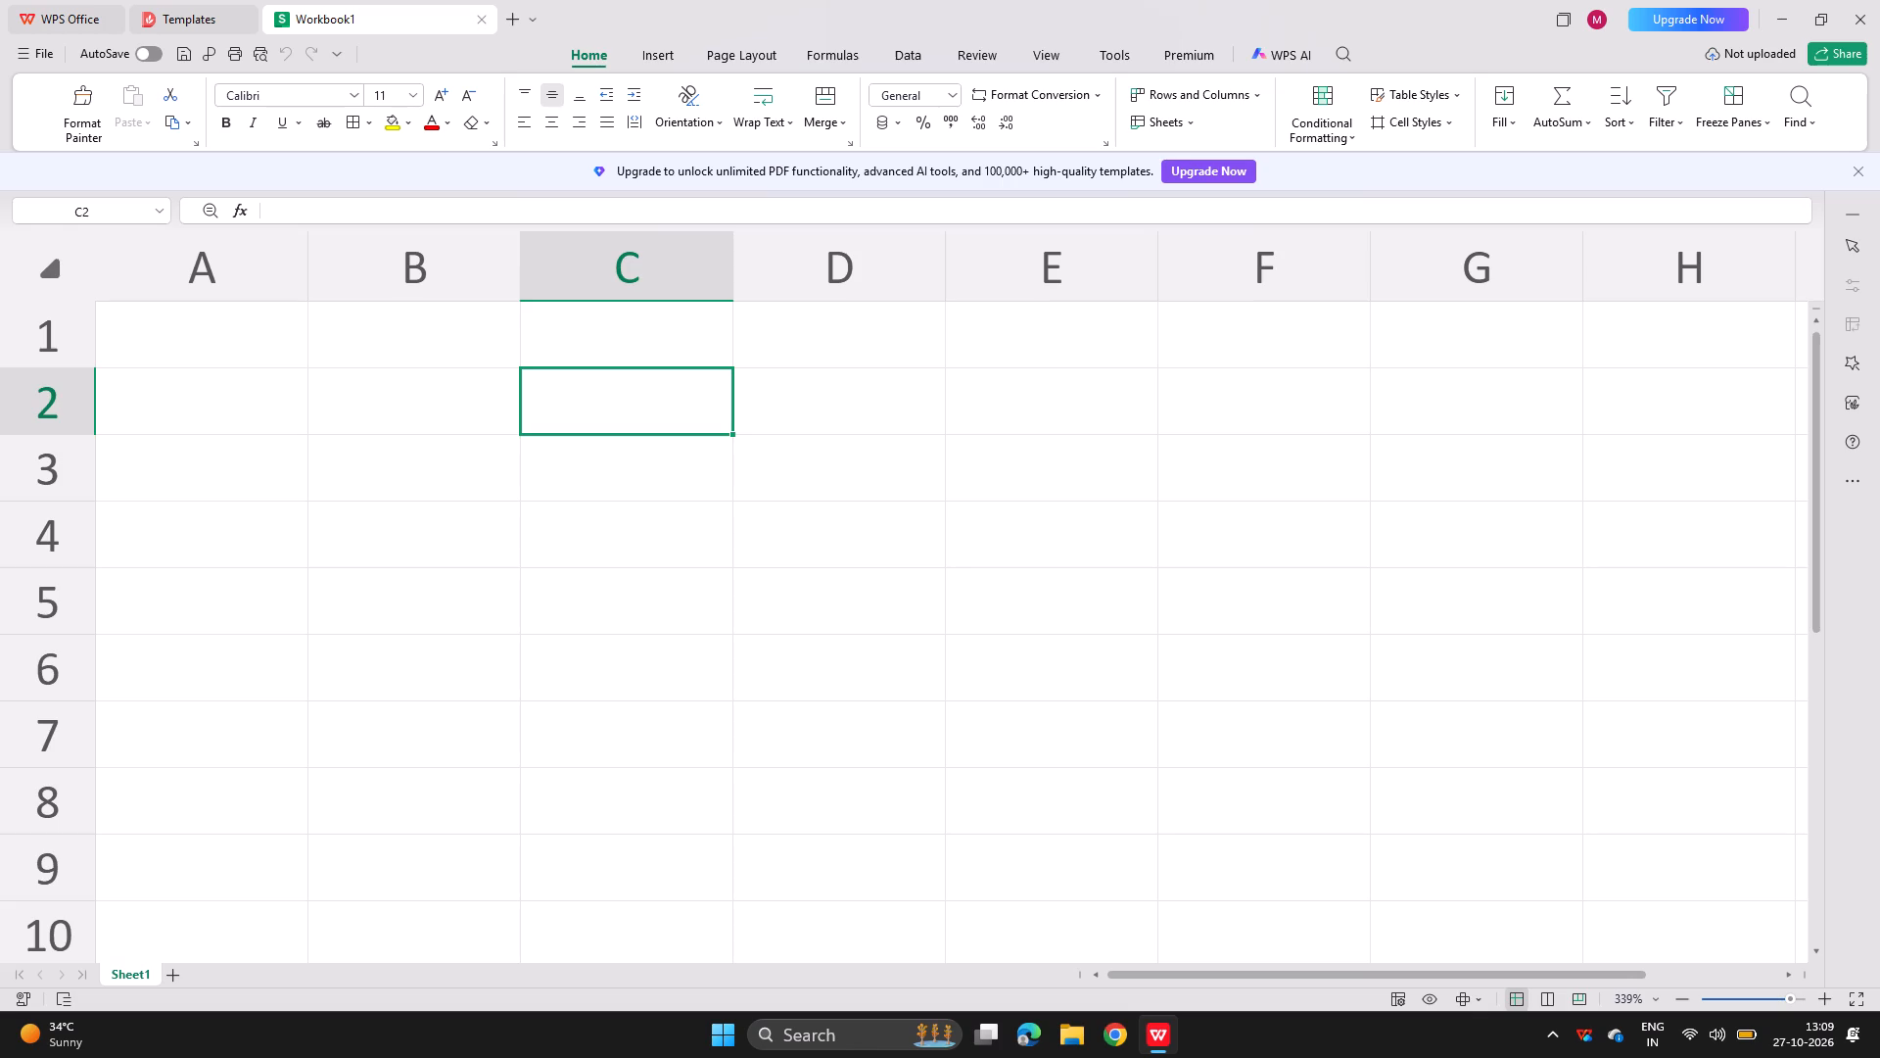
Enter the company name "zeffer co" in cell B2.
left_click(382, 392)
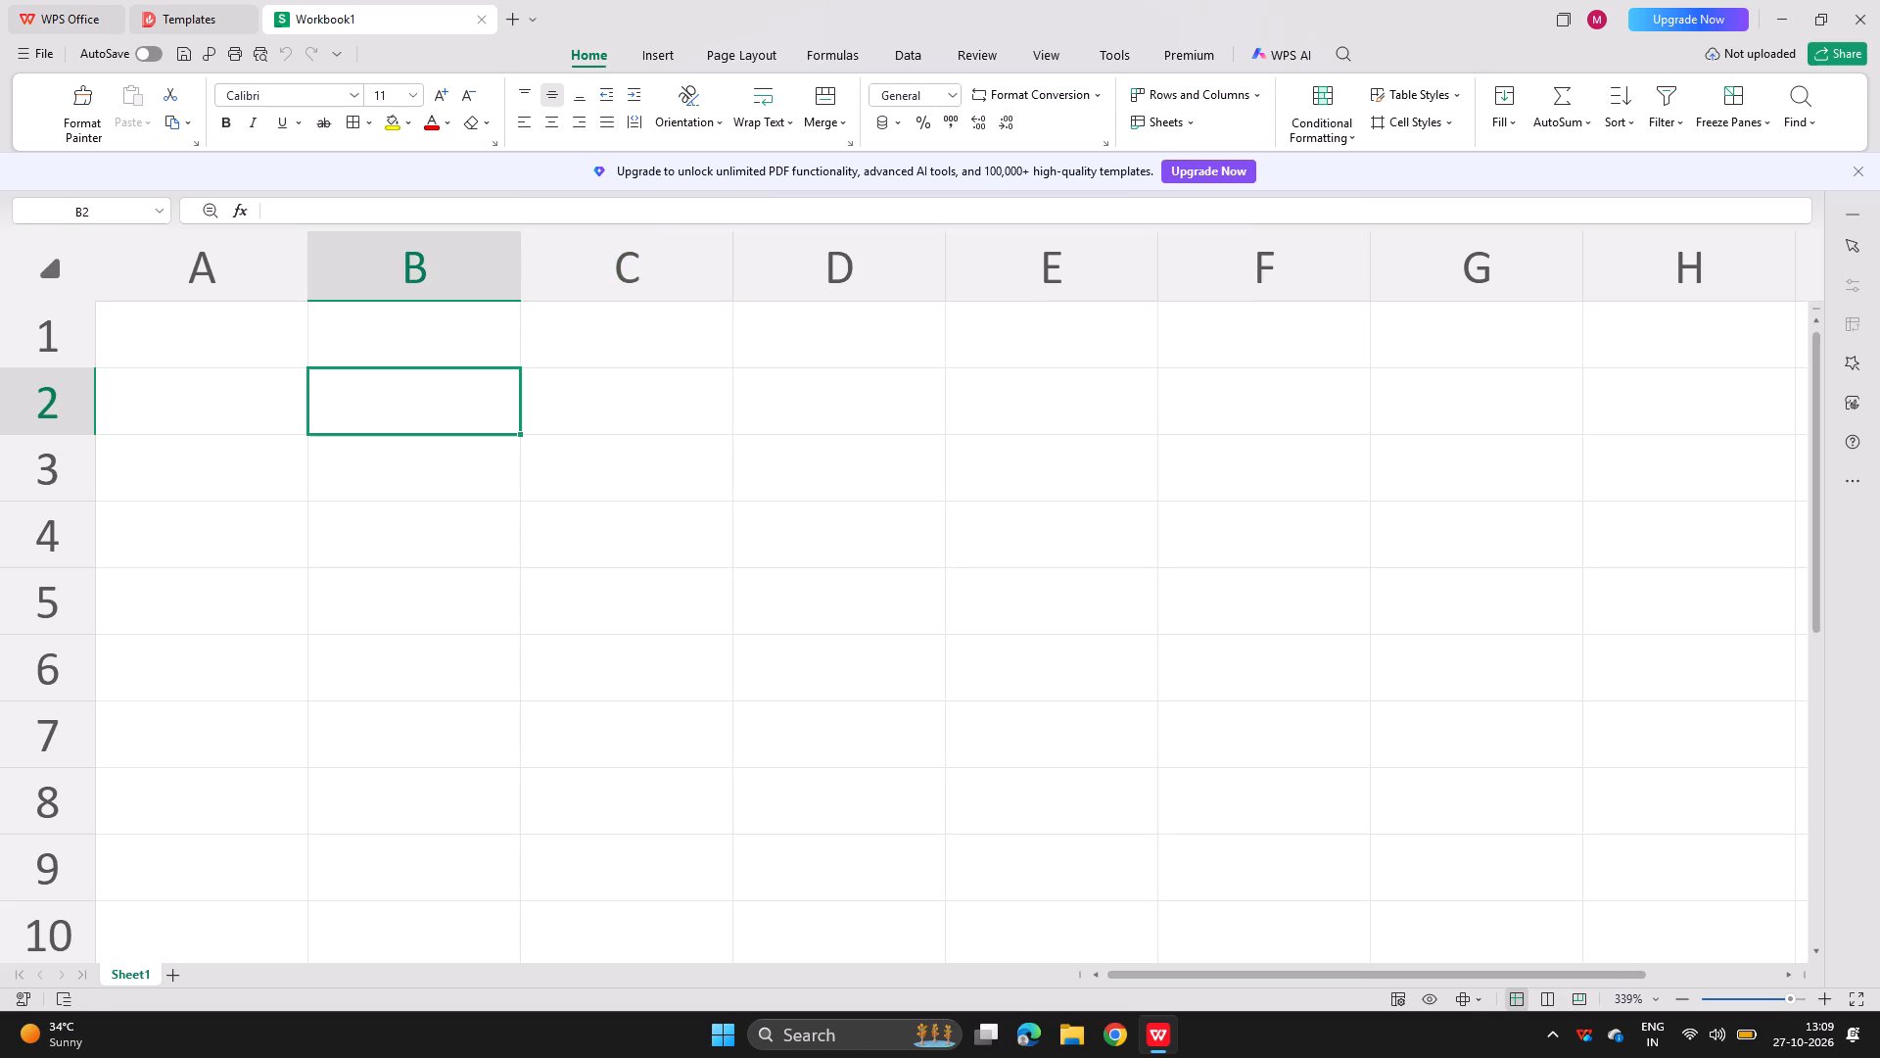
type("xeffer")
key("BackSpace")
key("BackSpace")
key("BackSpace")
key("BackSpace")
key("BackSpace")
key("BackSpace")
key("BackSpace")
key("BackSpace")
key("BackSpace")
key("BackSpace")
key("BackSpace")
key("BackSpace")
key("BackSpace")
key("BackSpace")
key("BackSpace")
key("BackSpace")
key("BackSpace")
key("BackSpace")
key("BackSpace")
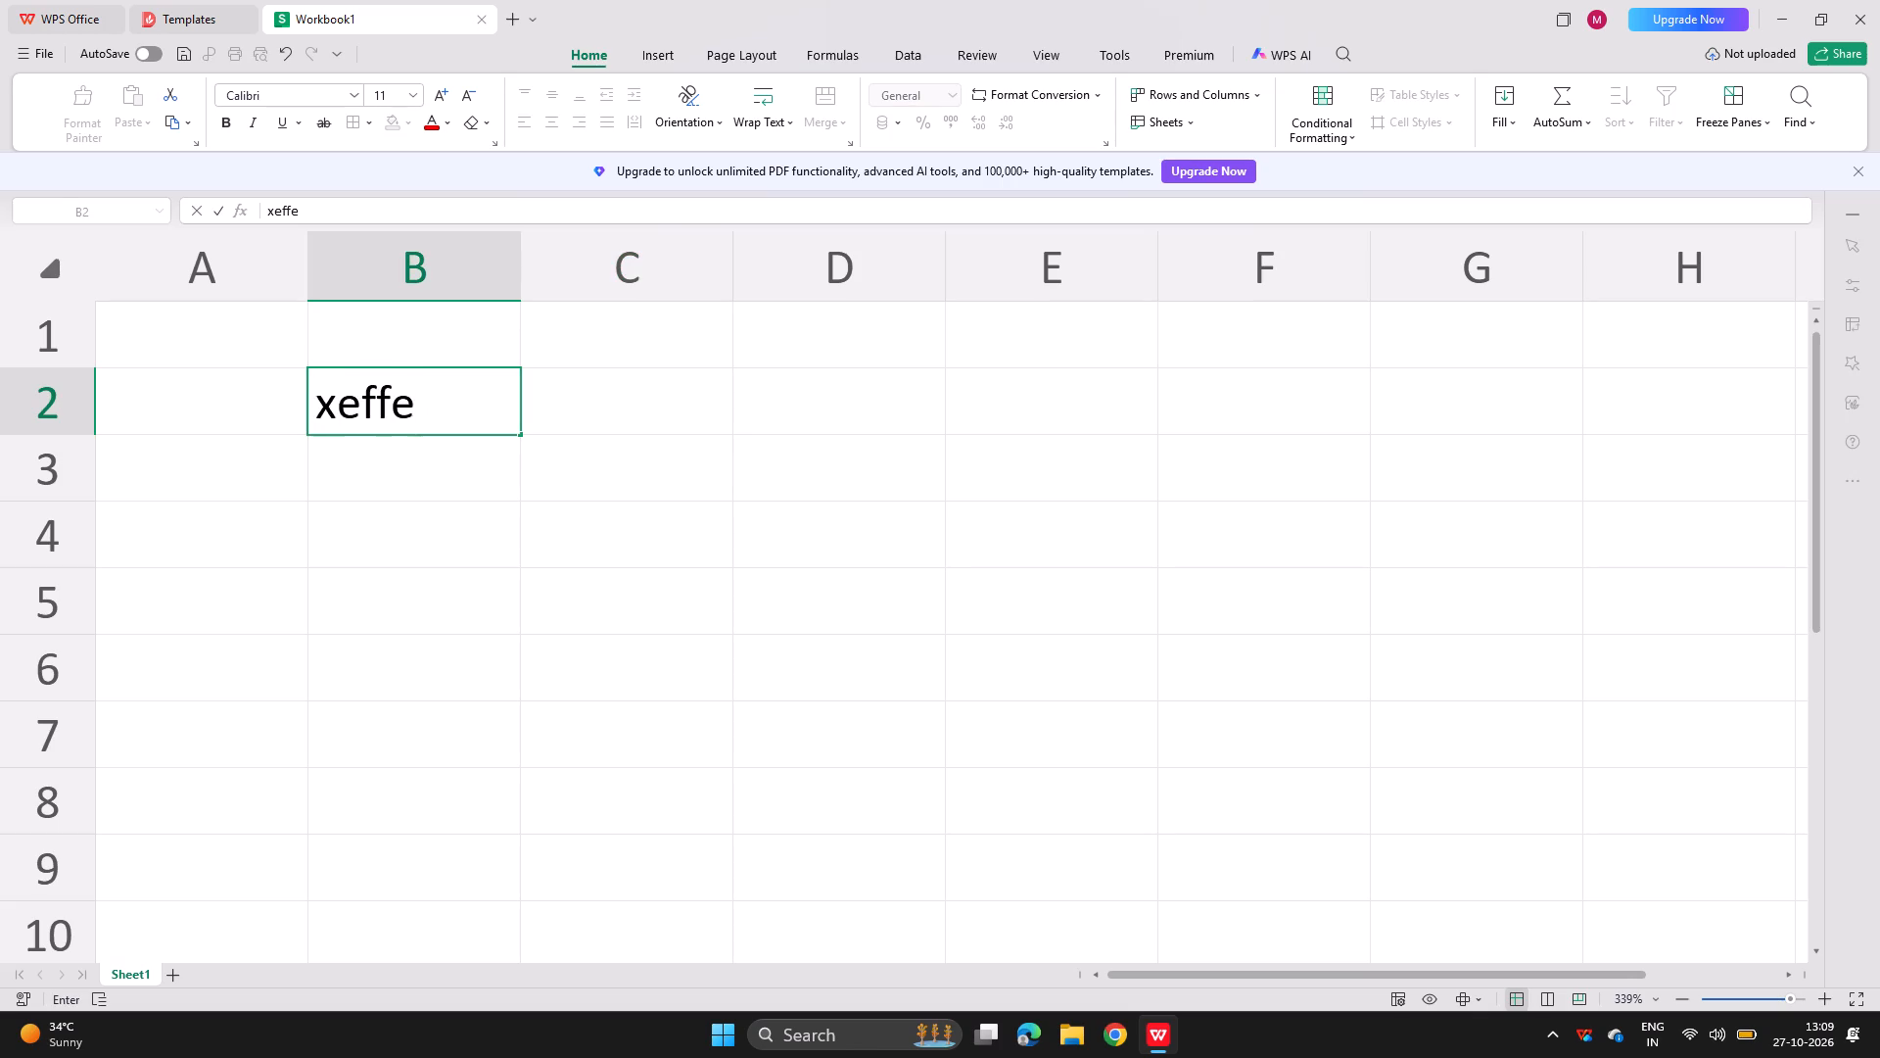
type("zeffer co")
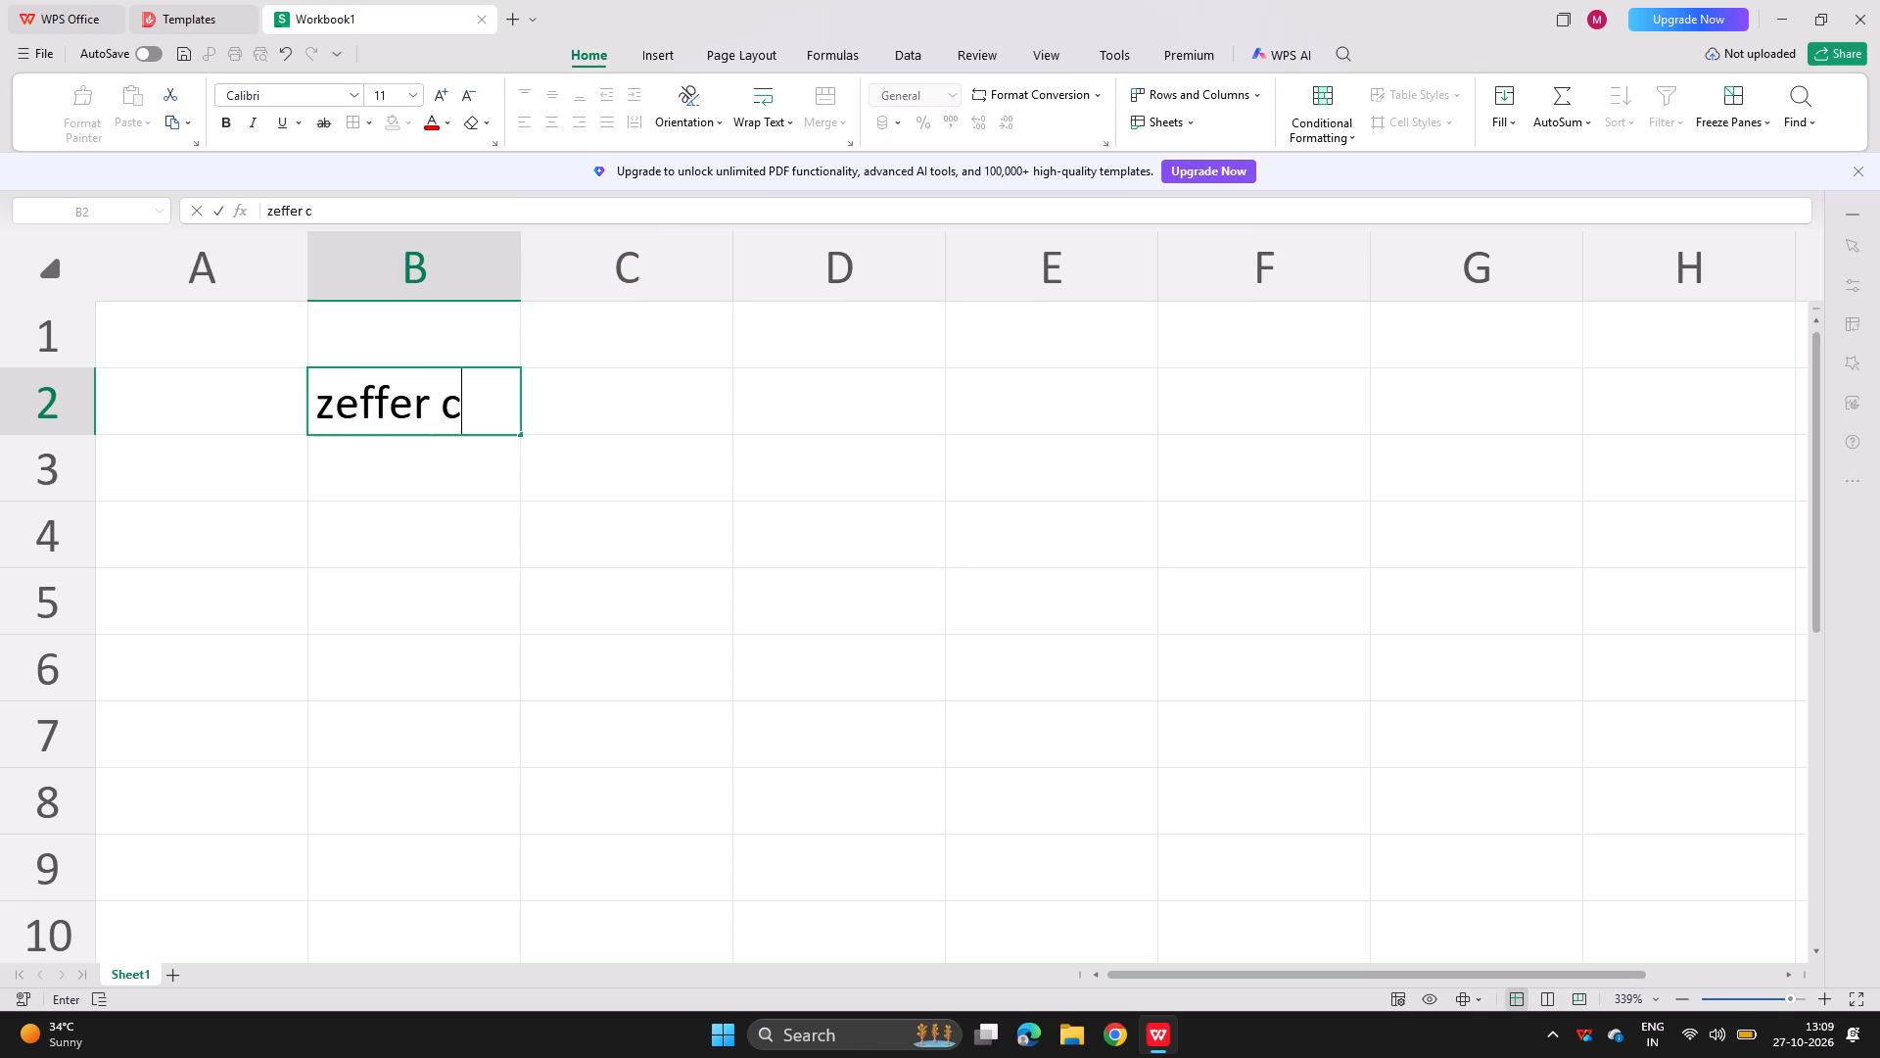
key("Return")
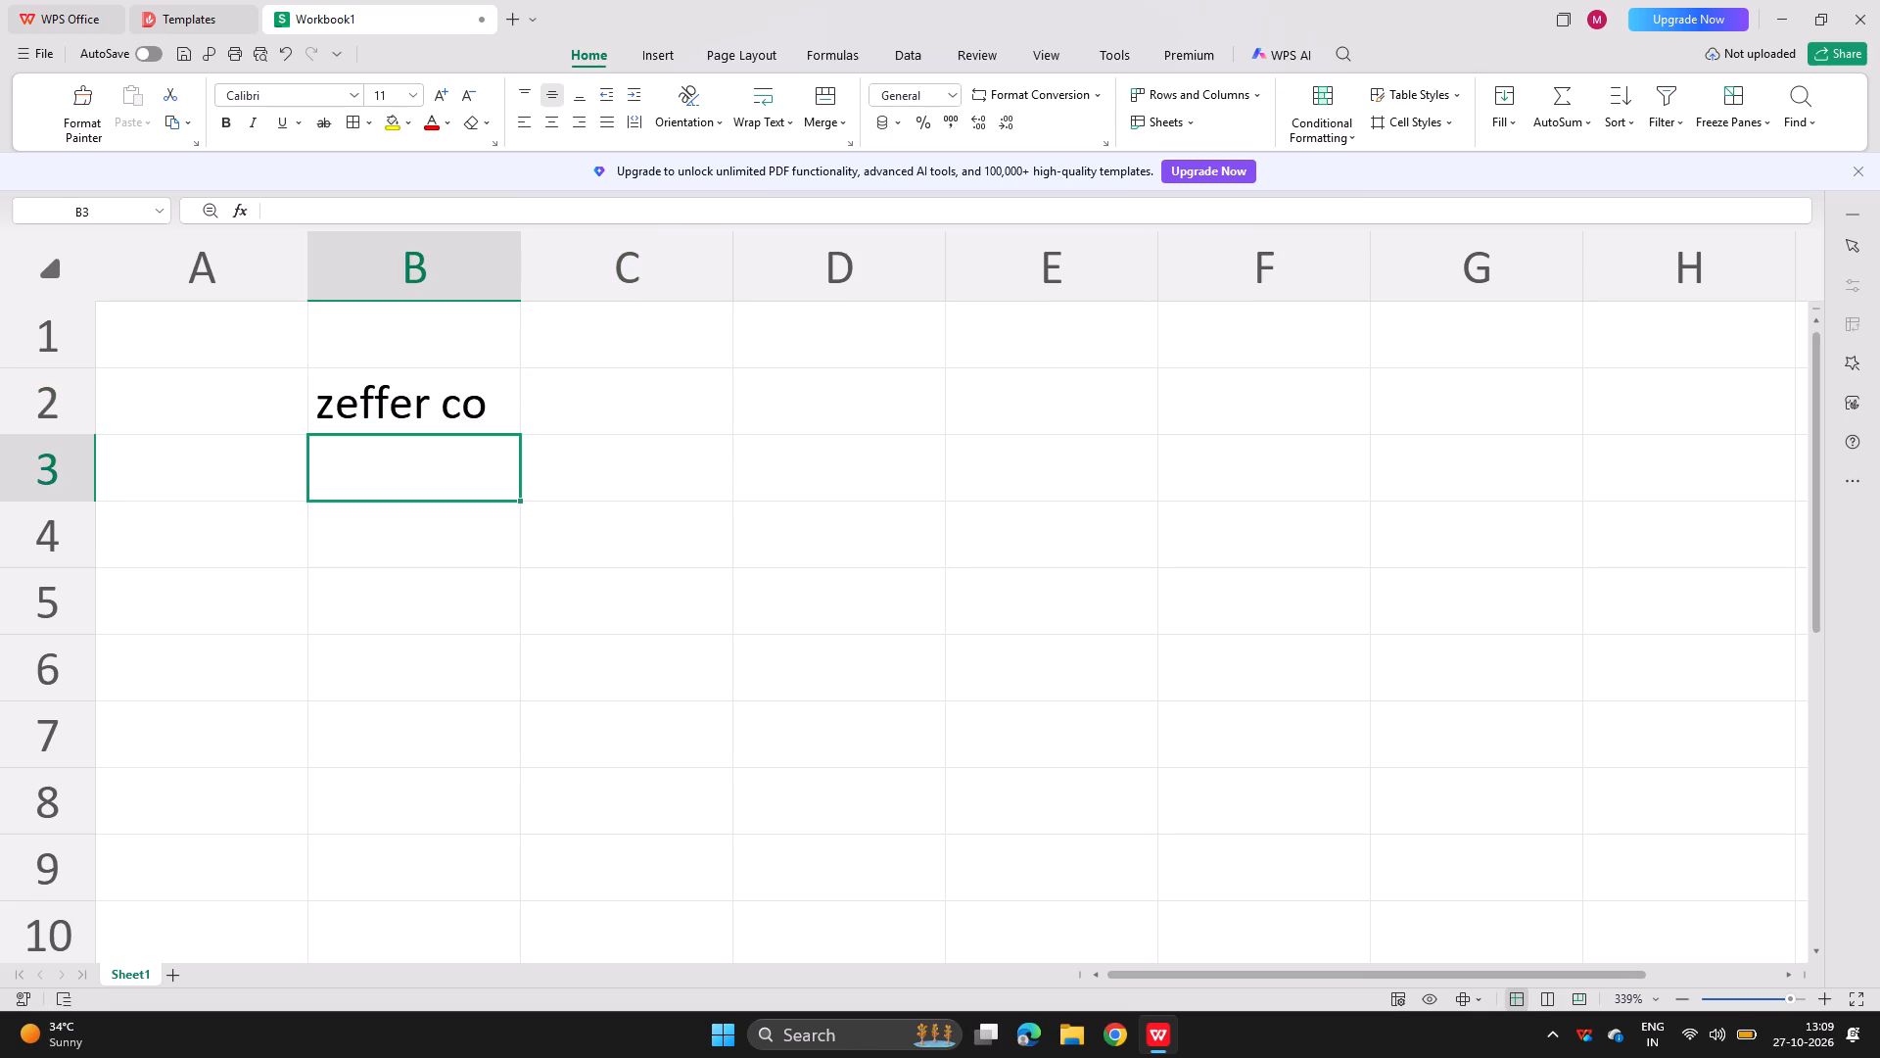
Enter the number 435 in cell A2, beside the company name.
left_click(215, 394)
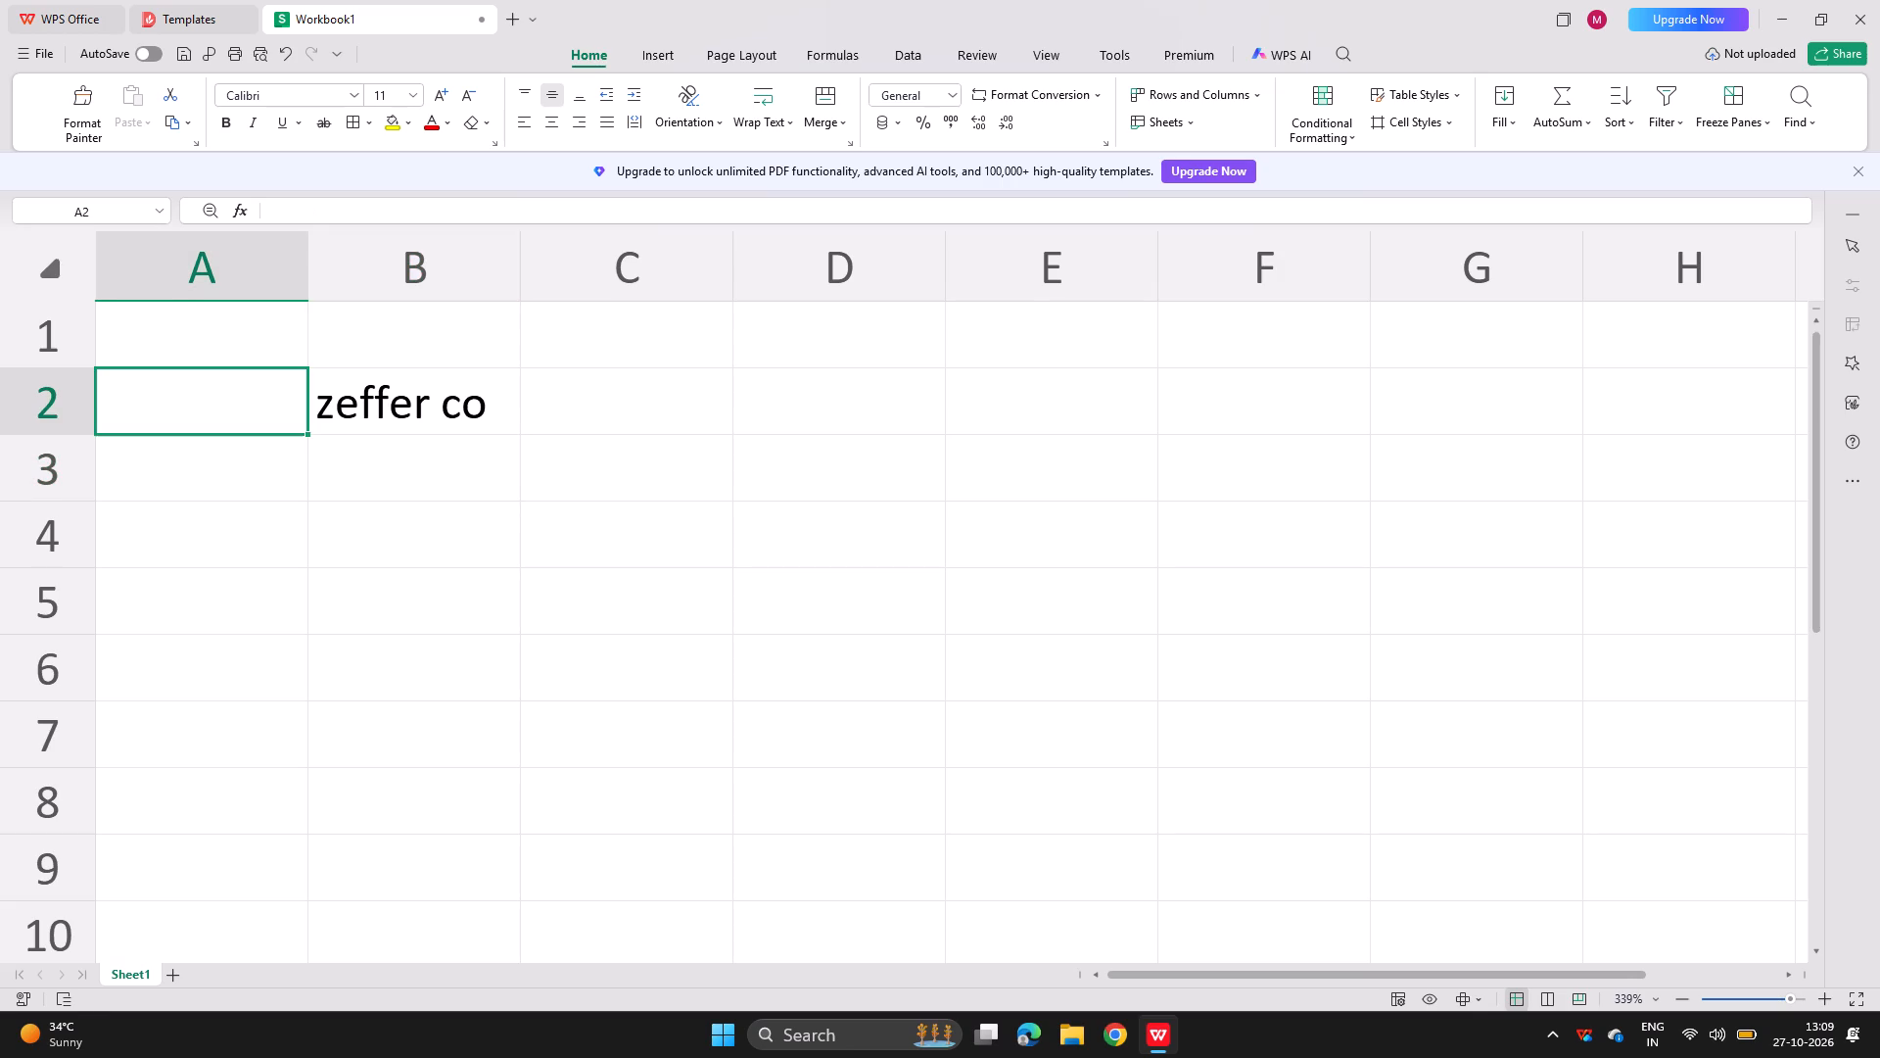
type("435")
key("Return")
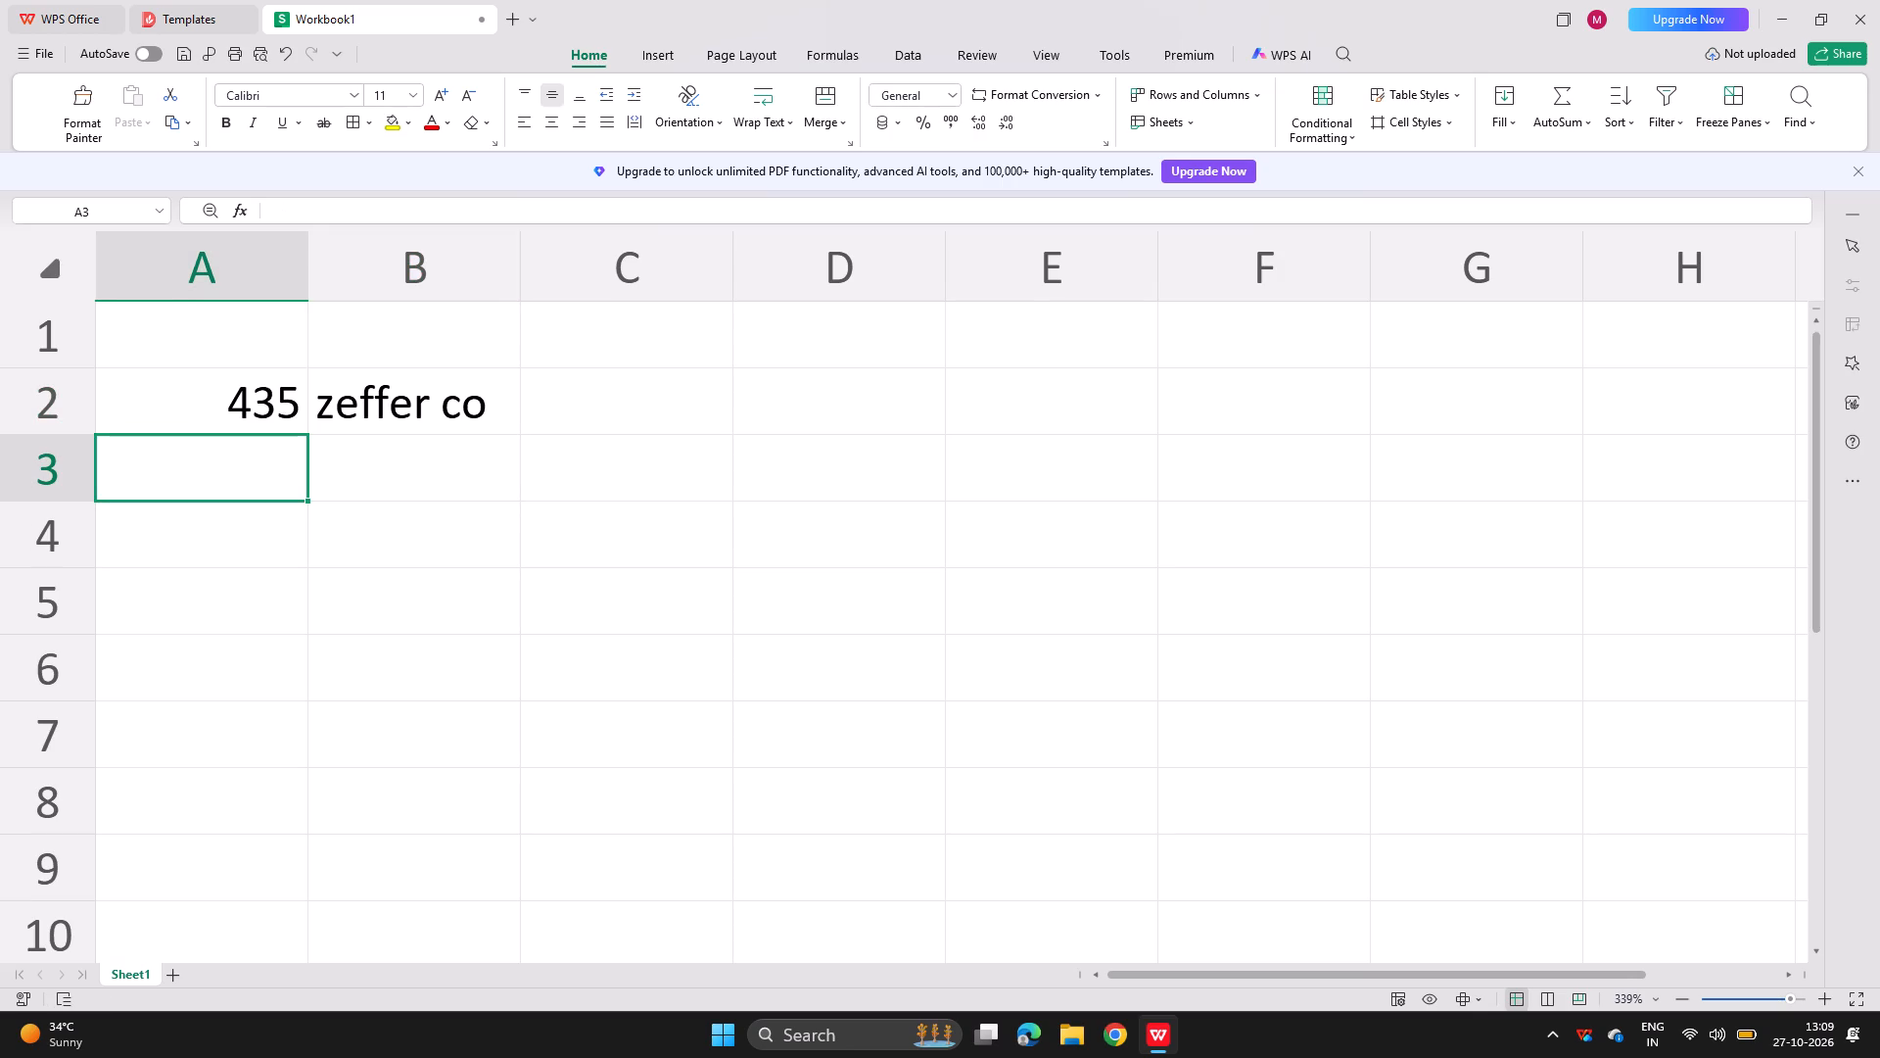
Enter the heading "consolidated profit or loss statement for the year end 30 spetember 2003:" in cell B4.
left_click(401, 458)
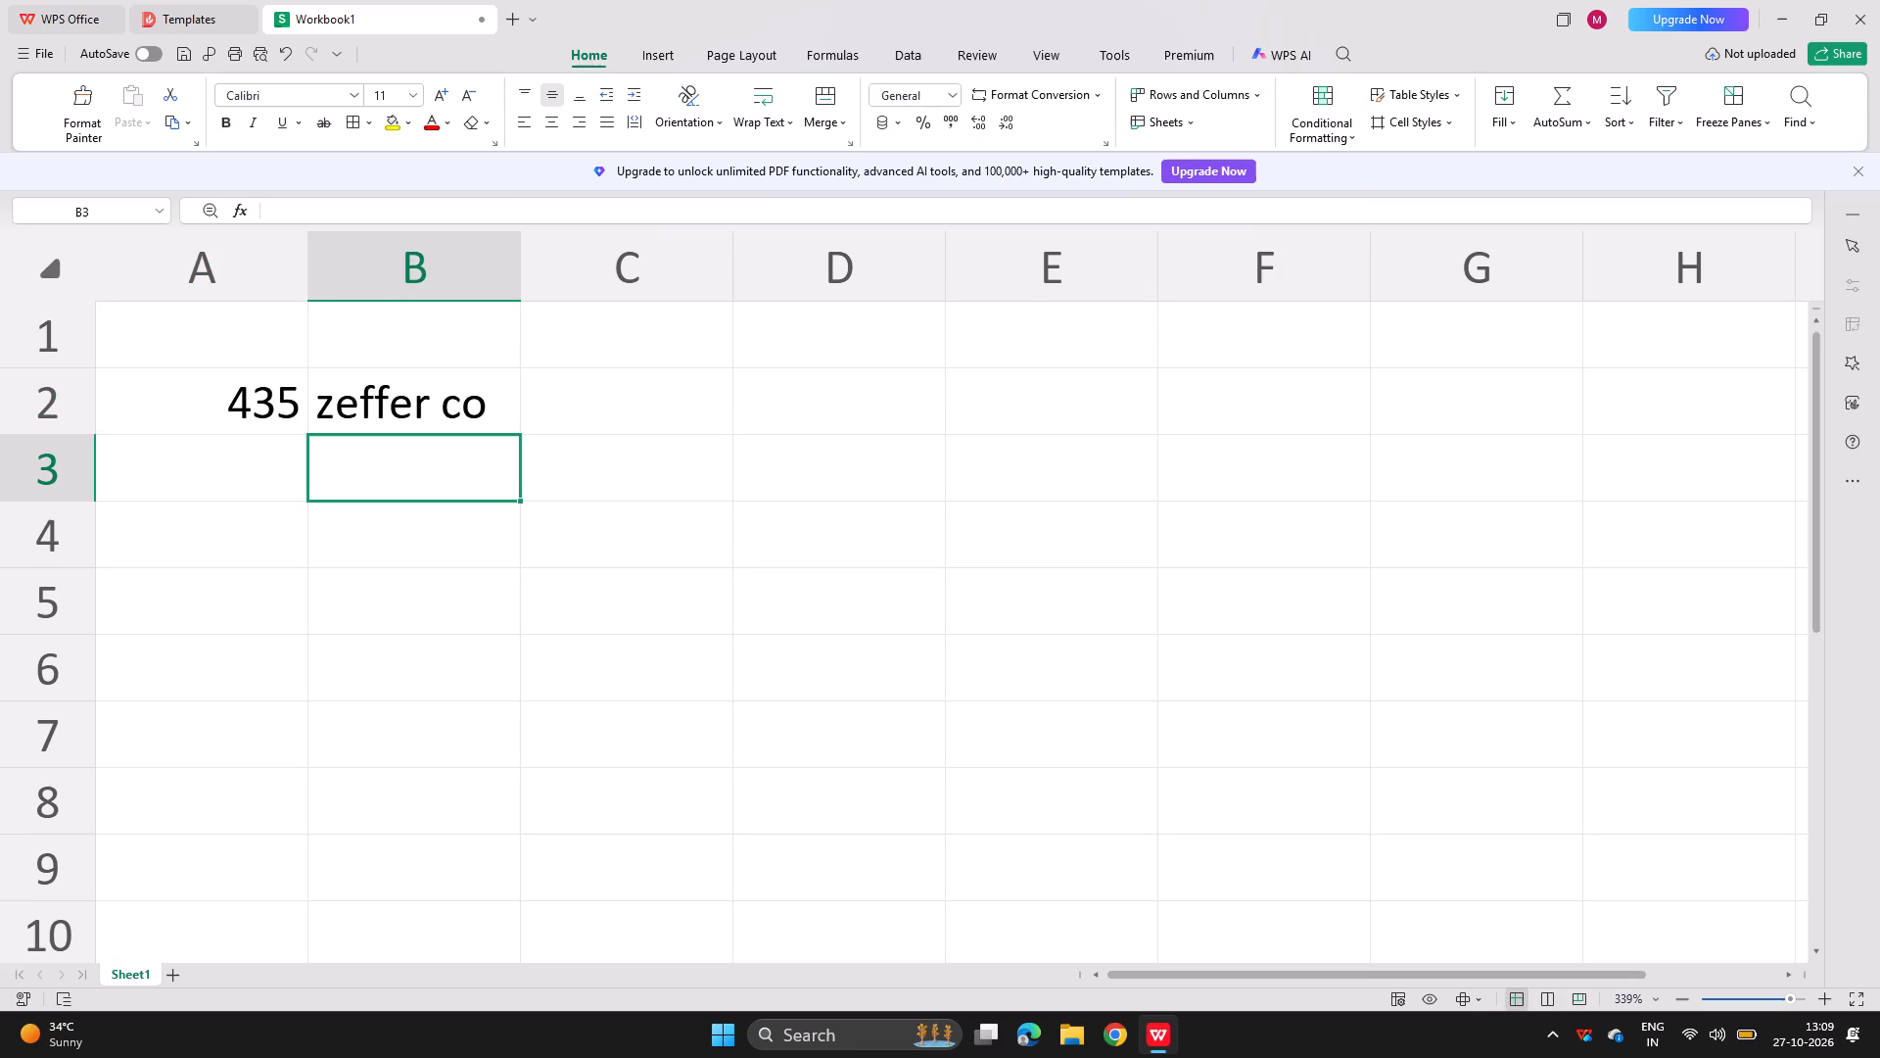
left_click(469, 555)
type("consol")
type("idar")
key("BackSpace")
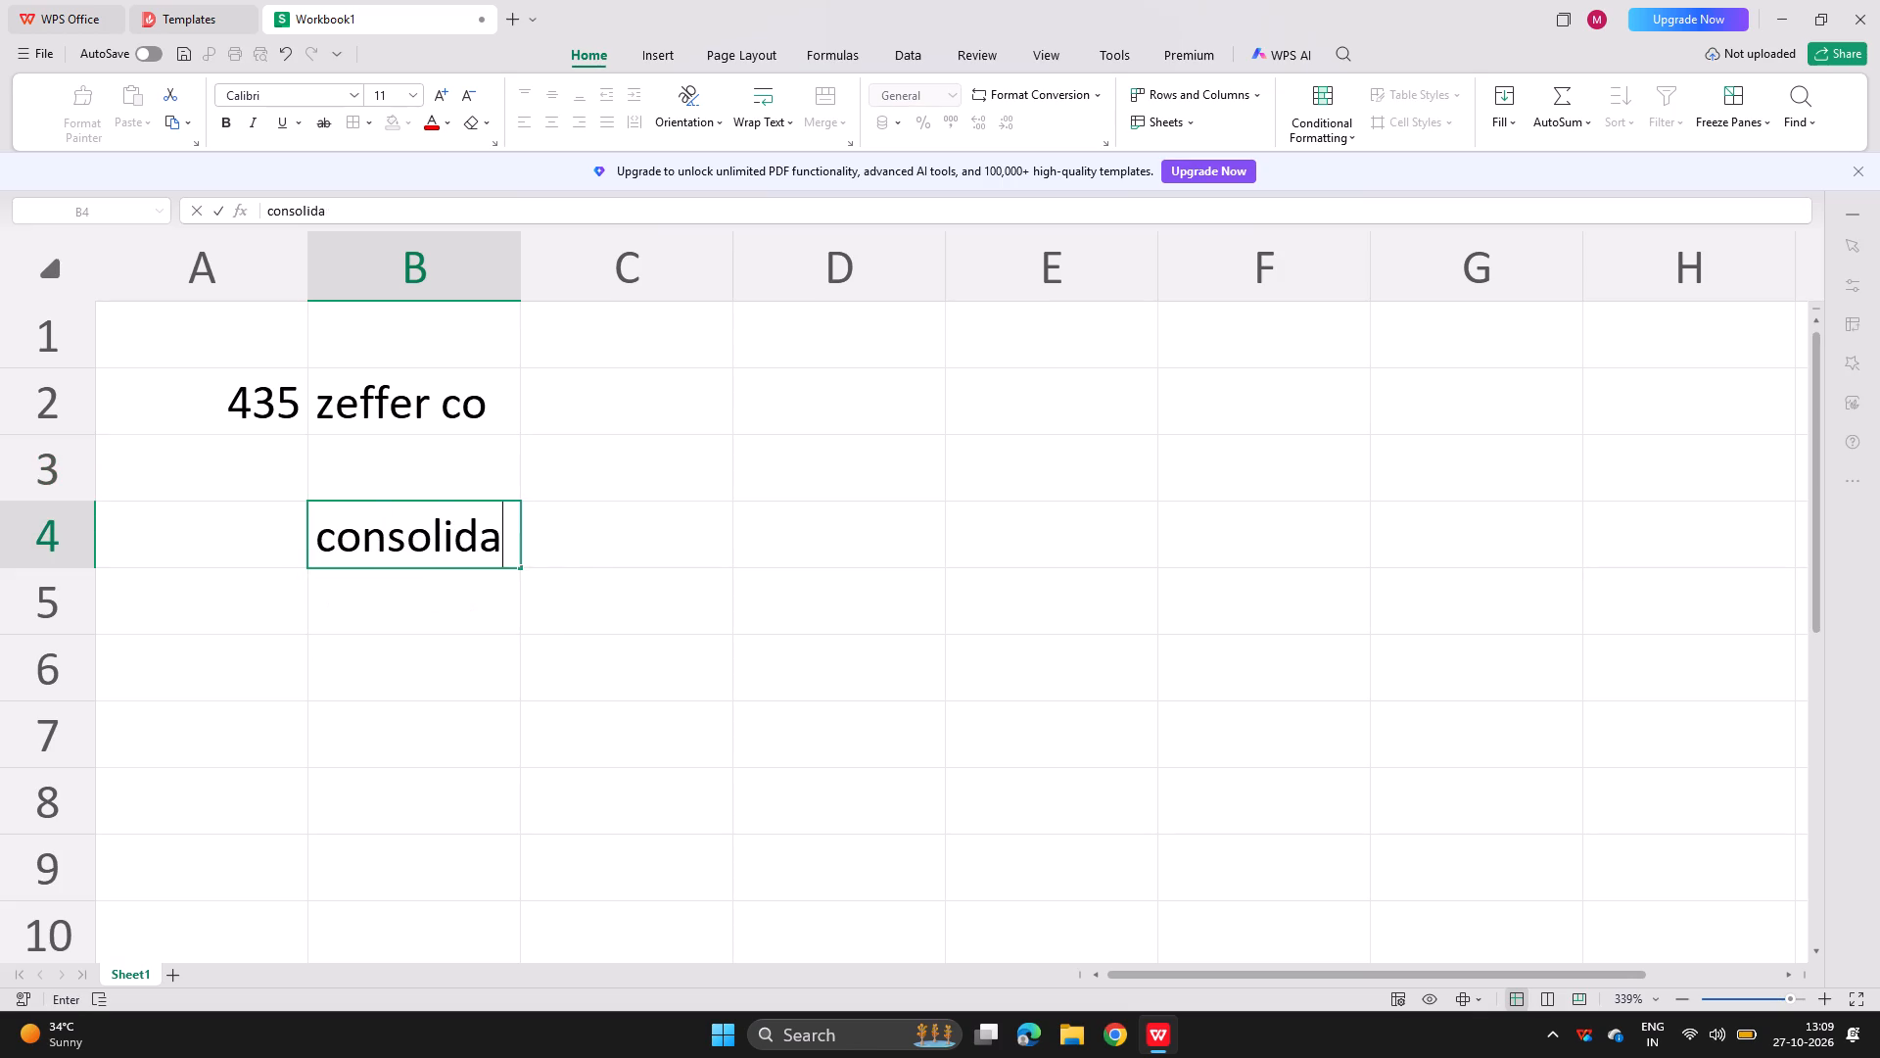
type("ted s")
key("BackSpace")
type("prifit or")
key("space")
key("BackSpace")
key("BackSpace")
key("BackSpace")
key("BackSpace")
key("BackSpace")
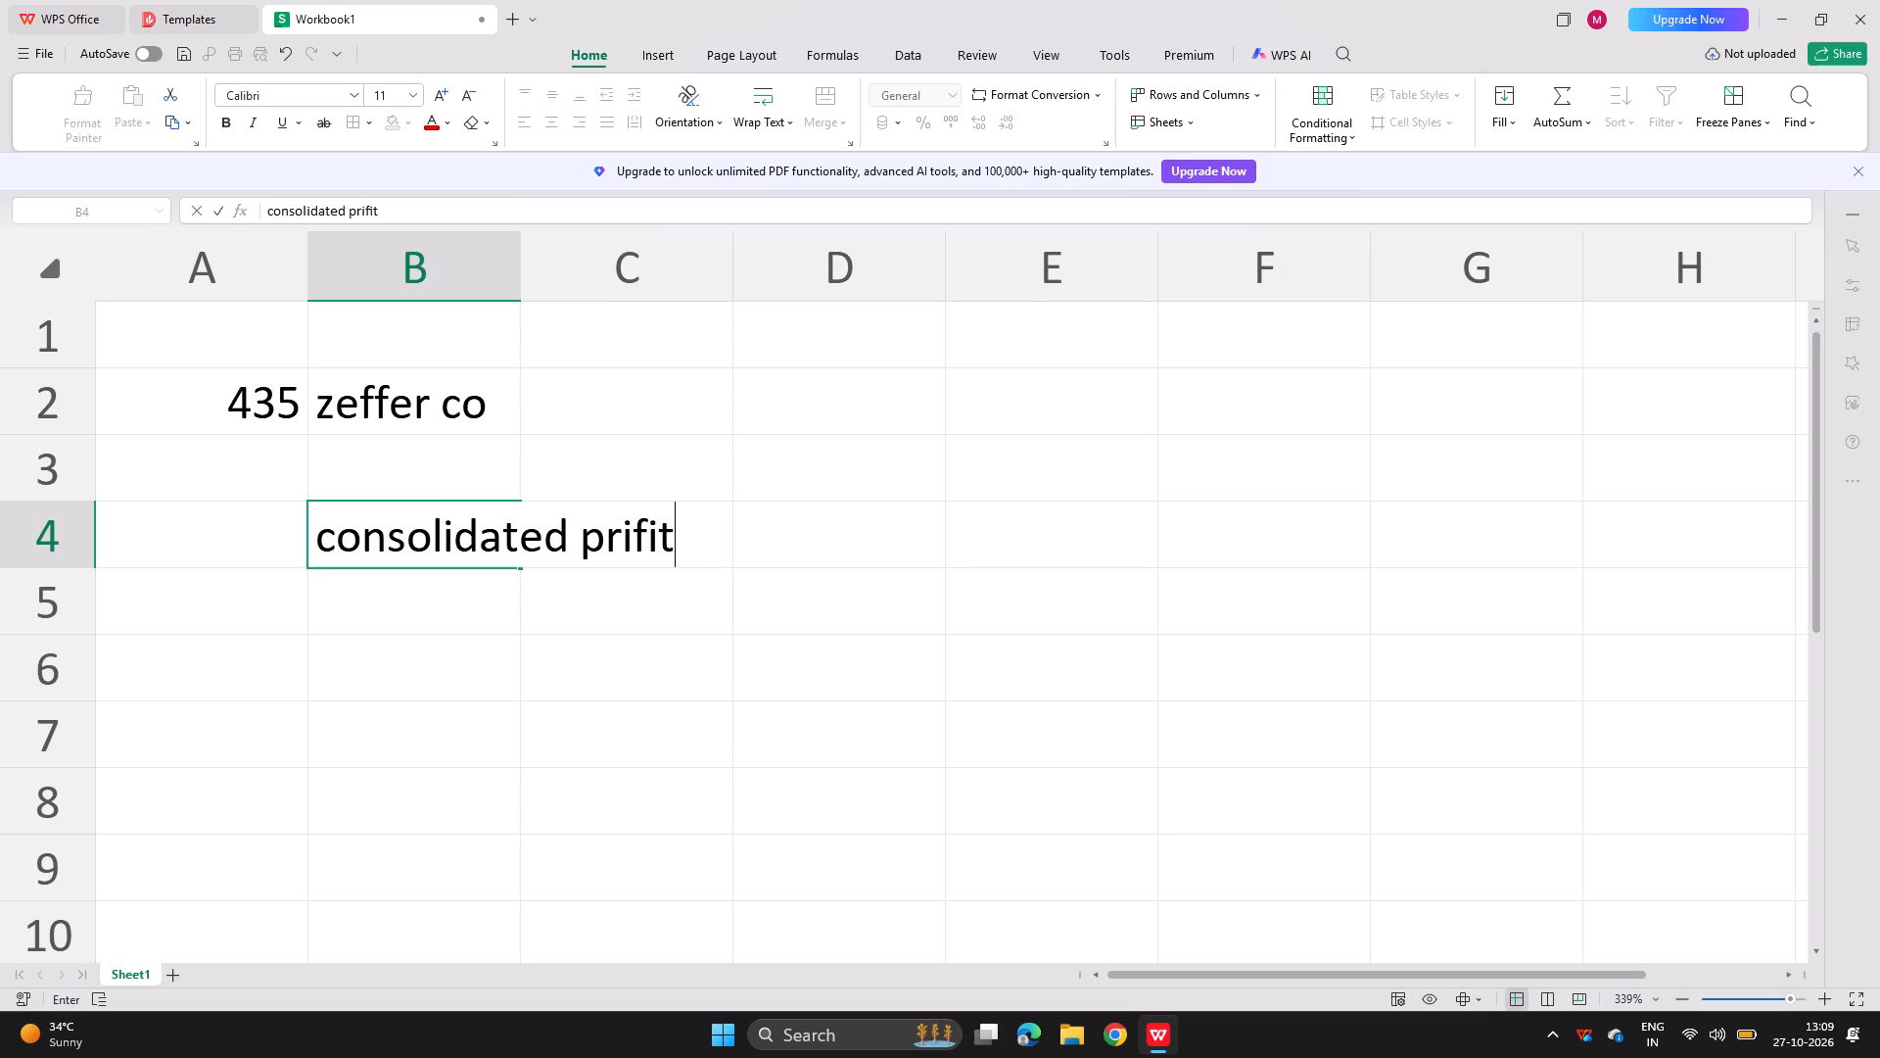
key("BackSpace")
key("BackSpace")
key("BackSpace")
type("ofit or")
key("space")
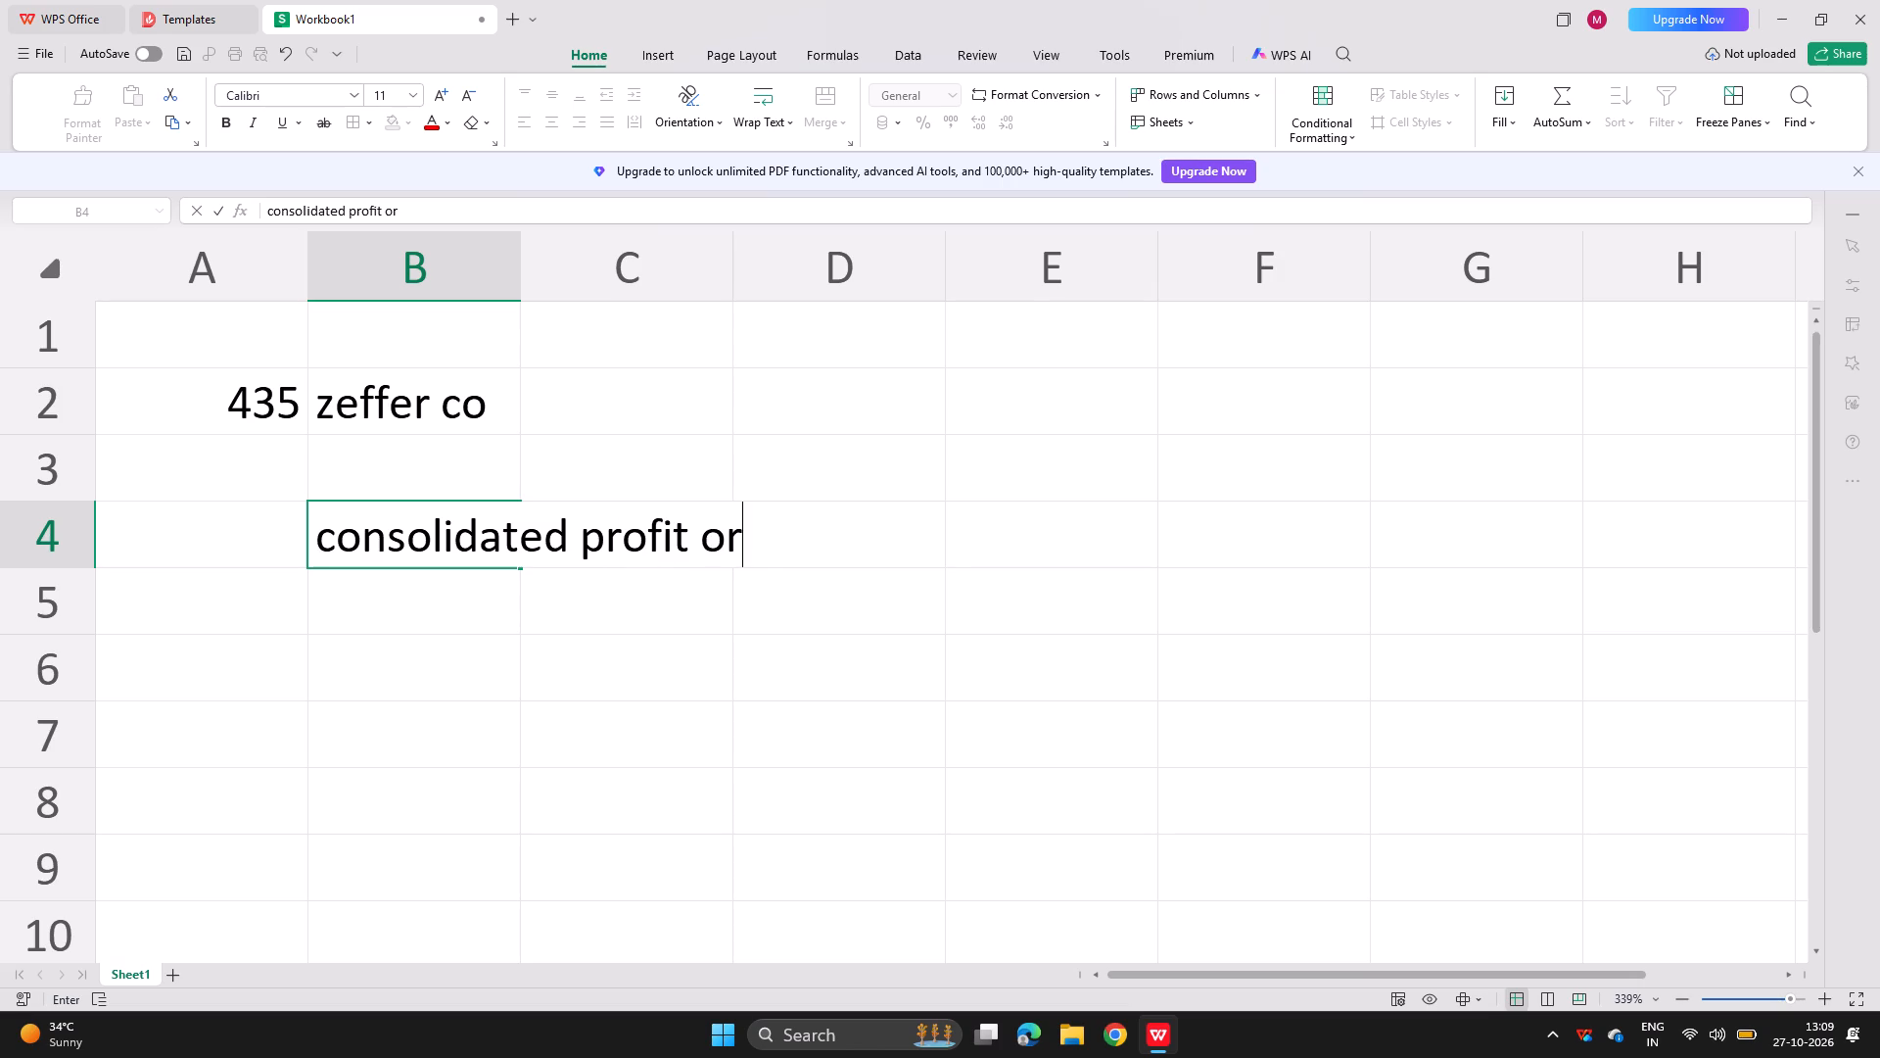
type("loss statemnt")
key("space")
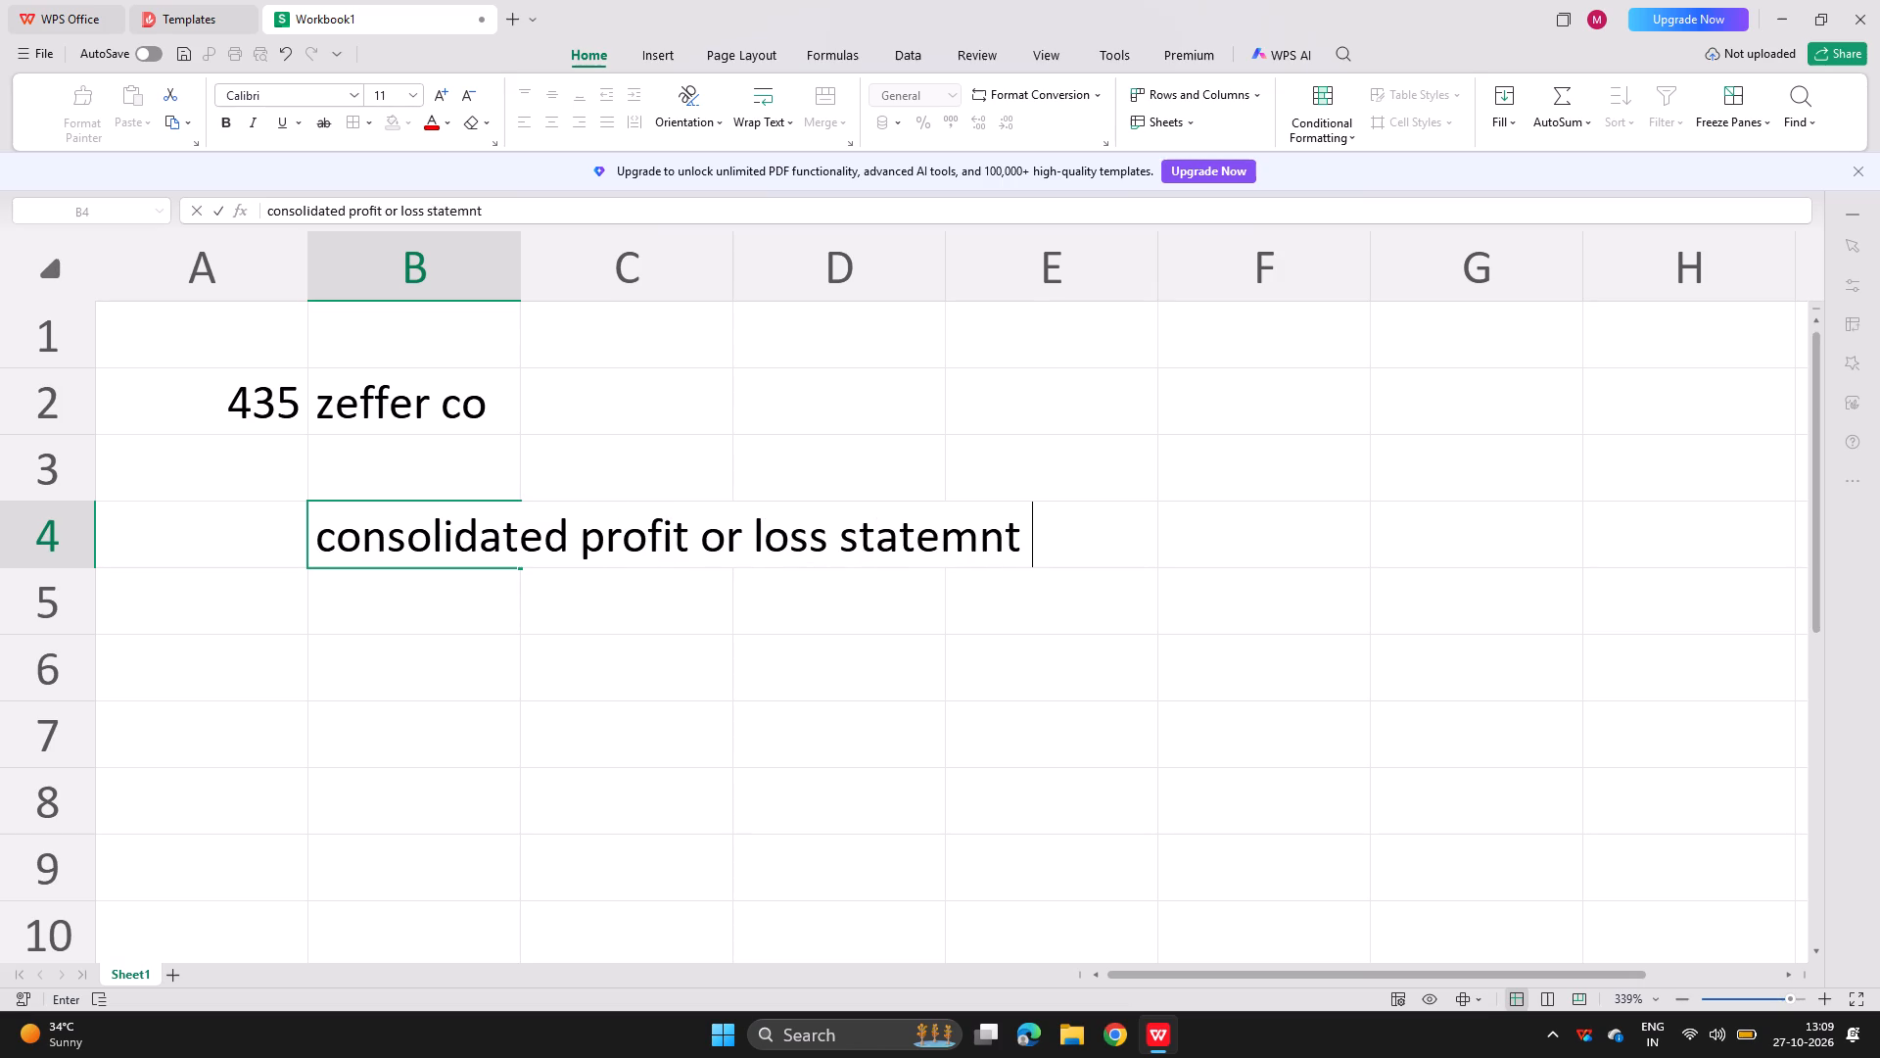
key("BackSpace")
key("BackSpace")
key("BackSpace")
type("ent for the yae")
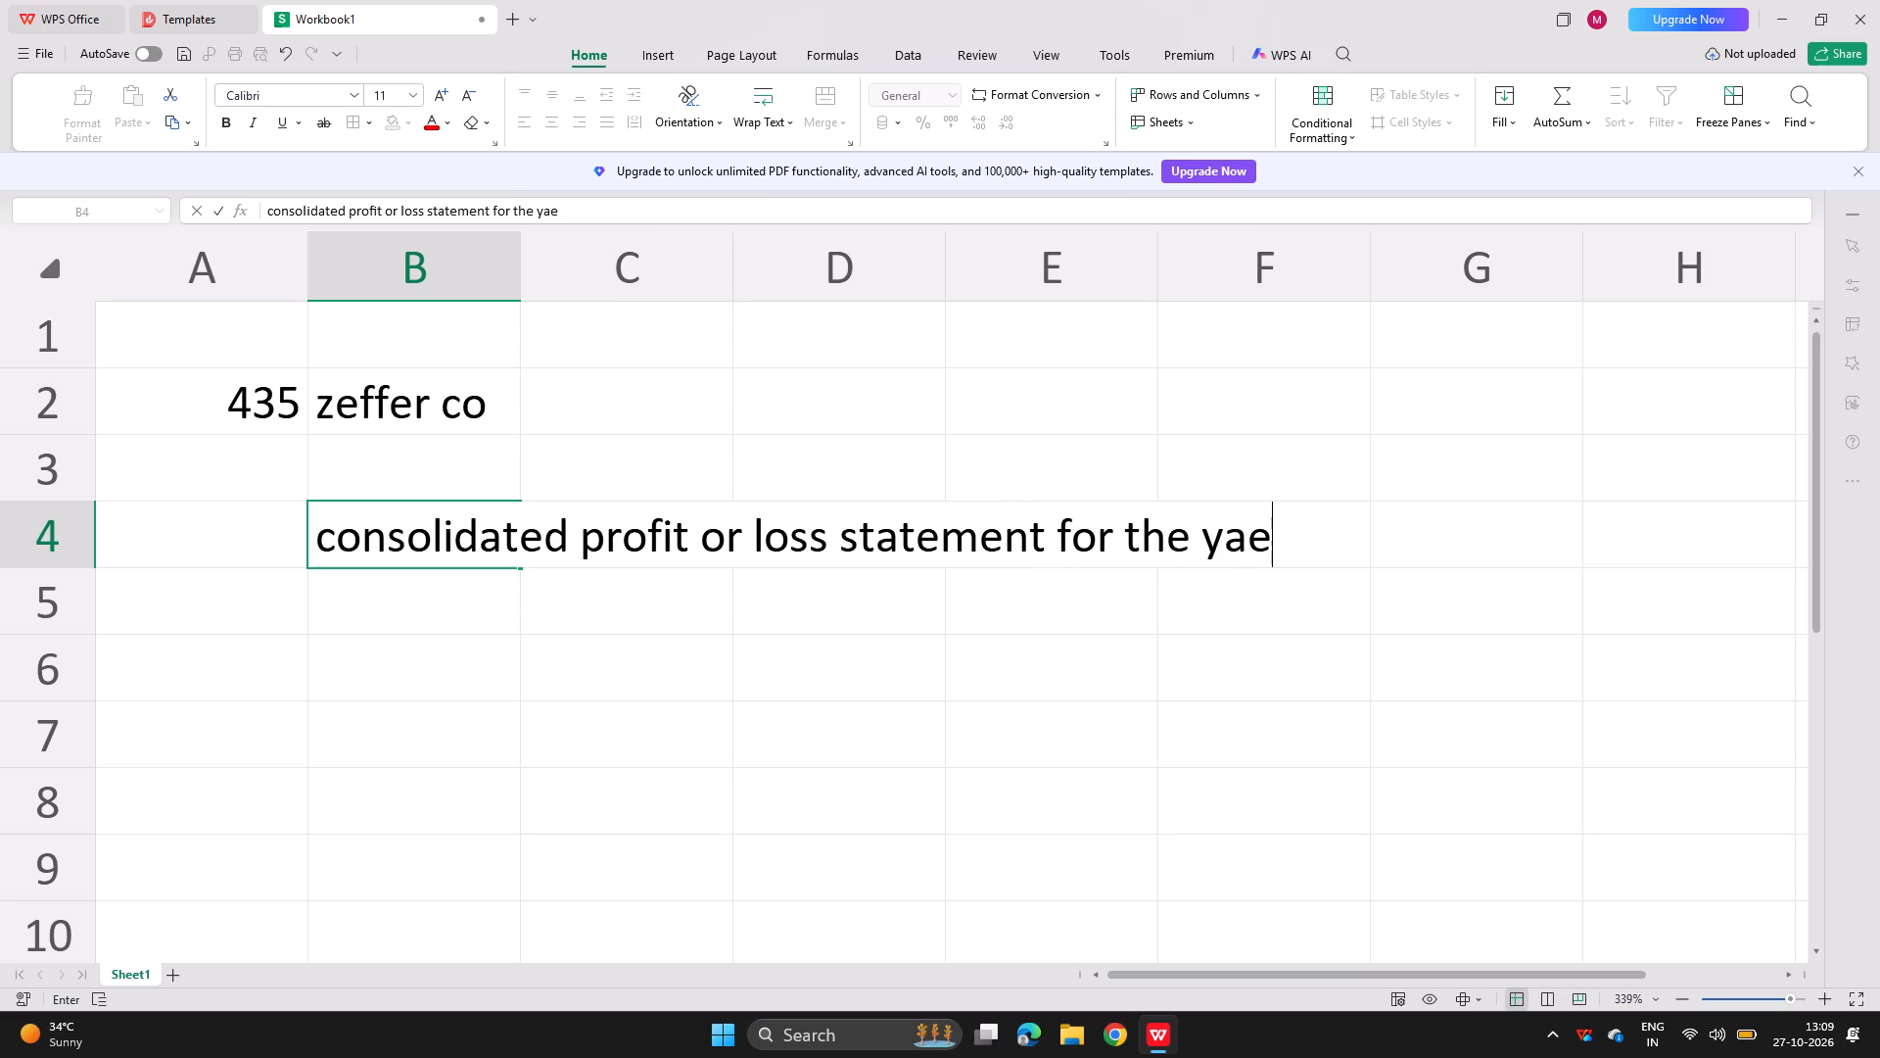
key("BackSpace")
key("BackSpace")
type("ear")
key("space")
type("end 31")
key("space")
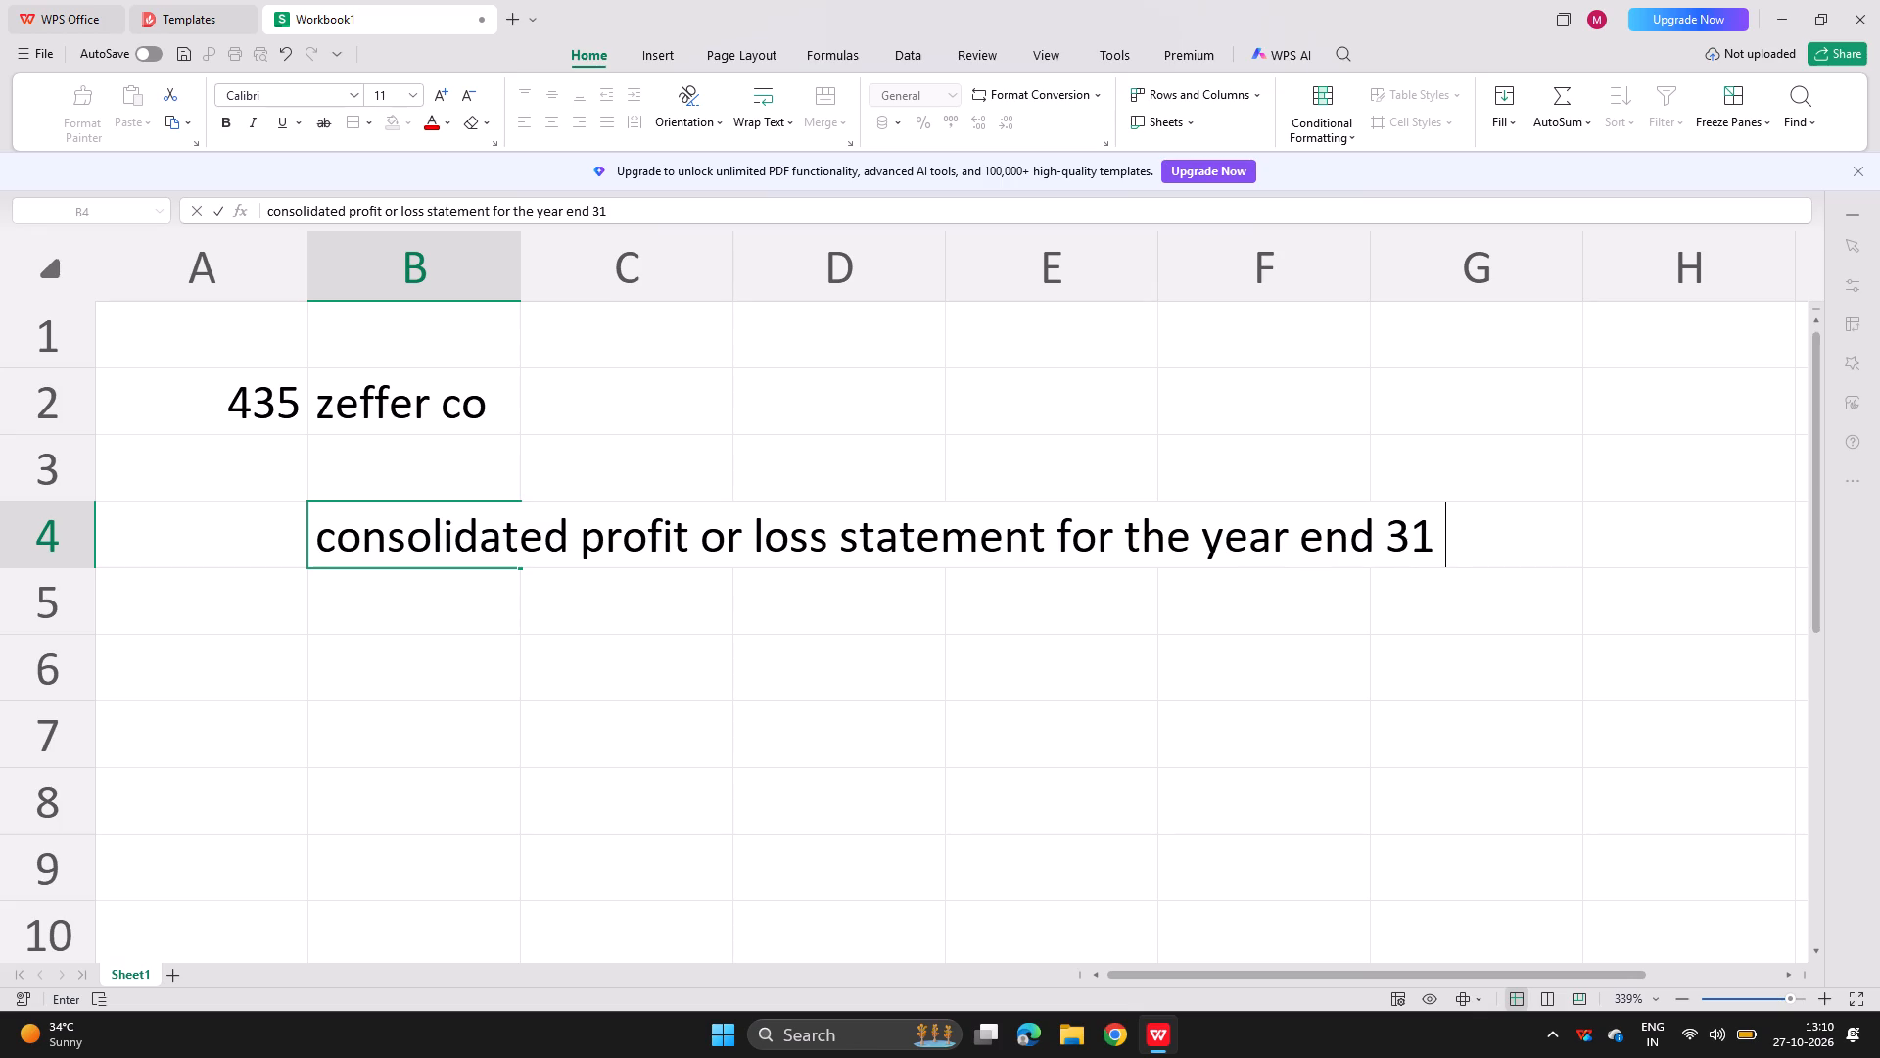
key("BackSpace")
key("BackSpace")
type("o septem")
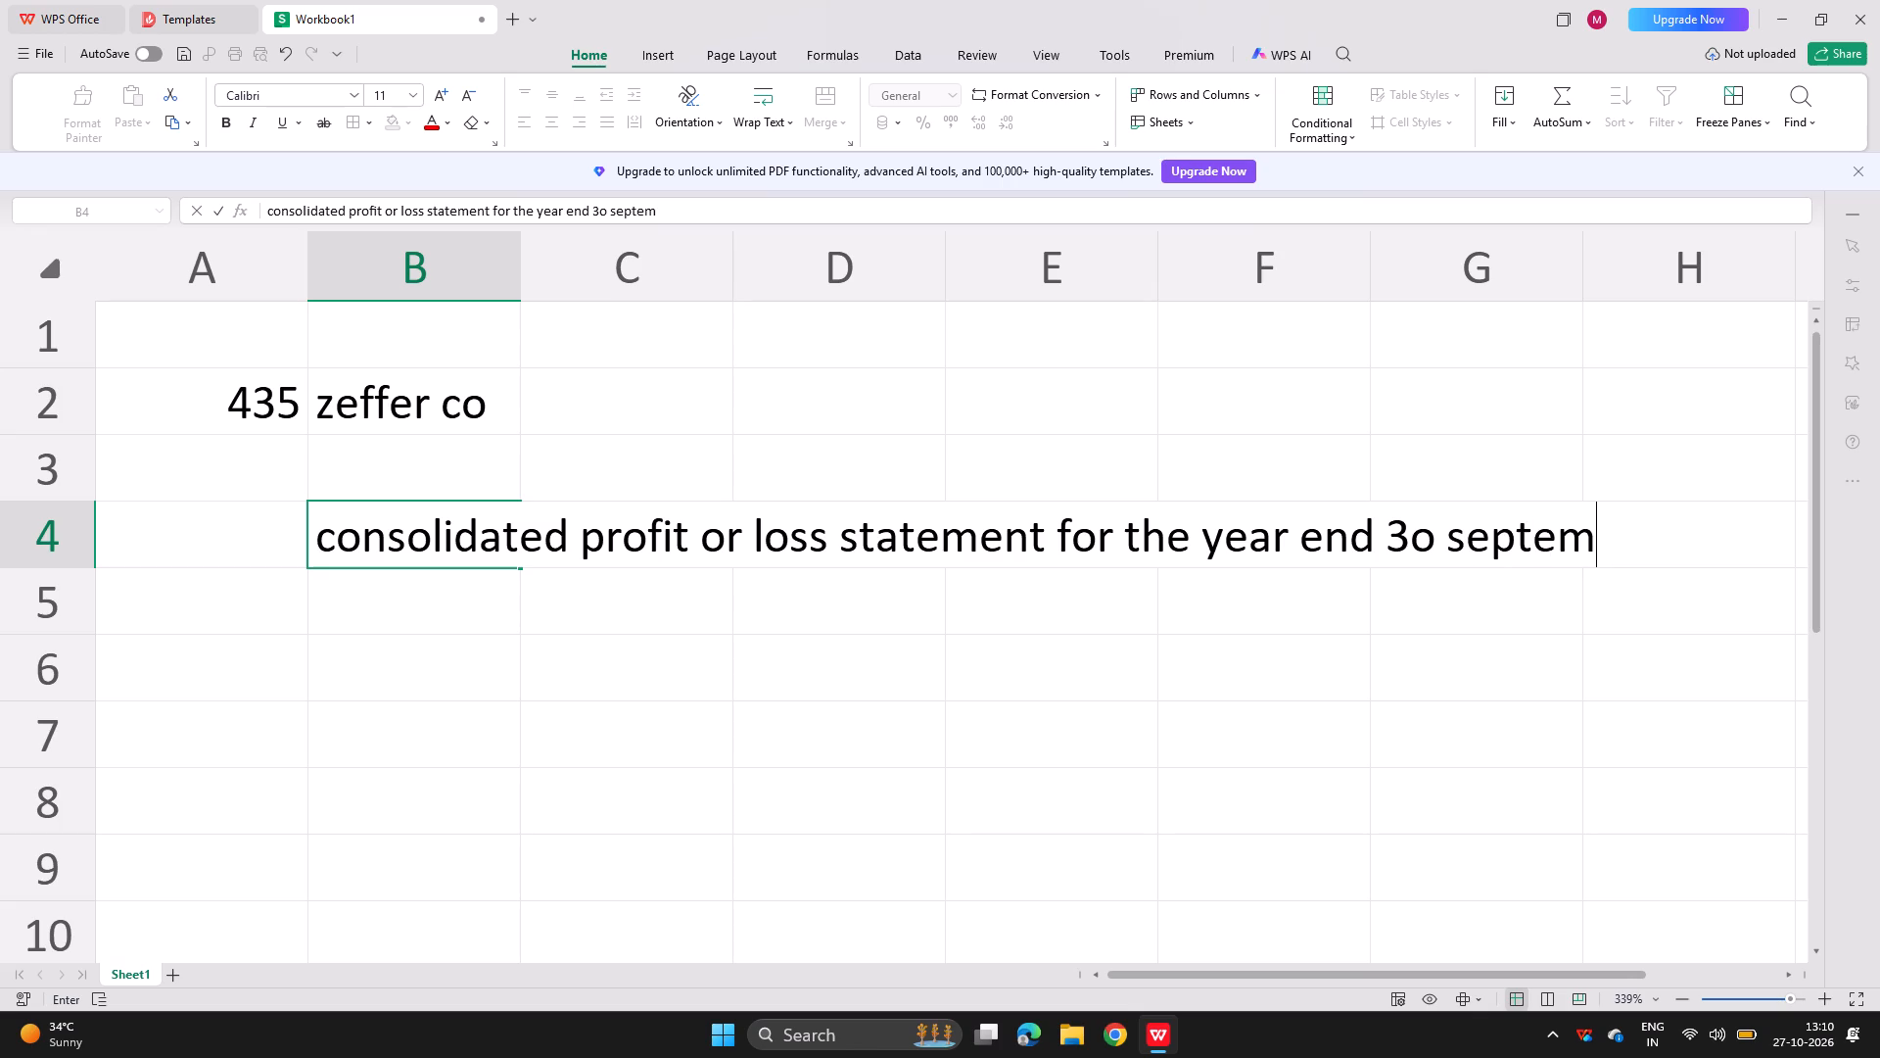
key("BackSpace")
key("BackSpace")
key("BackSpace")
key("BackSpace")
key("BackSpace")
key("BackSpace")
key("BackSpace")
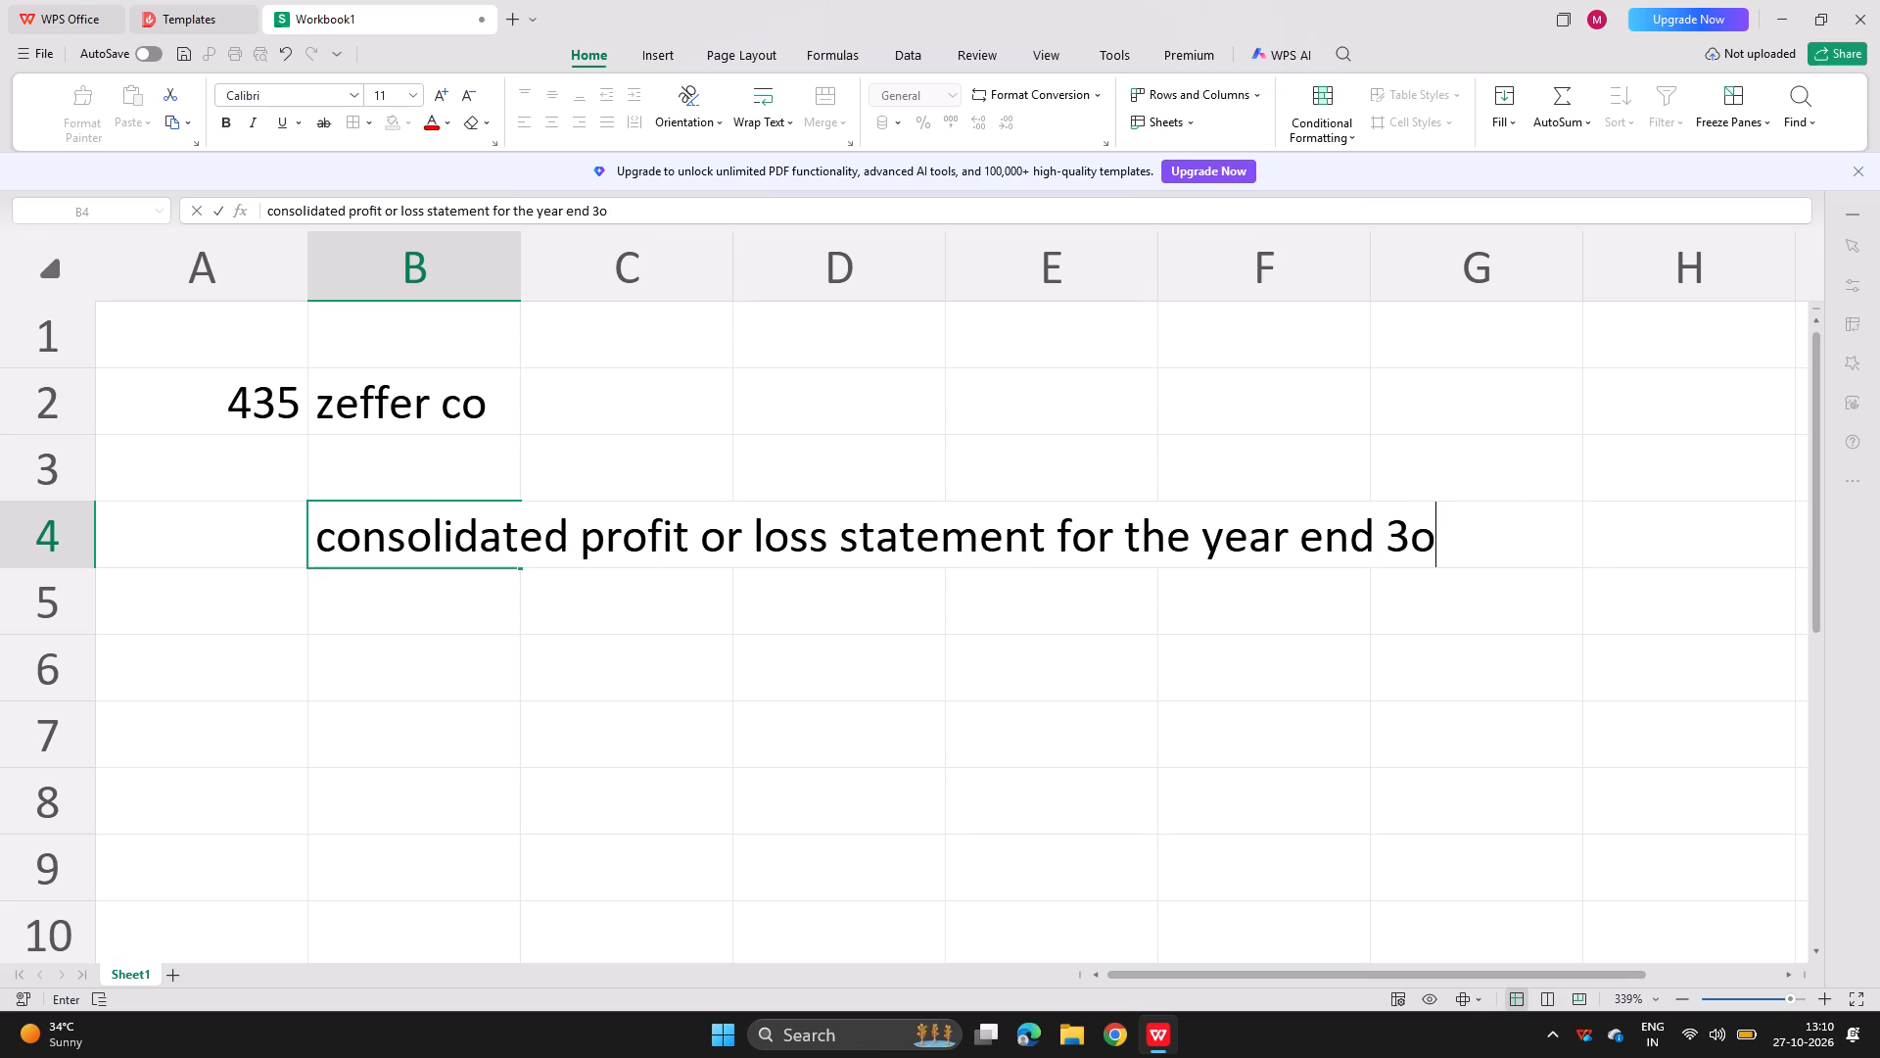
key("0")
key("BackSpace")
key("BackSpace")
type("0 spetembt")
key("BackSpace")
type("er")
key("space")
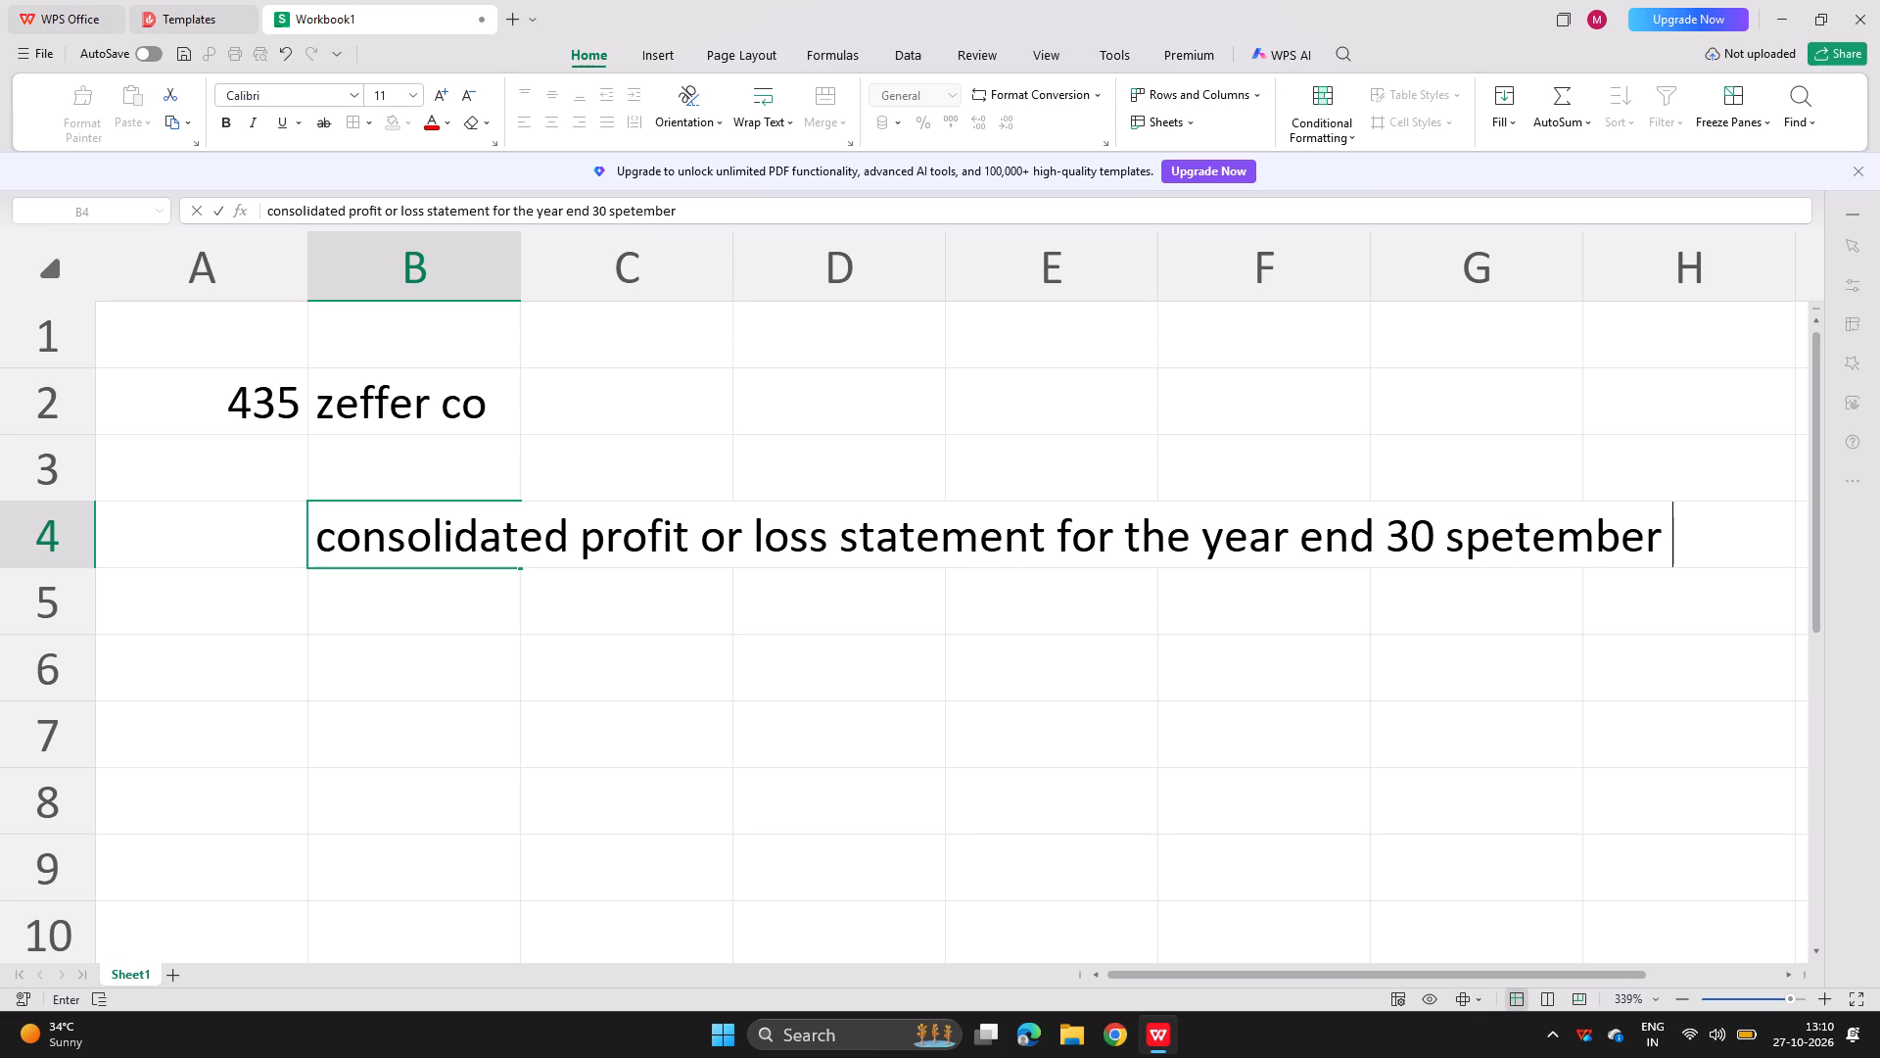
type("2003")
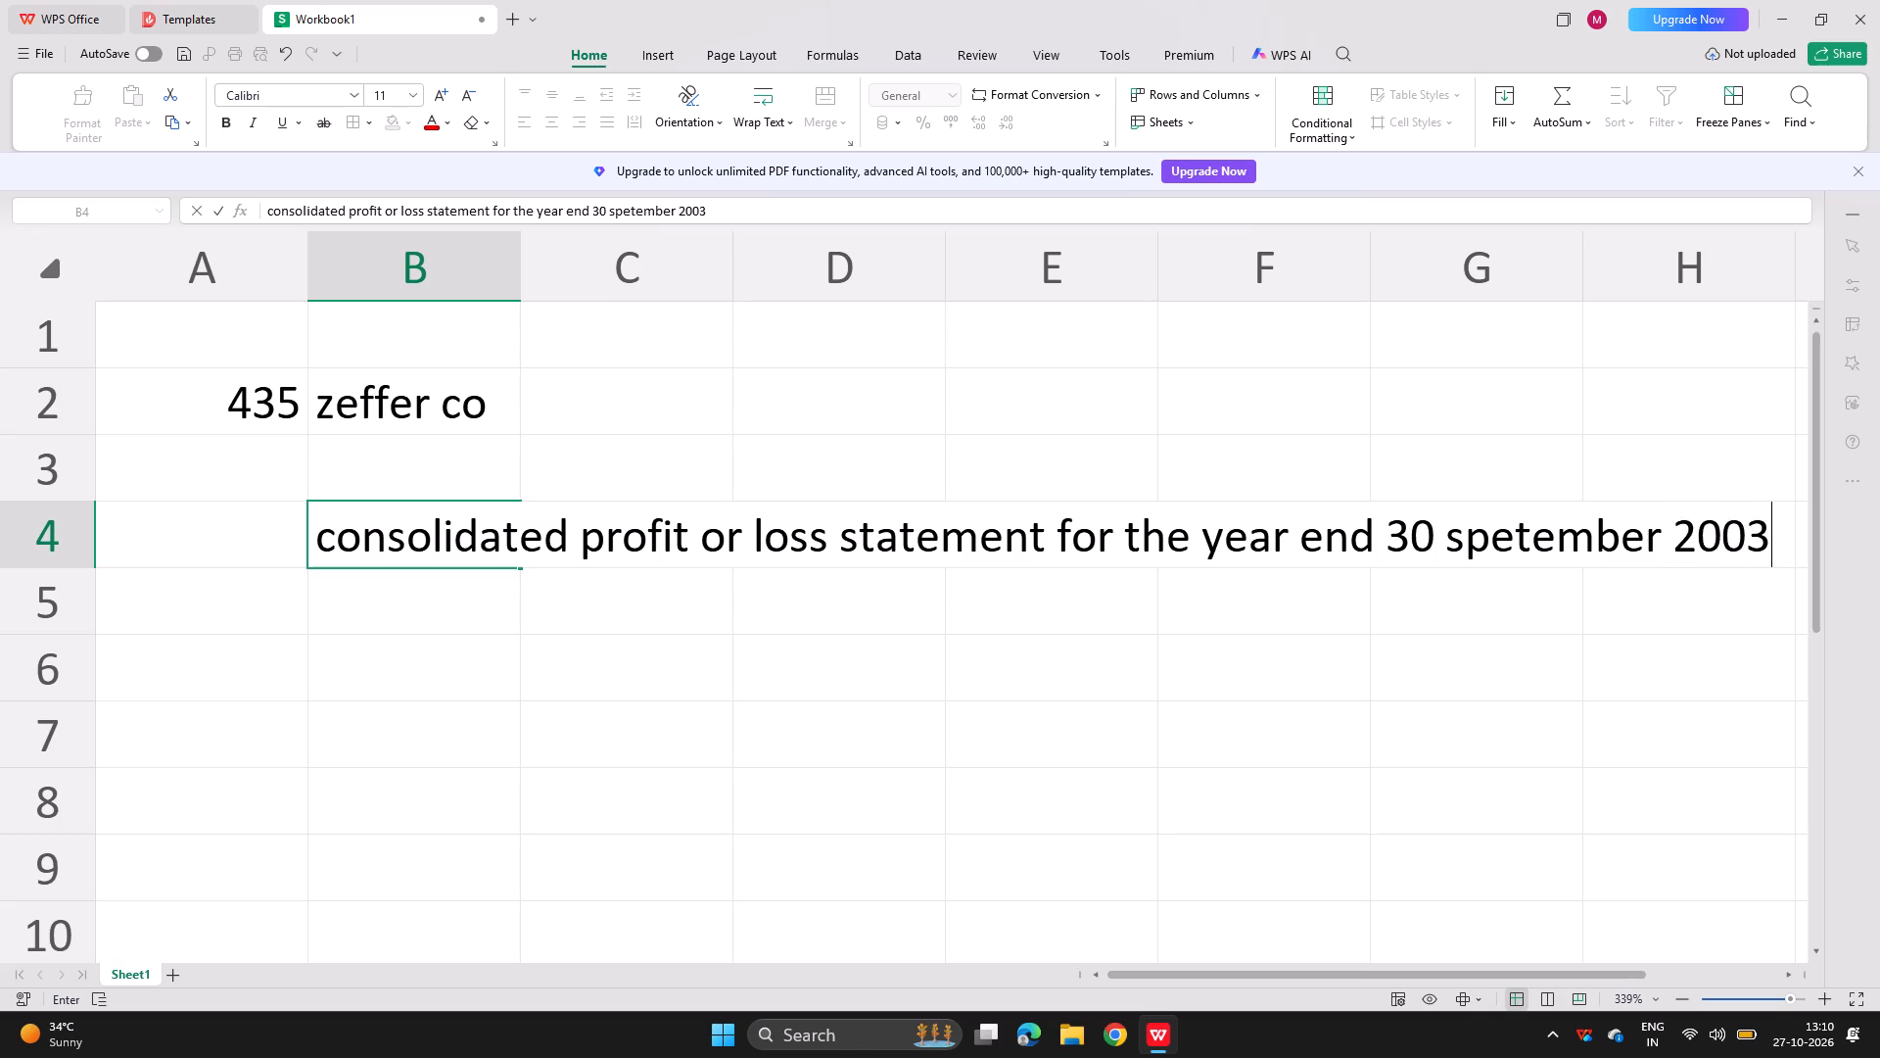
key("shift+colon")
key("Return")
key("Return")
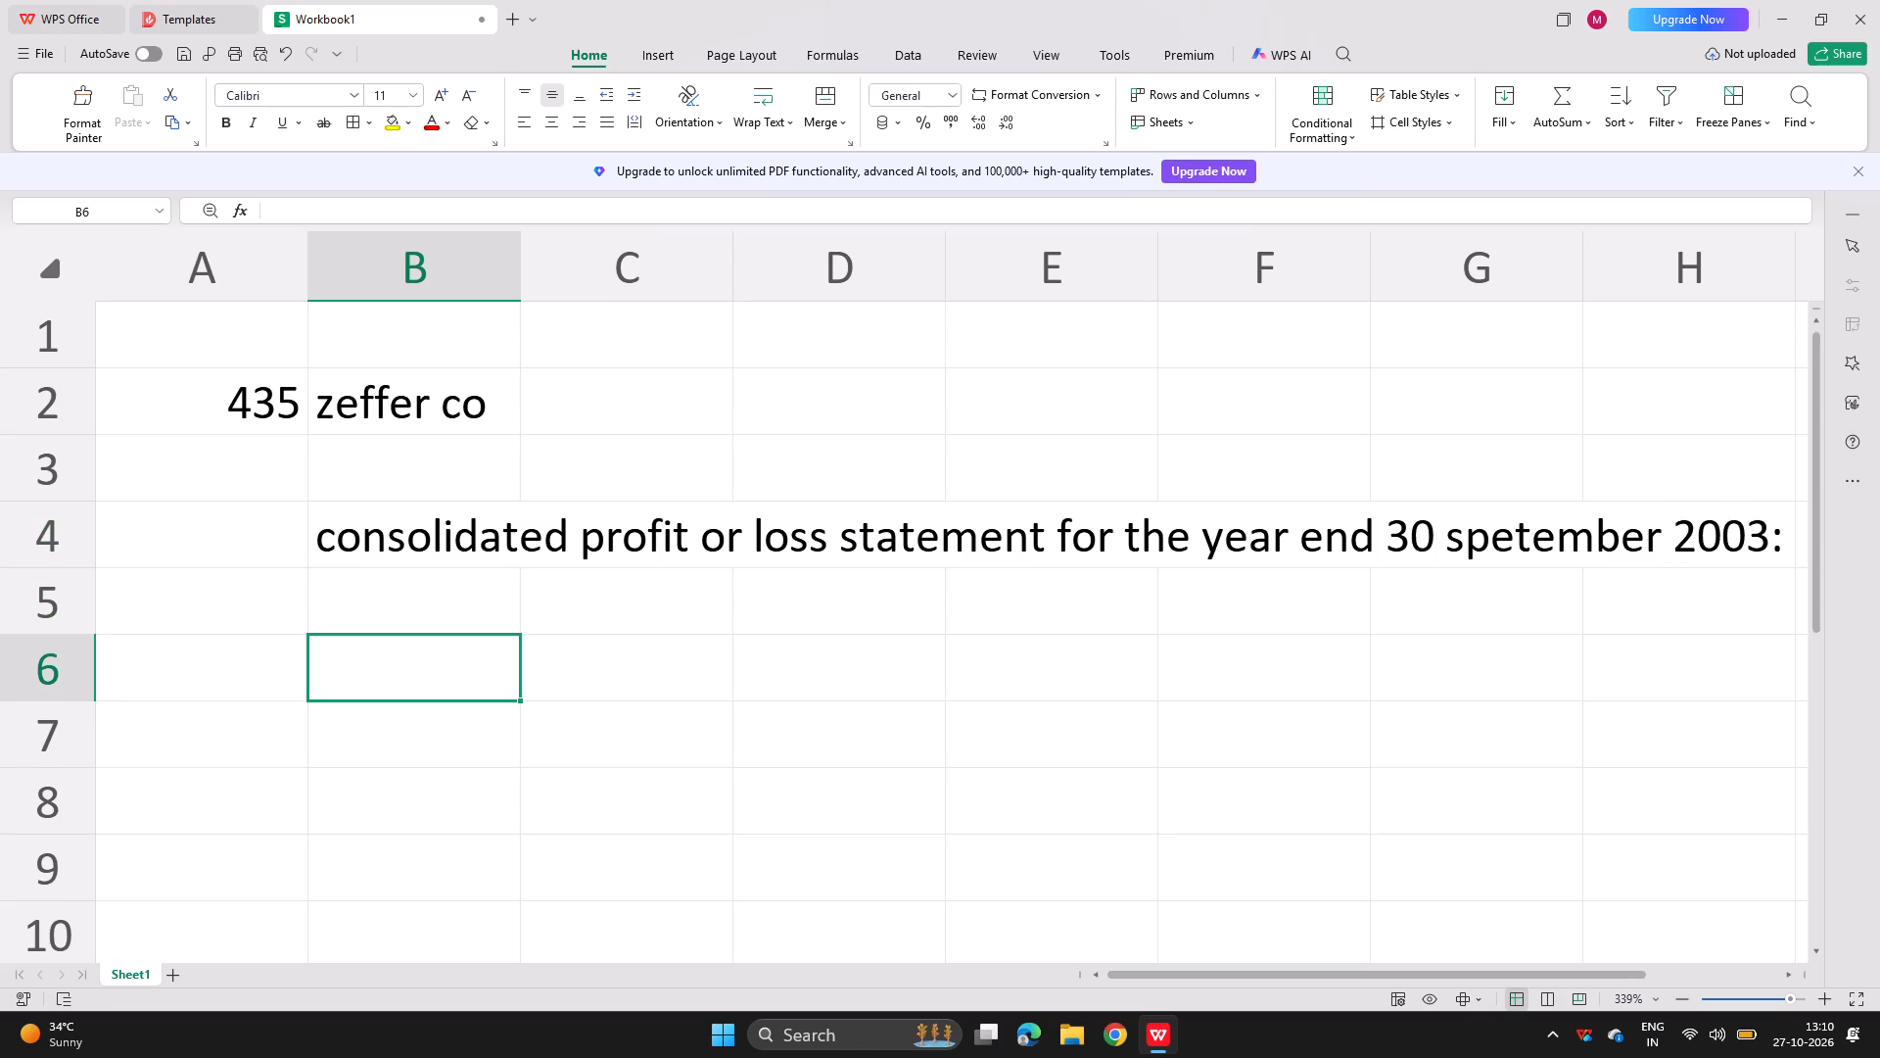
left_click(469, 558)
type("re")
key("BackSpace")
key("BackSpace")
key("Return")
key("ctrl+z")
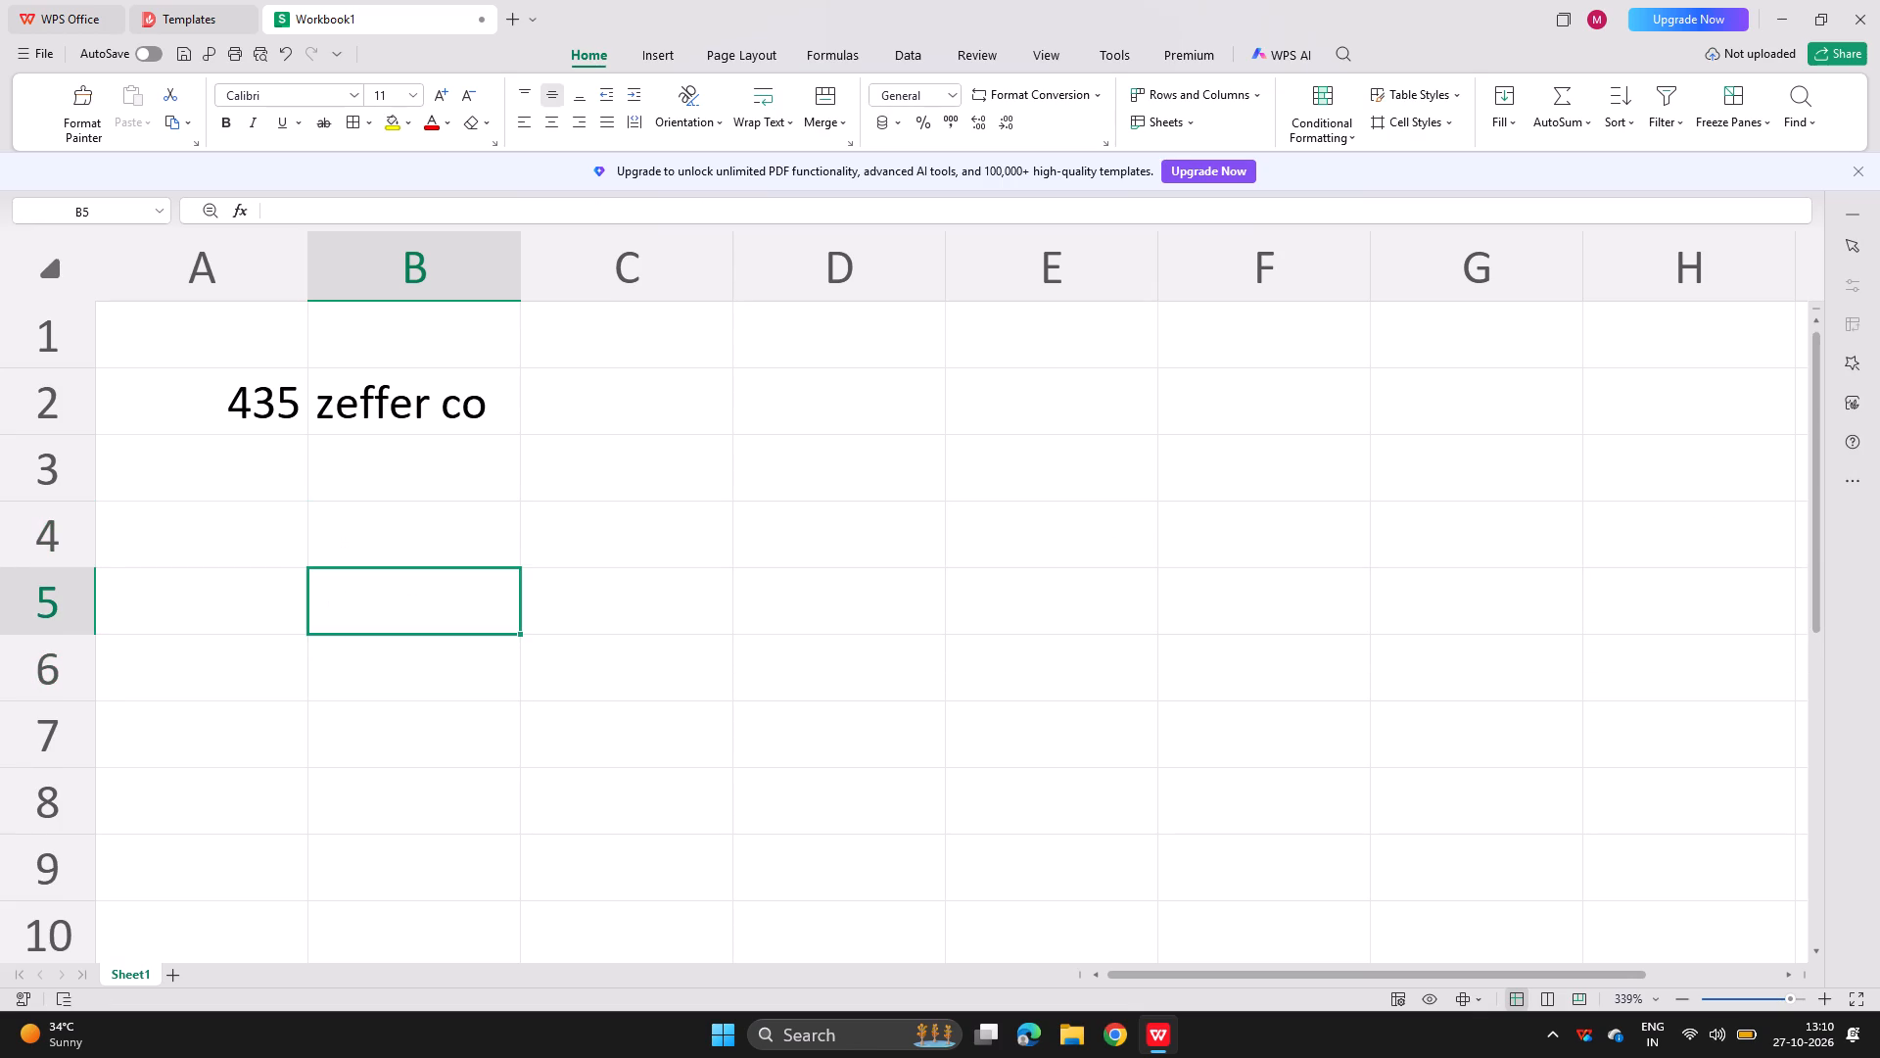
Add the row labels "revenue" in cell B6 and "cos" in cell B7 under the statement heading.
left_click(402, 679)
type("revenue")
key("Return")
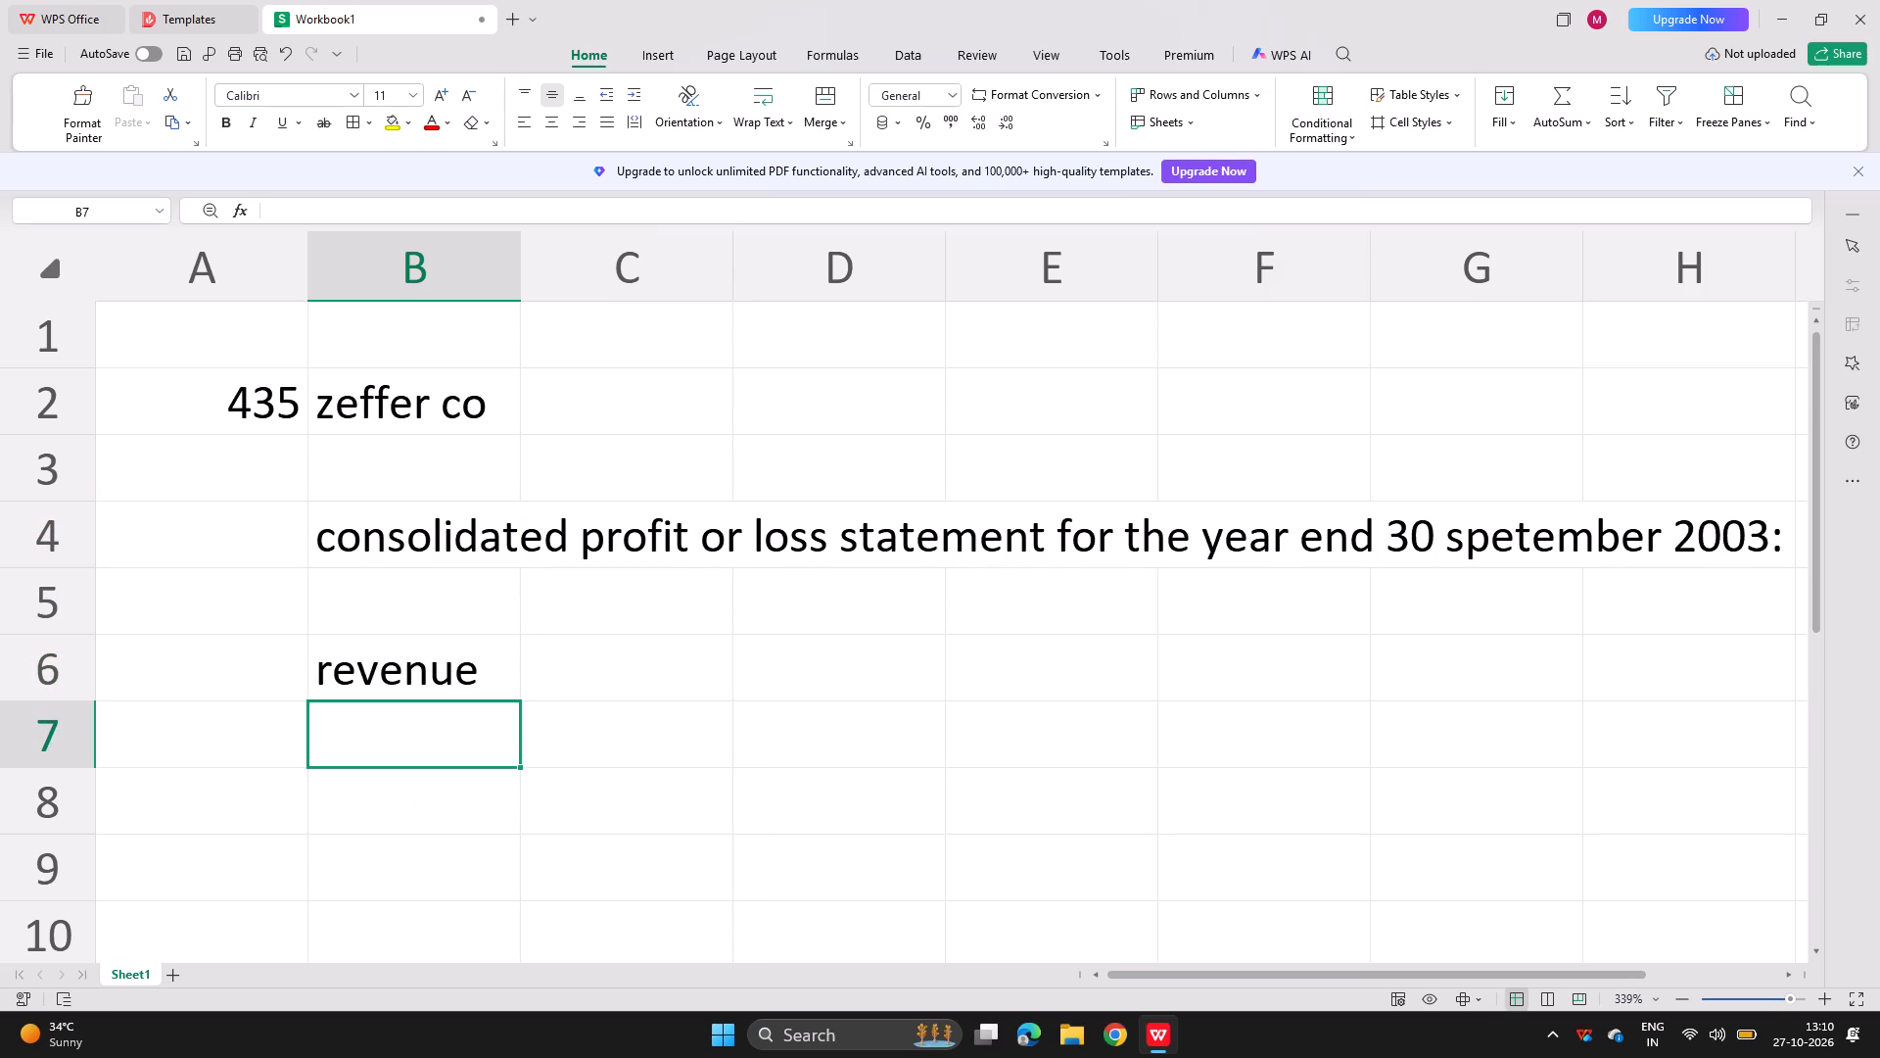
type("cos")
key("Return")
Add the row labels "grossprofit" in cell B9 and "operating expense" in cell B10.
key("Return")
key("f")
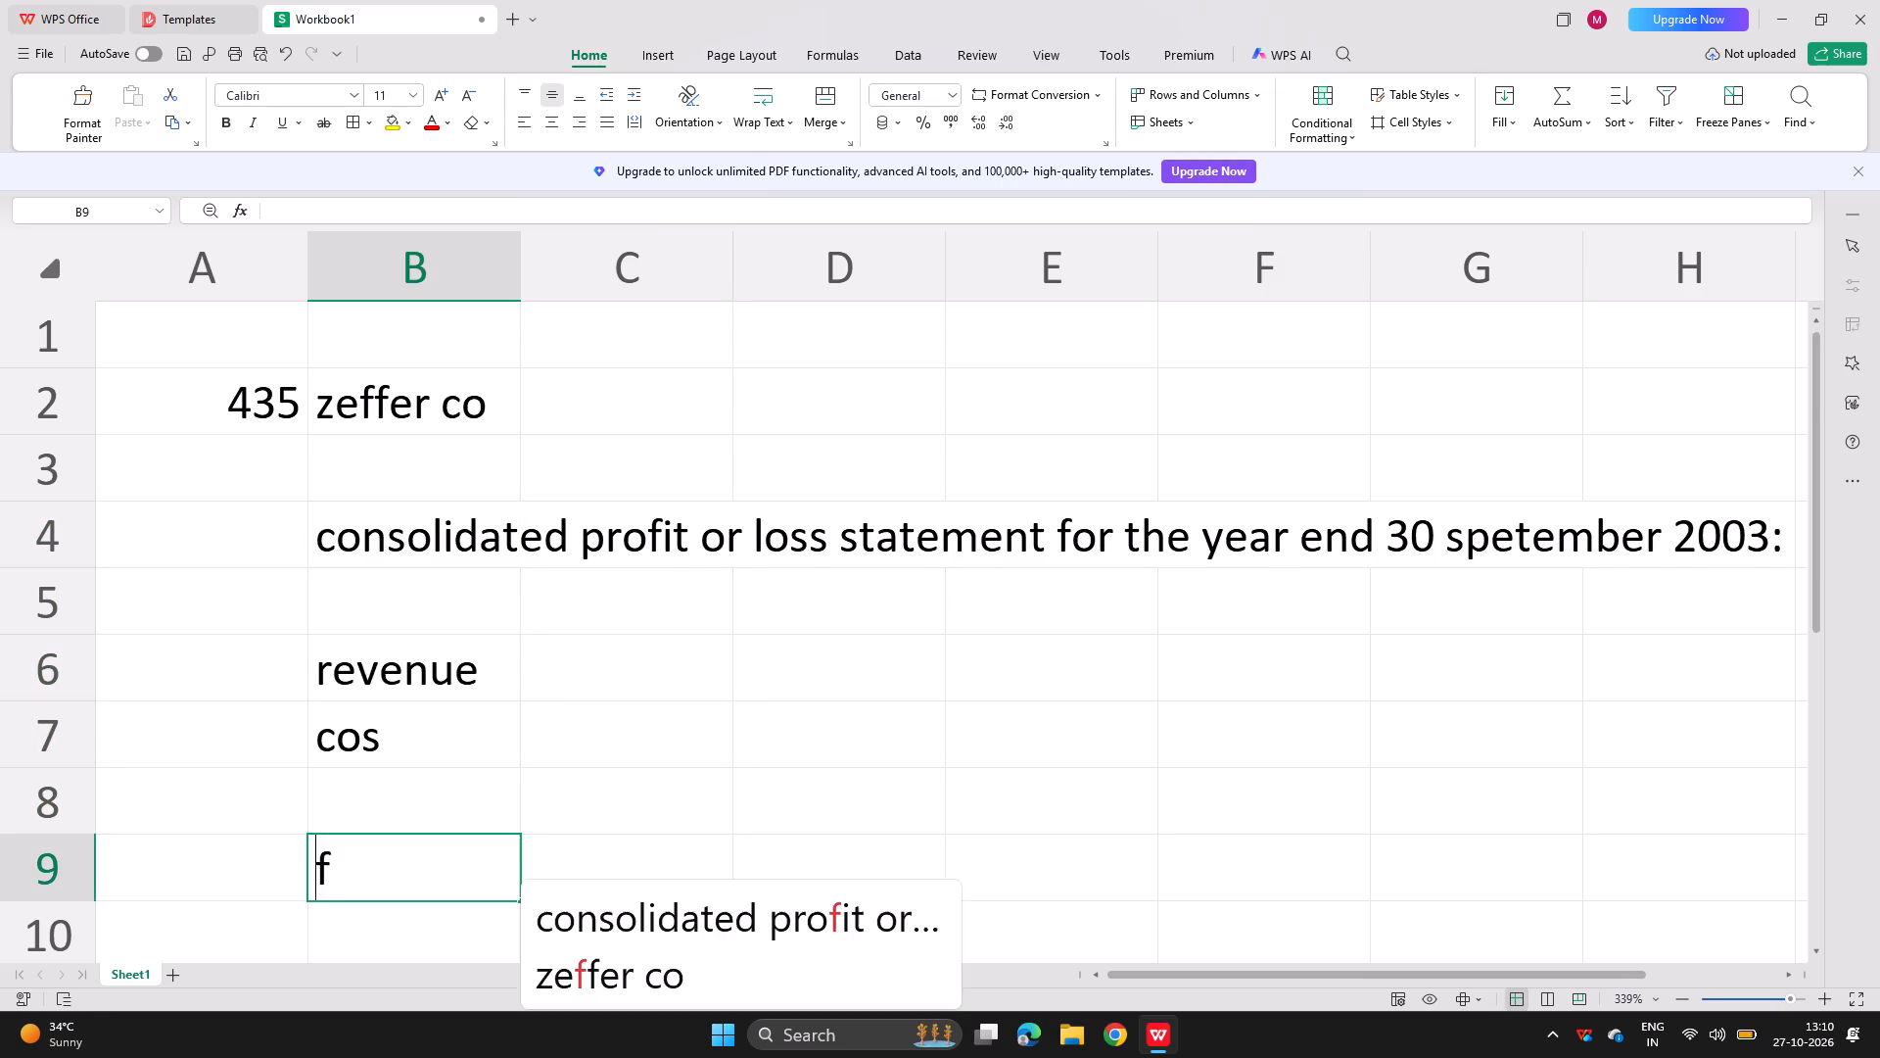
key("BackSpace")
type("gro")
key("d")
key("BackSpace")
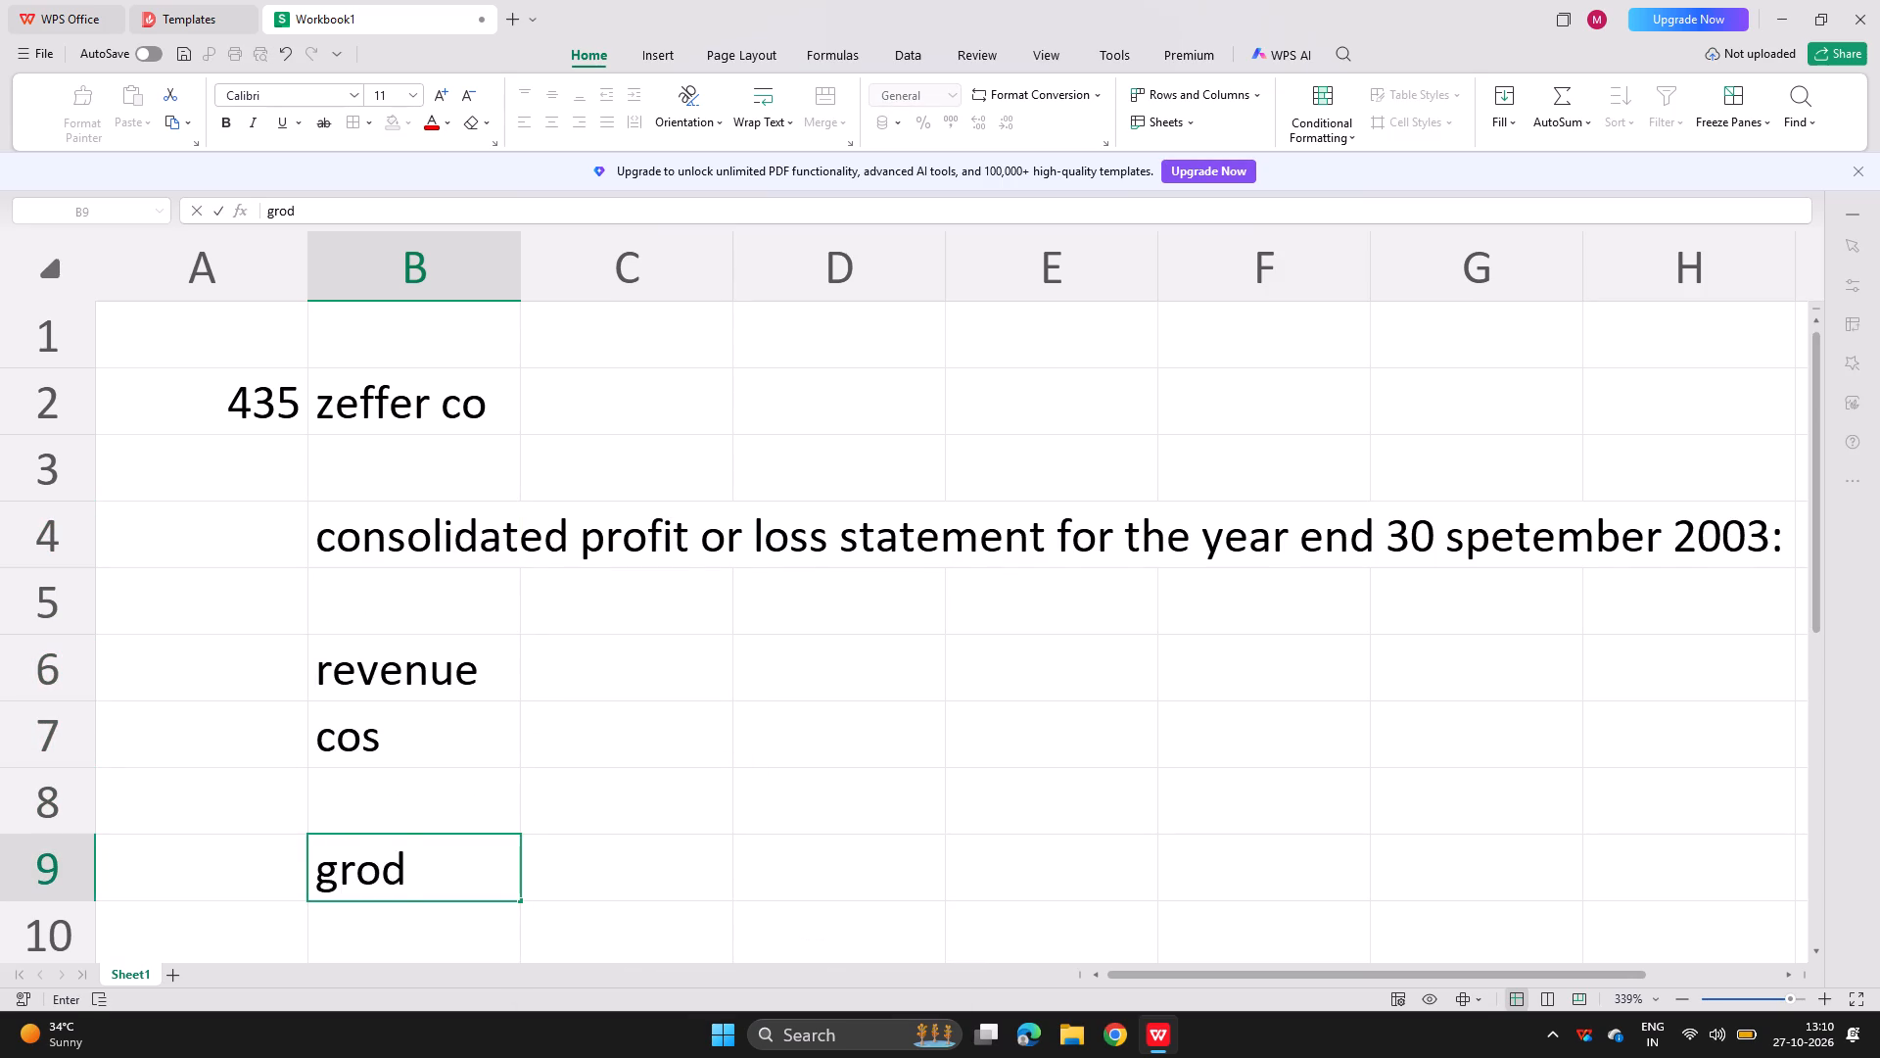
type("ssprofit")
key("Return")
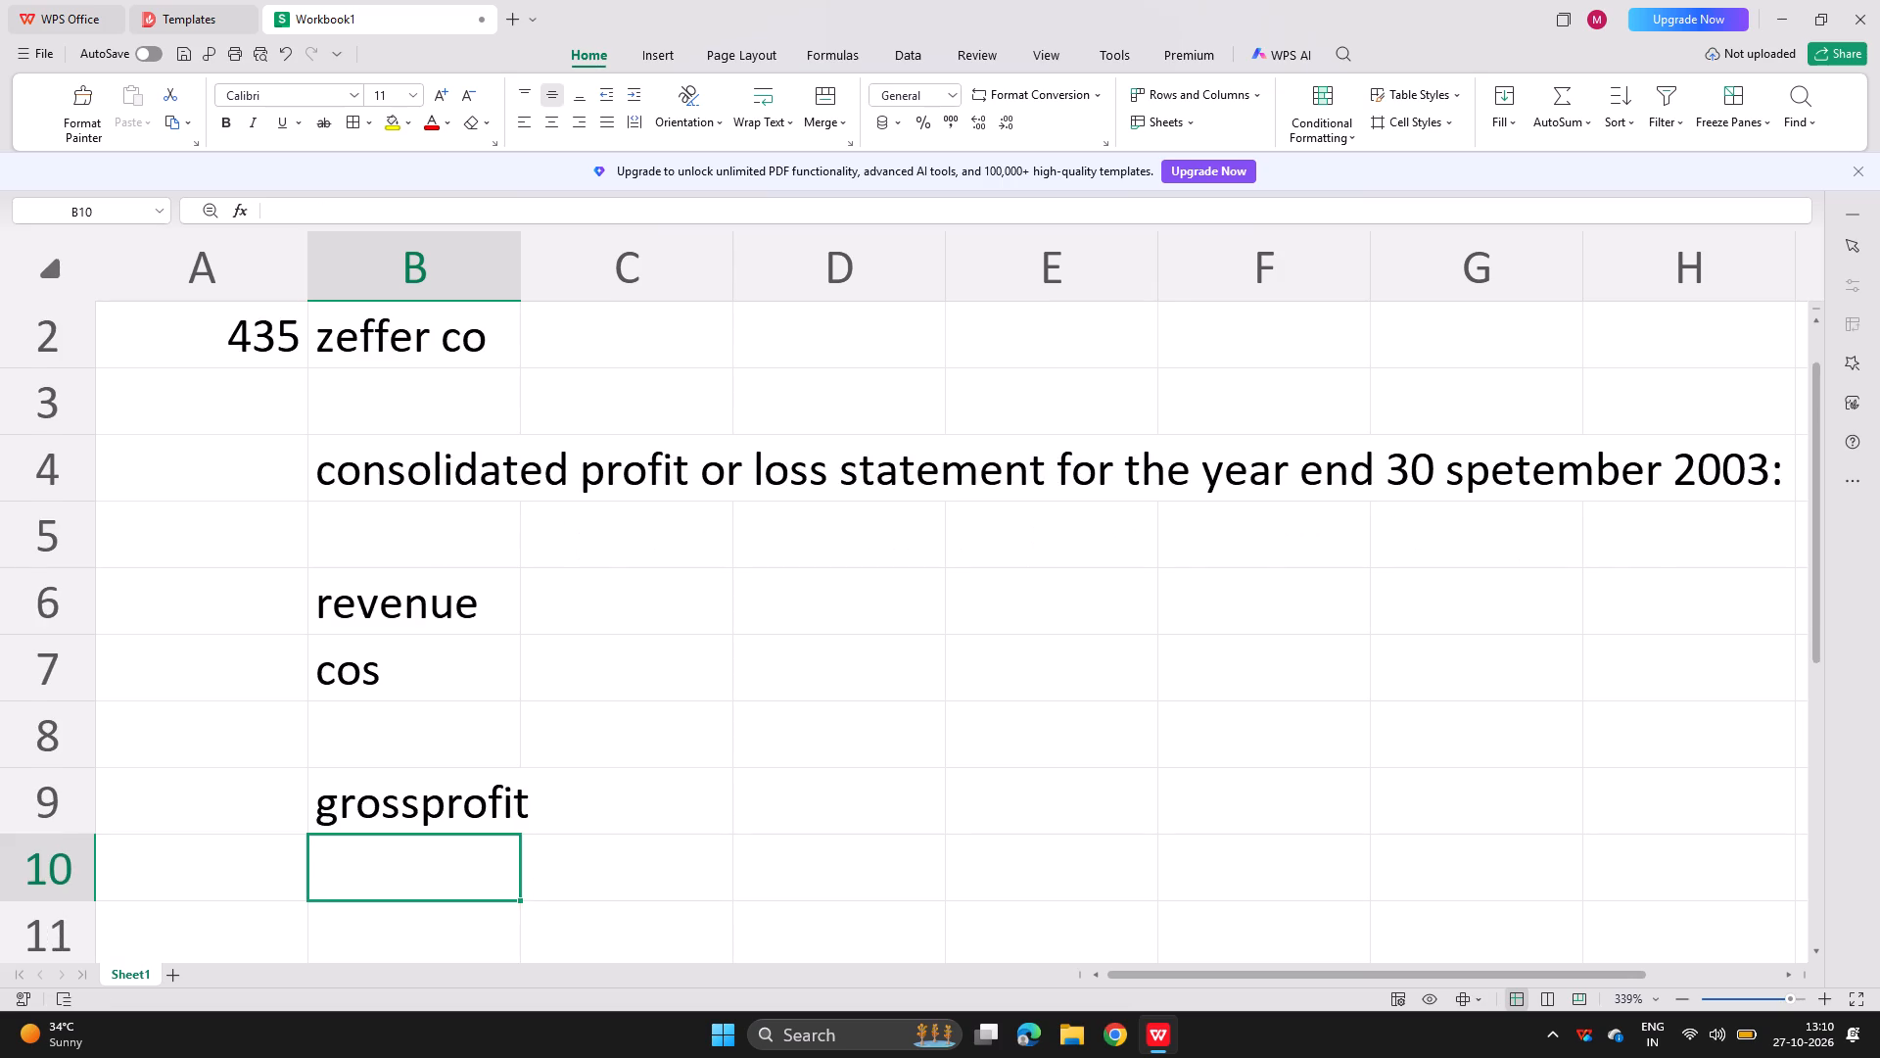
key("Return")
key("Up")
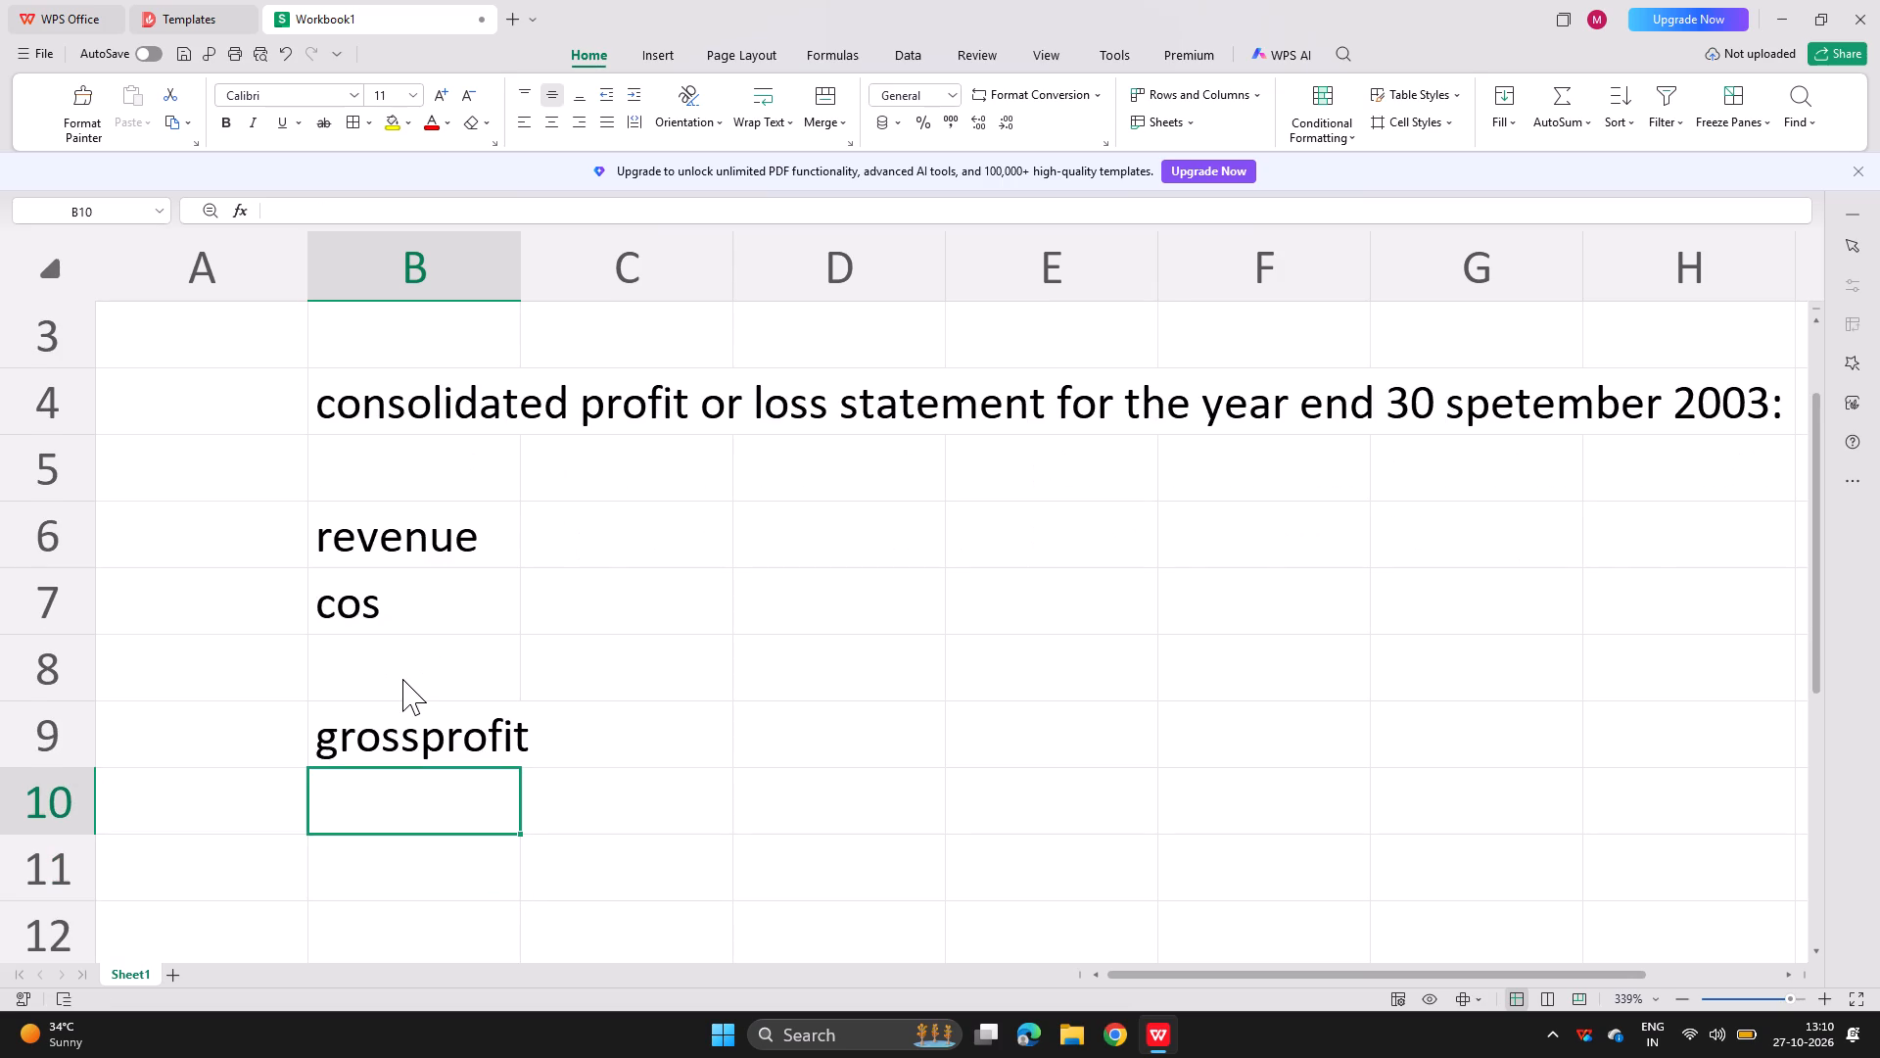
type("operating expense")
key("Return")
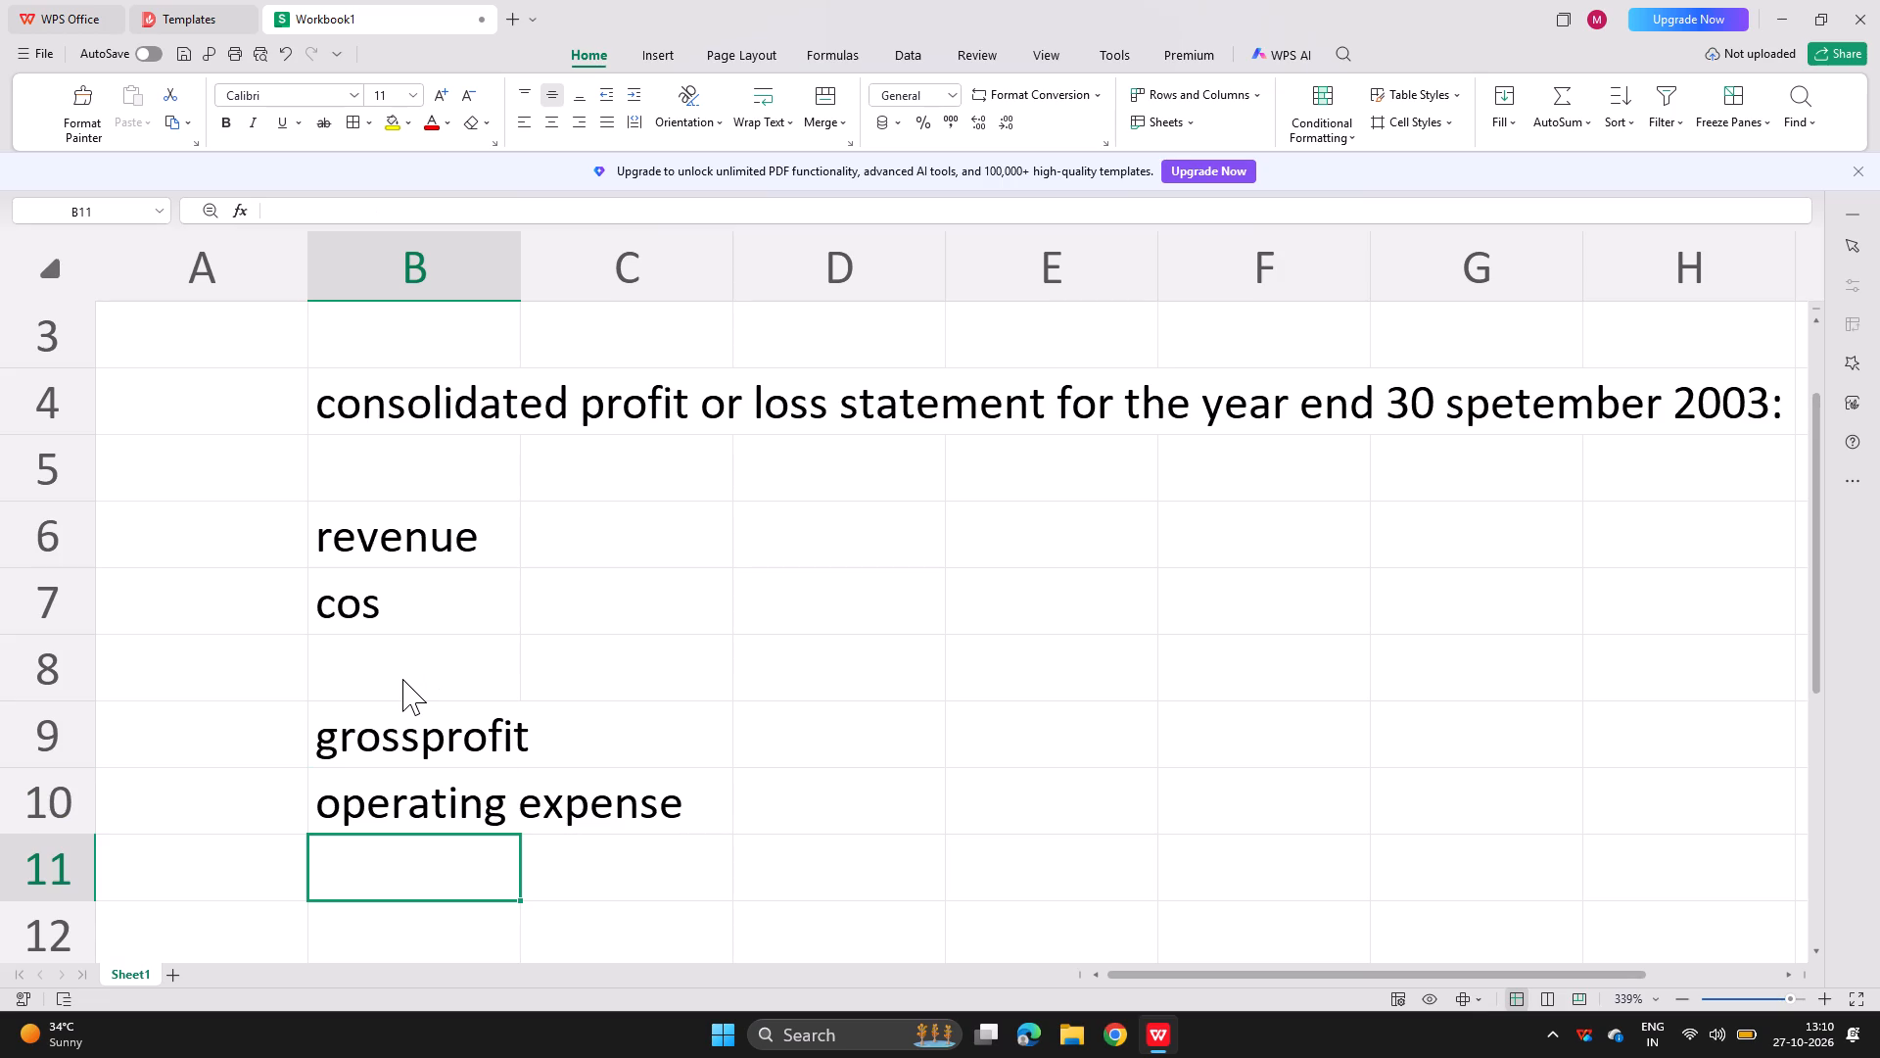
Add the row label "operating profit" in cell B12, leaving row 11 blank below the operating expense row.
key("Return")
key("p")
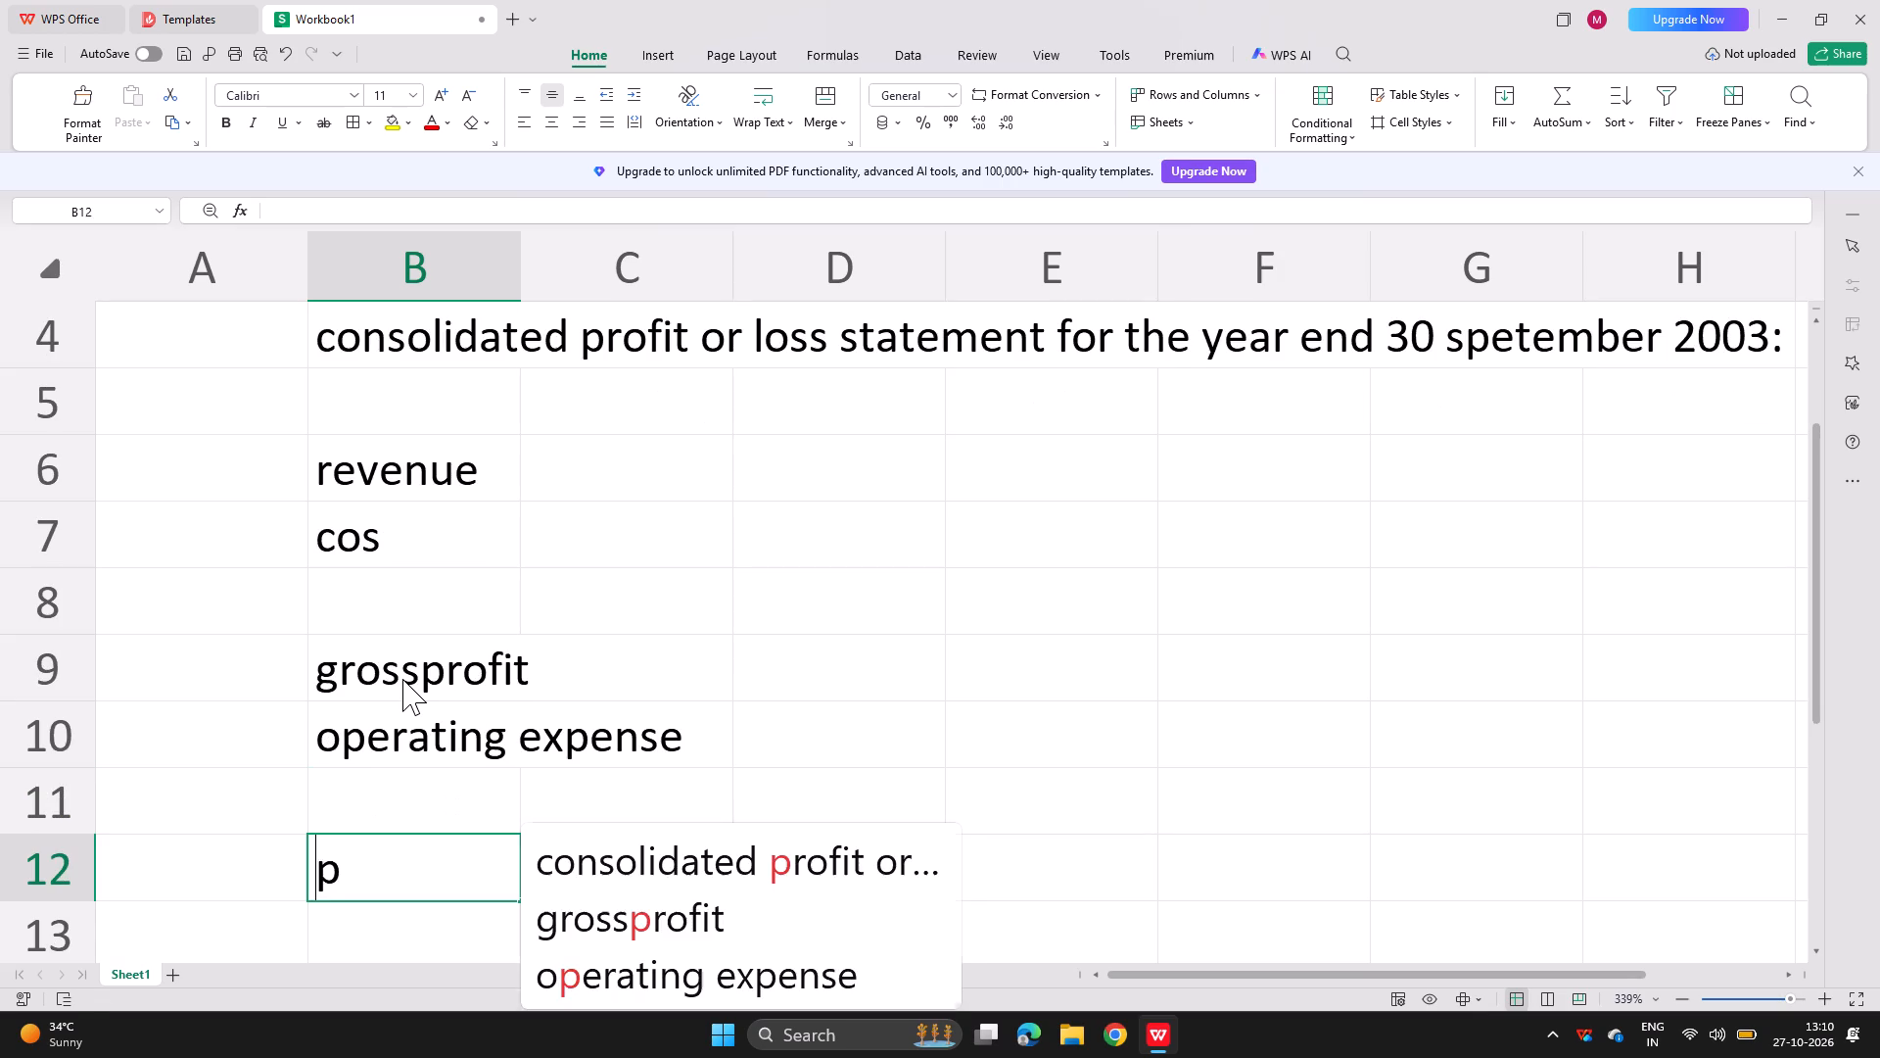
key("BackSpace")
type("operatimg")
key("space")
key("BackSpace")
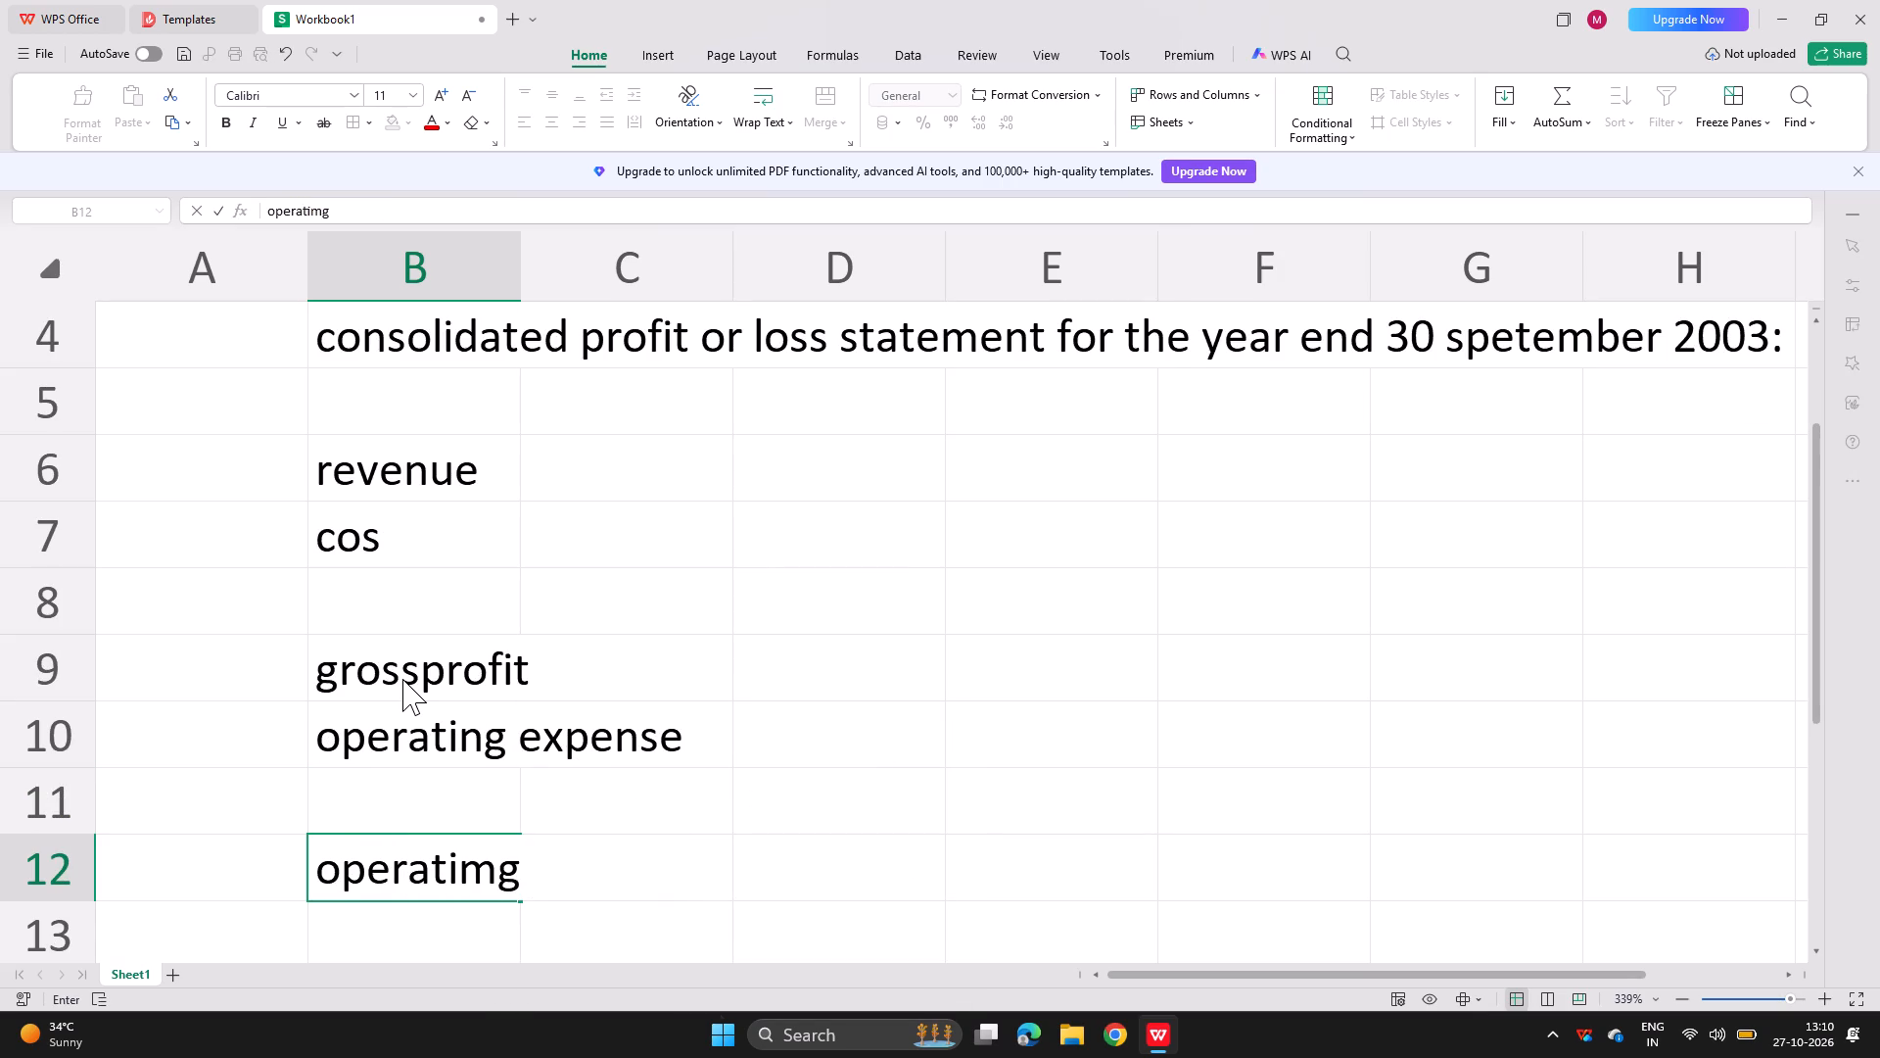
key("BackSpace")
key("BackSpace")
type("mb")
key("BackSpace")
key("BackSpace")
type("nb")
key("space")
key("BackSpace")
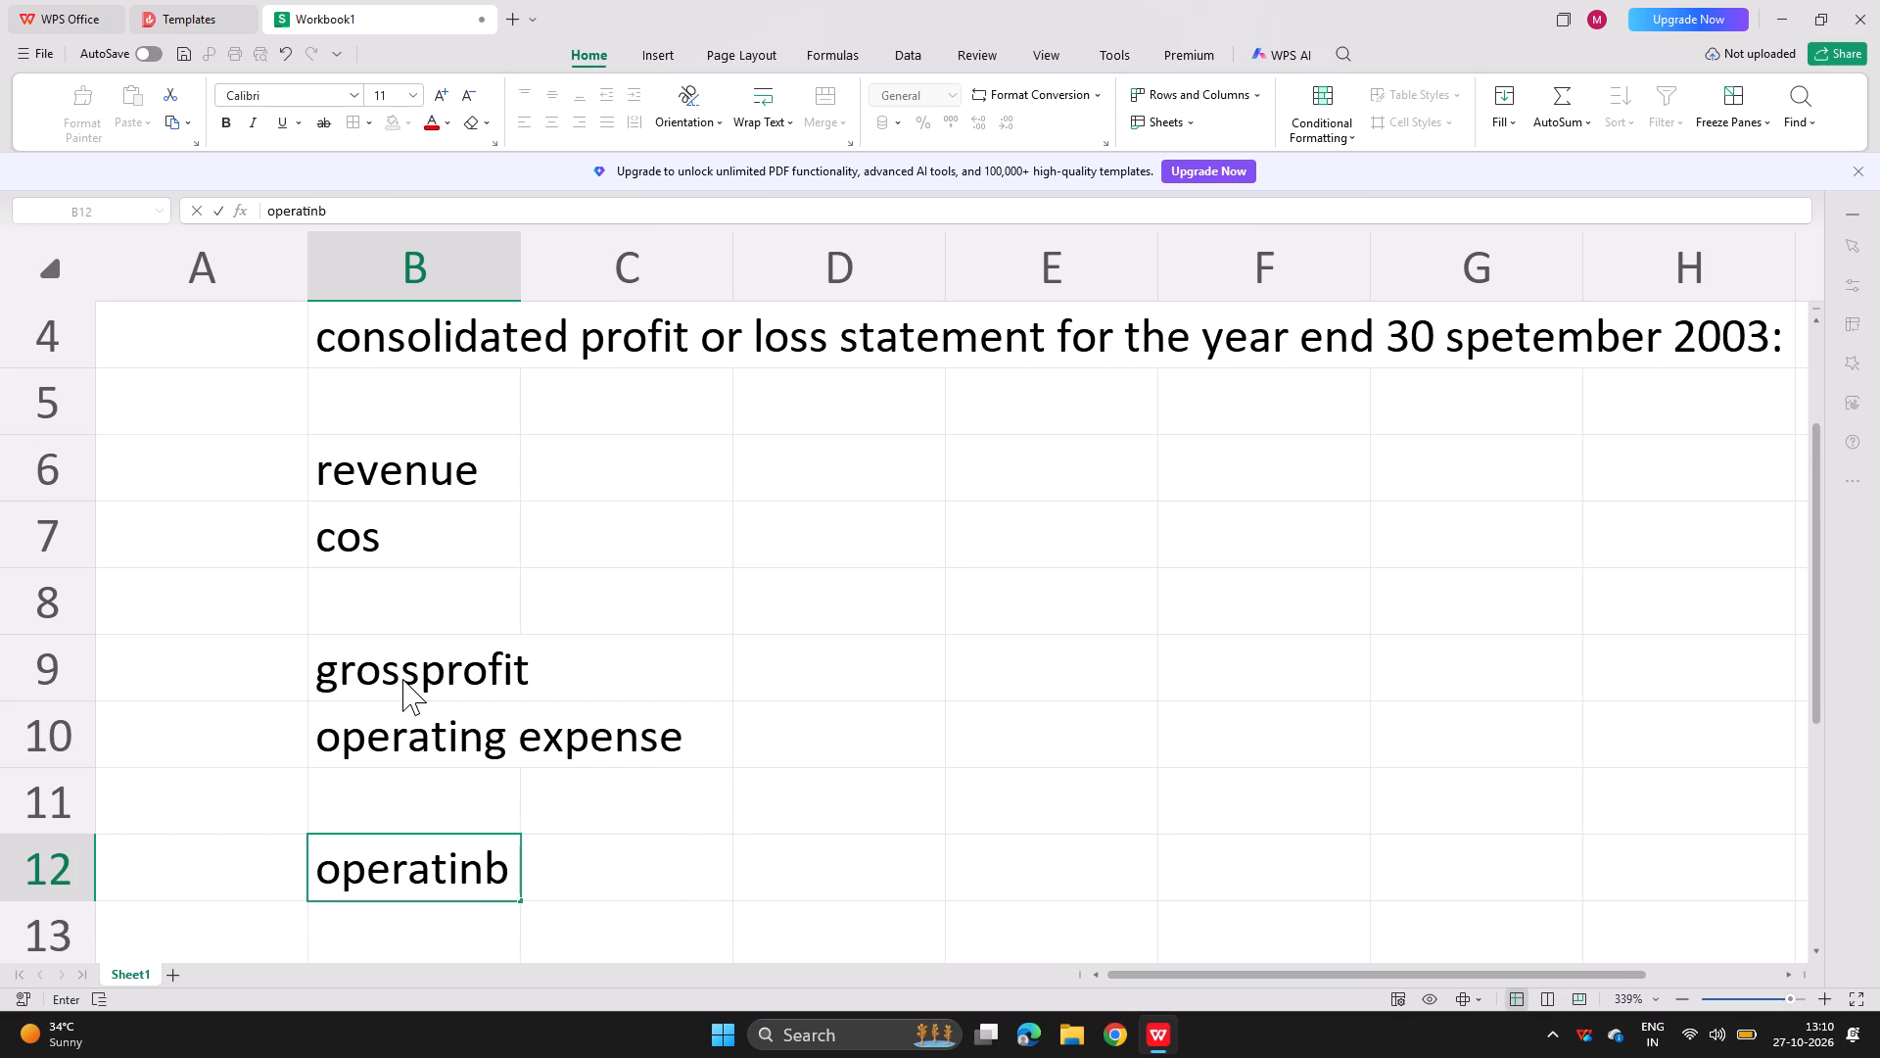
key("BackSpace")
type("g")
key("space")
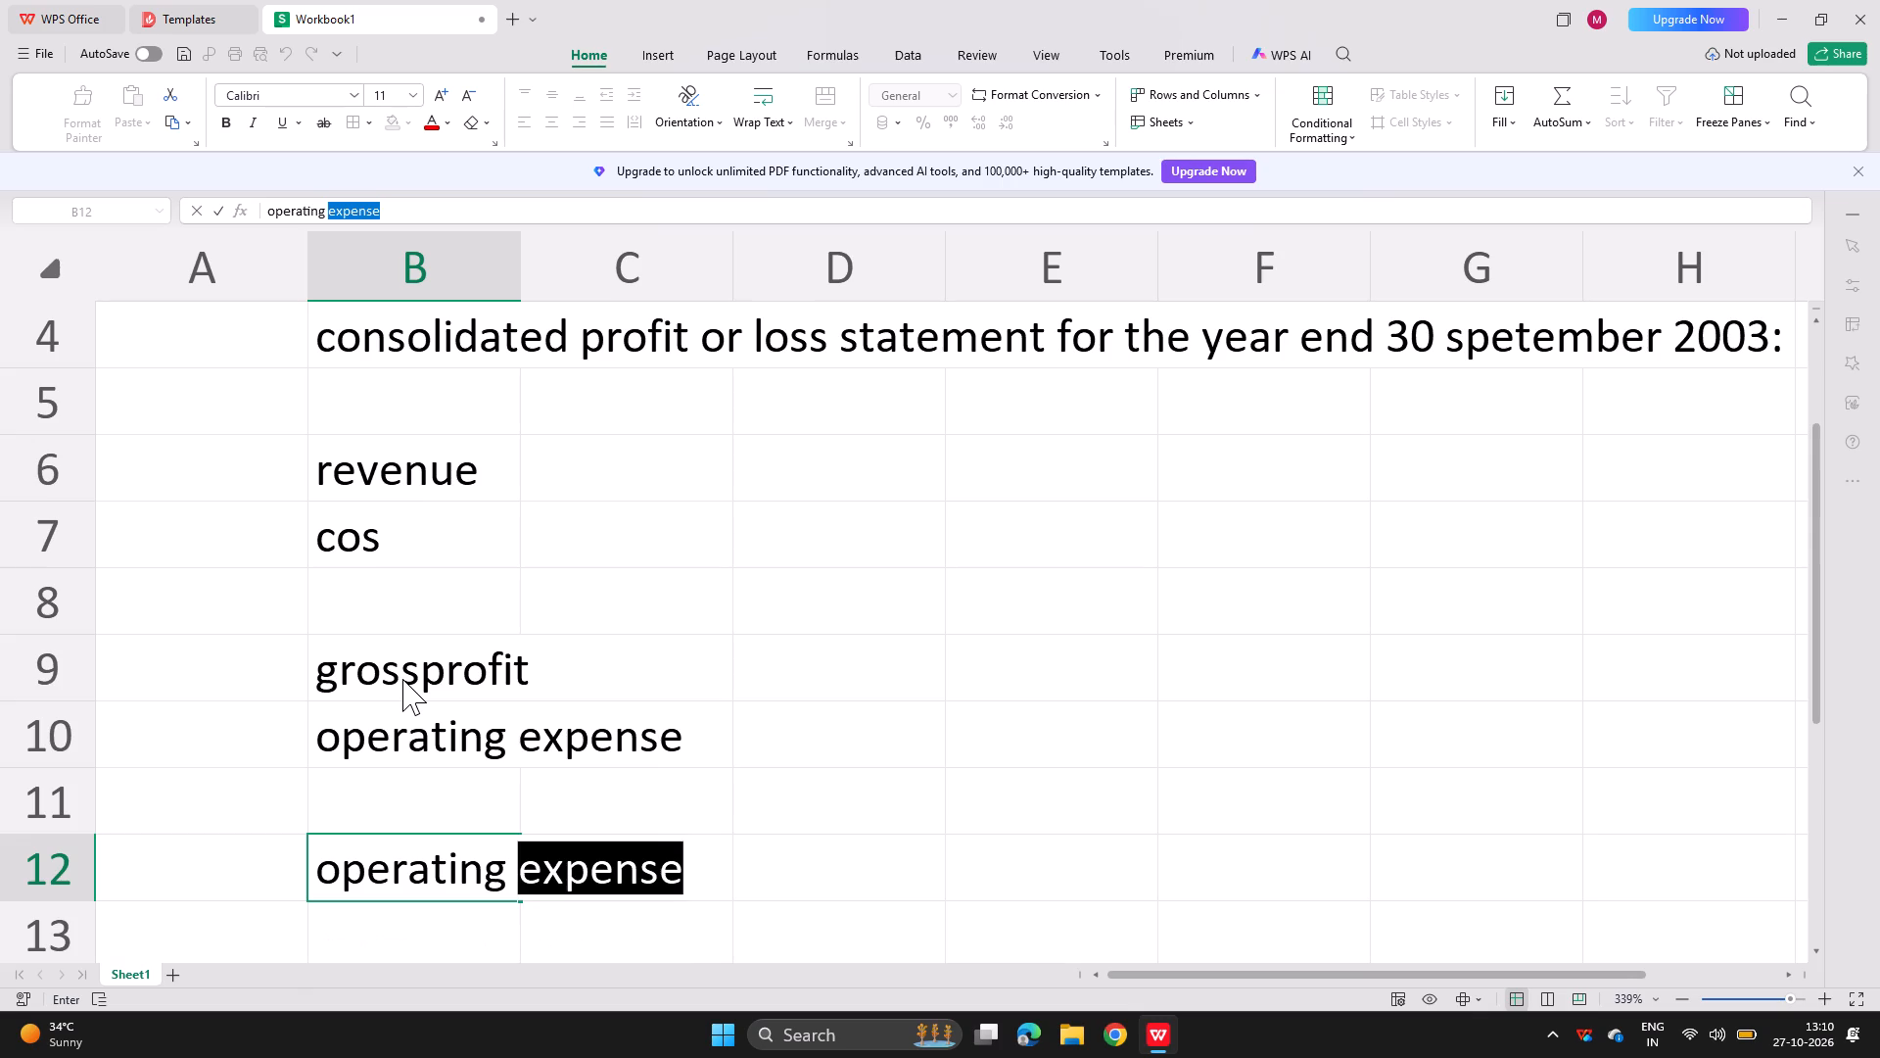
type("[p")
key("BackSpace")
key("BackSpace")
type("pr")
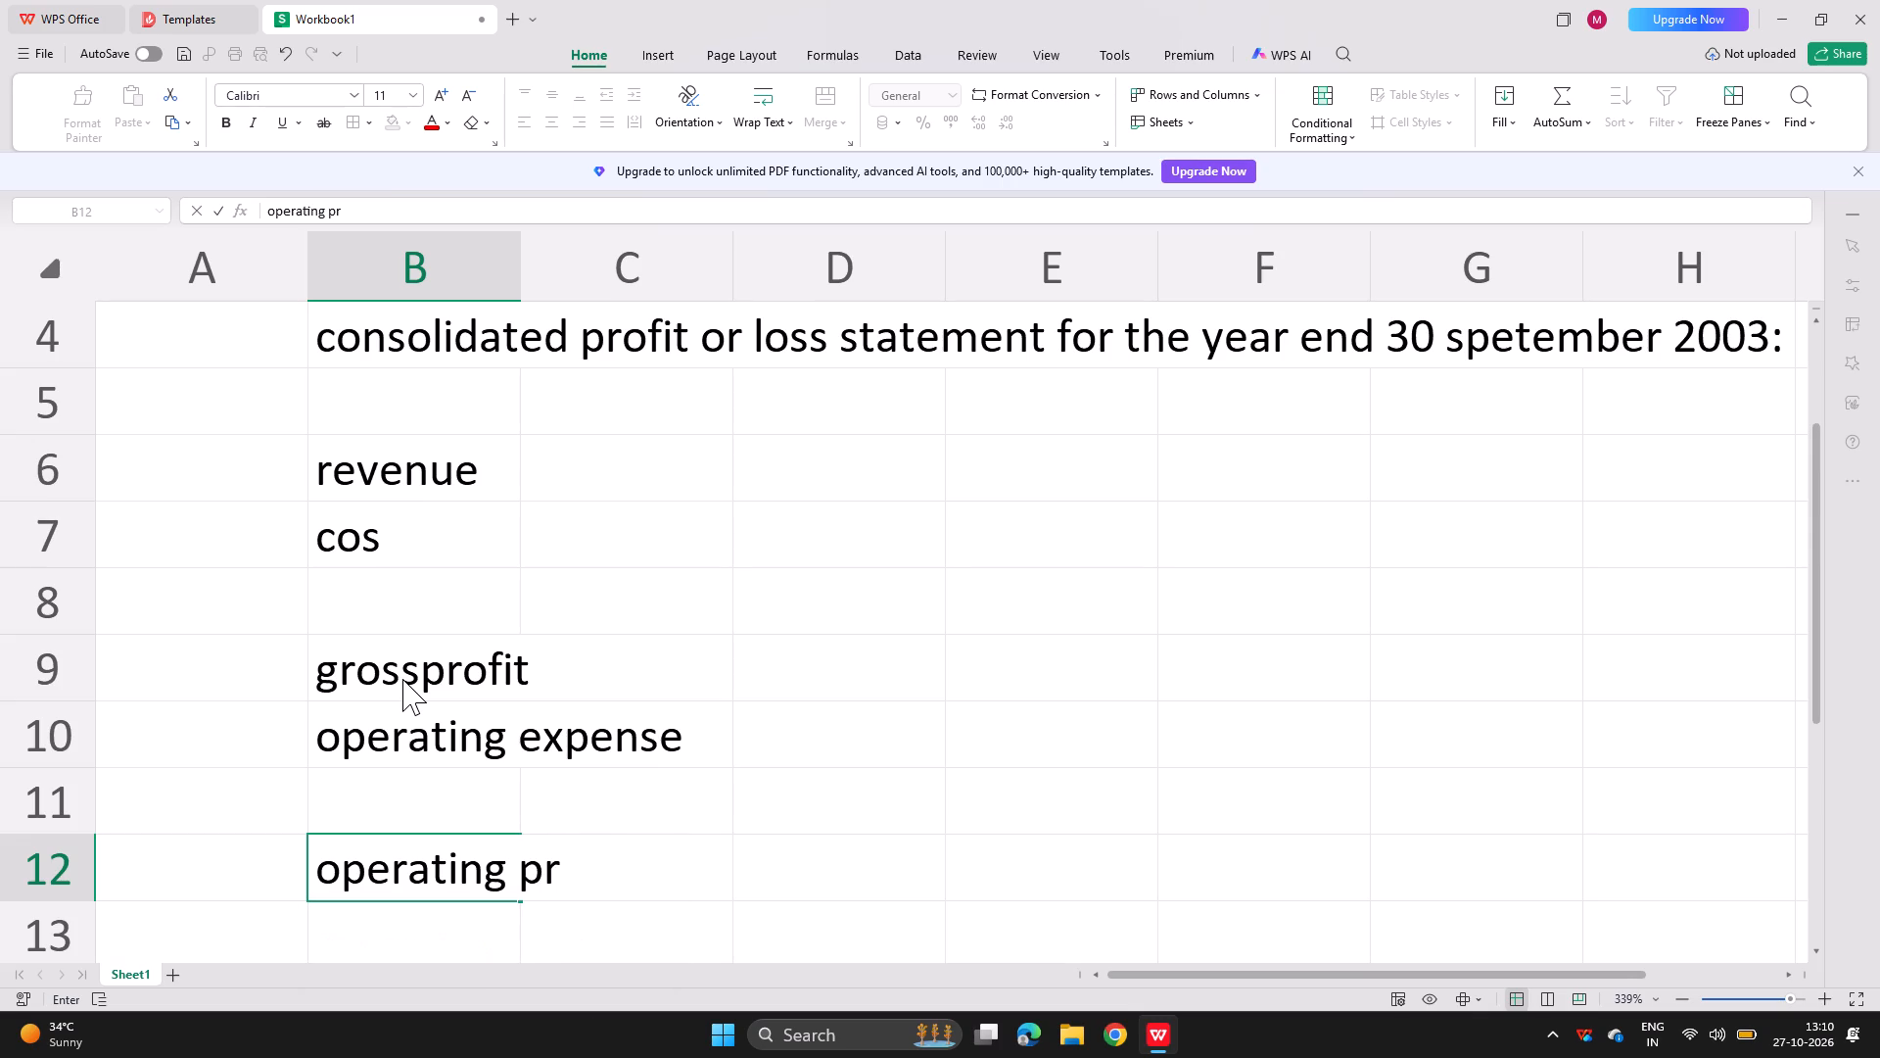
type("ofit")
key("Return")
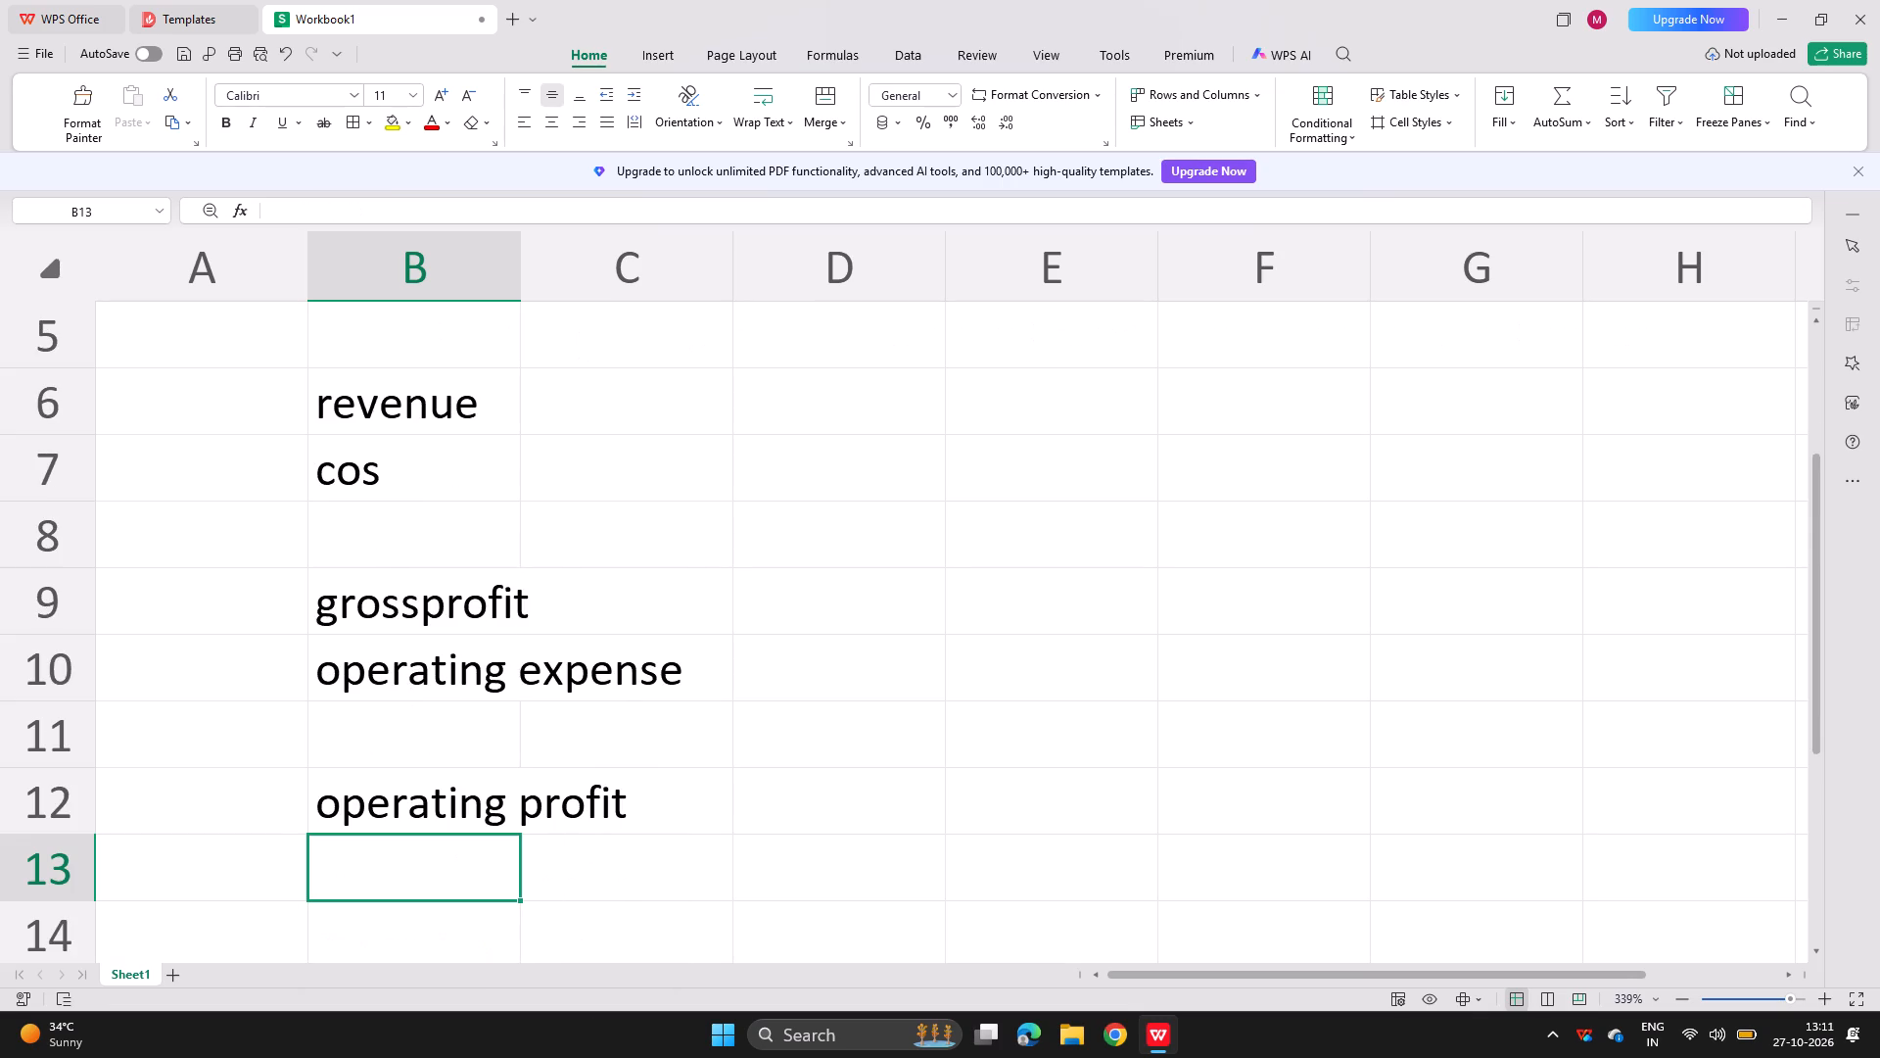
Add the row label "investment income" in cell B13, directly below operating profit.
type("investment income")
key("Return")
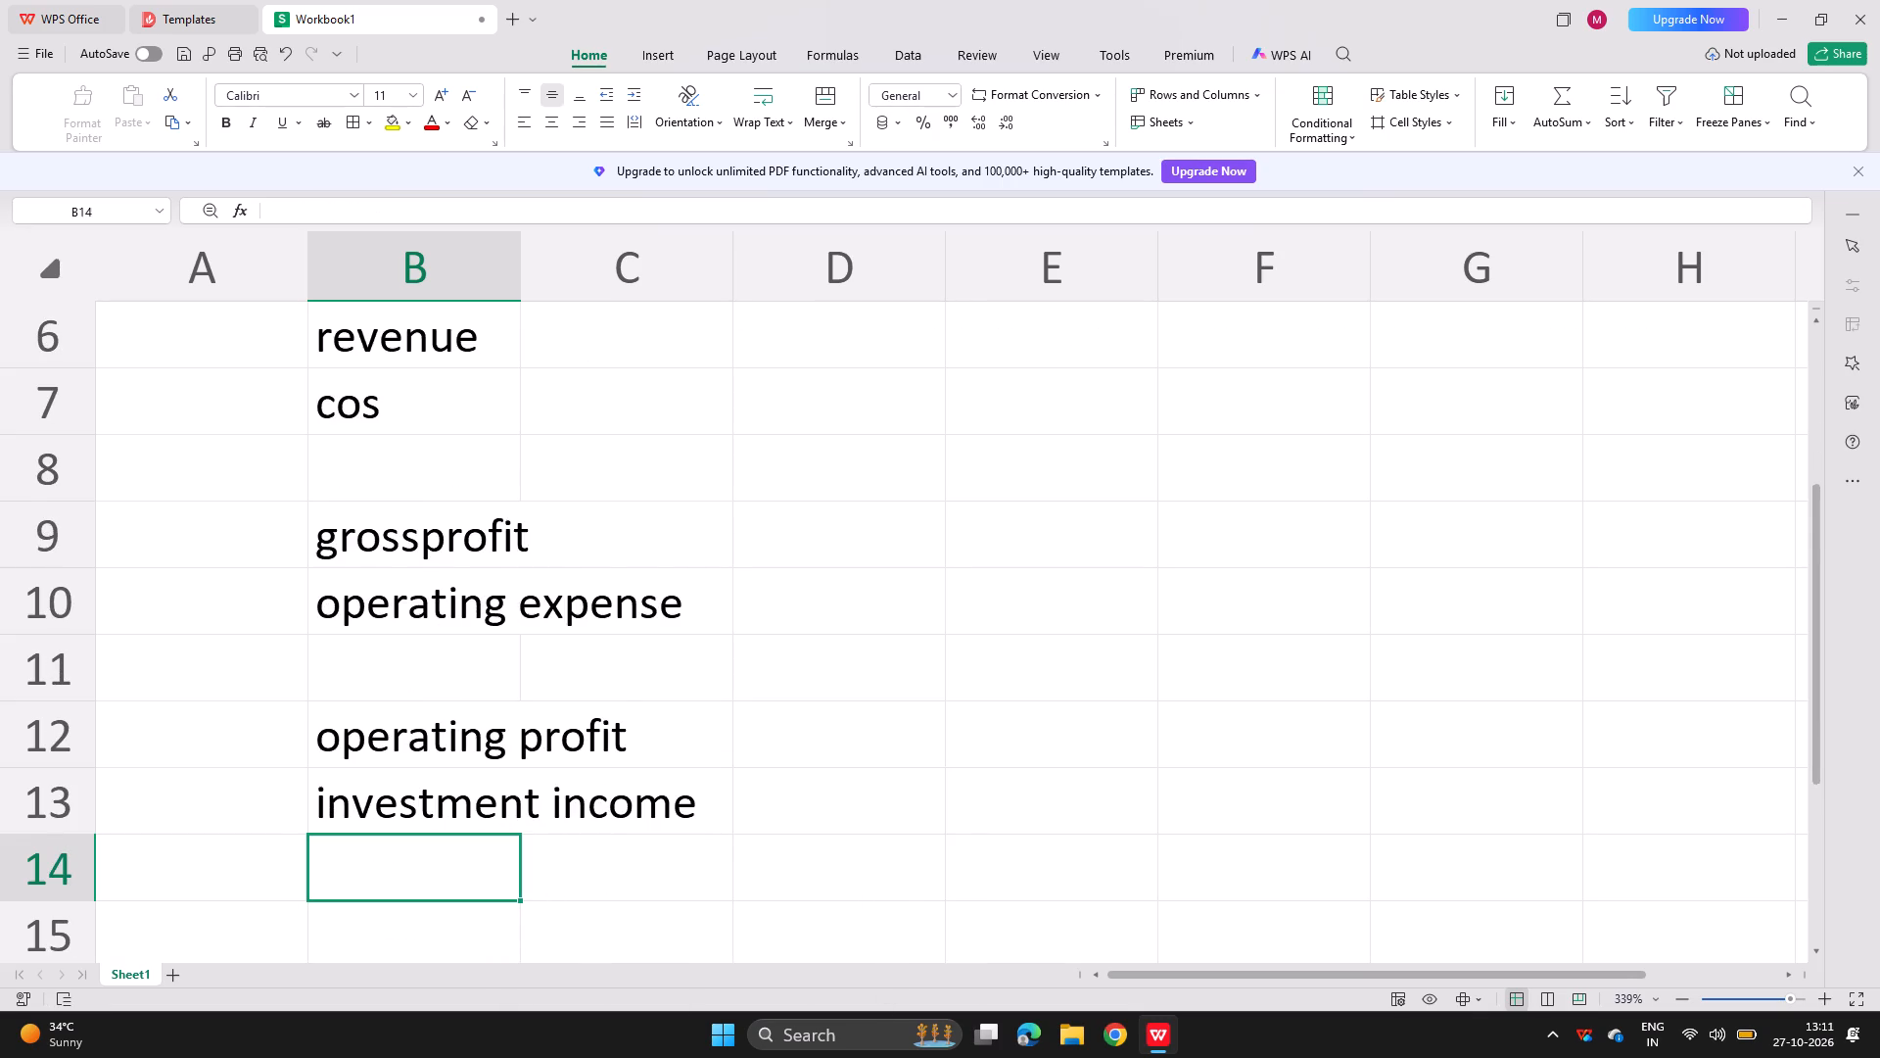
key("Return")
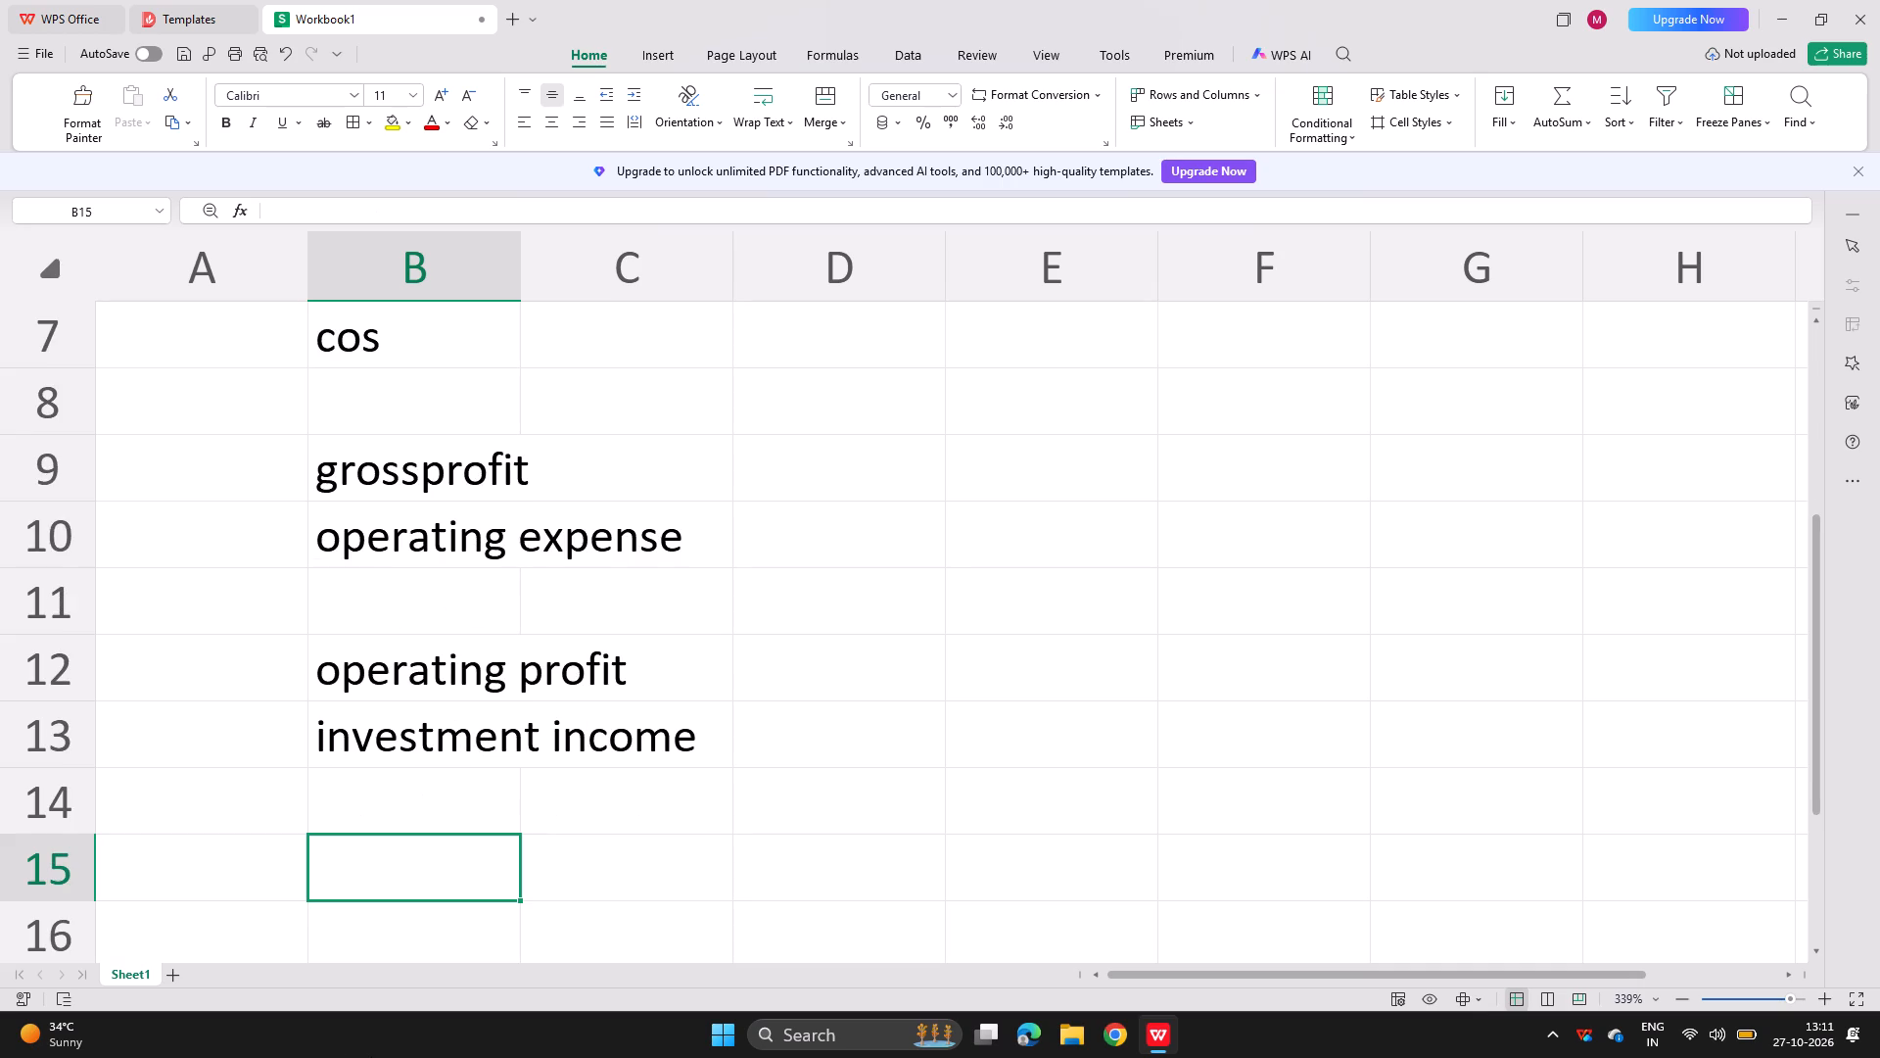
Open the recent document "FR Exam Kit 2026-27 .pdf" alongside the workbook.
left_click(60, 10)
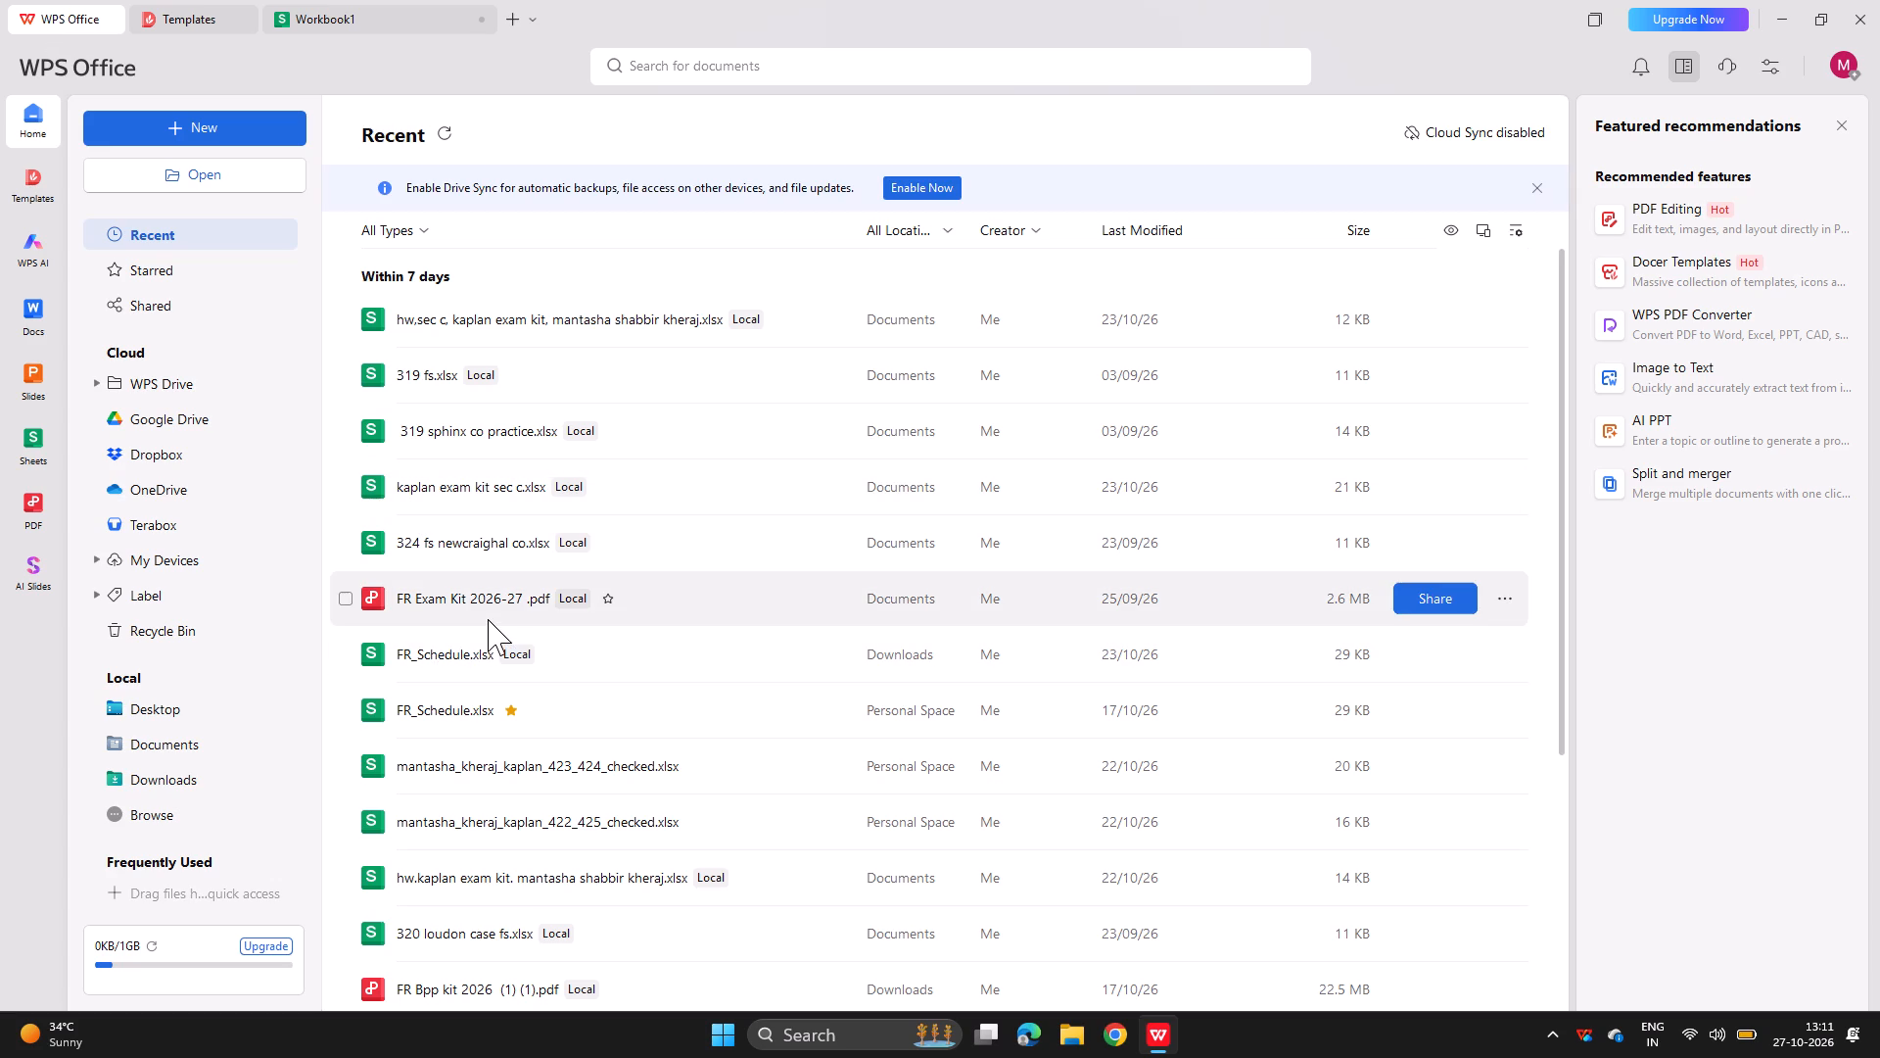
double_click(488, 616)
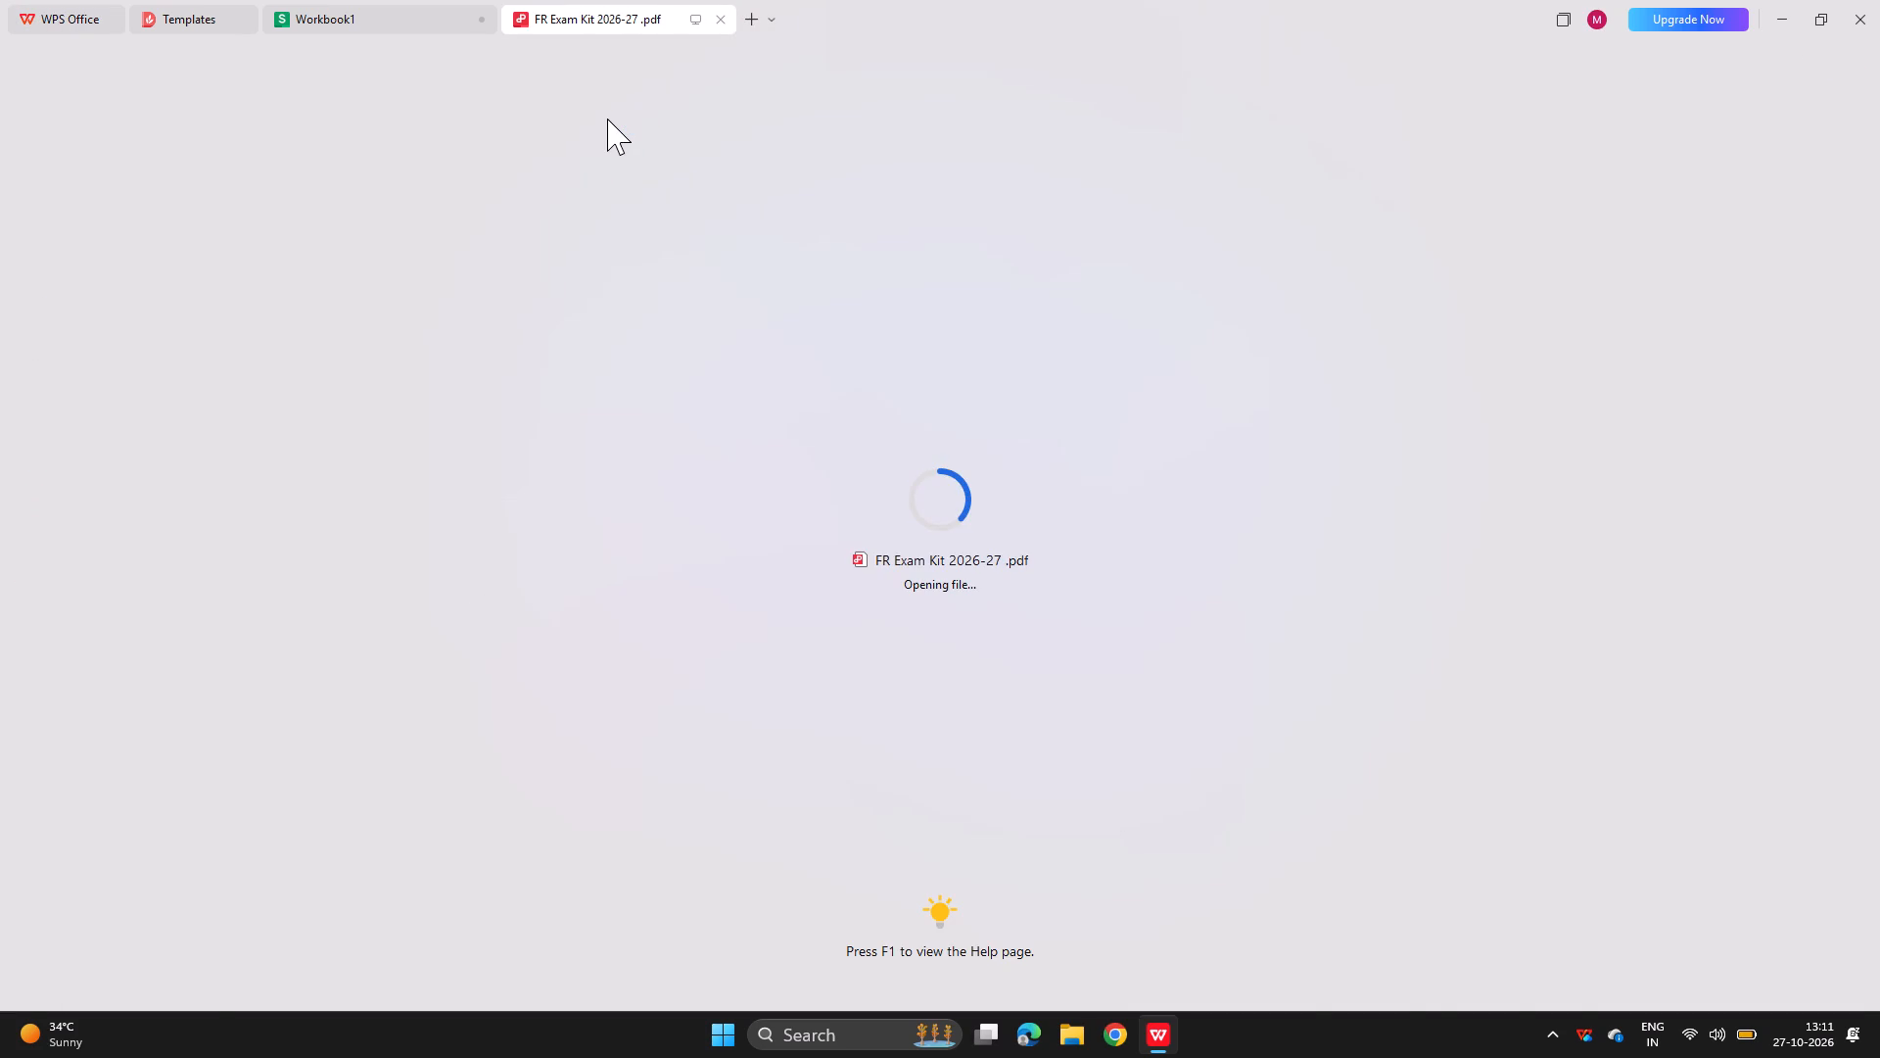
Look through the Section C questions in the exam kit for the Zeffer Co question and its summarised statements of profit or loss.
scroll(474, 413, "up", 4)
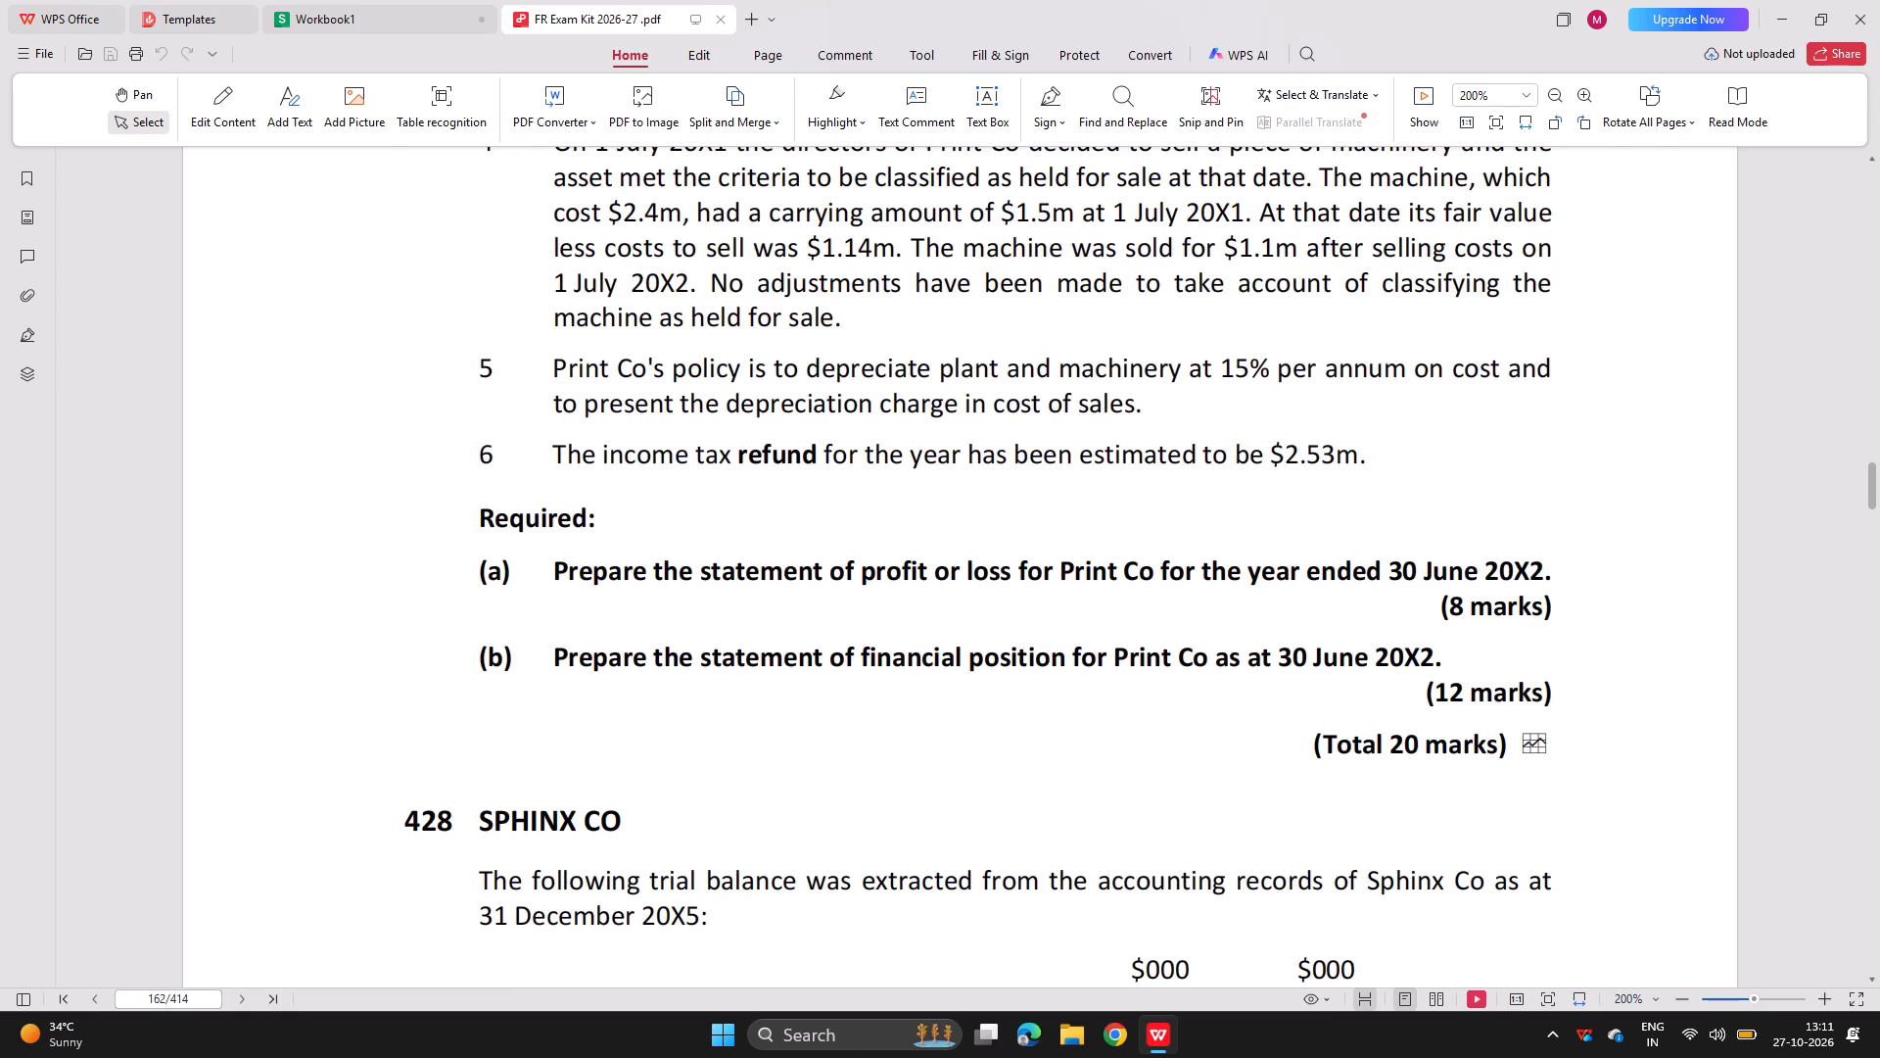
scroll(474, 413, "up", 9)
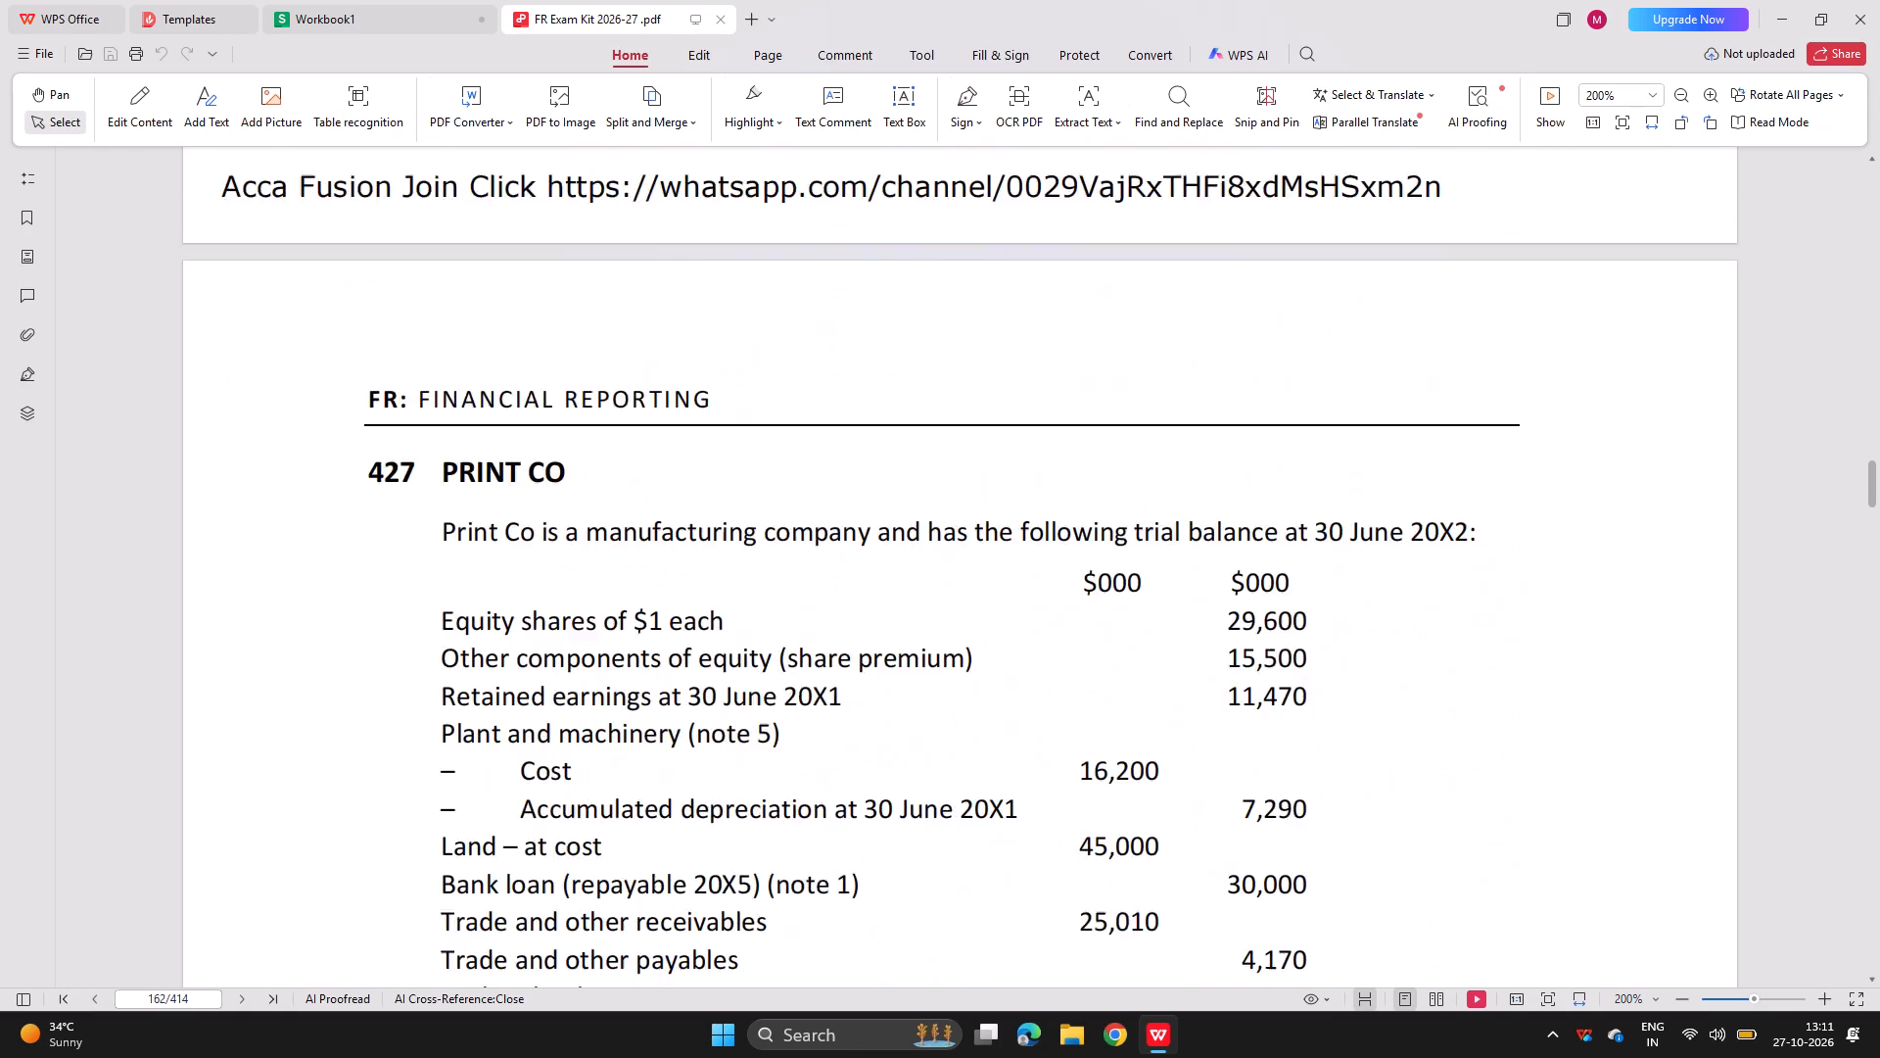
scroll(474, 413, "up", 8)
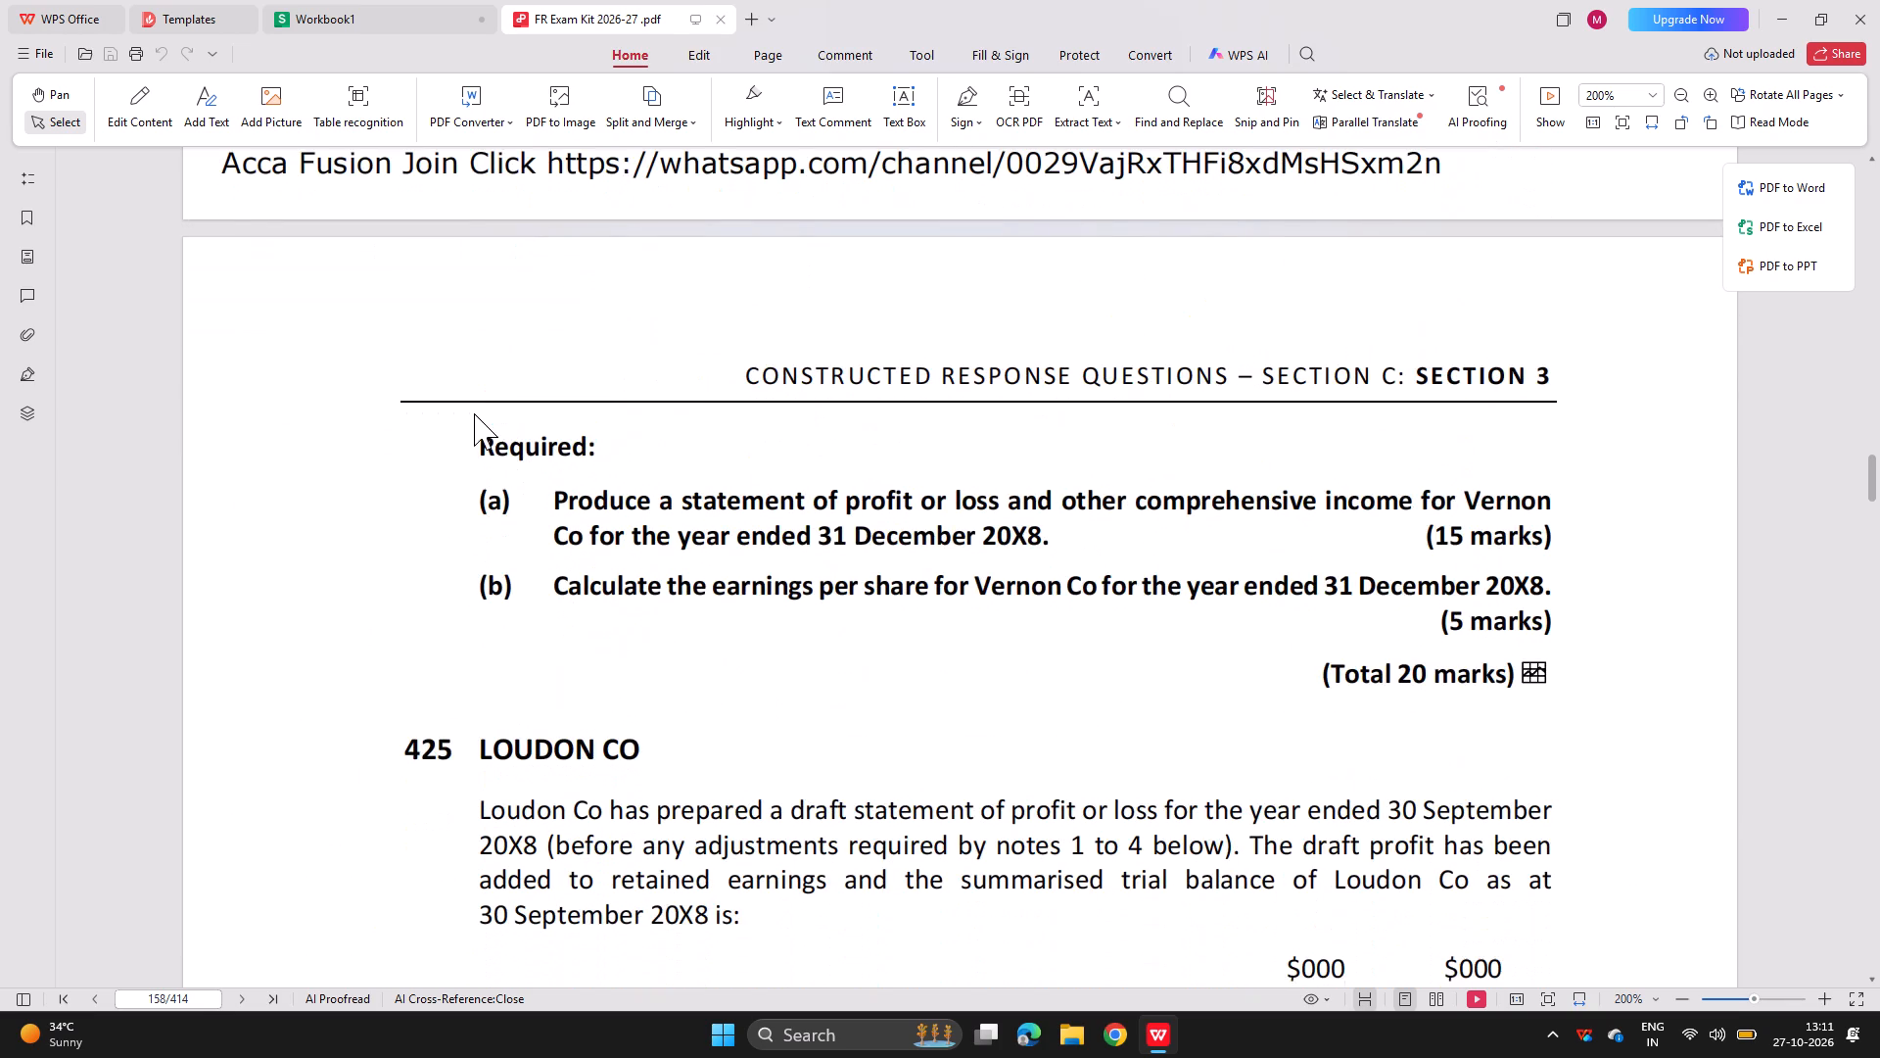
scroll(474, 413, "up", 3)
scroll(474, 413, "down", 1)
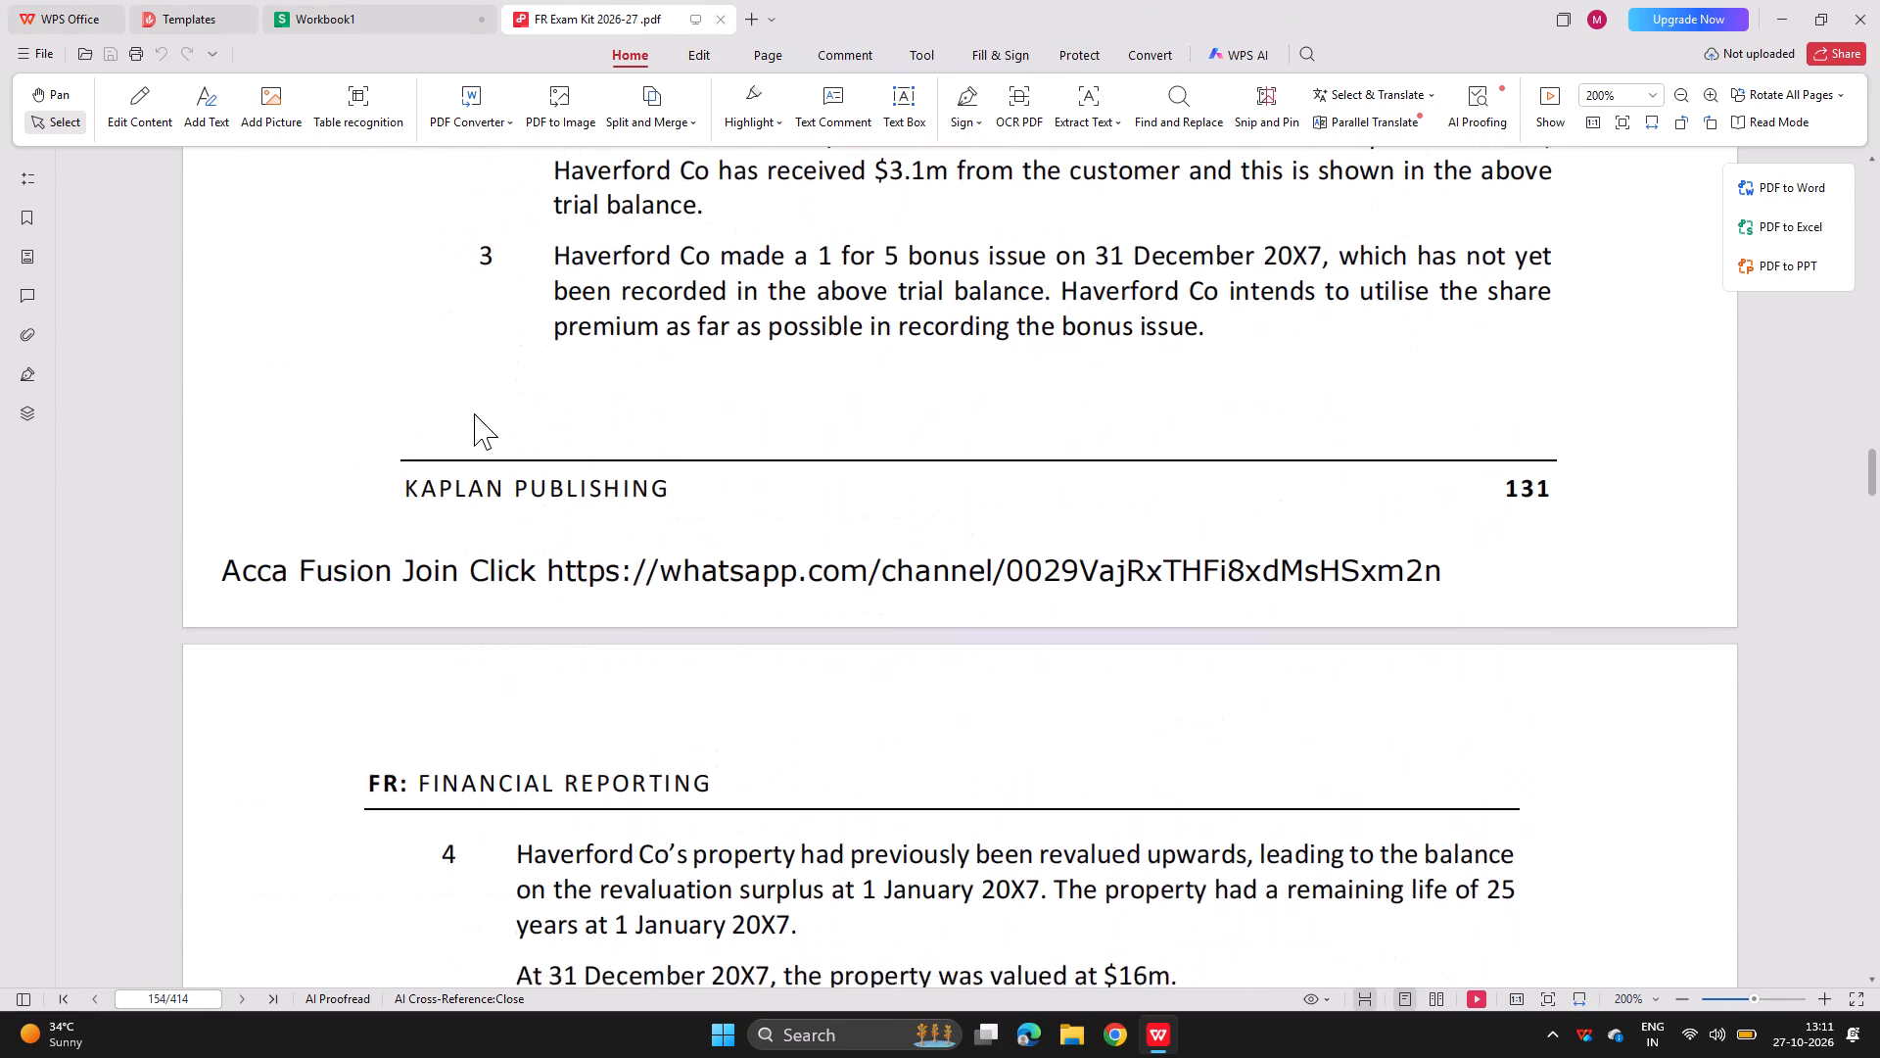
scroll(474, 413, "down", 1)
scroll(474, 413, "up", 10)
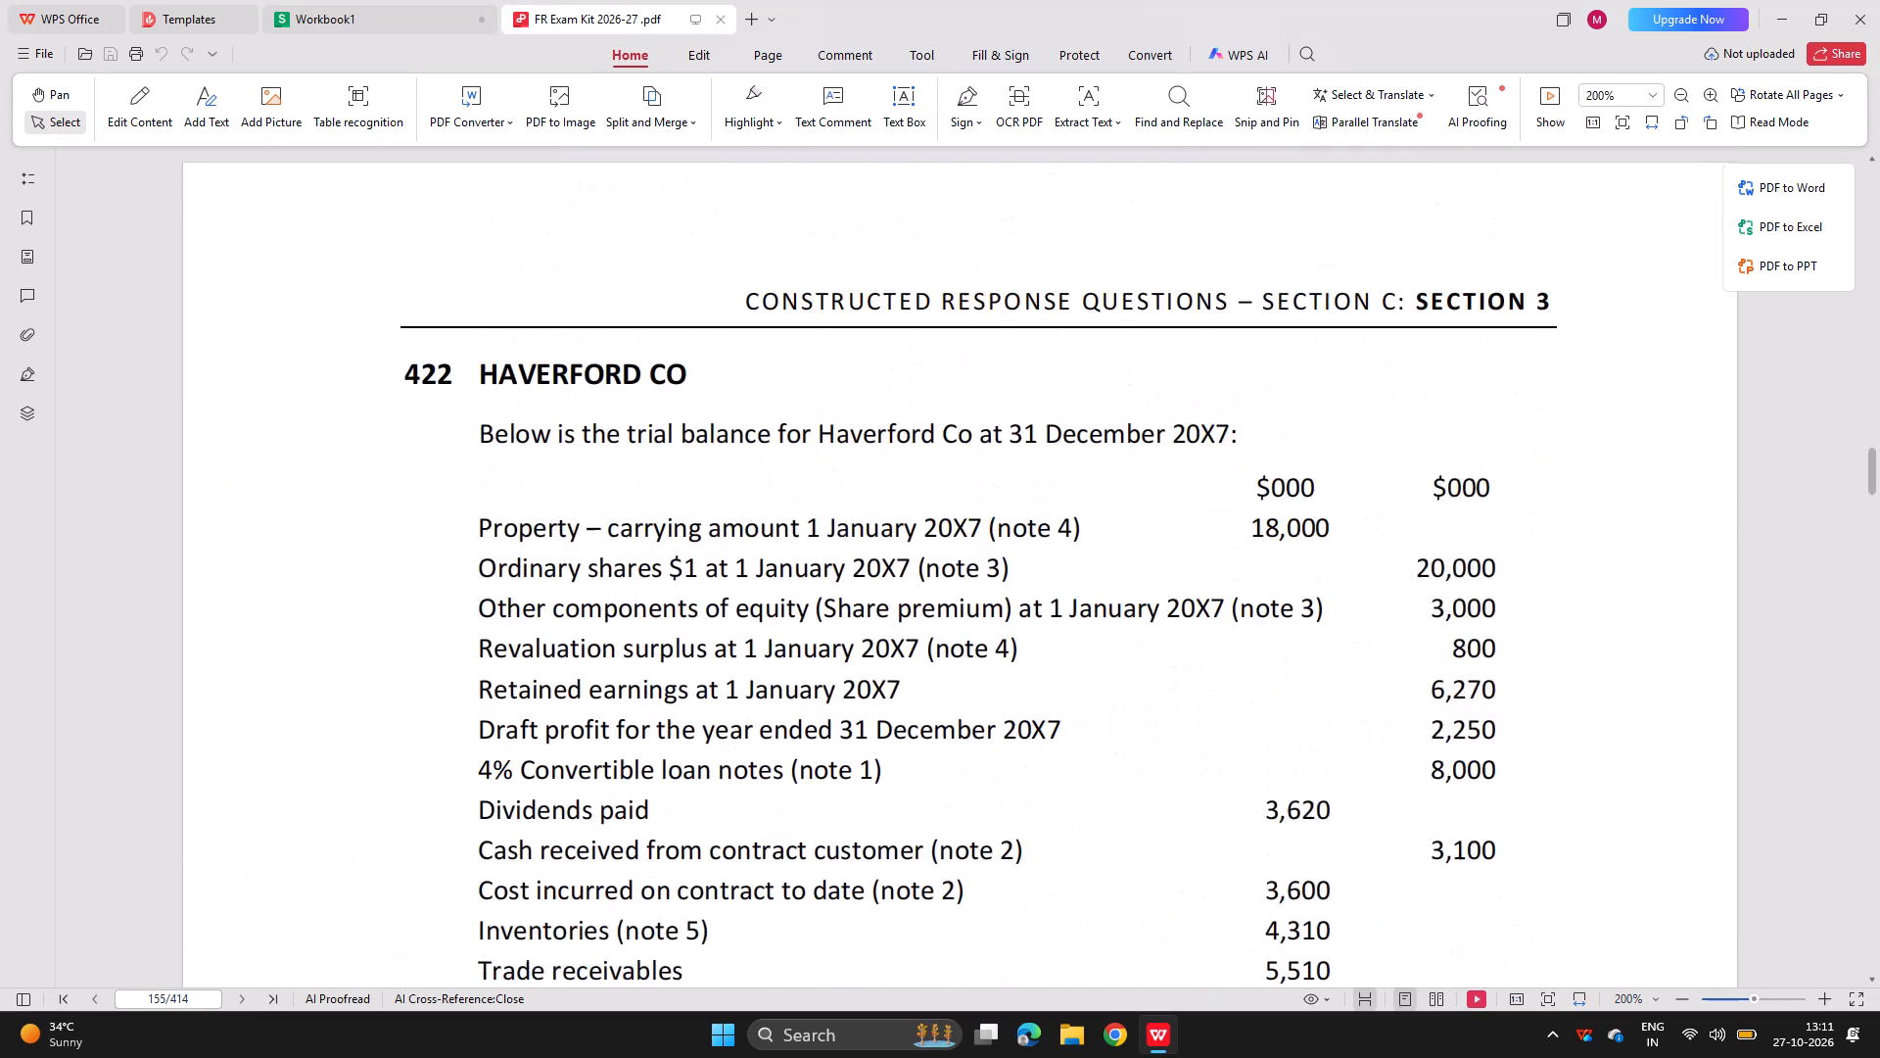
scroll(474, 413, "up", 3)
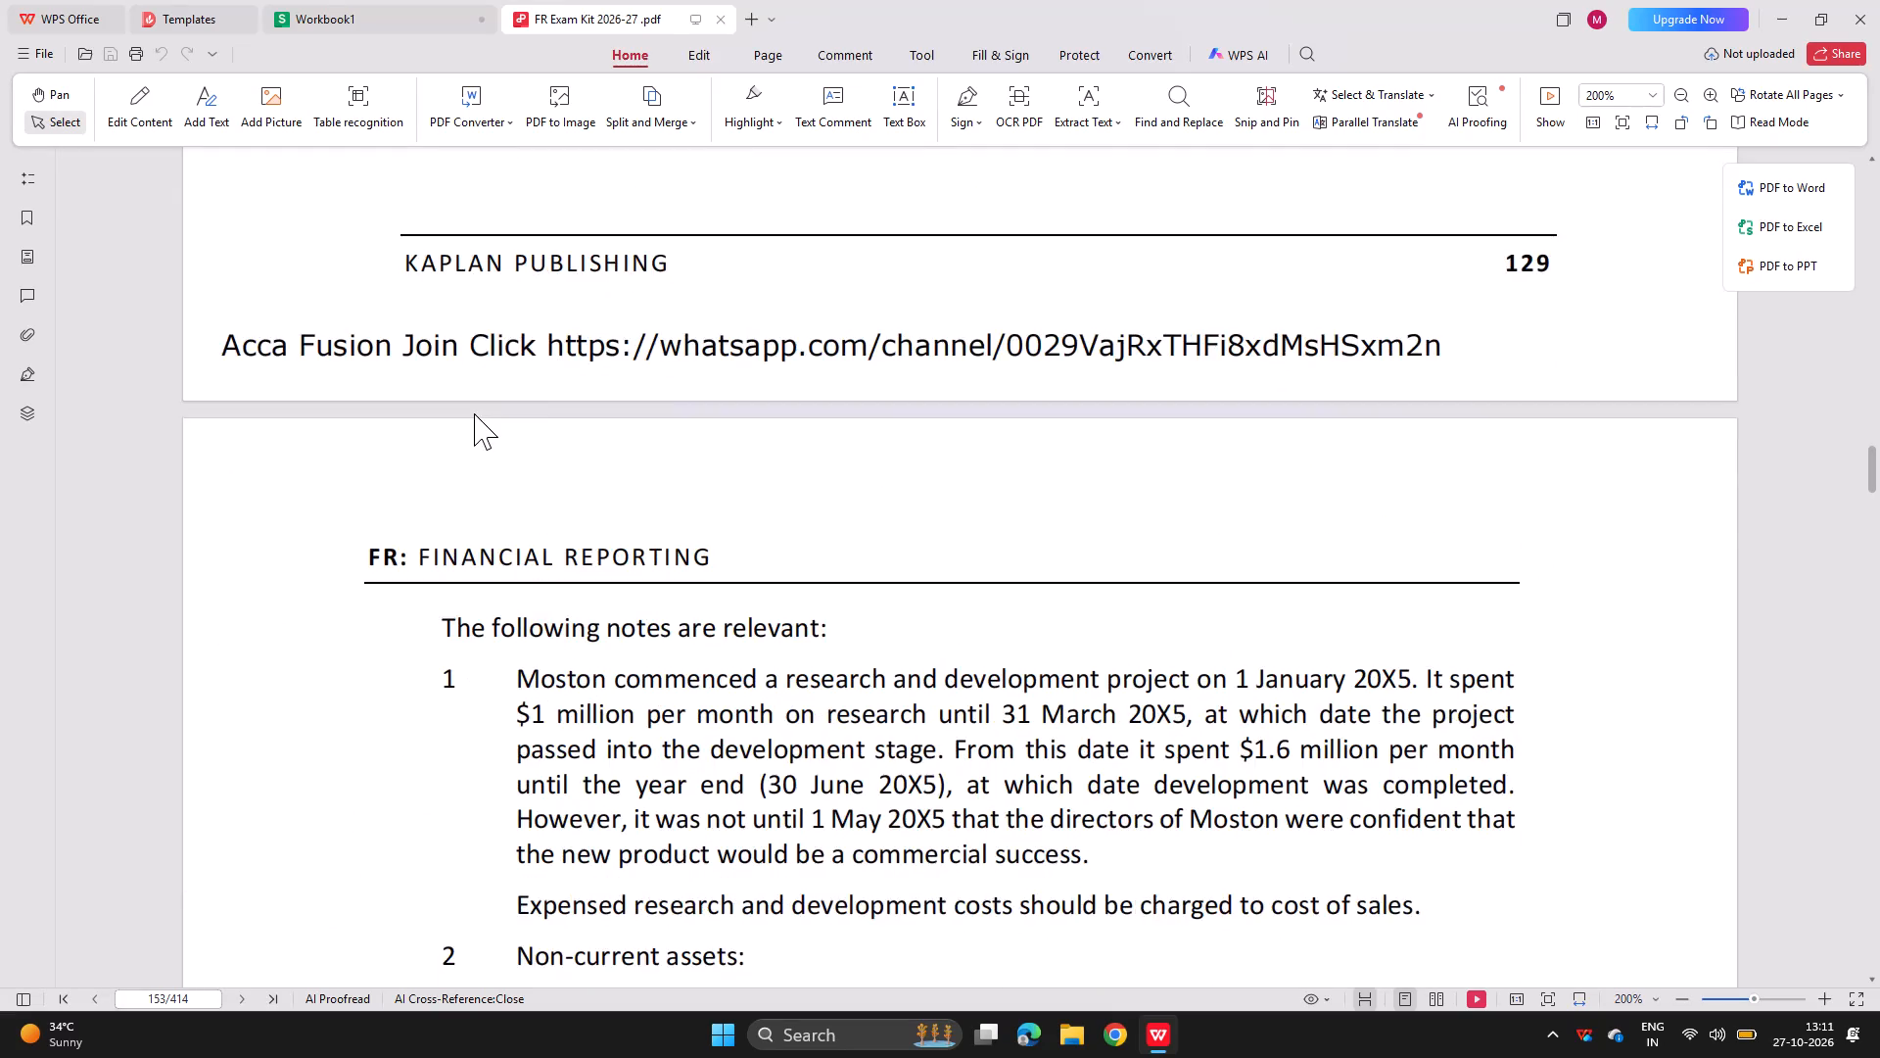
scroll(474, 413, "up", 4)
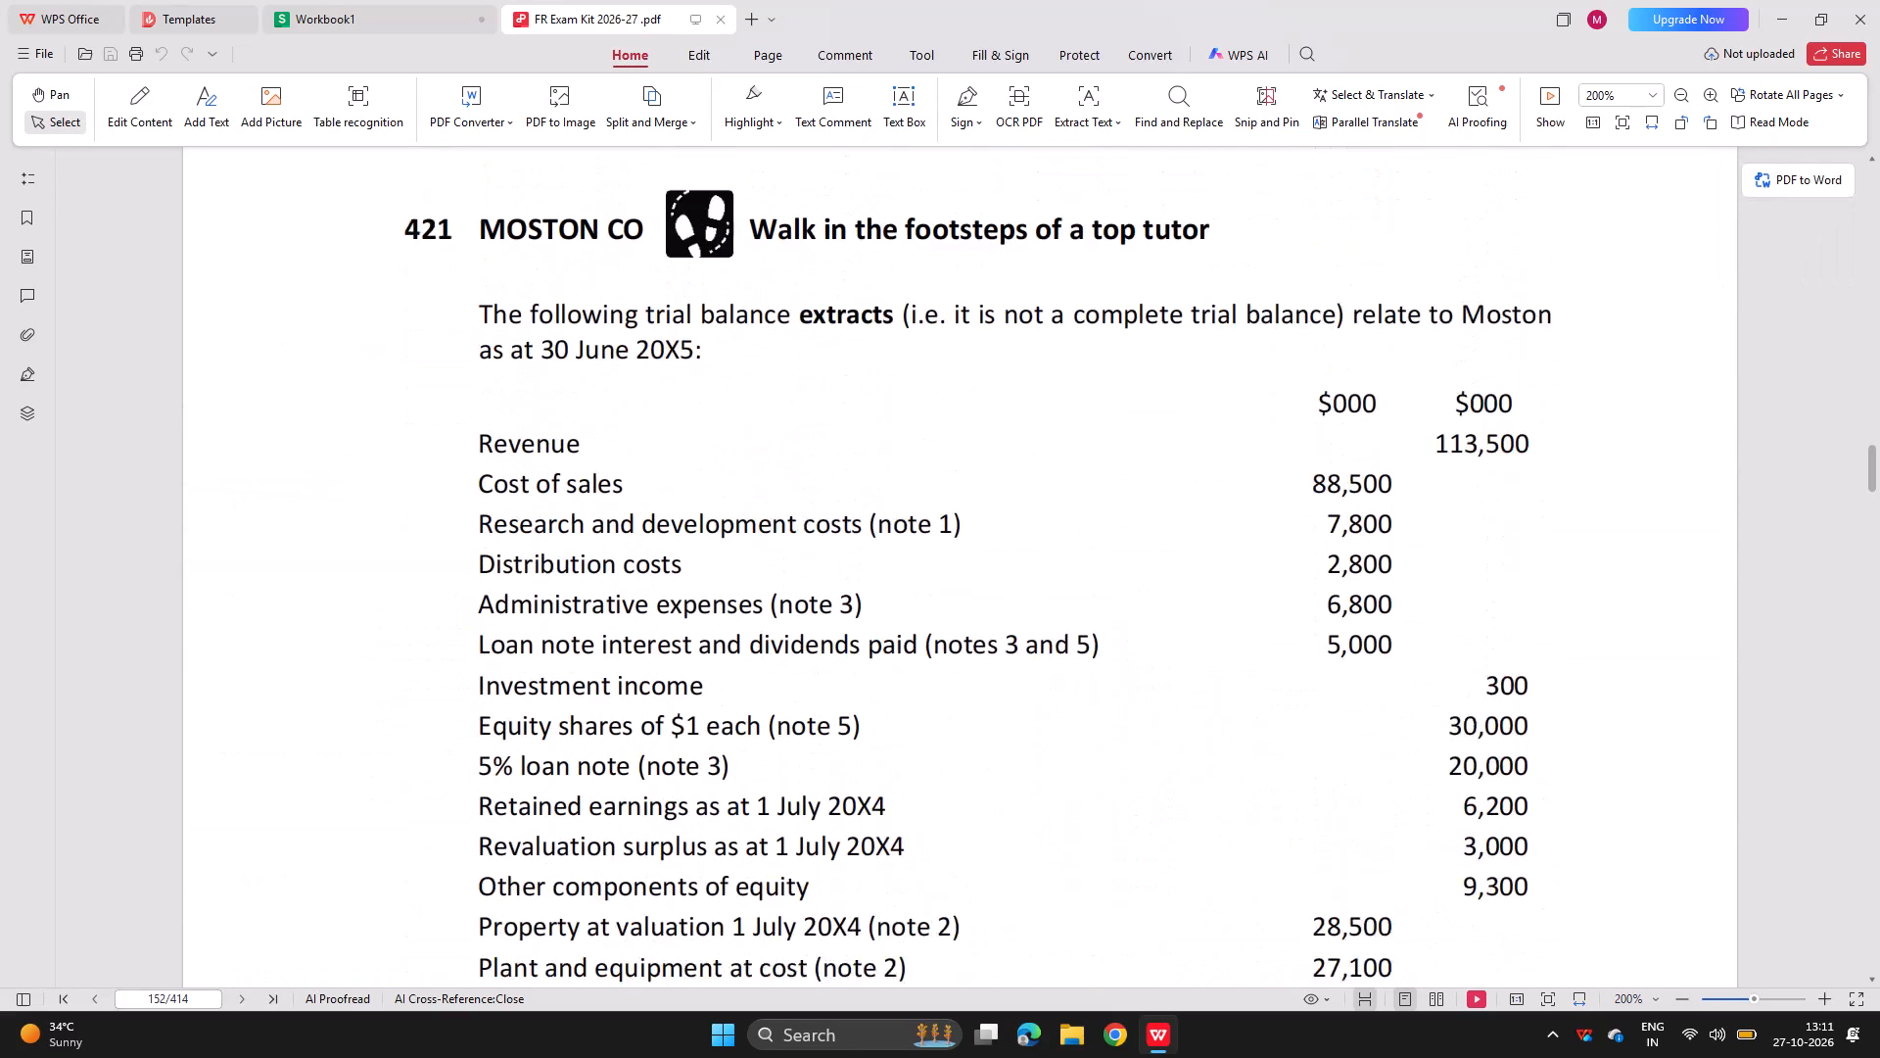
scroll(474, 413, "up", 2)
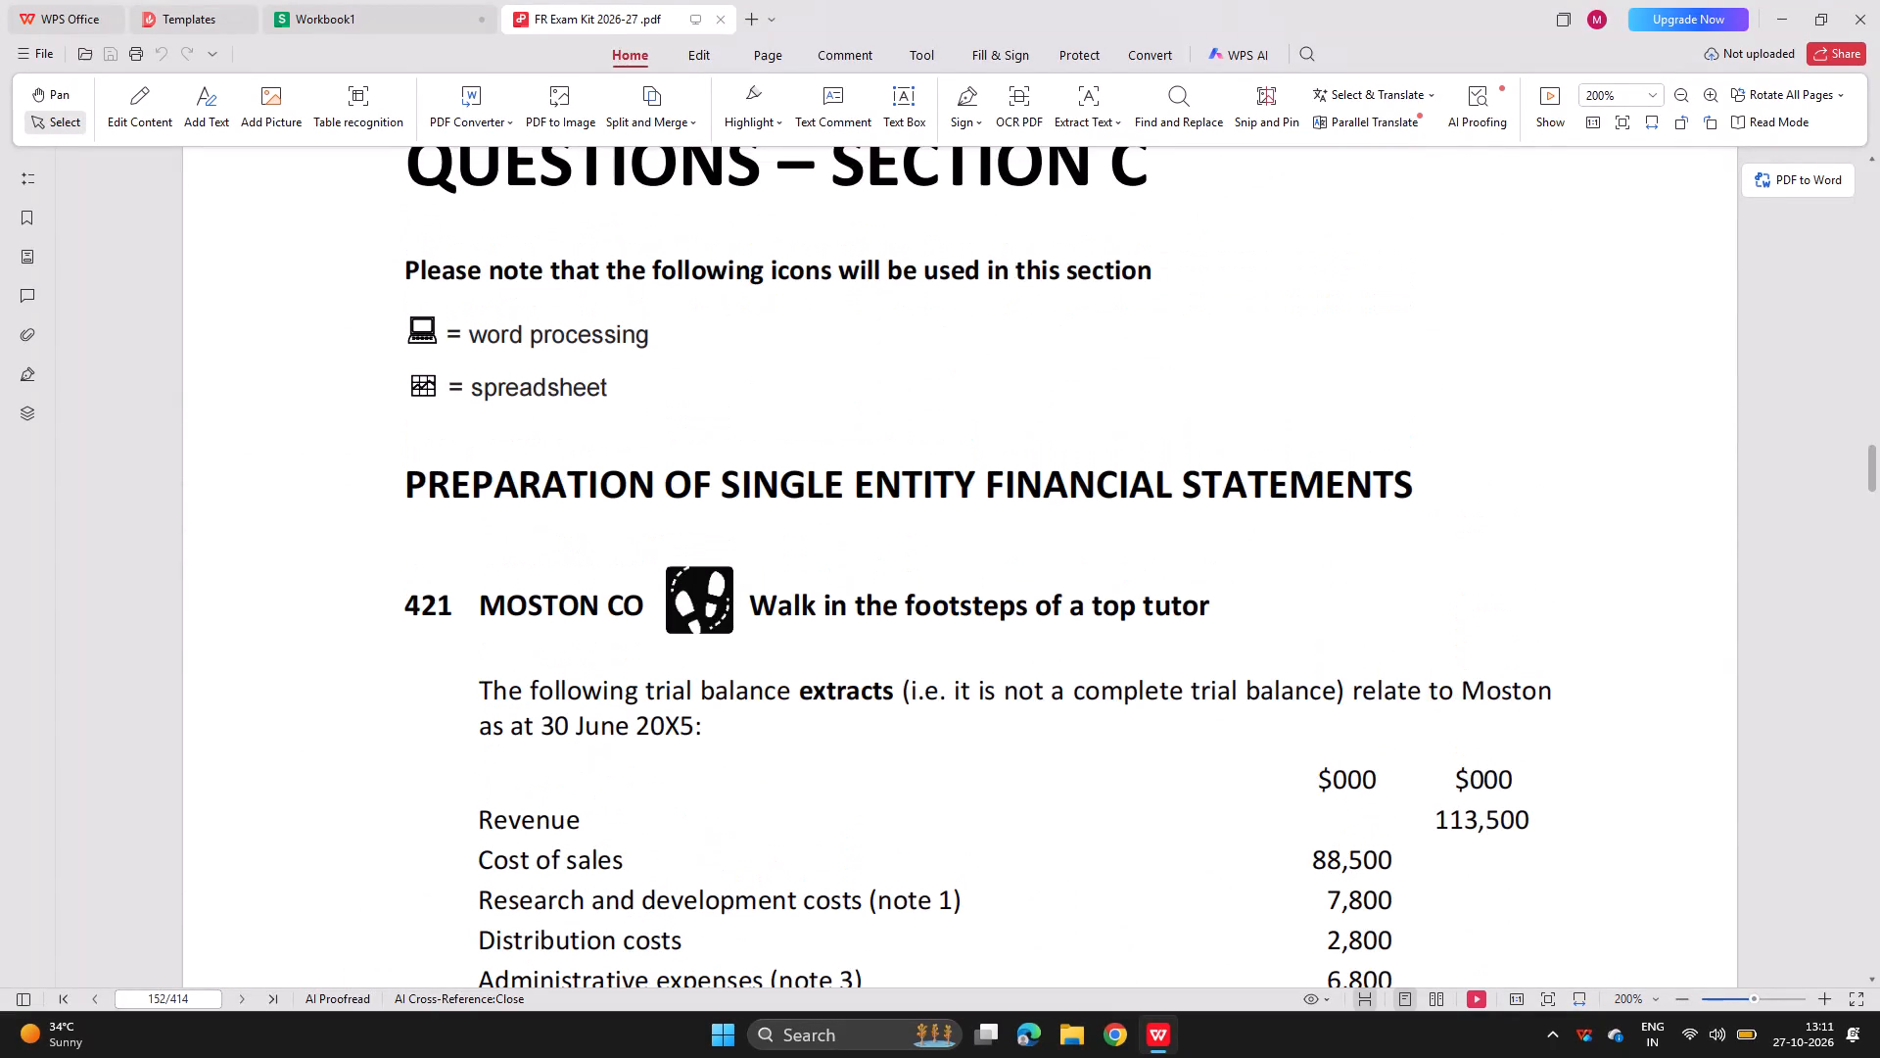
scroll(474, 413, "down", 1)
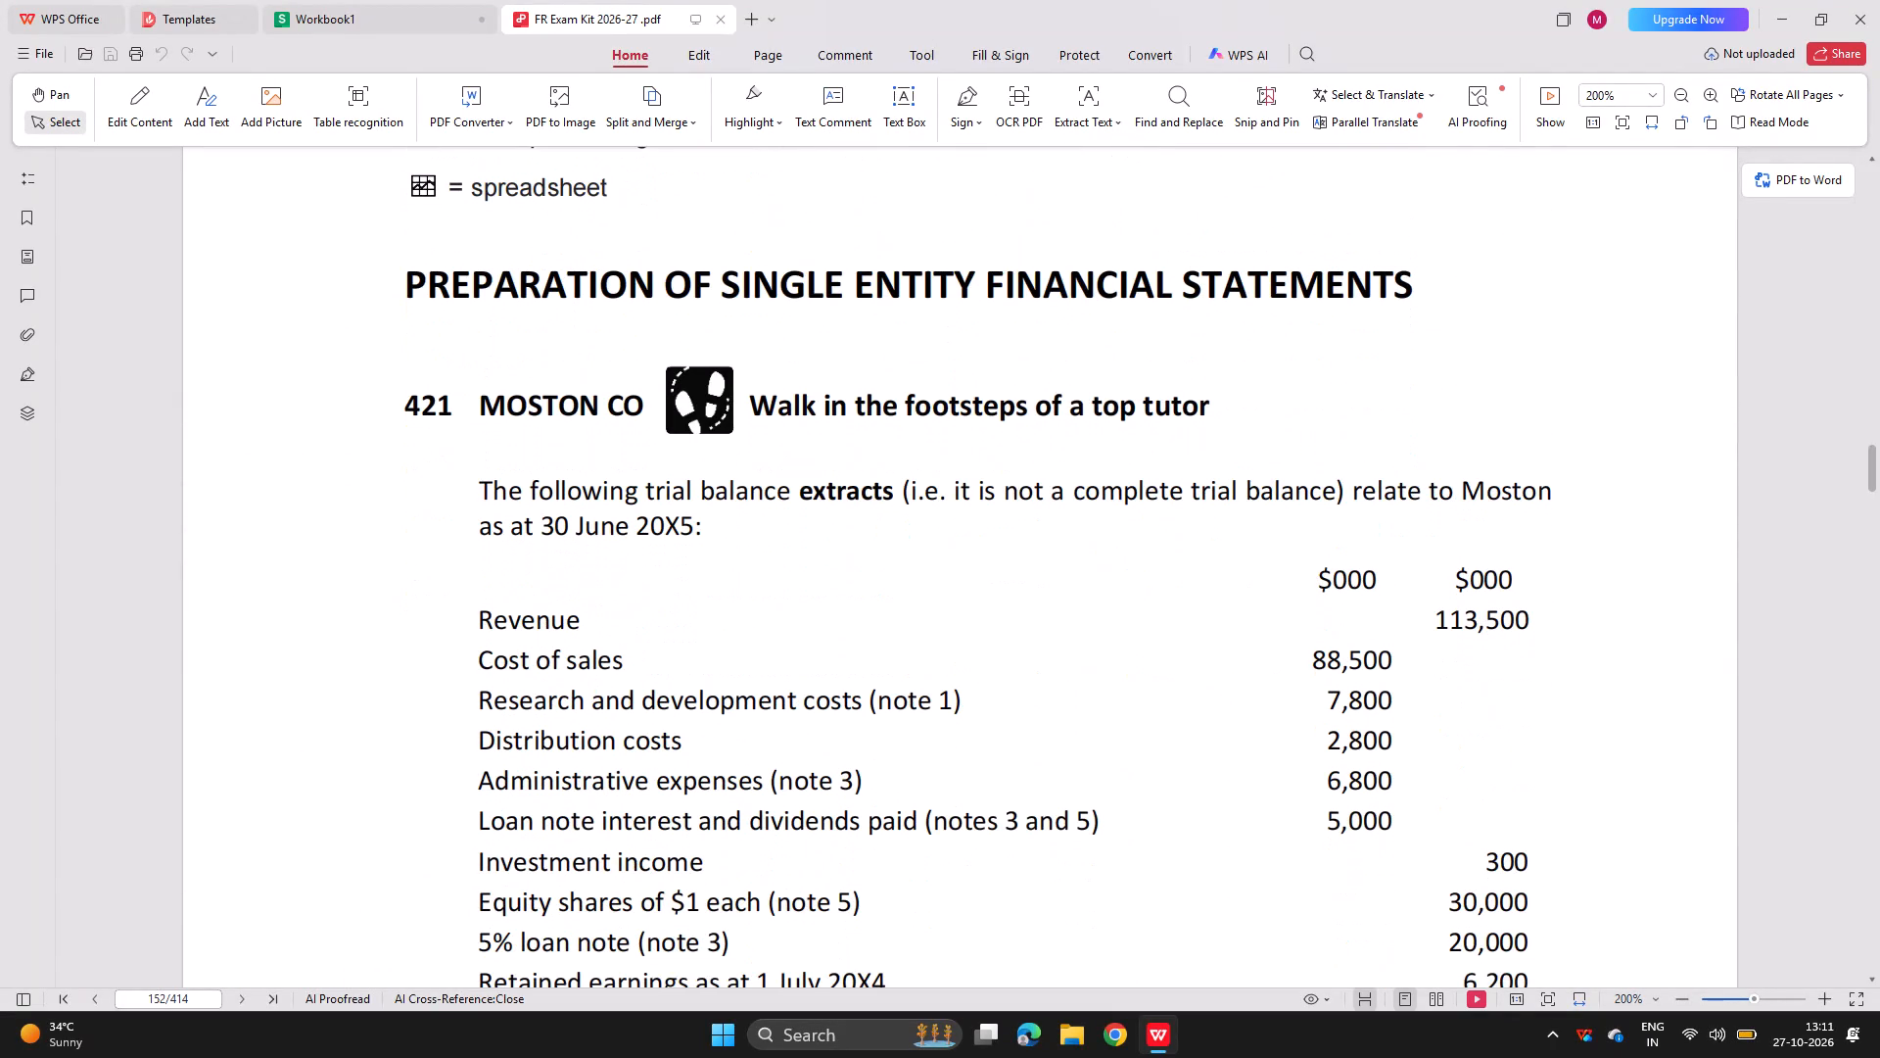
scroll(474, 413, "down", 8)
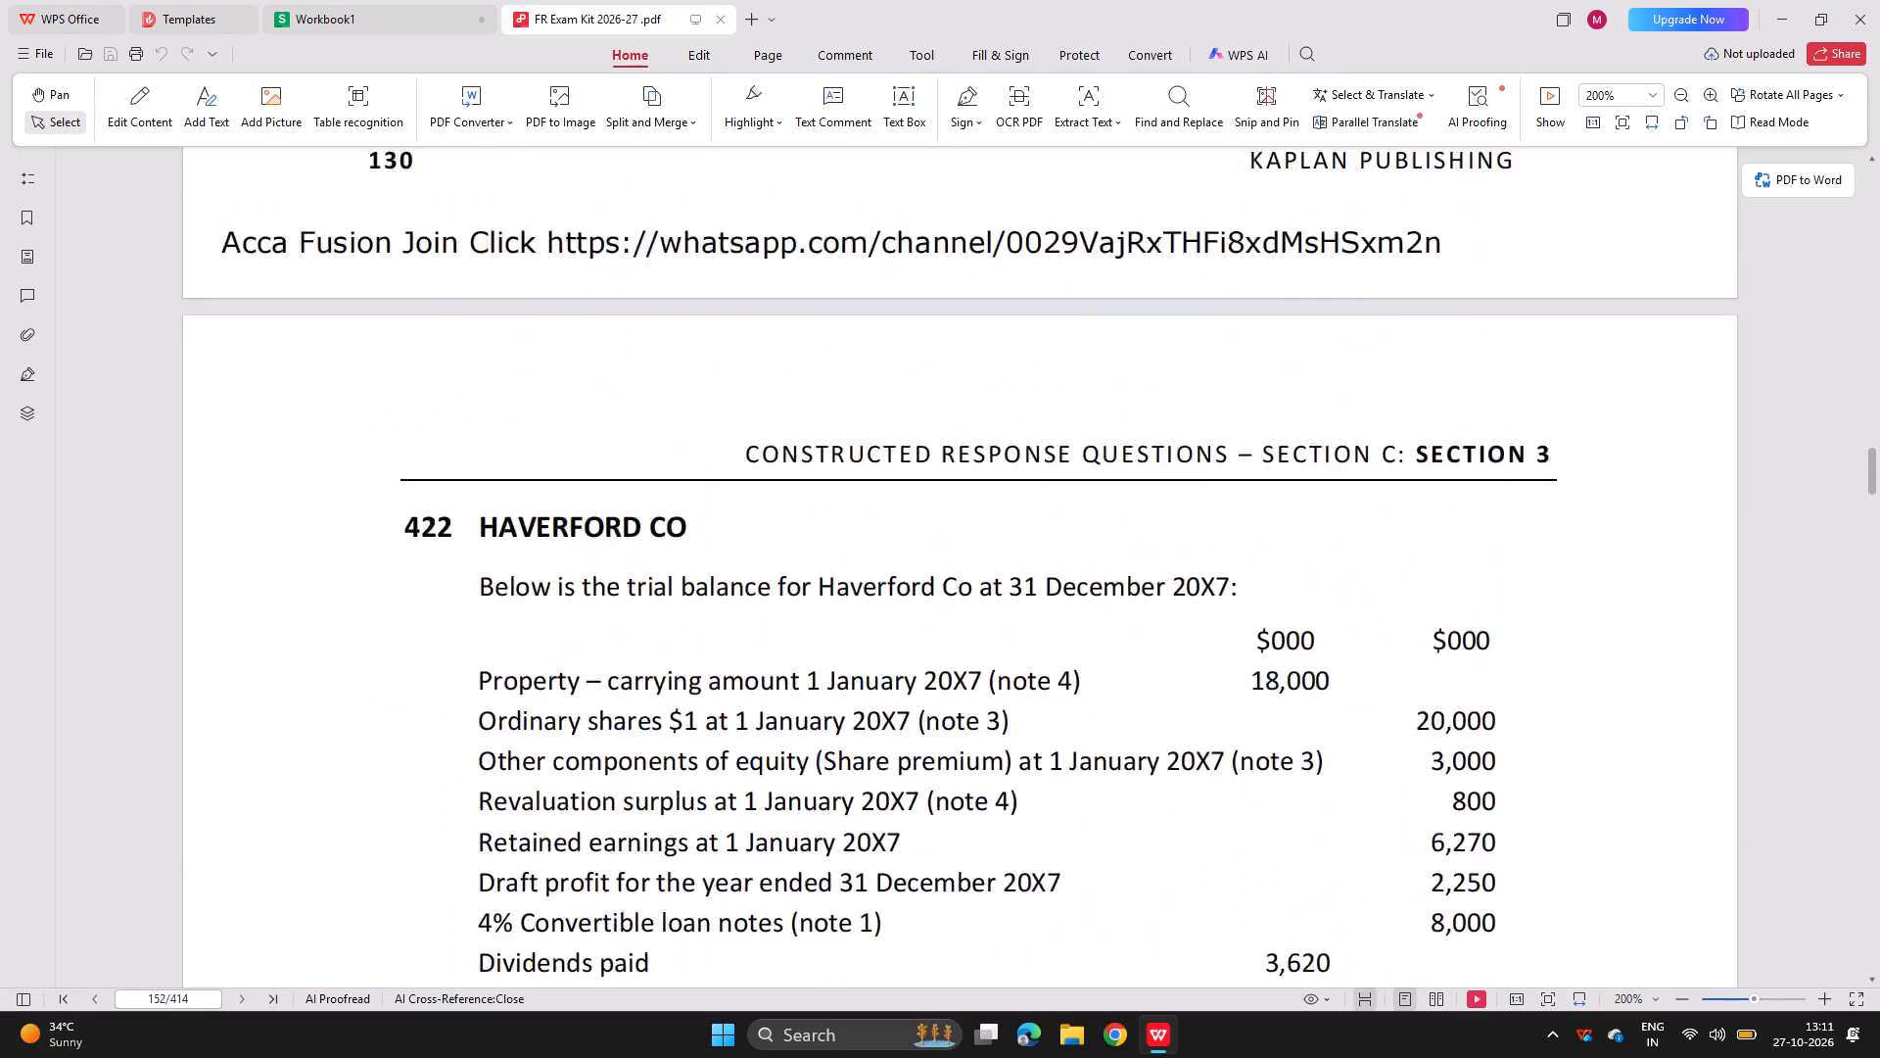
scroll(474, 413, "down", 13)
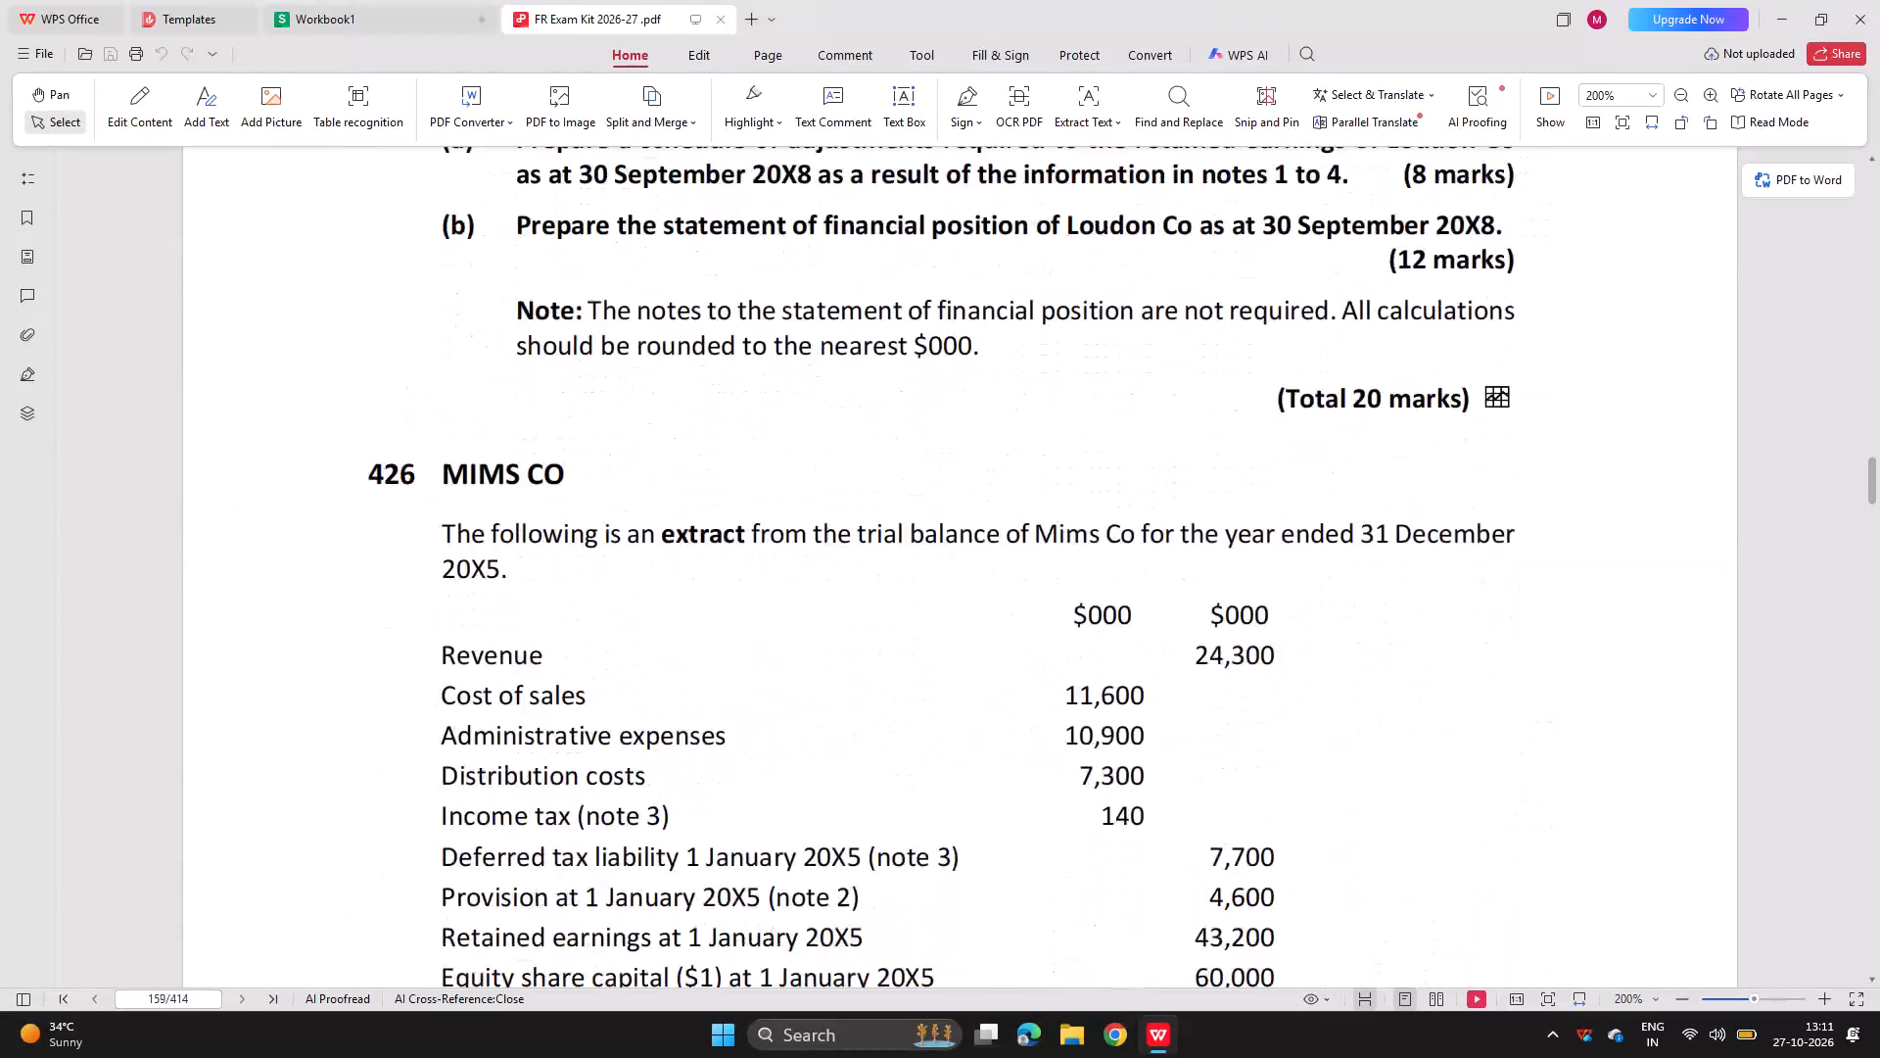
scroll(474, 413, "down", 13)
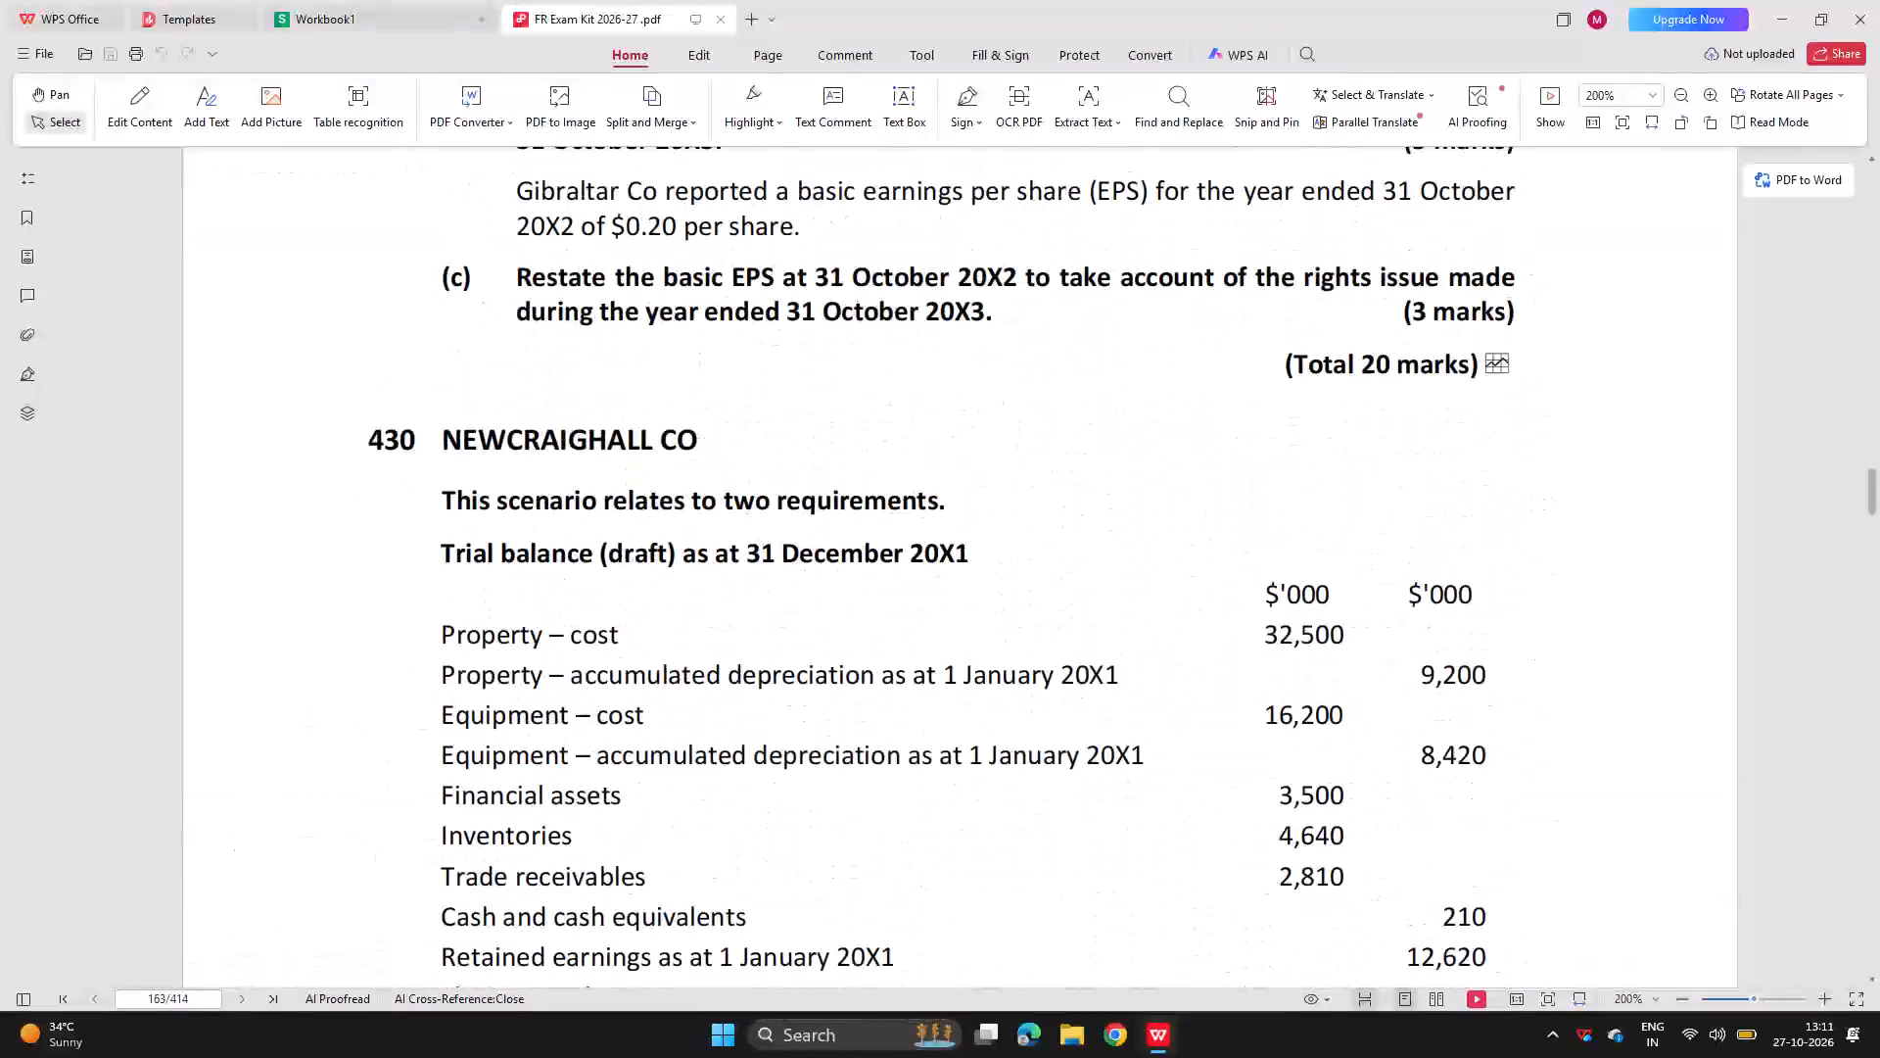
scroll(474, 413, "up", 1)
scroll(474, 413, "down", 3)
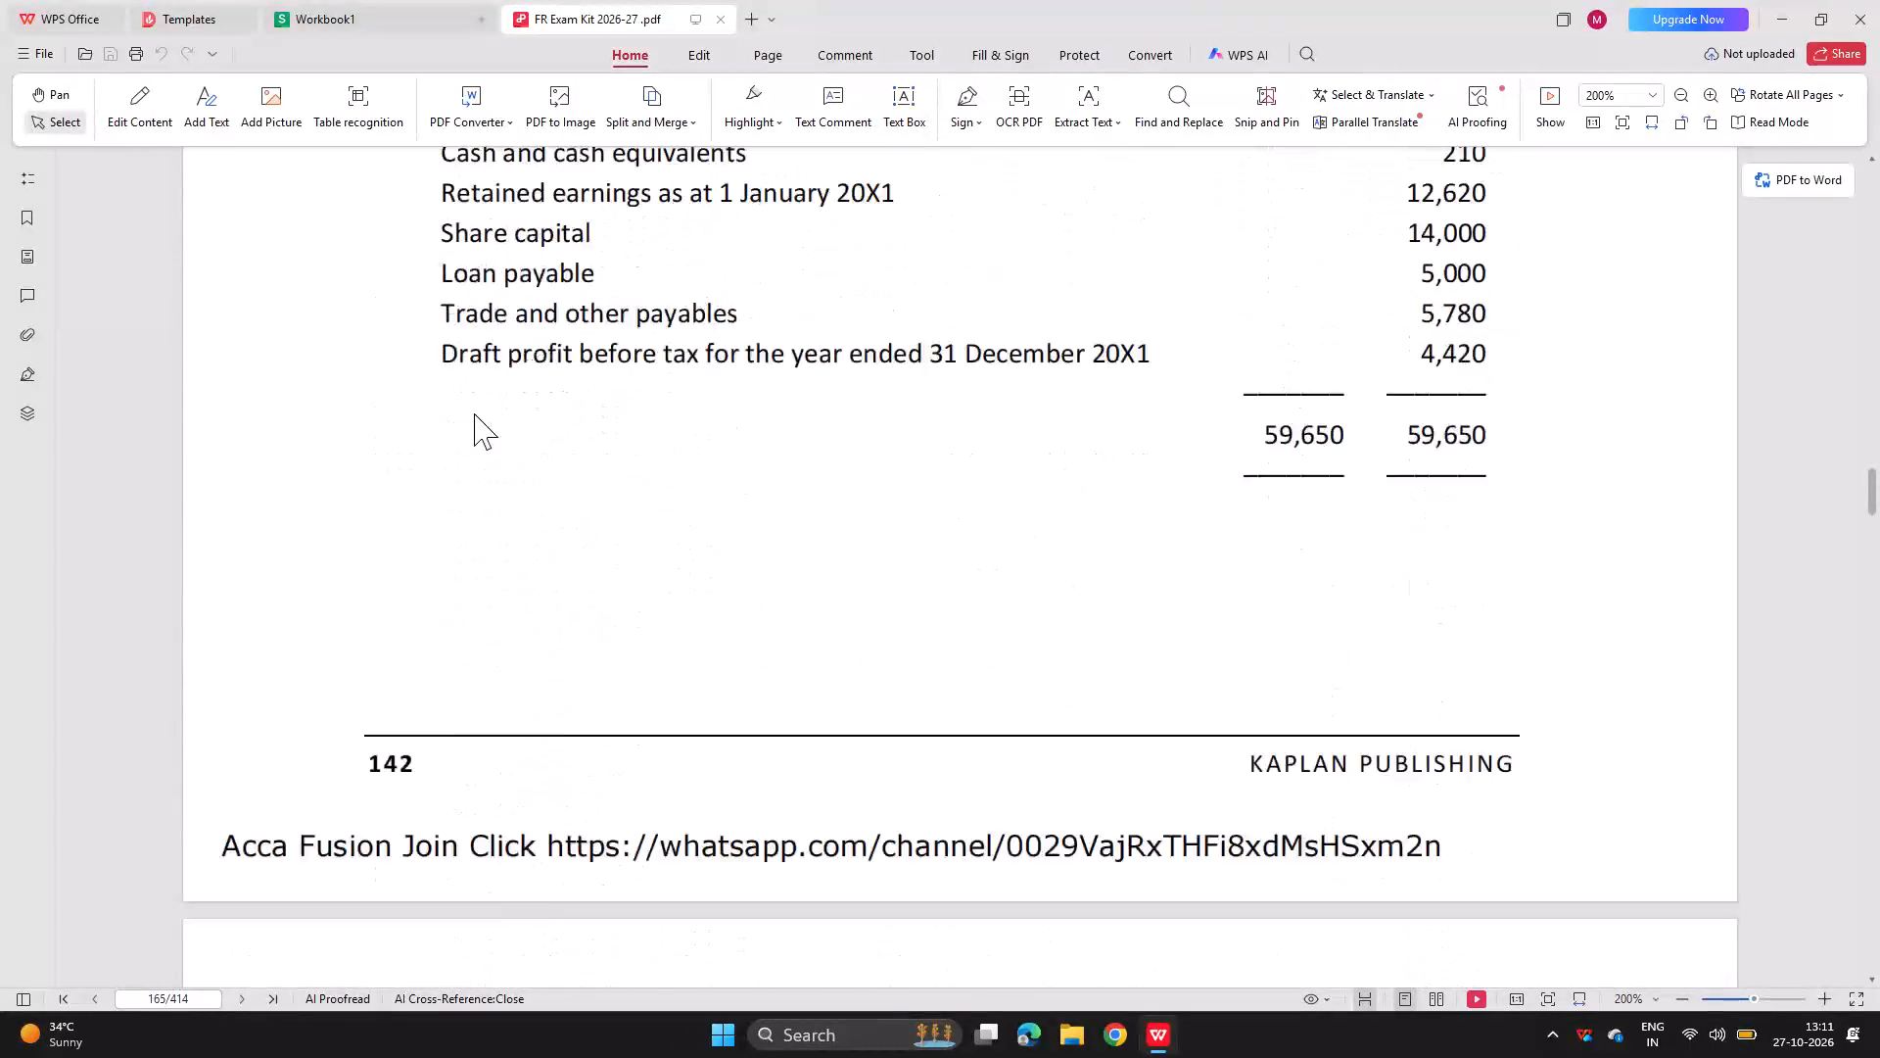
scroll(474, 413, "down", 7)
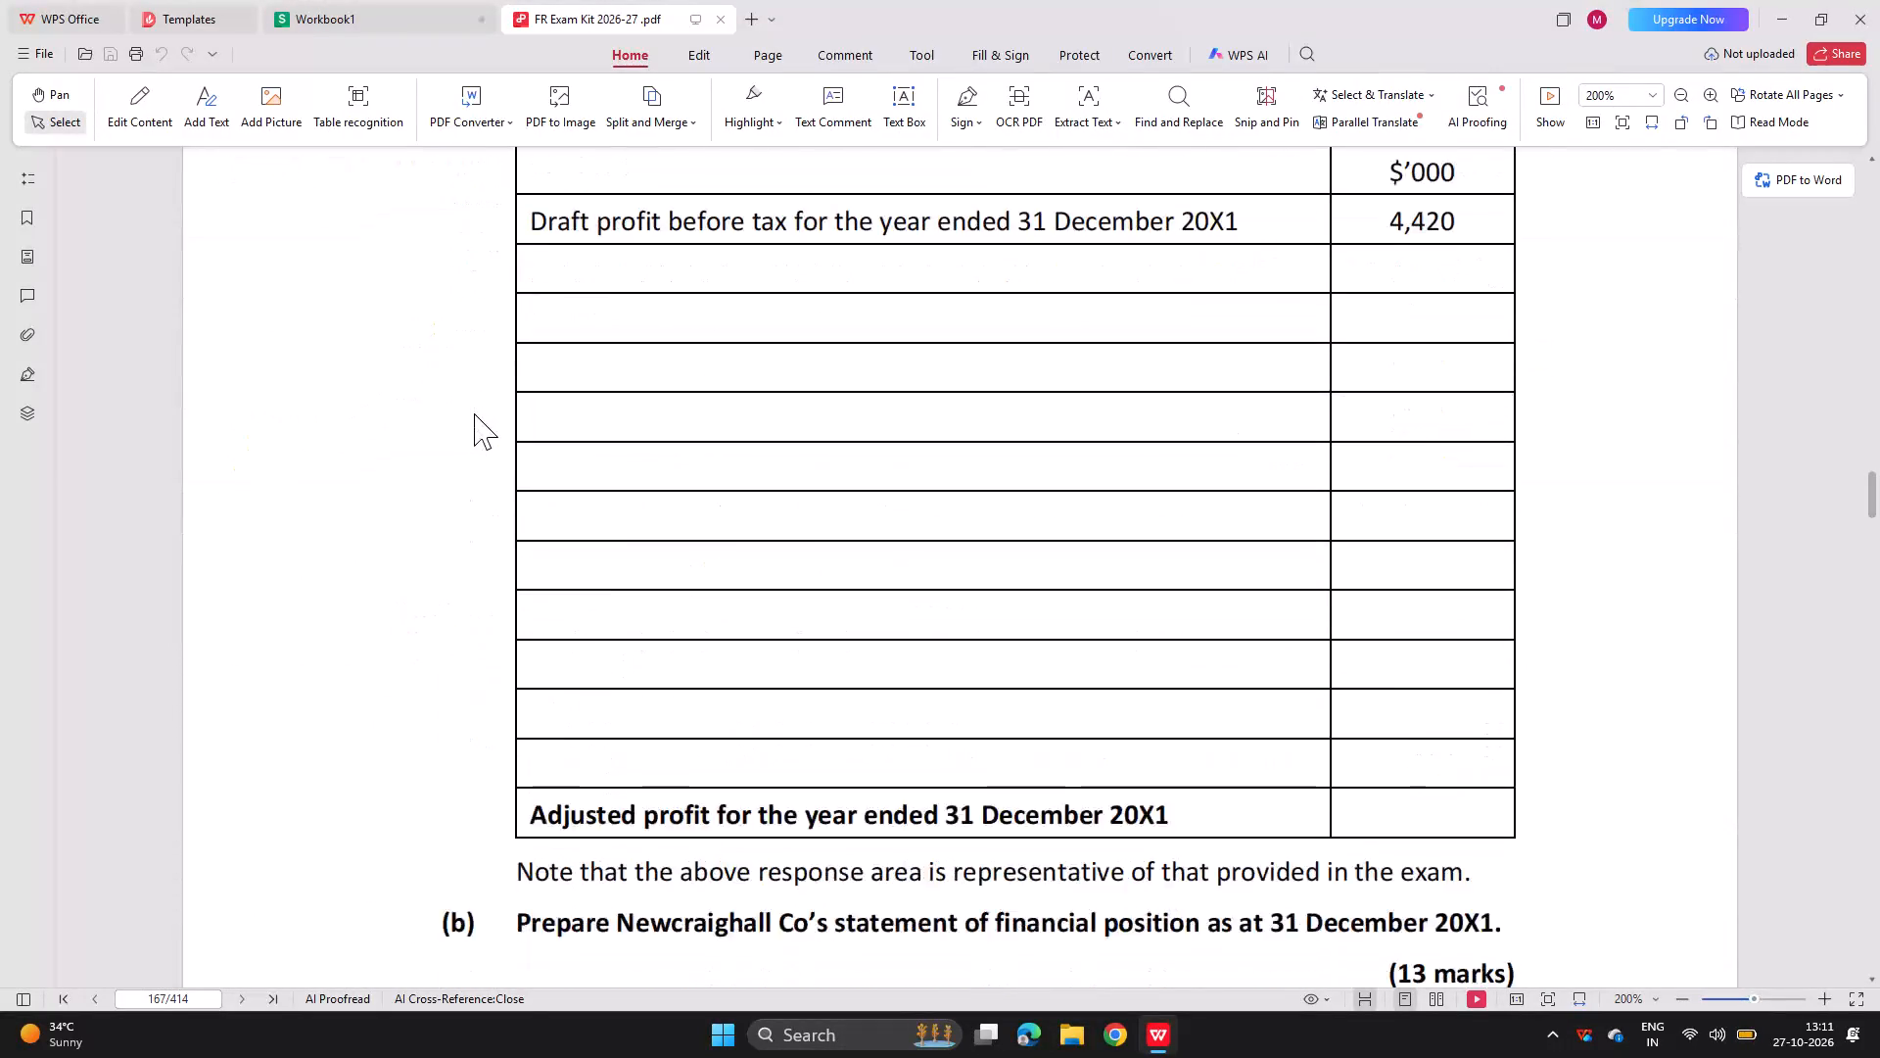
scroll(474, 413, "down", 7)
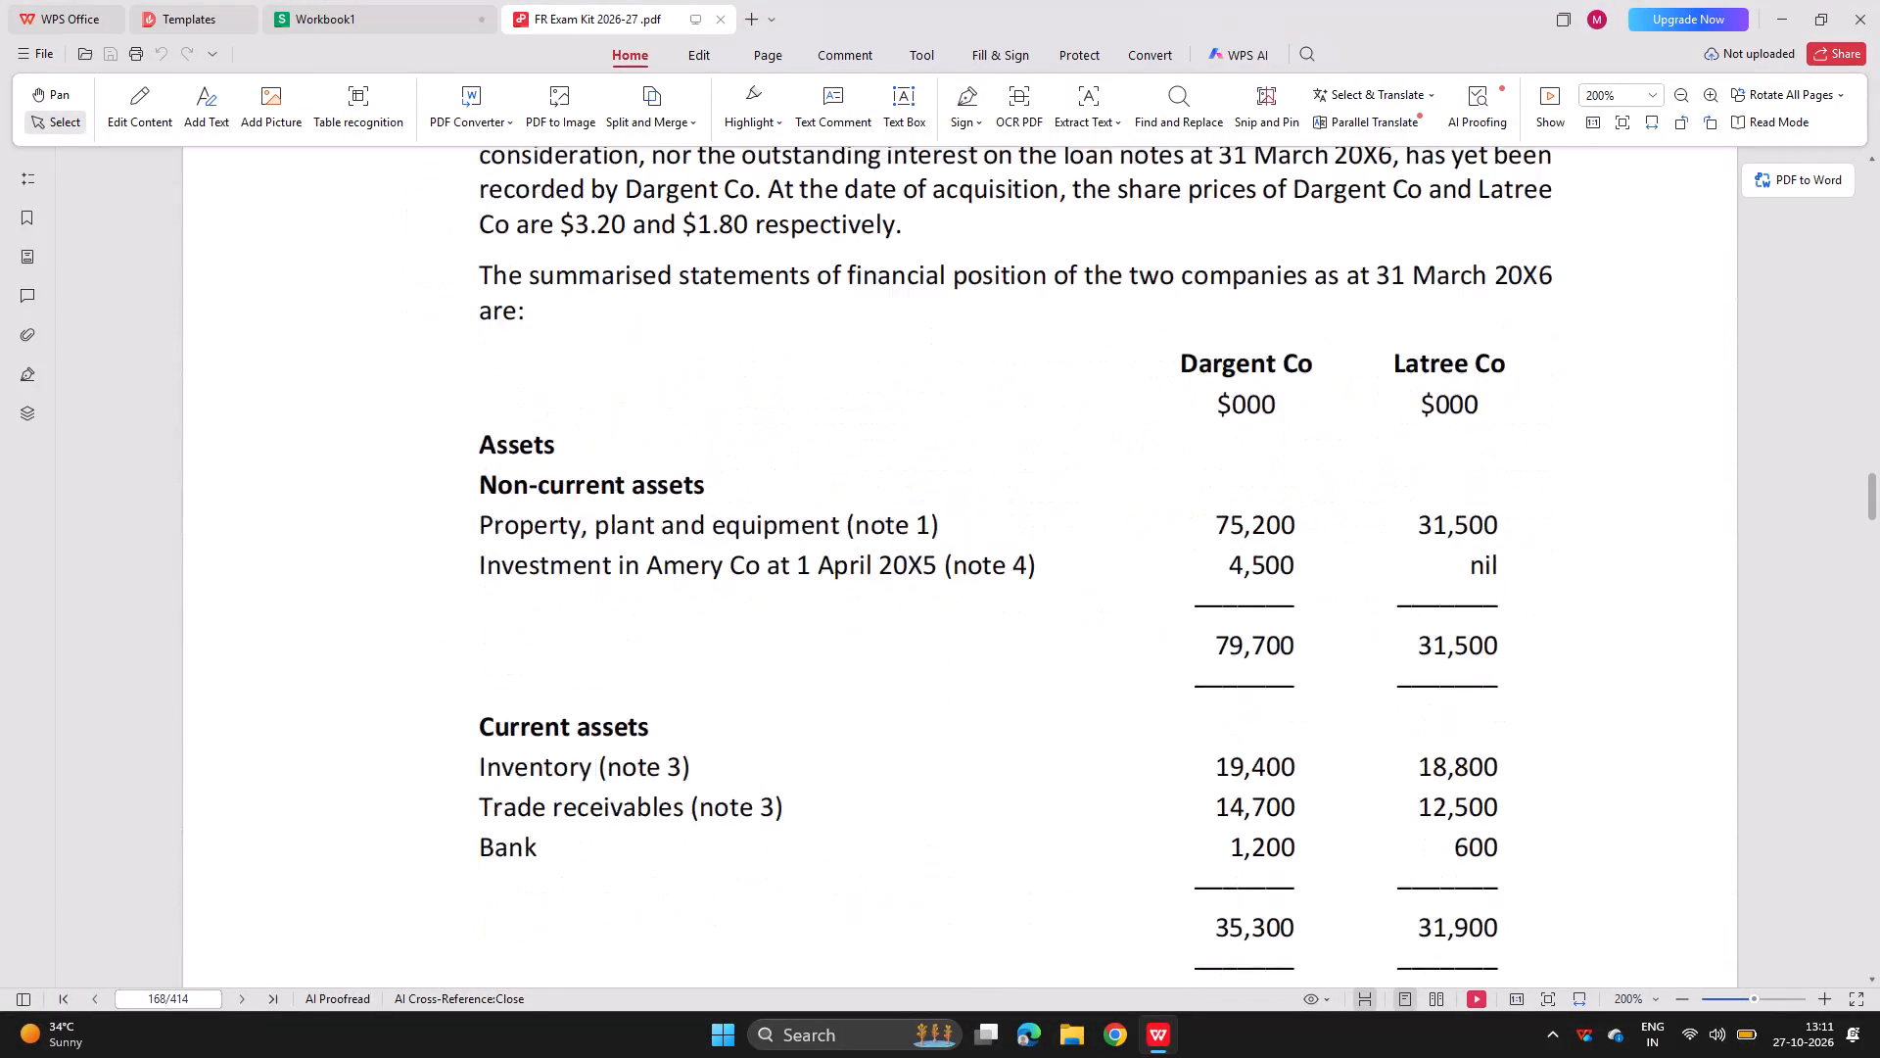
scroll(474, 413, "down", 6)
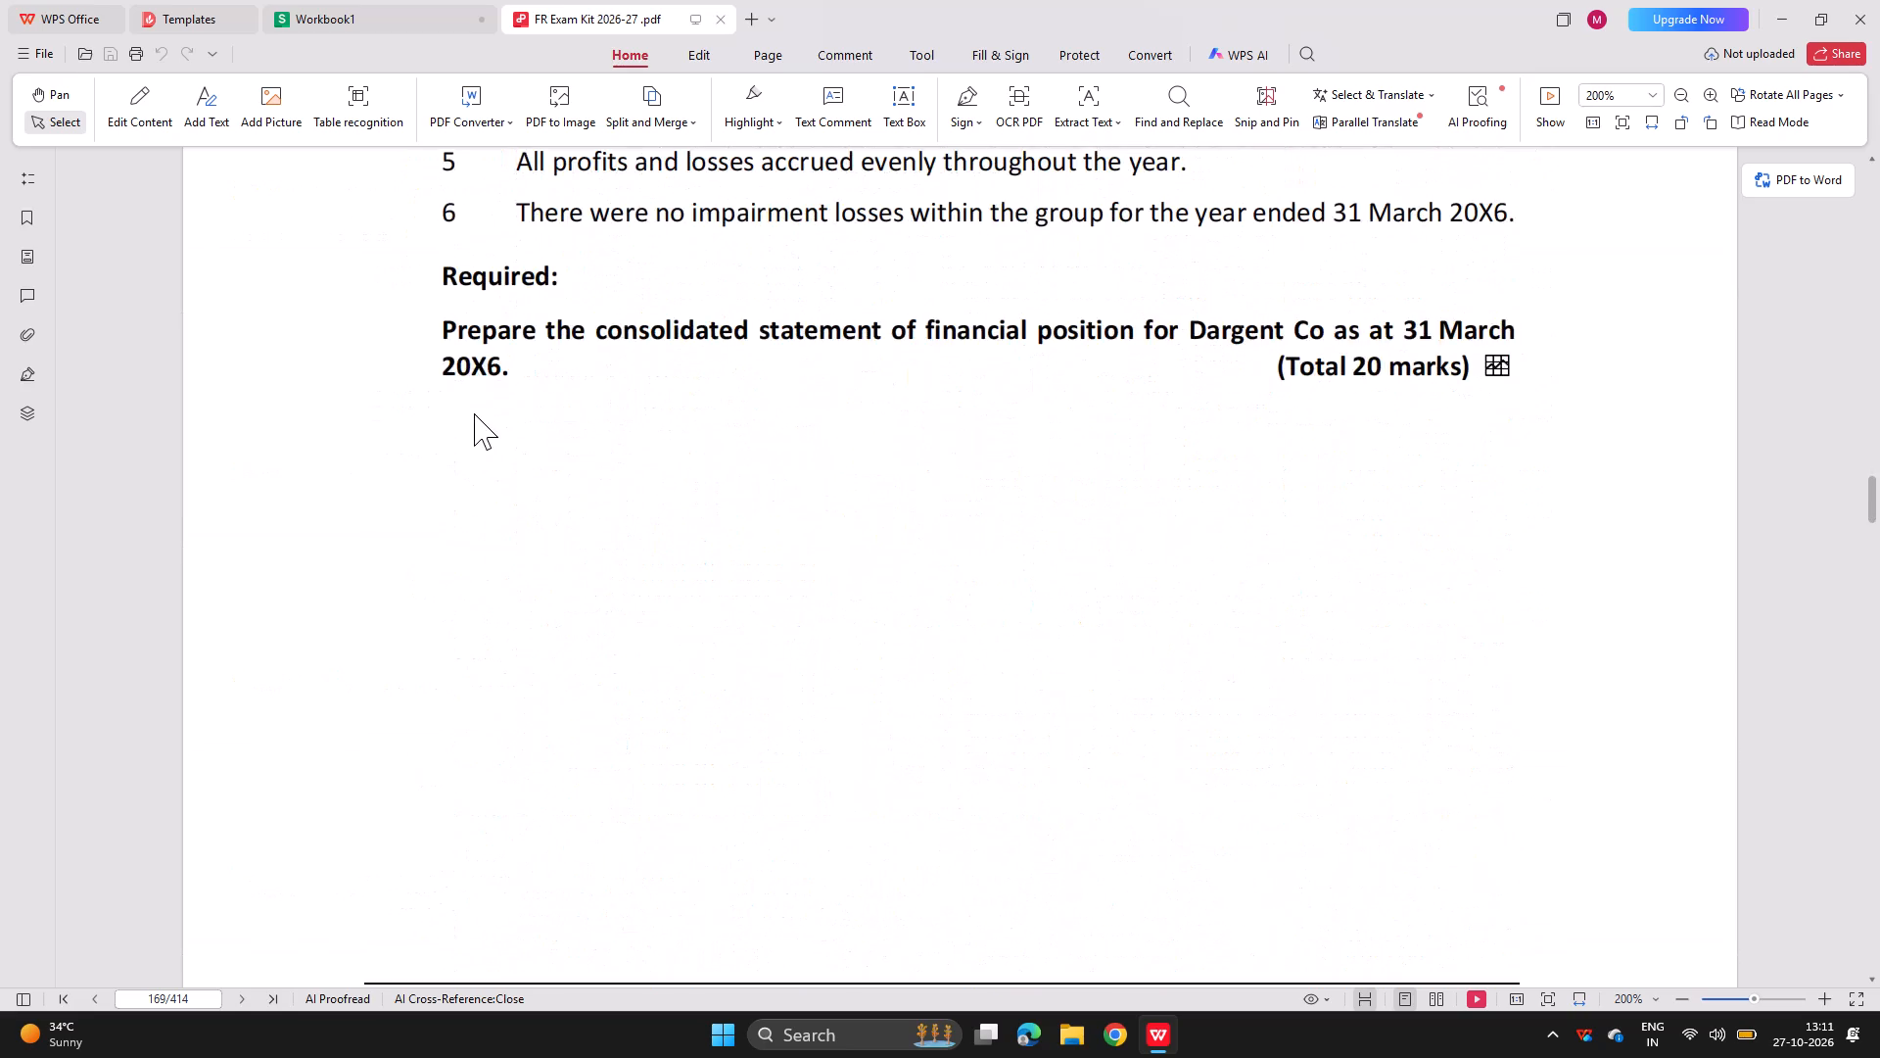
scroll(474, 413, "down", 6)
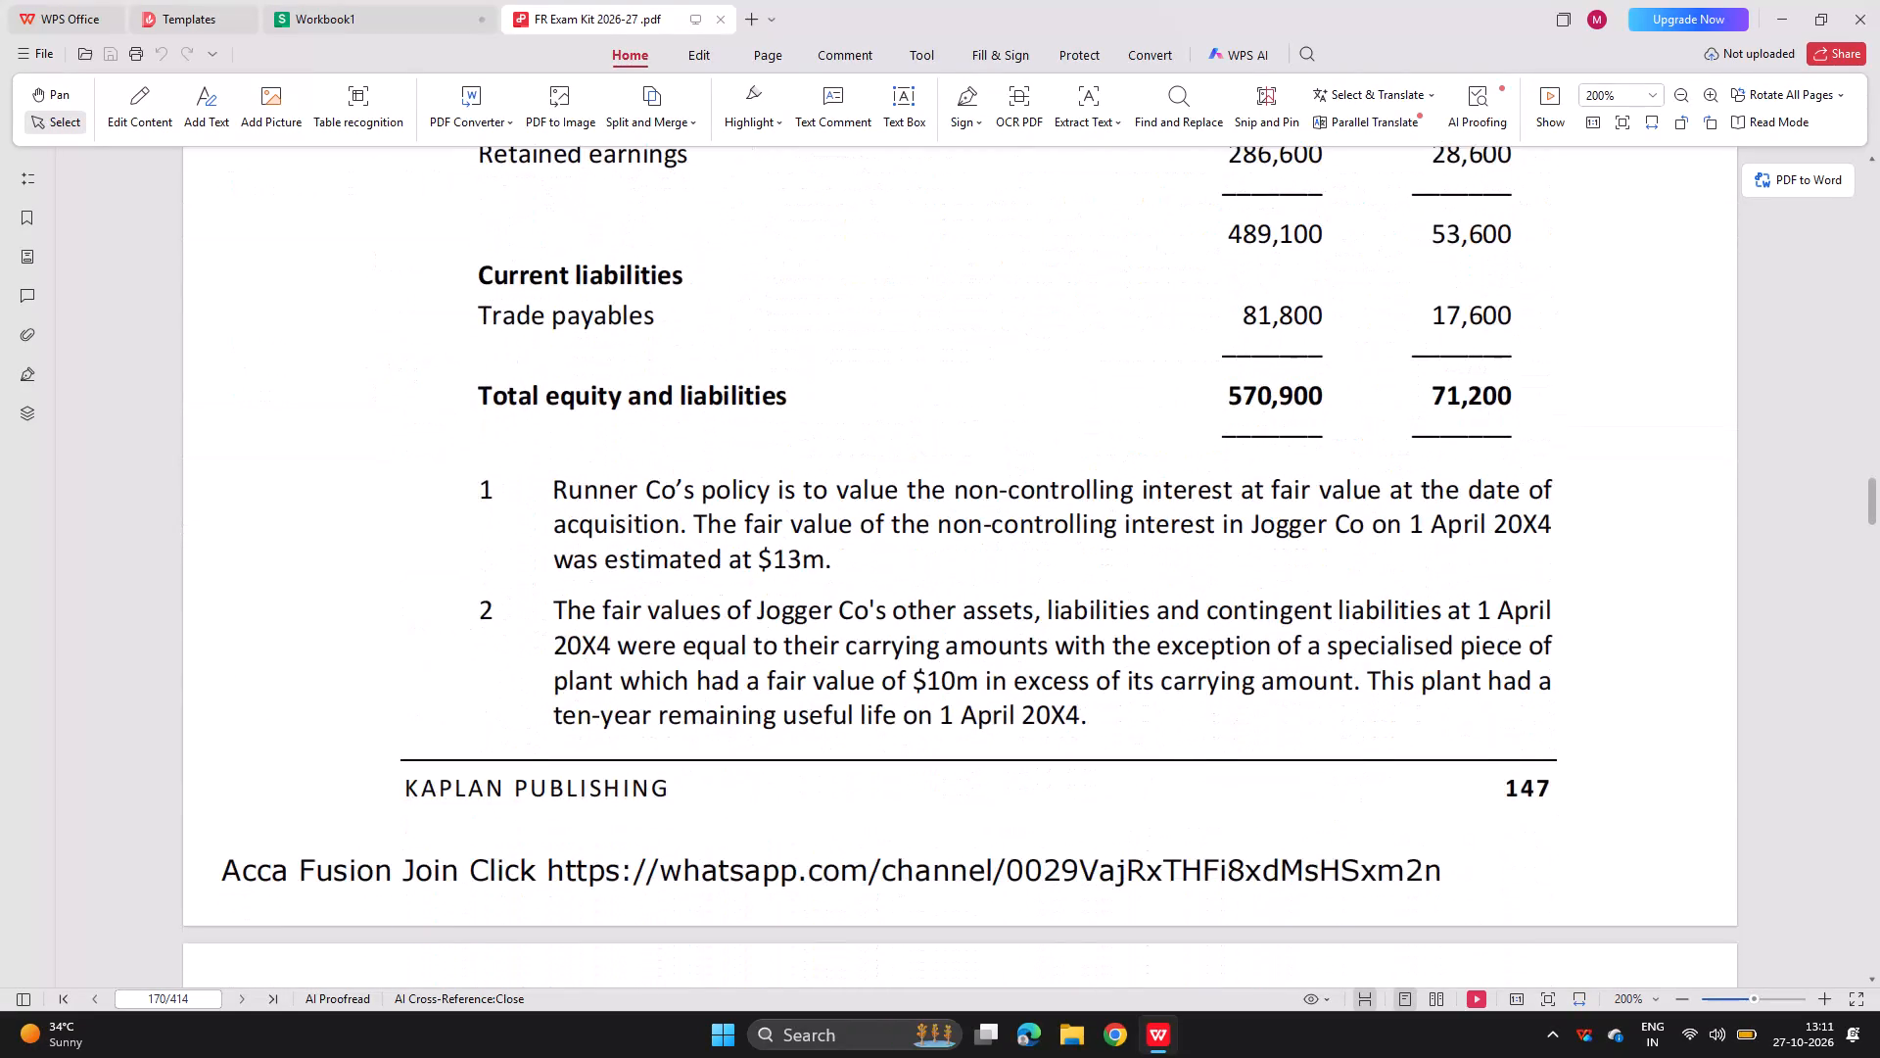
scroll(474, 413, "down", 4)
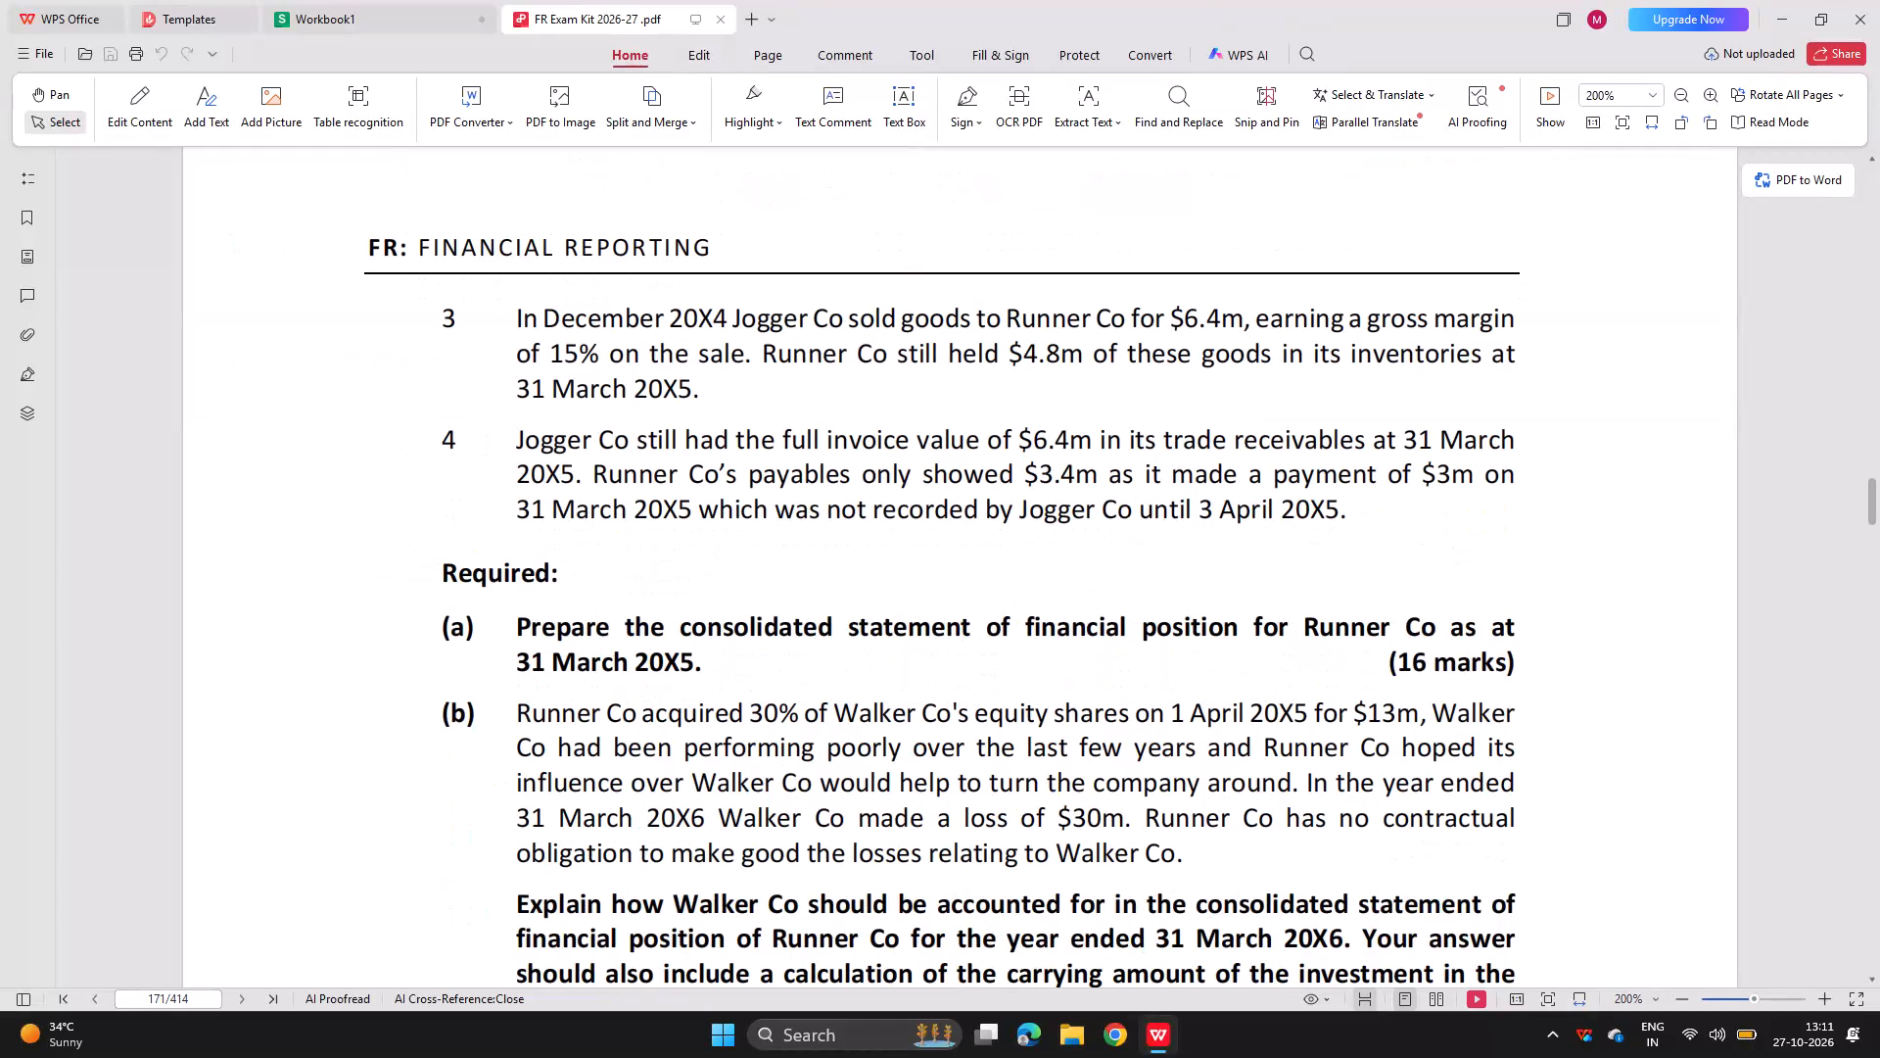
scroll(475, 406, "down", 4)
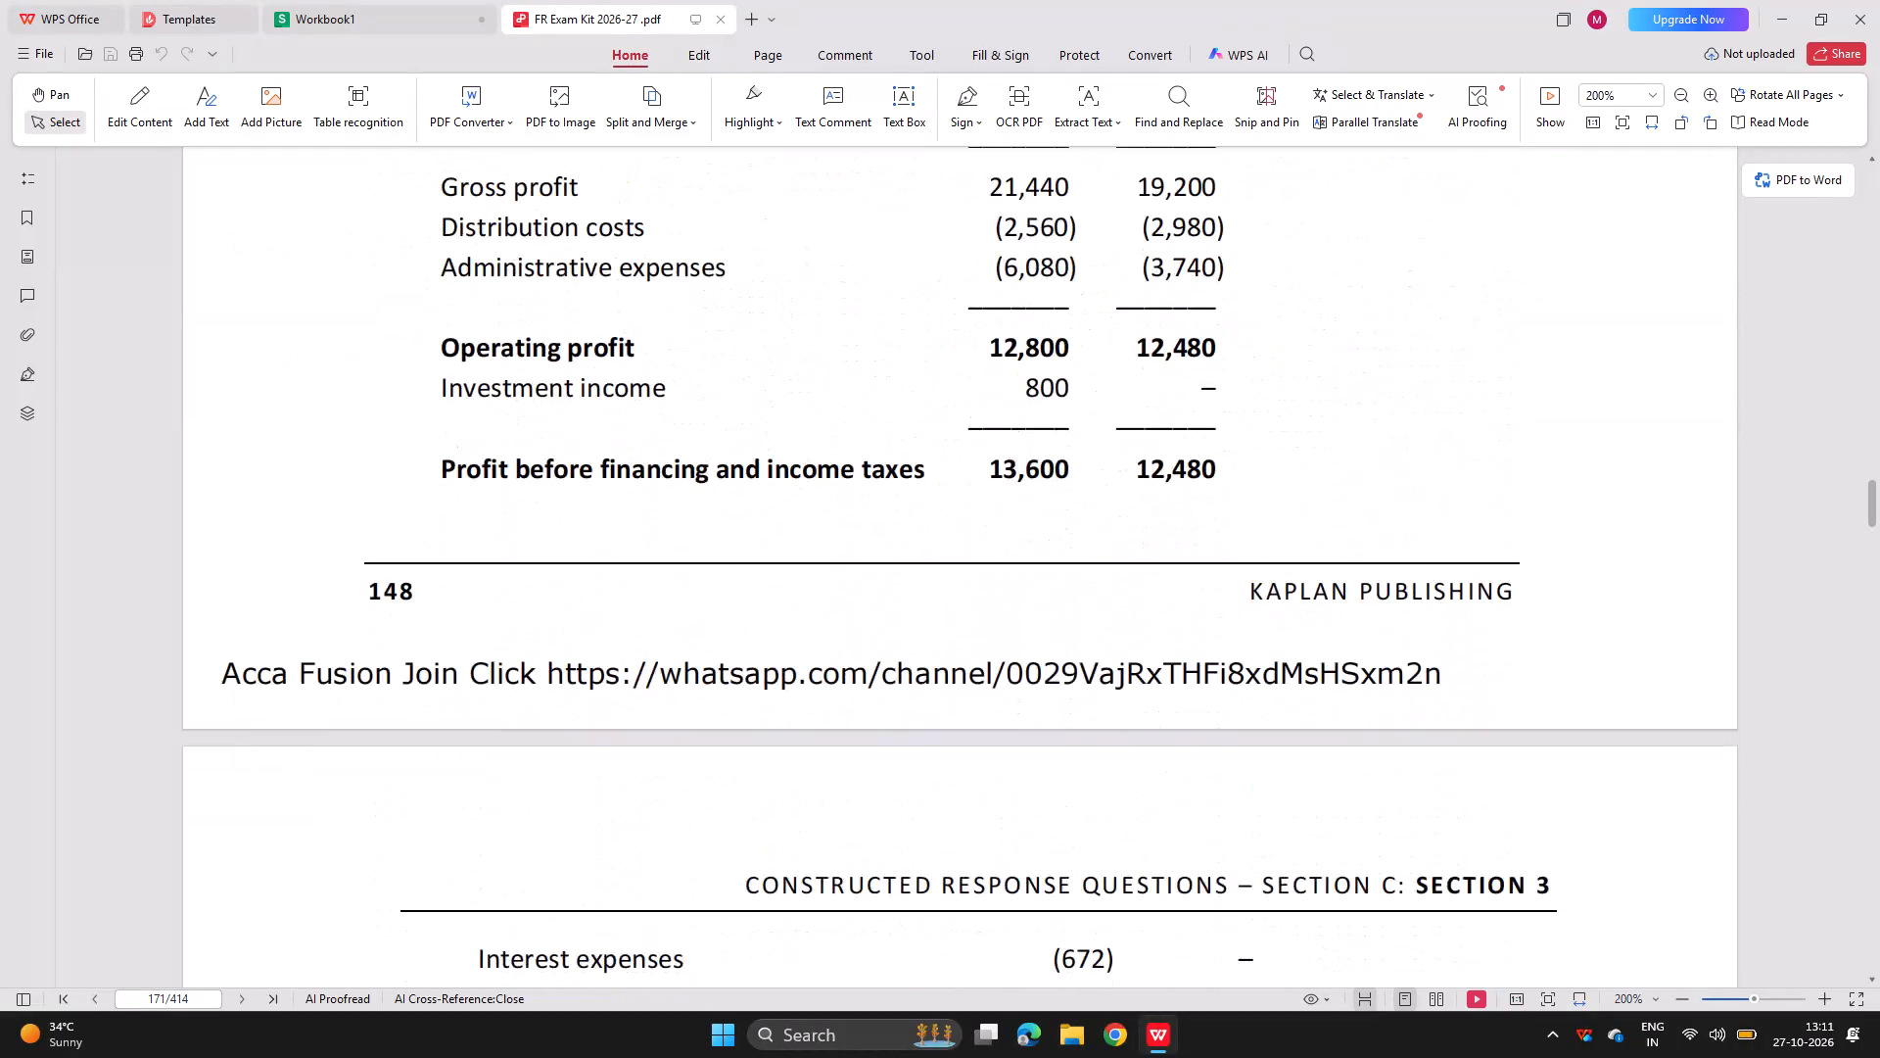
scroll(475, 406, "down", 5)
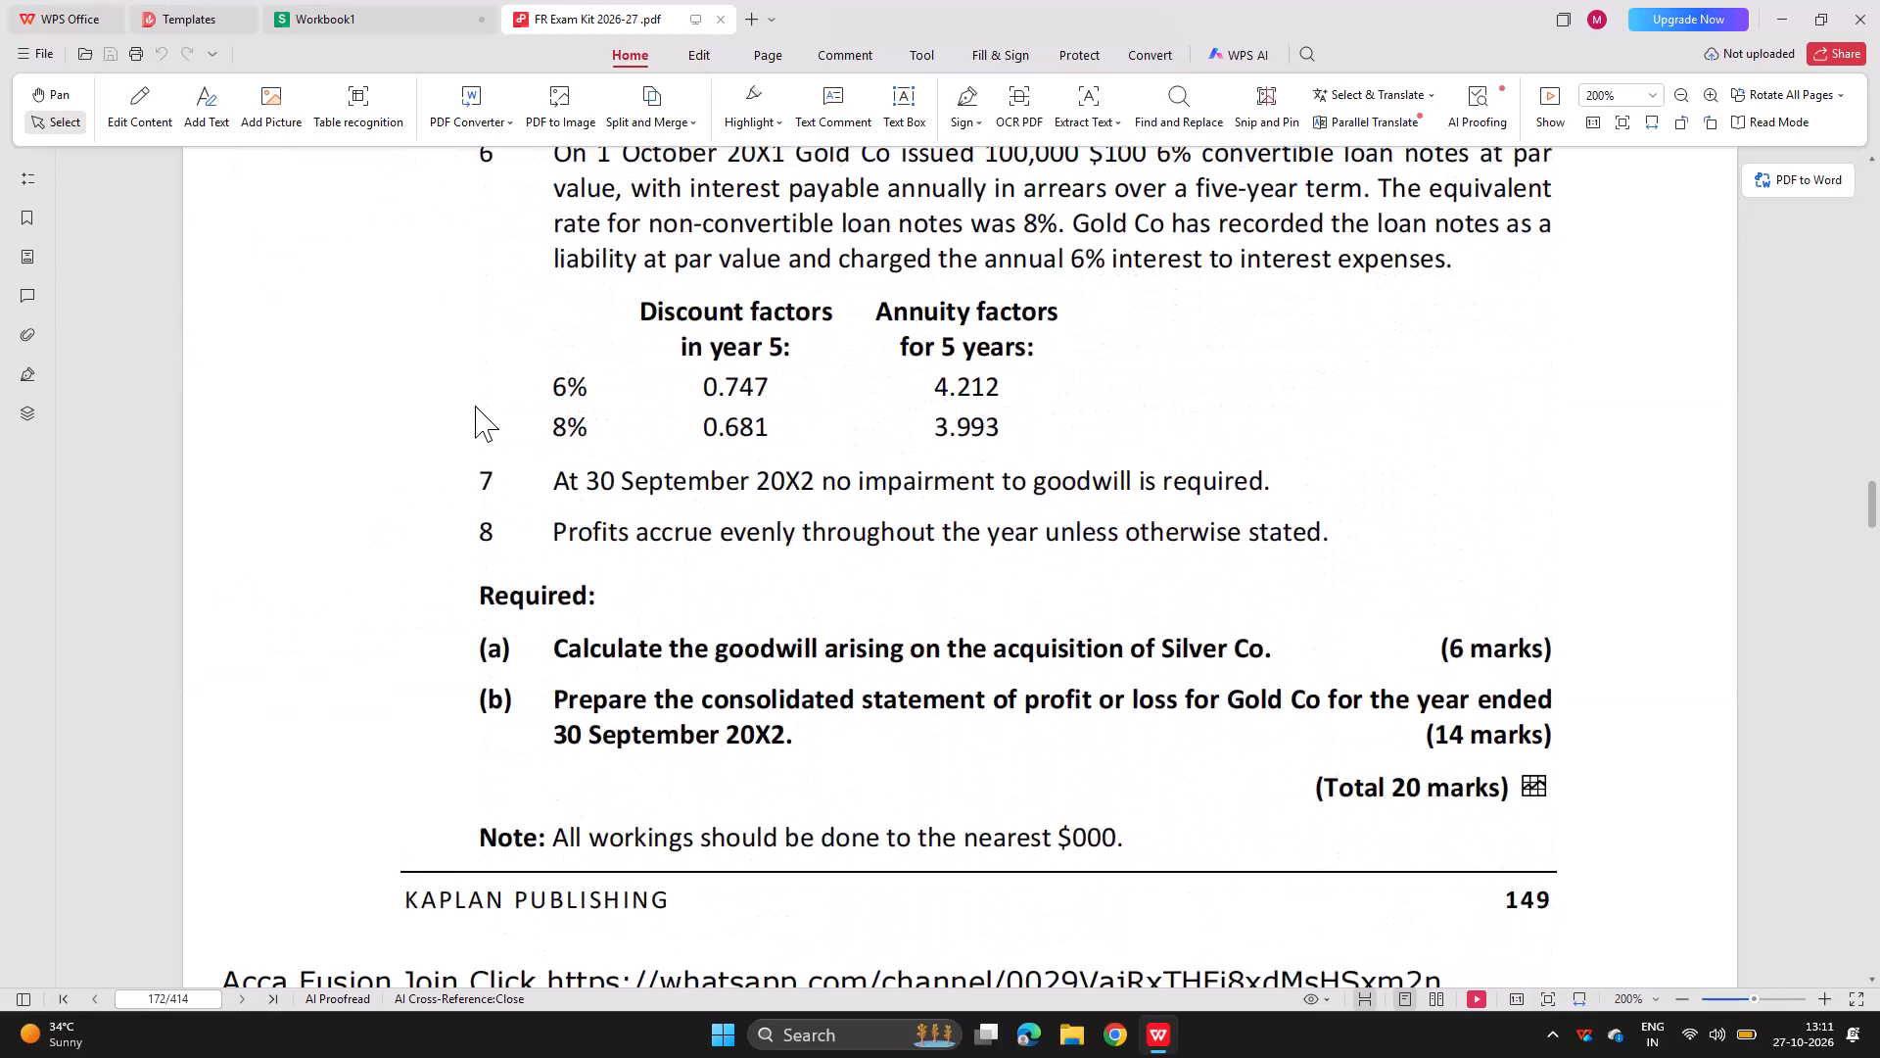
scroll(475, 406, "down", 5)
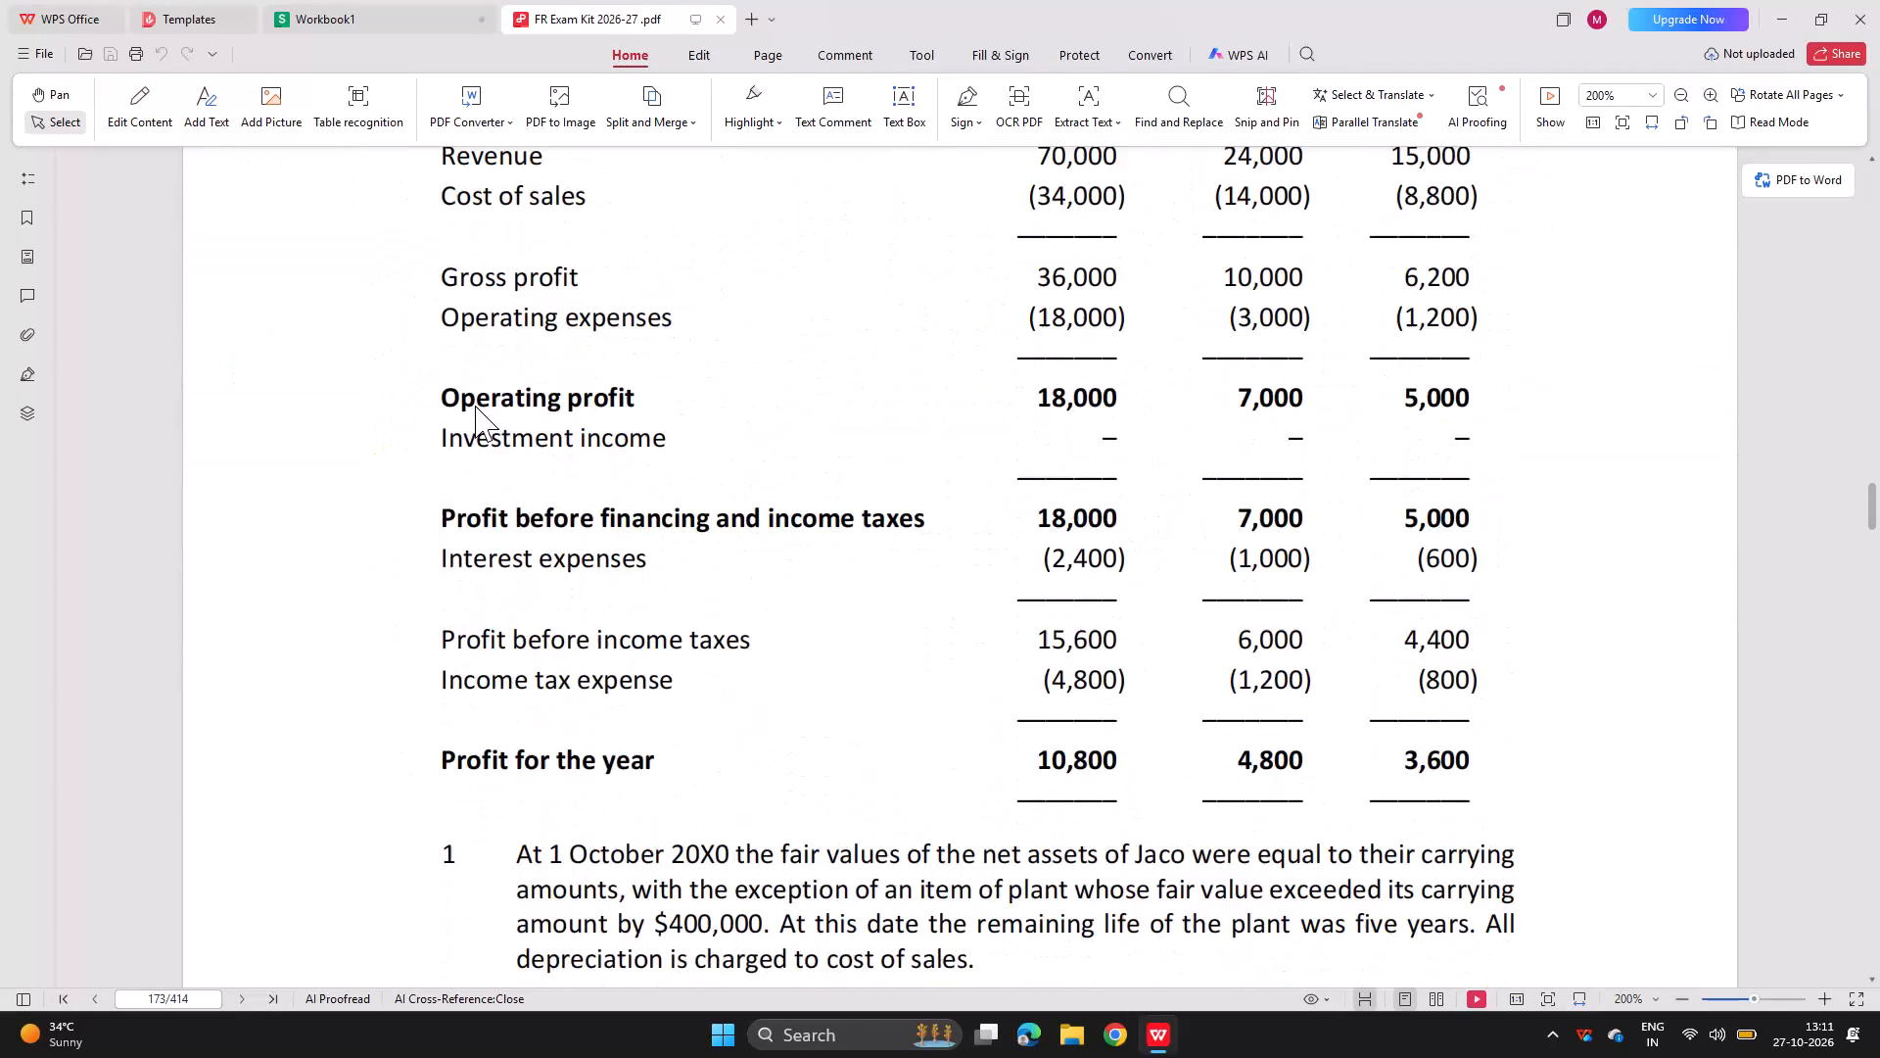
scroll(475, 406, "down", 1)
scroll(475, 406, "up", 1)
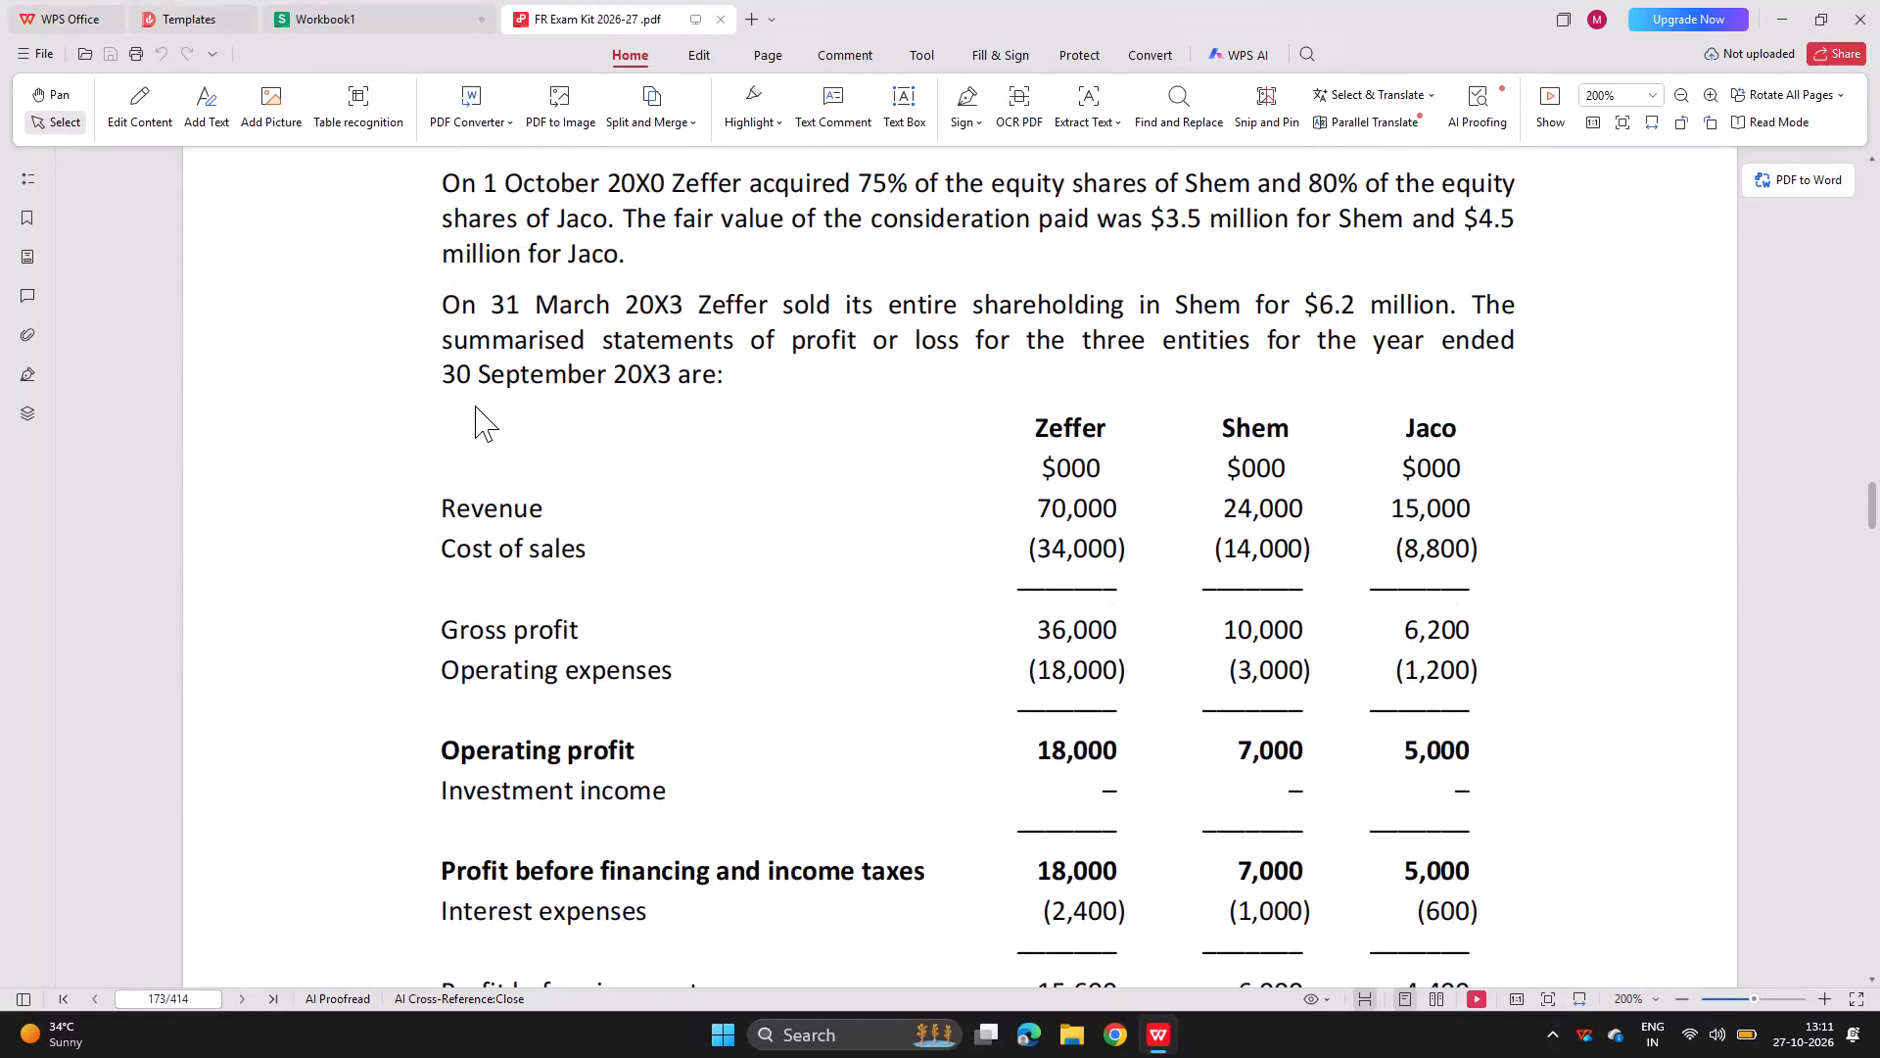
scroll(475, 406, "up", 2)
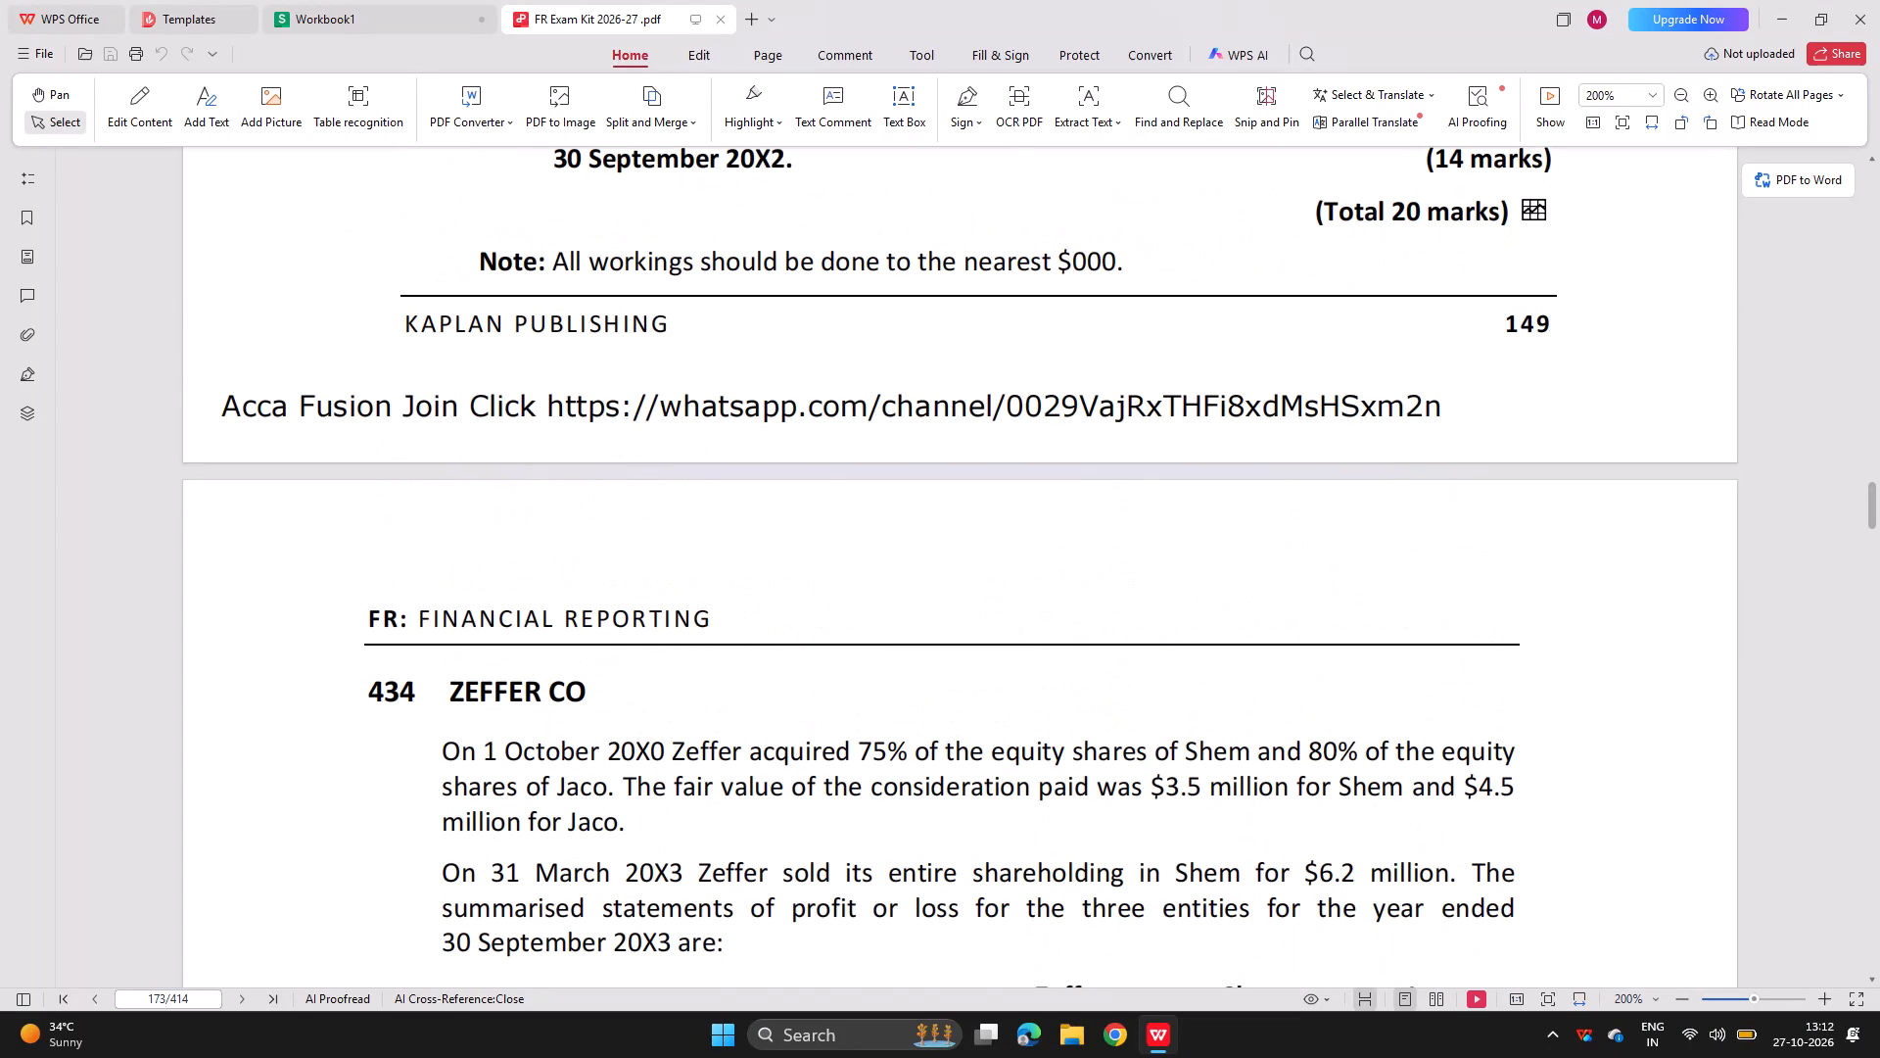
scroll(475, 406, "up", 2)
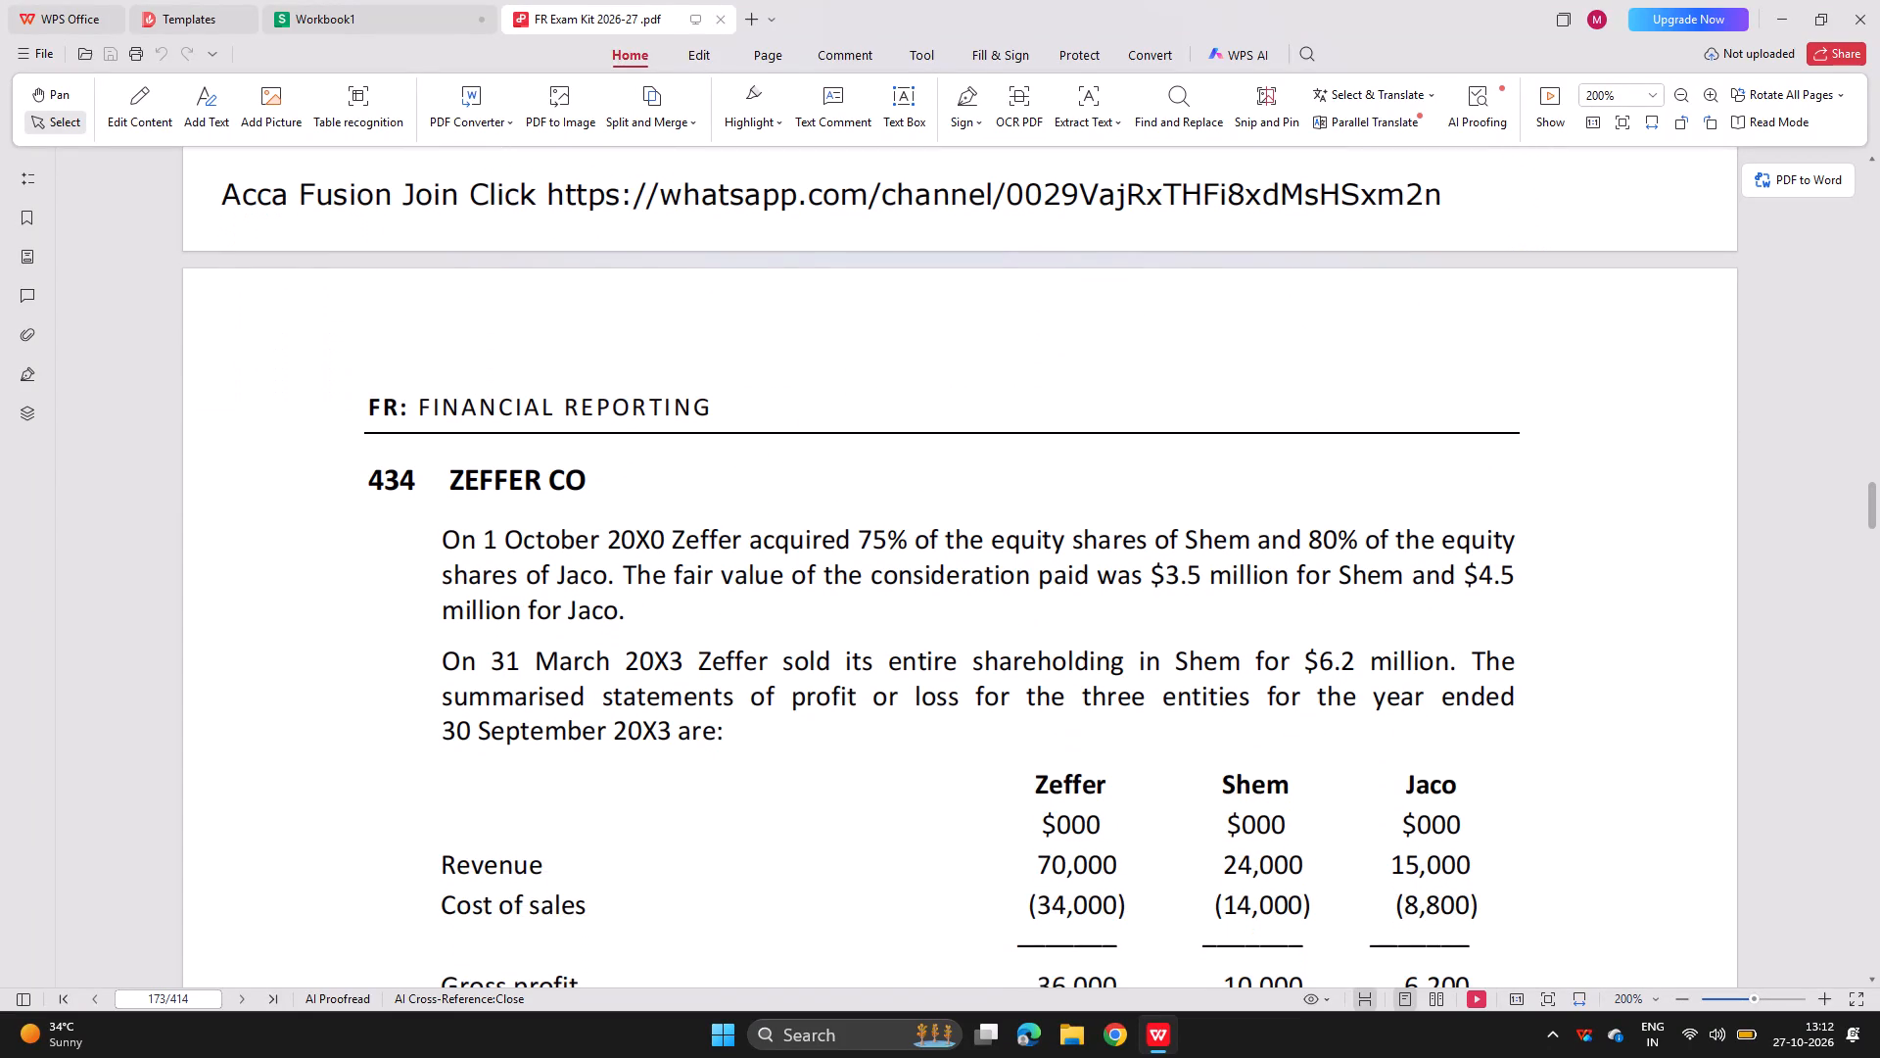
Read question 434 Zeffer Co in the exam kit, covering the profit or loss statements, the numbered notes and the requirement.
scroll(475, 406, "up", 2)
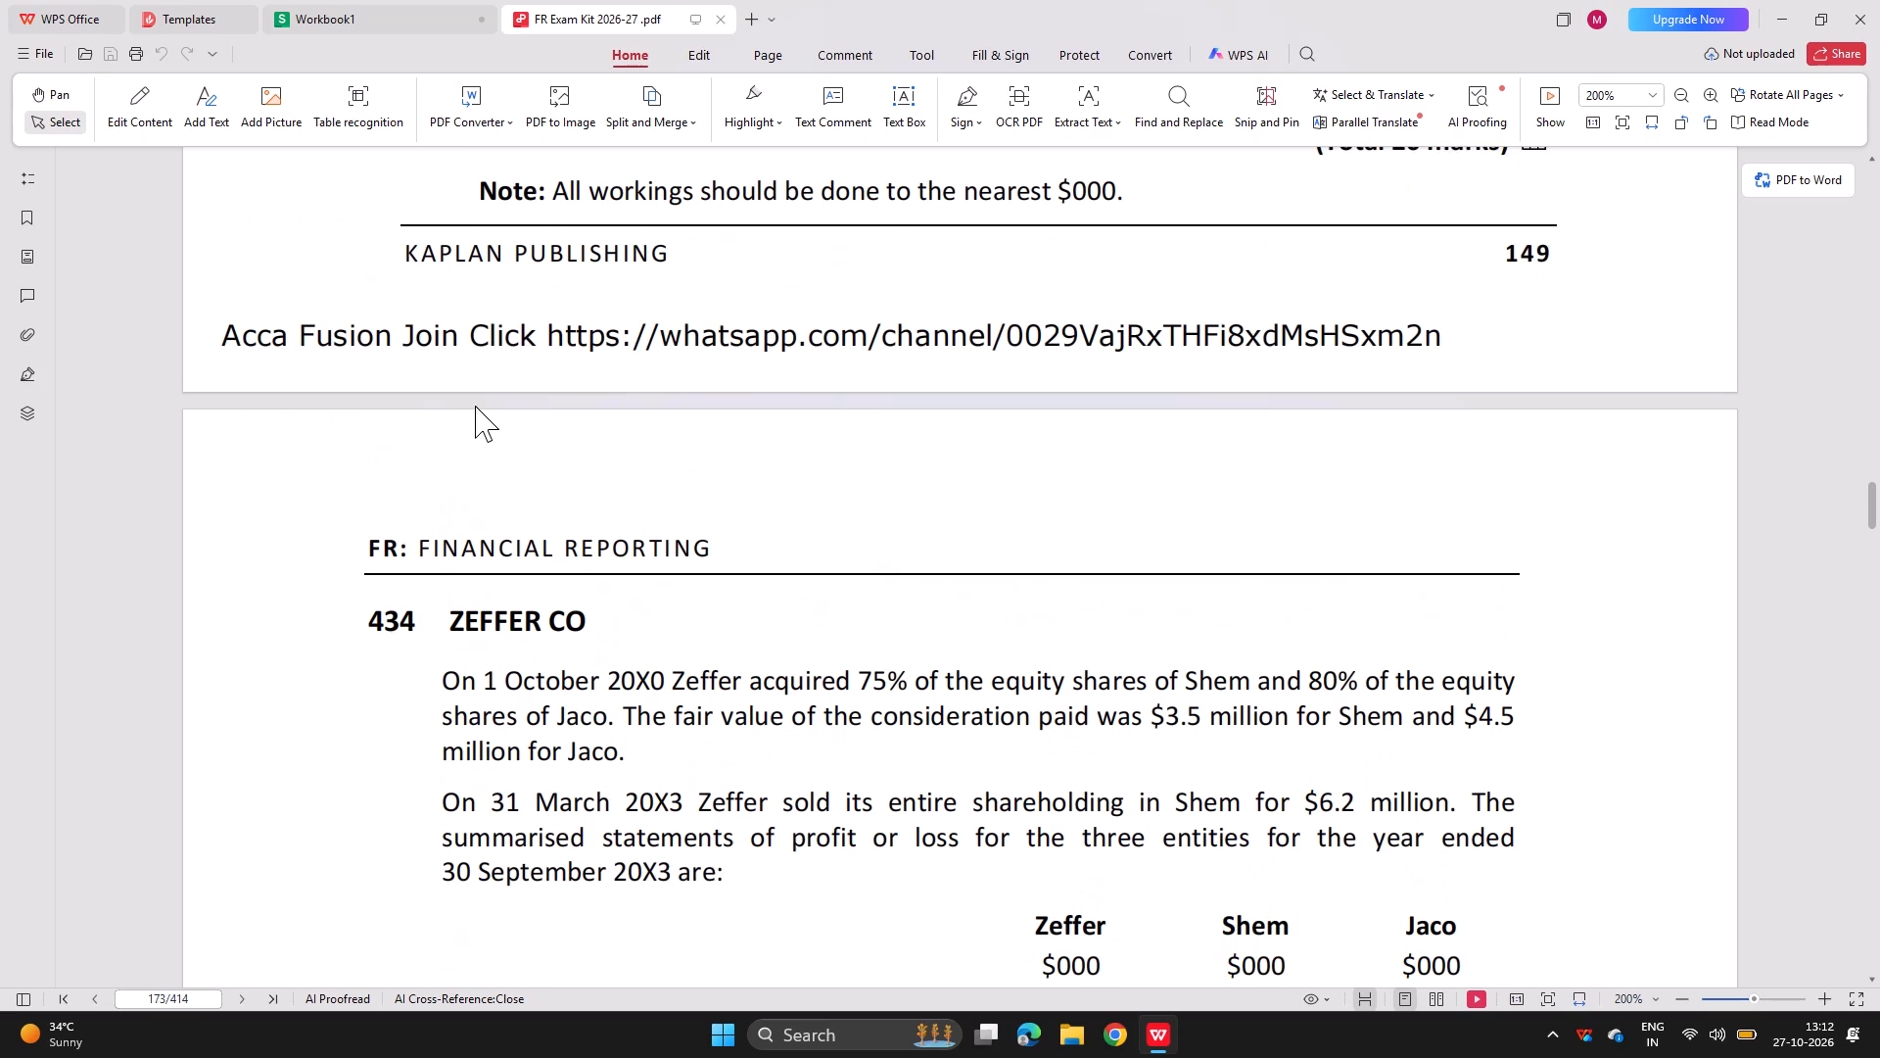
scroll(475, 406, "up", 3)
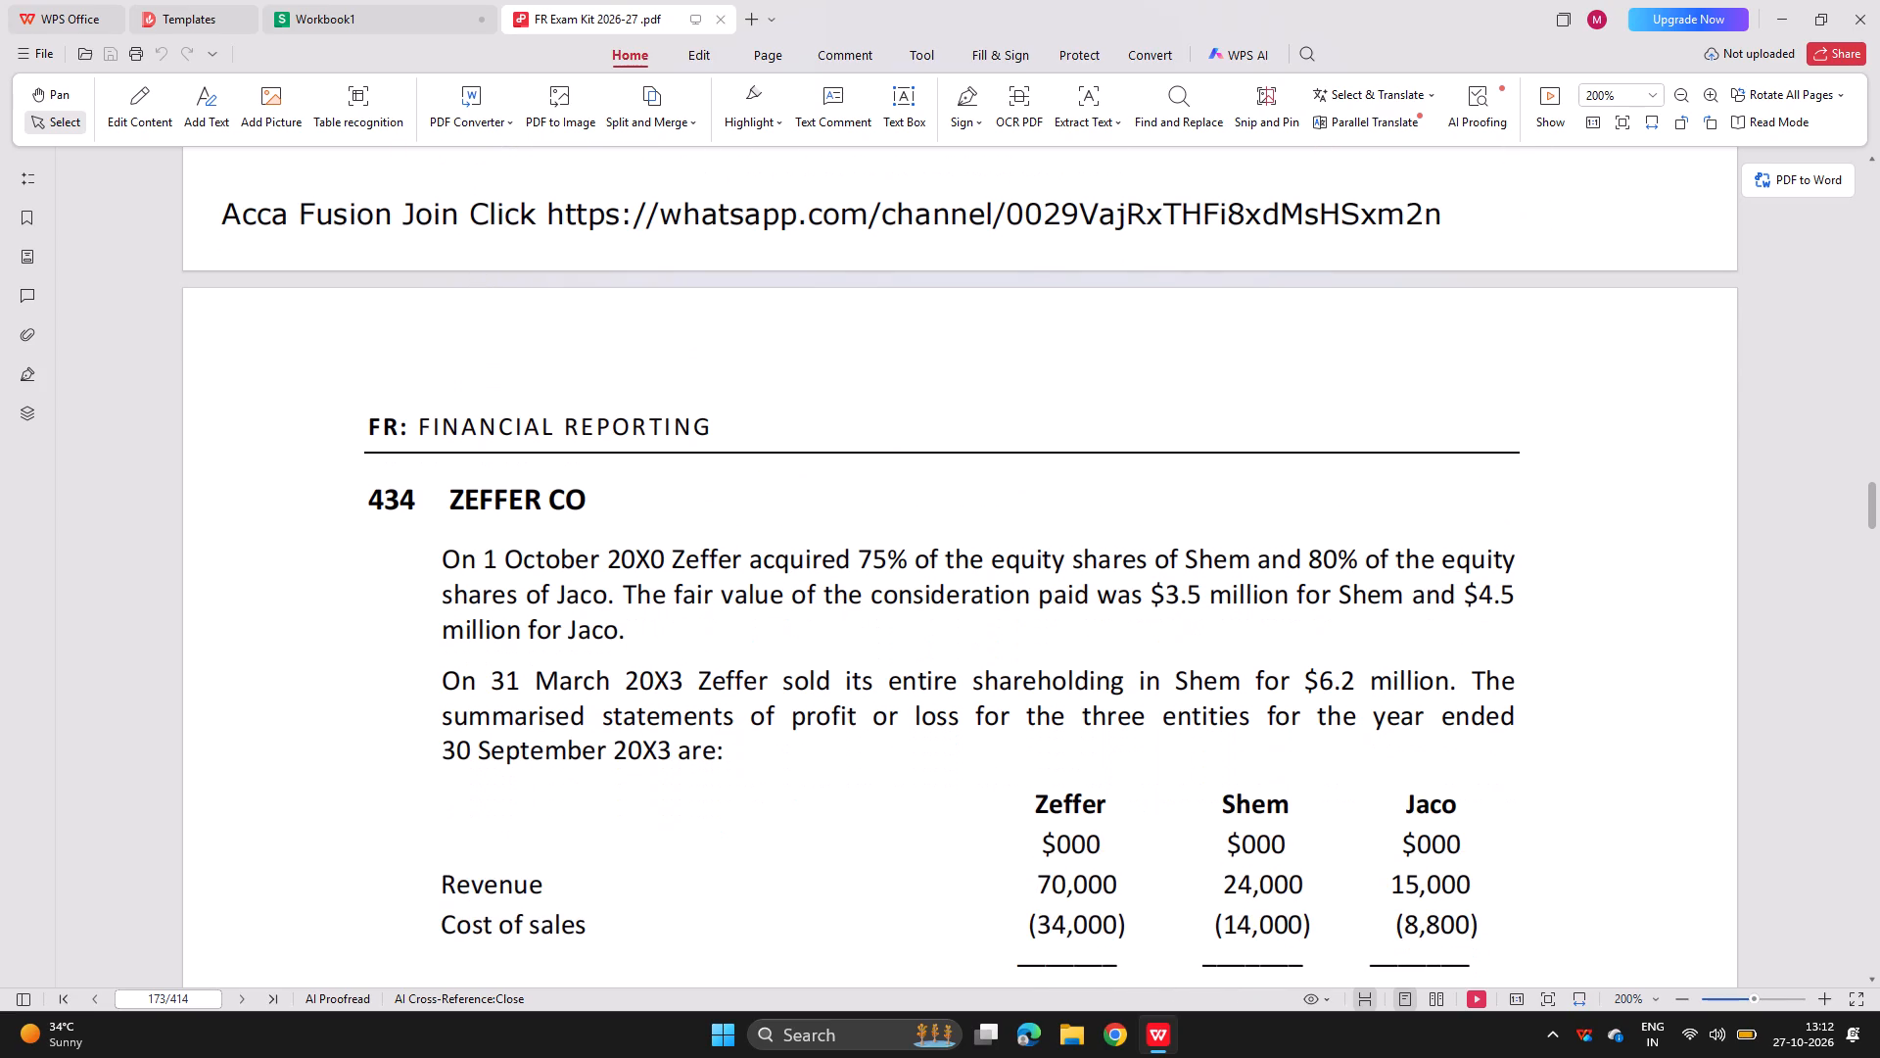
scroll(475, 406, "up", 1)
scroll(475, 406, "down", 2)
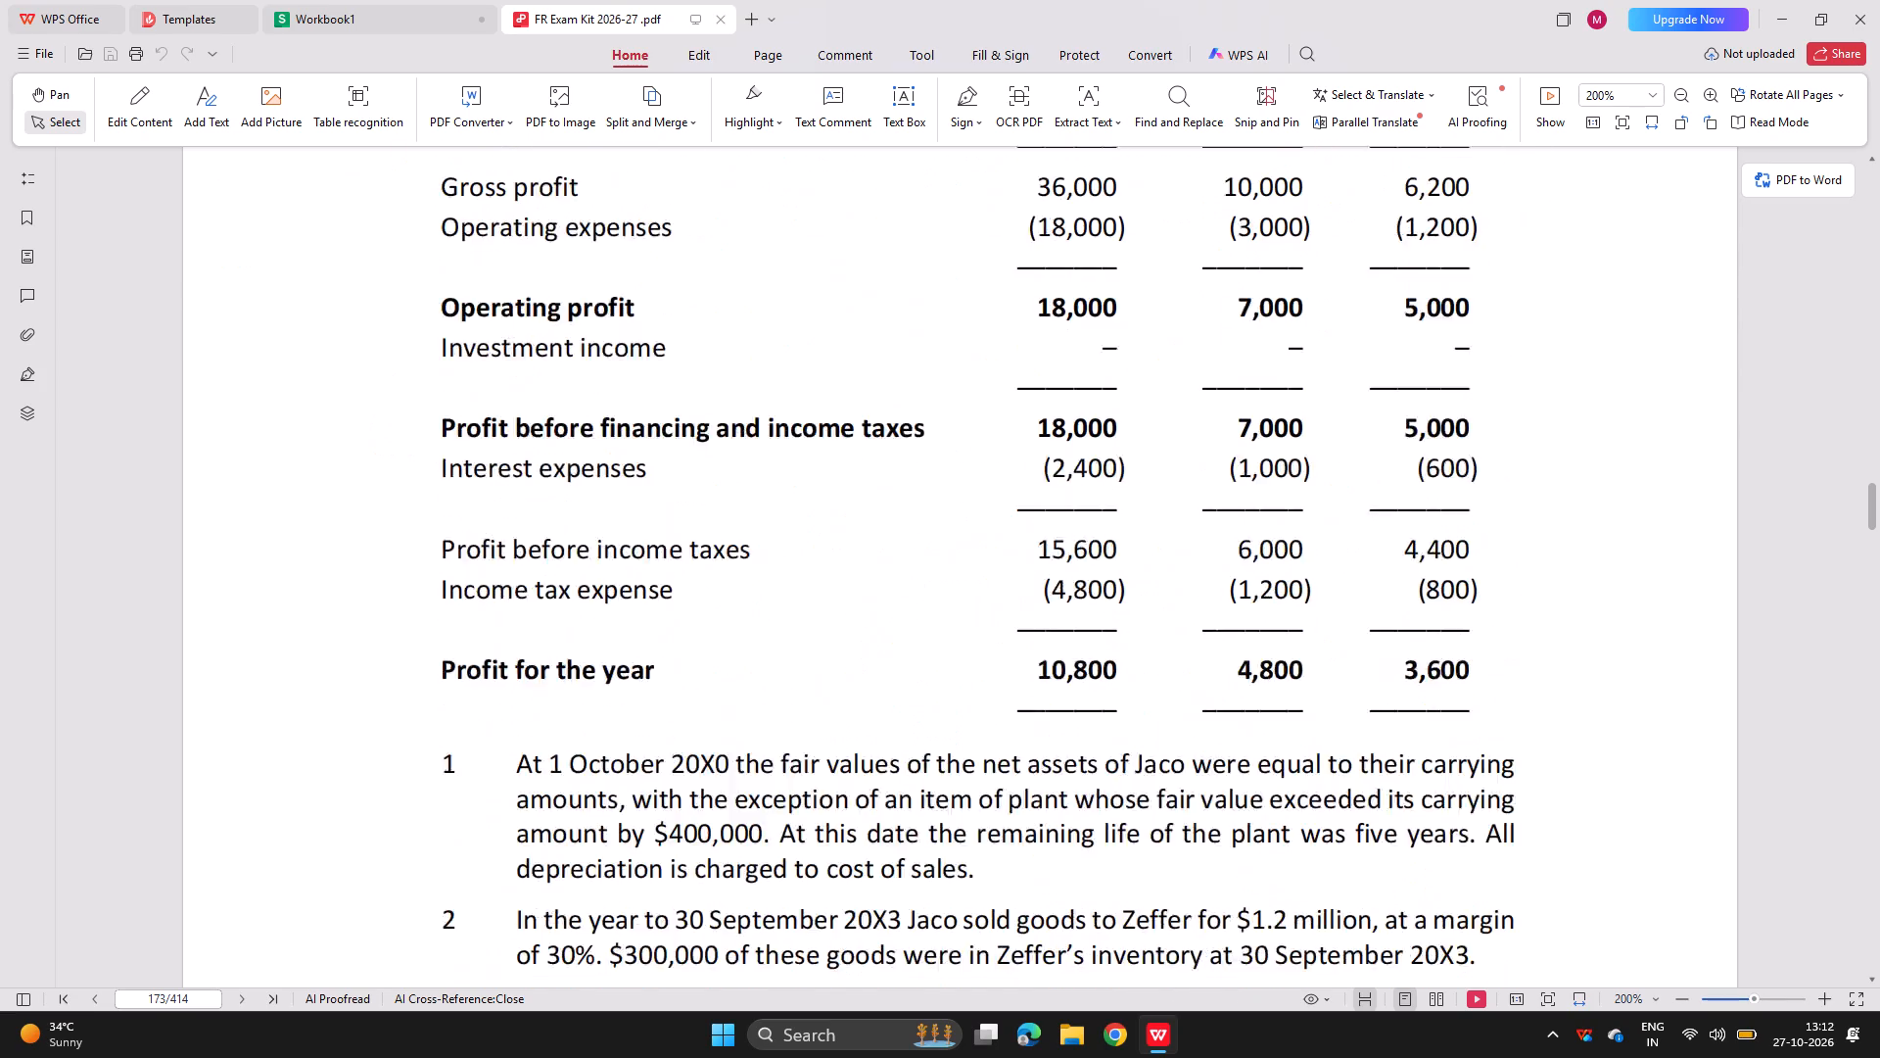
scroll(475, 406, "down", 3)
scroll(475, 406, "up", 2)
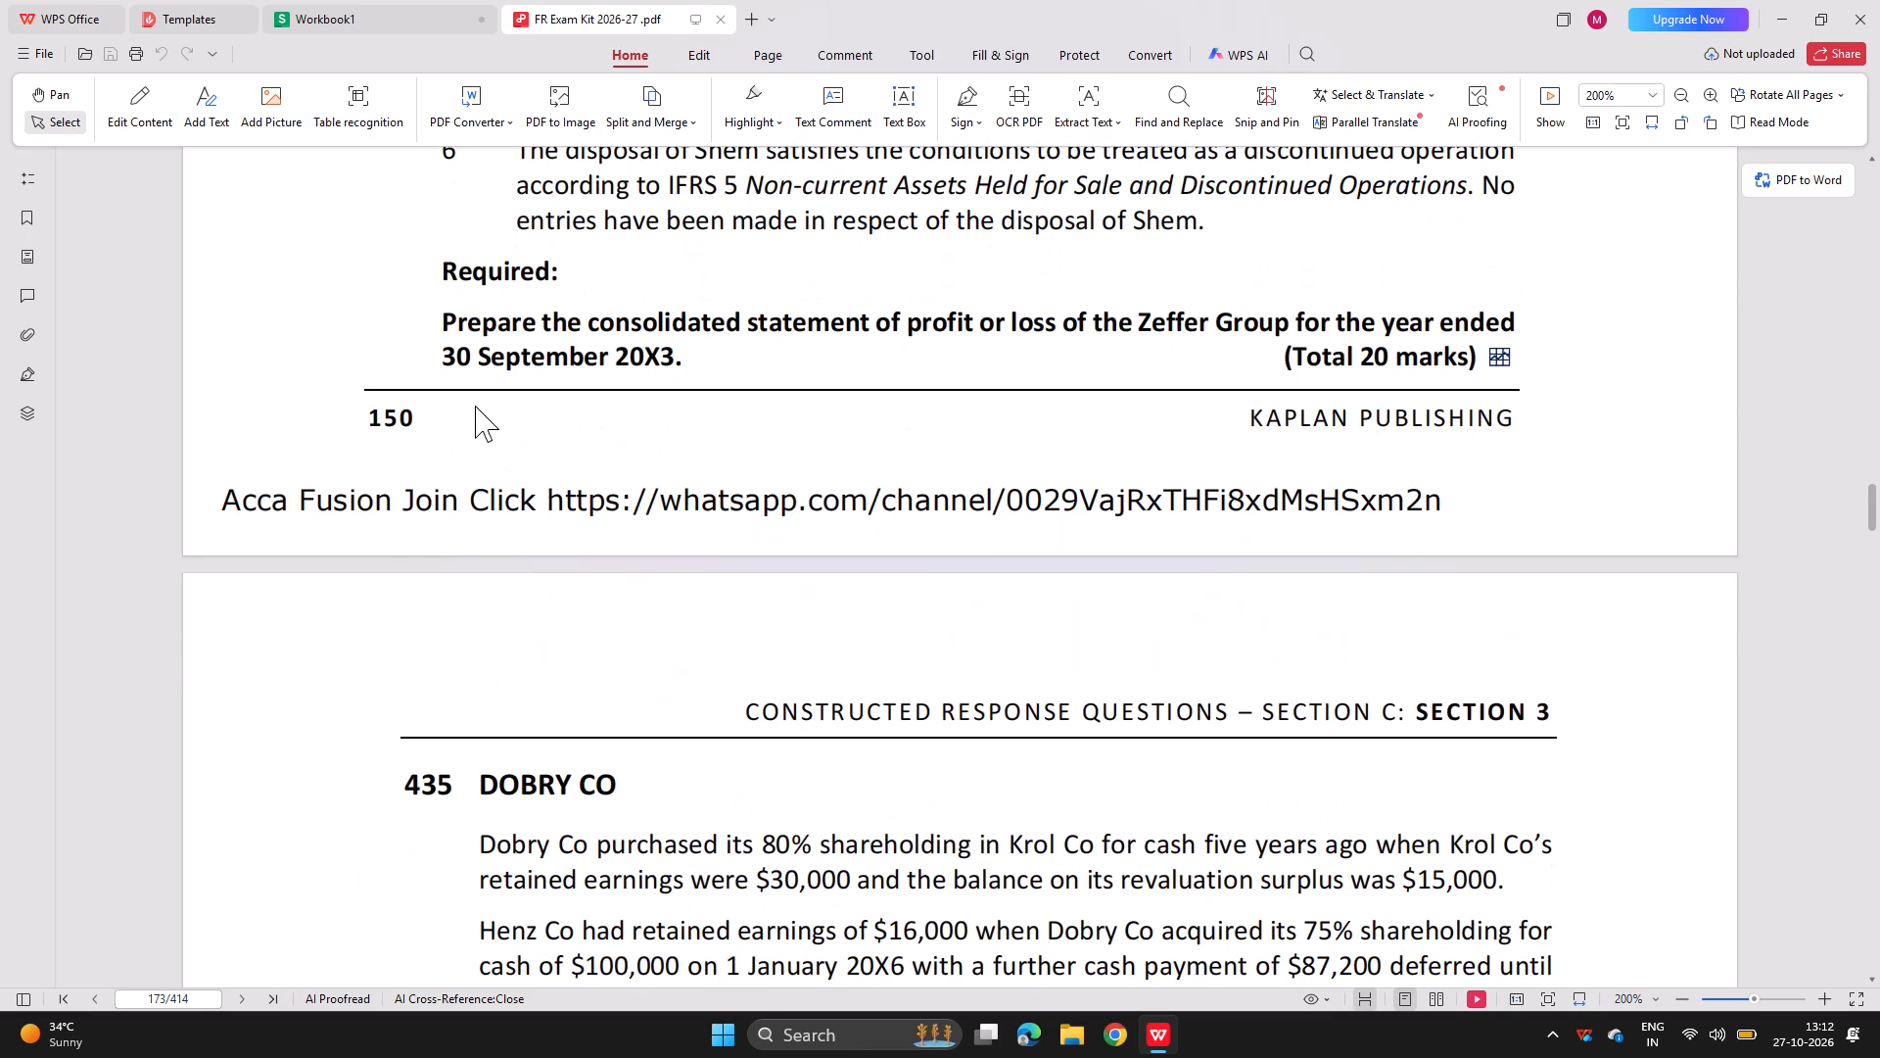
scroll(475, 406, "up", 2)
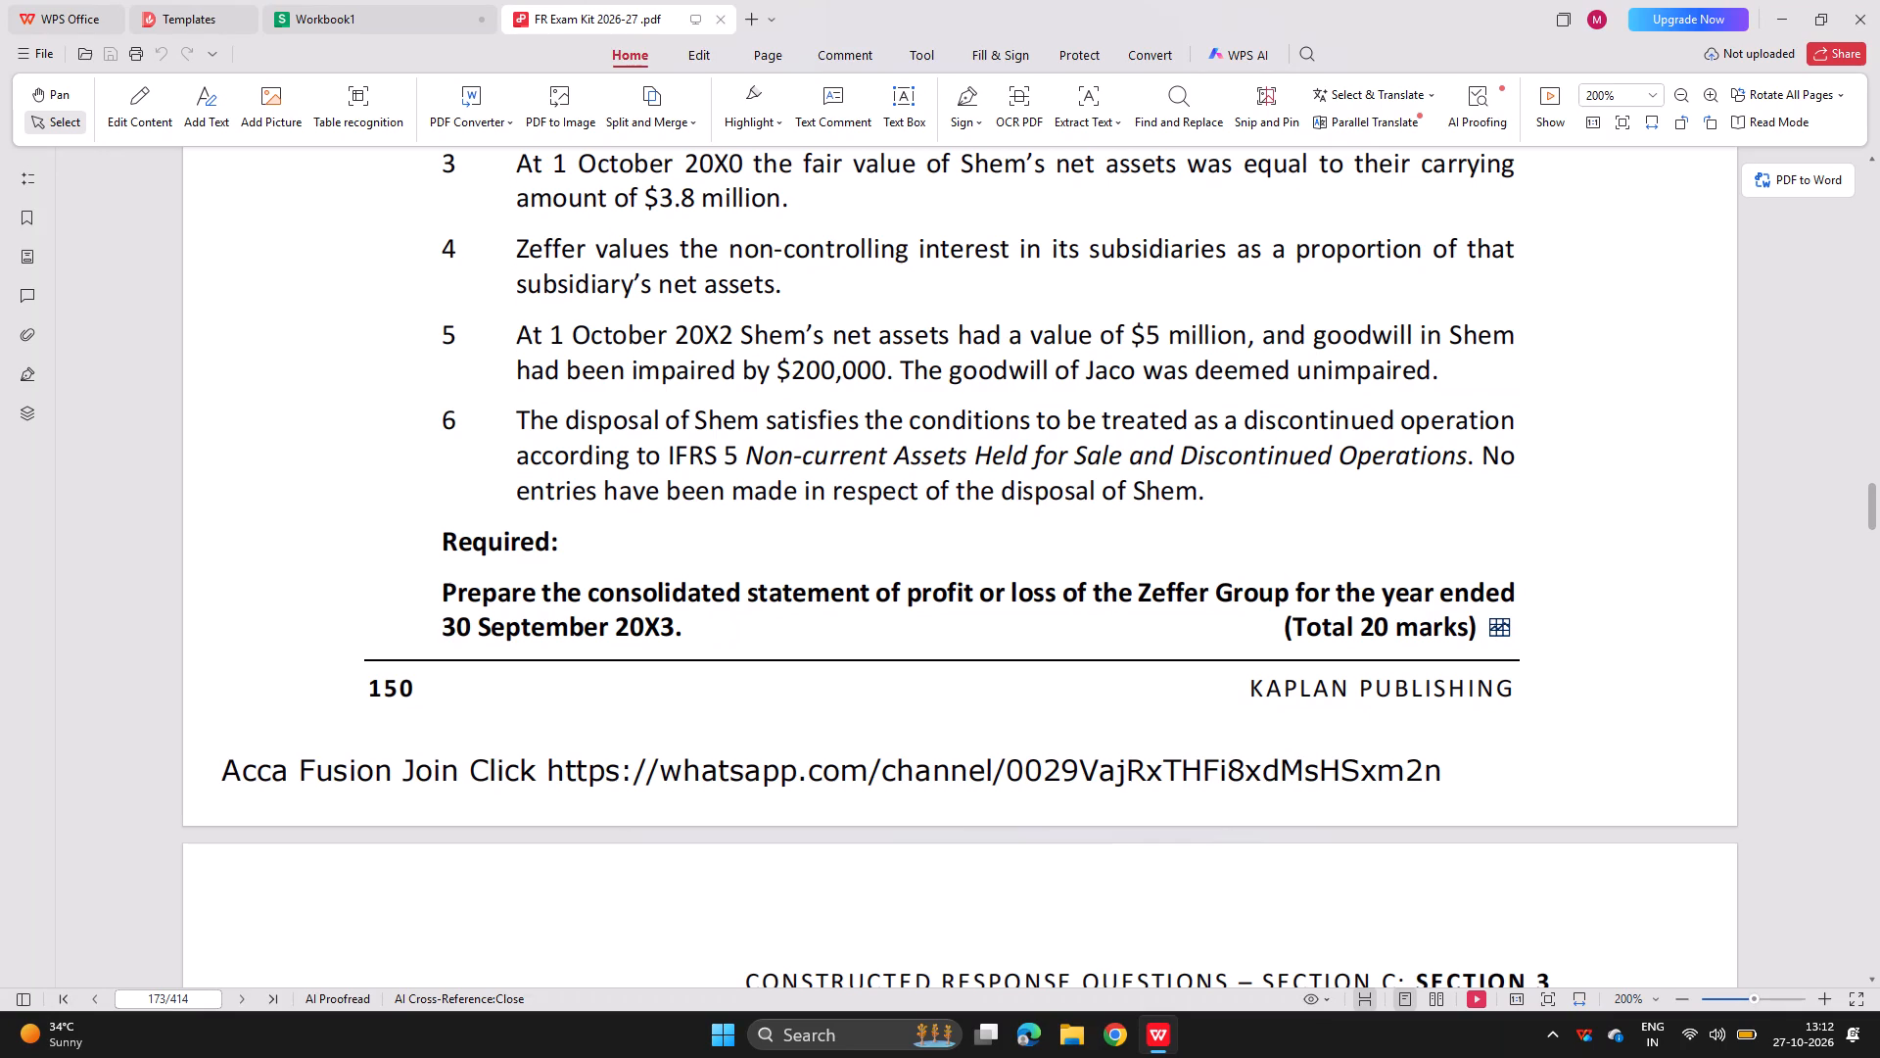
scroll(475, 406, "up", 1)
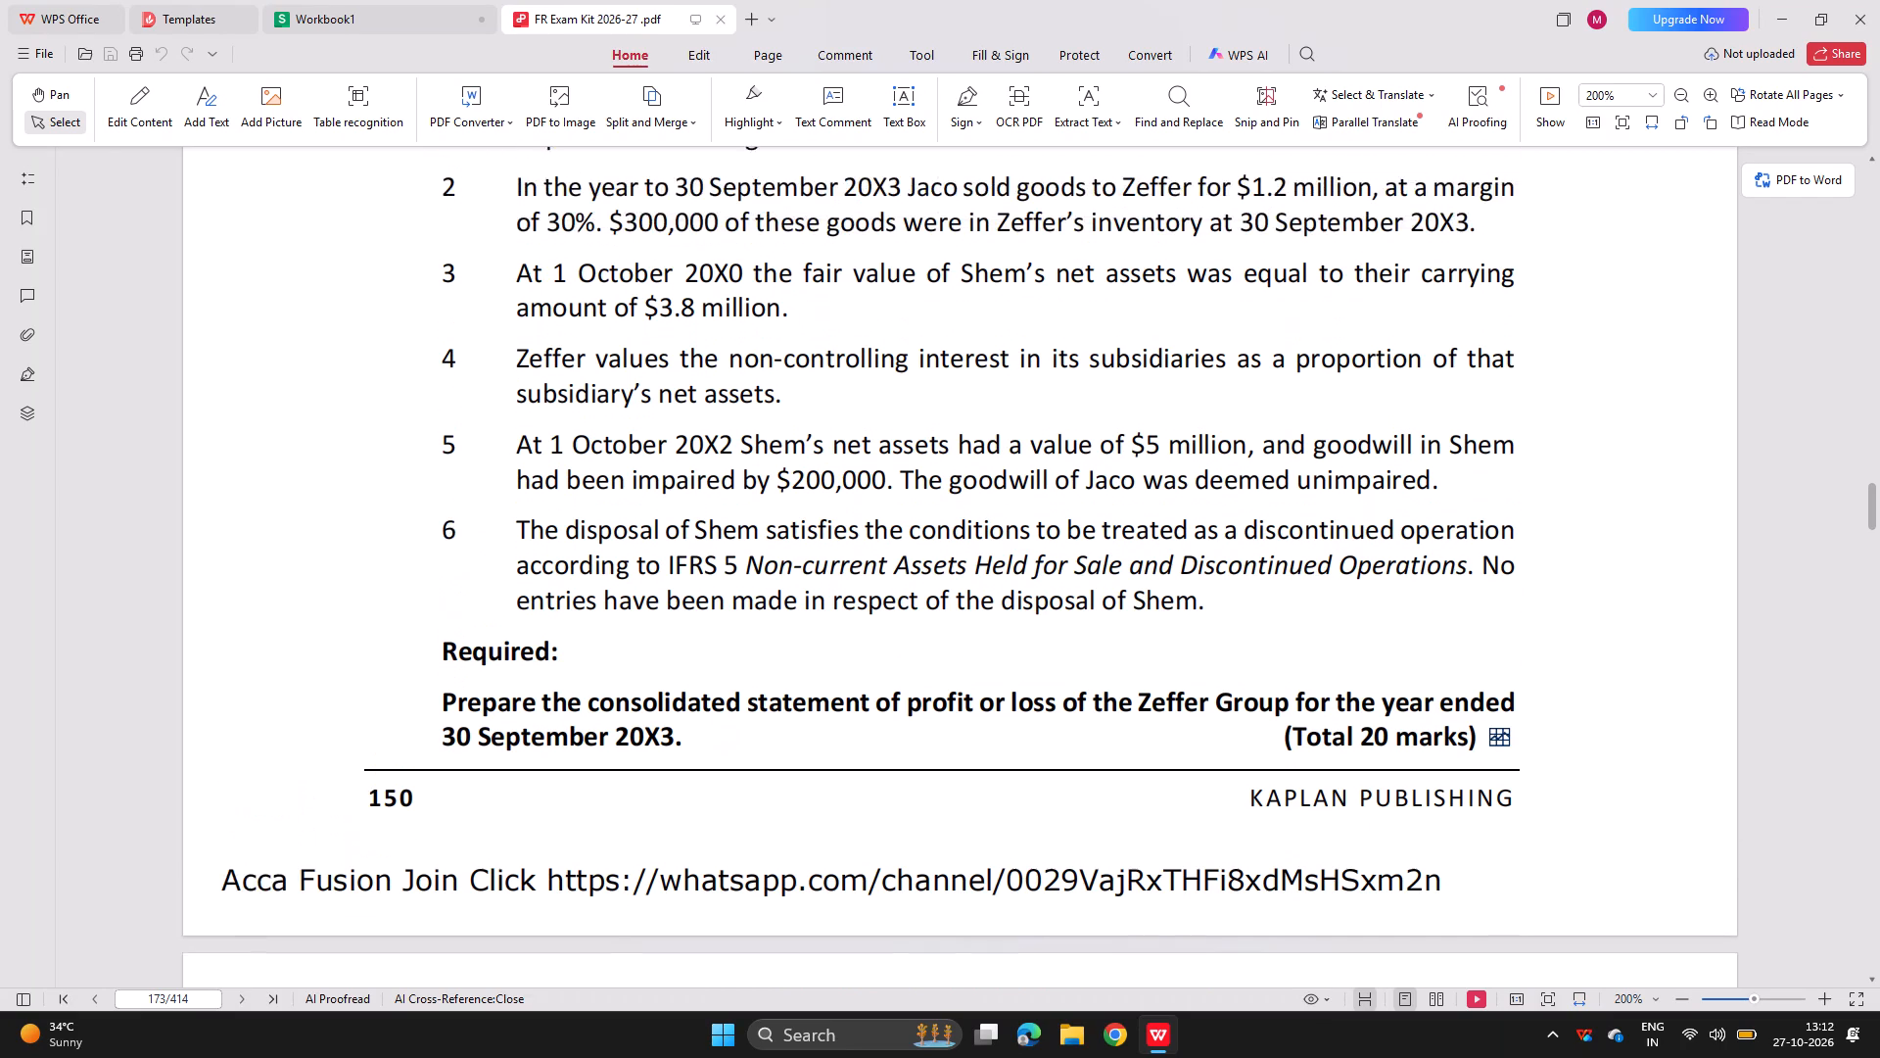
scroll(475, 406, "up", 3)
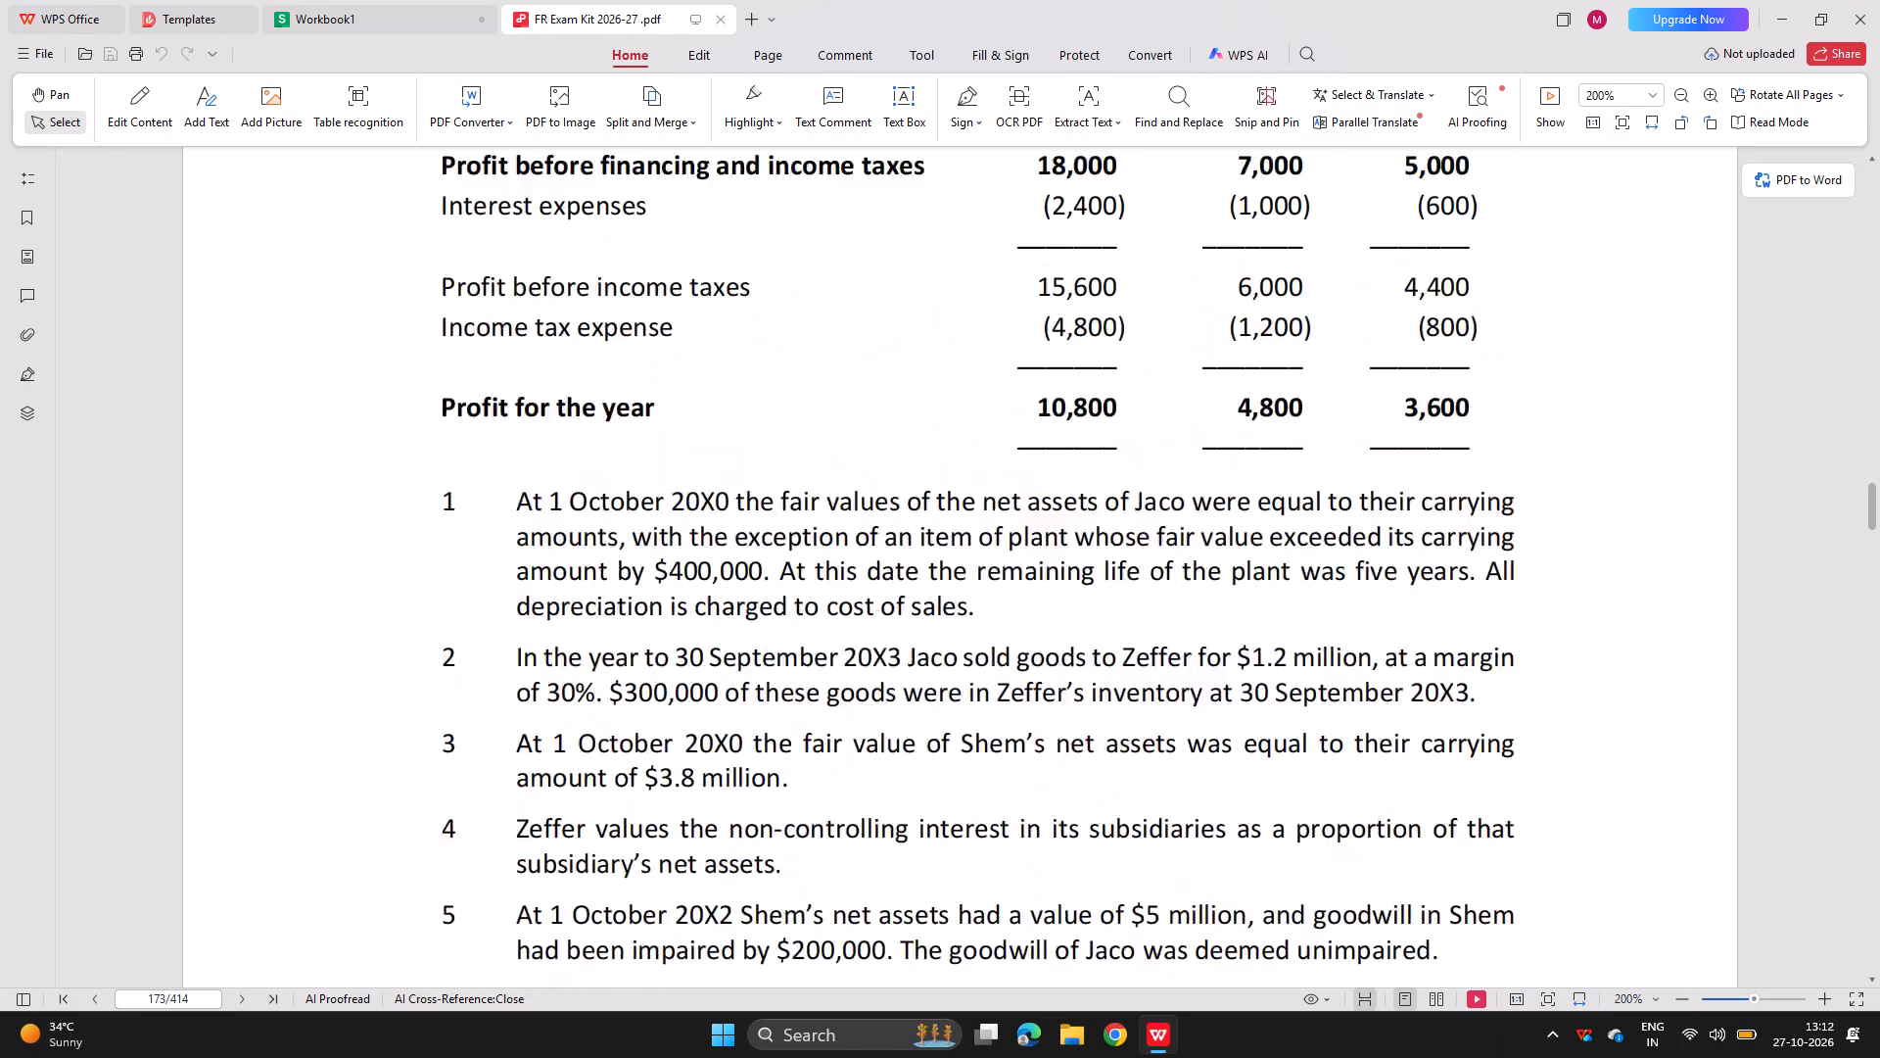
scroll(475, 406, "up", 2)
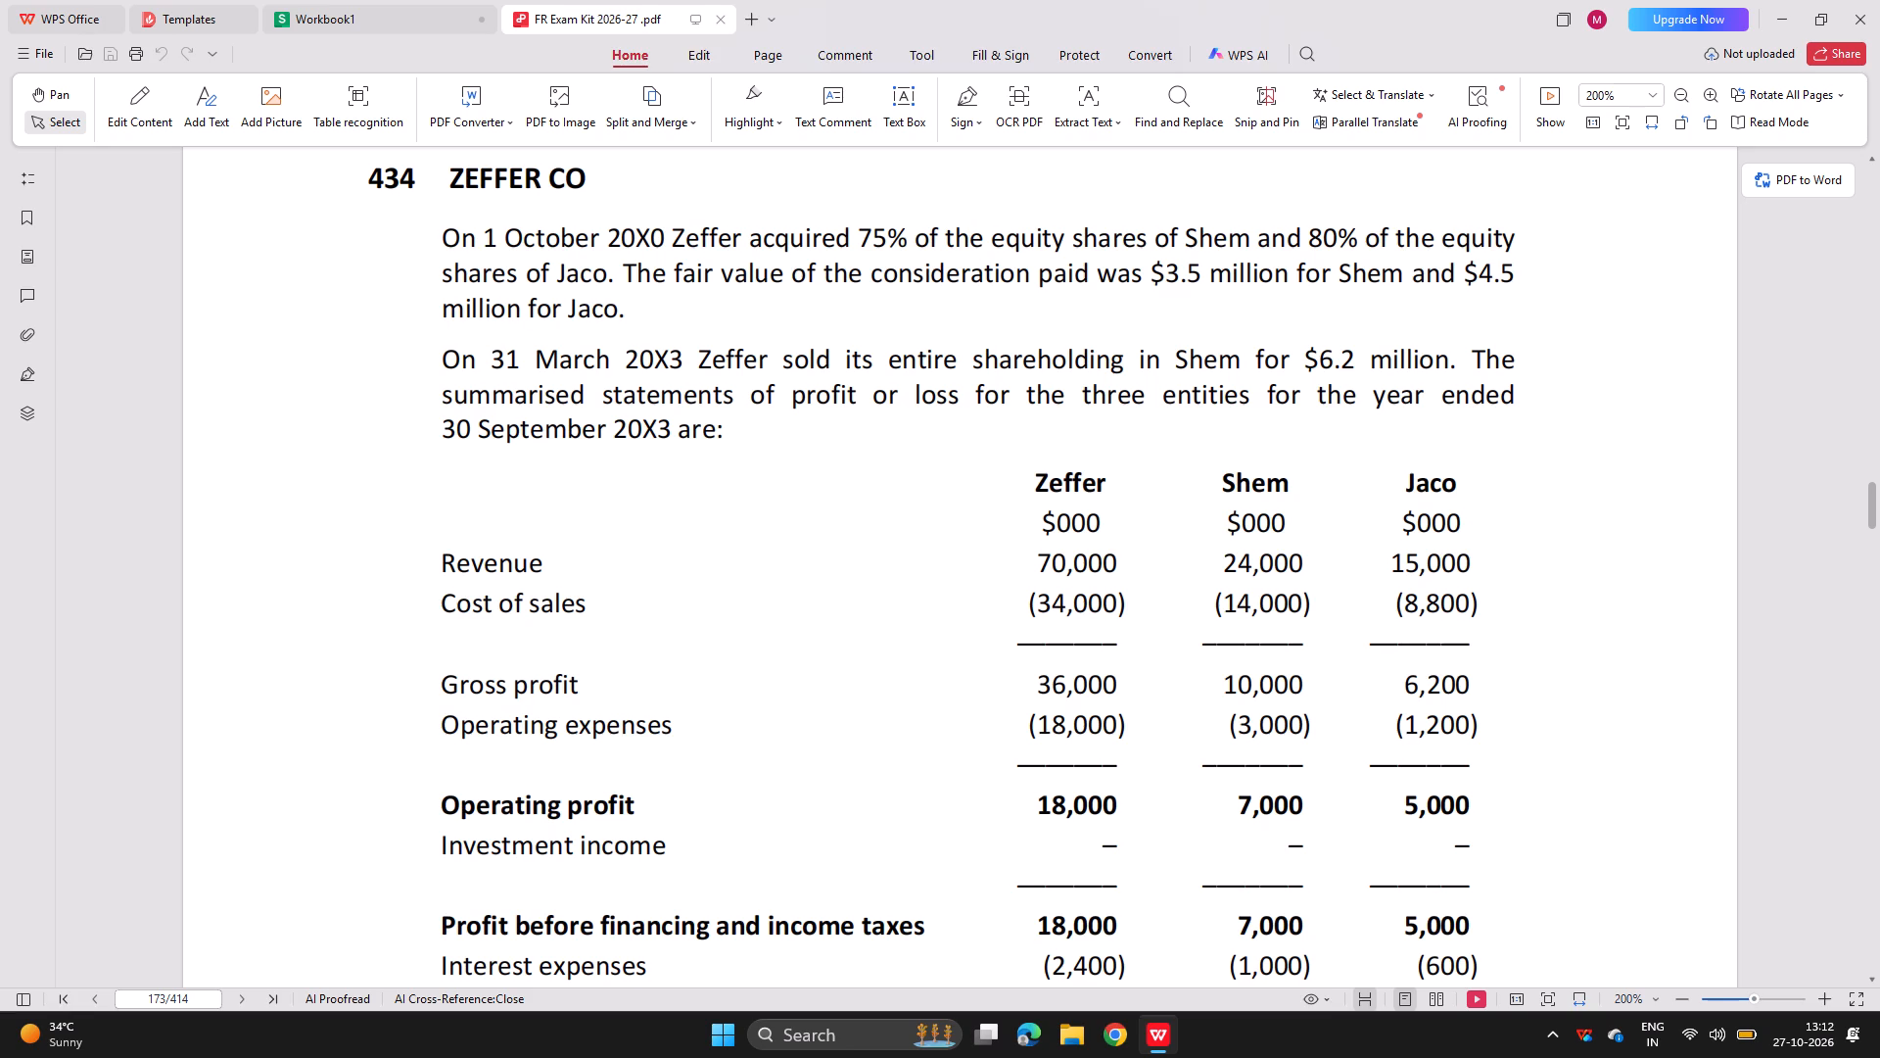
scroll(563, 576, "down", 3)
scroll(444, 329, "down", 1)
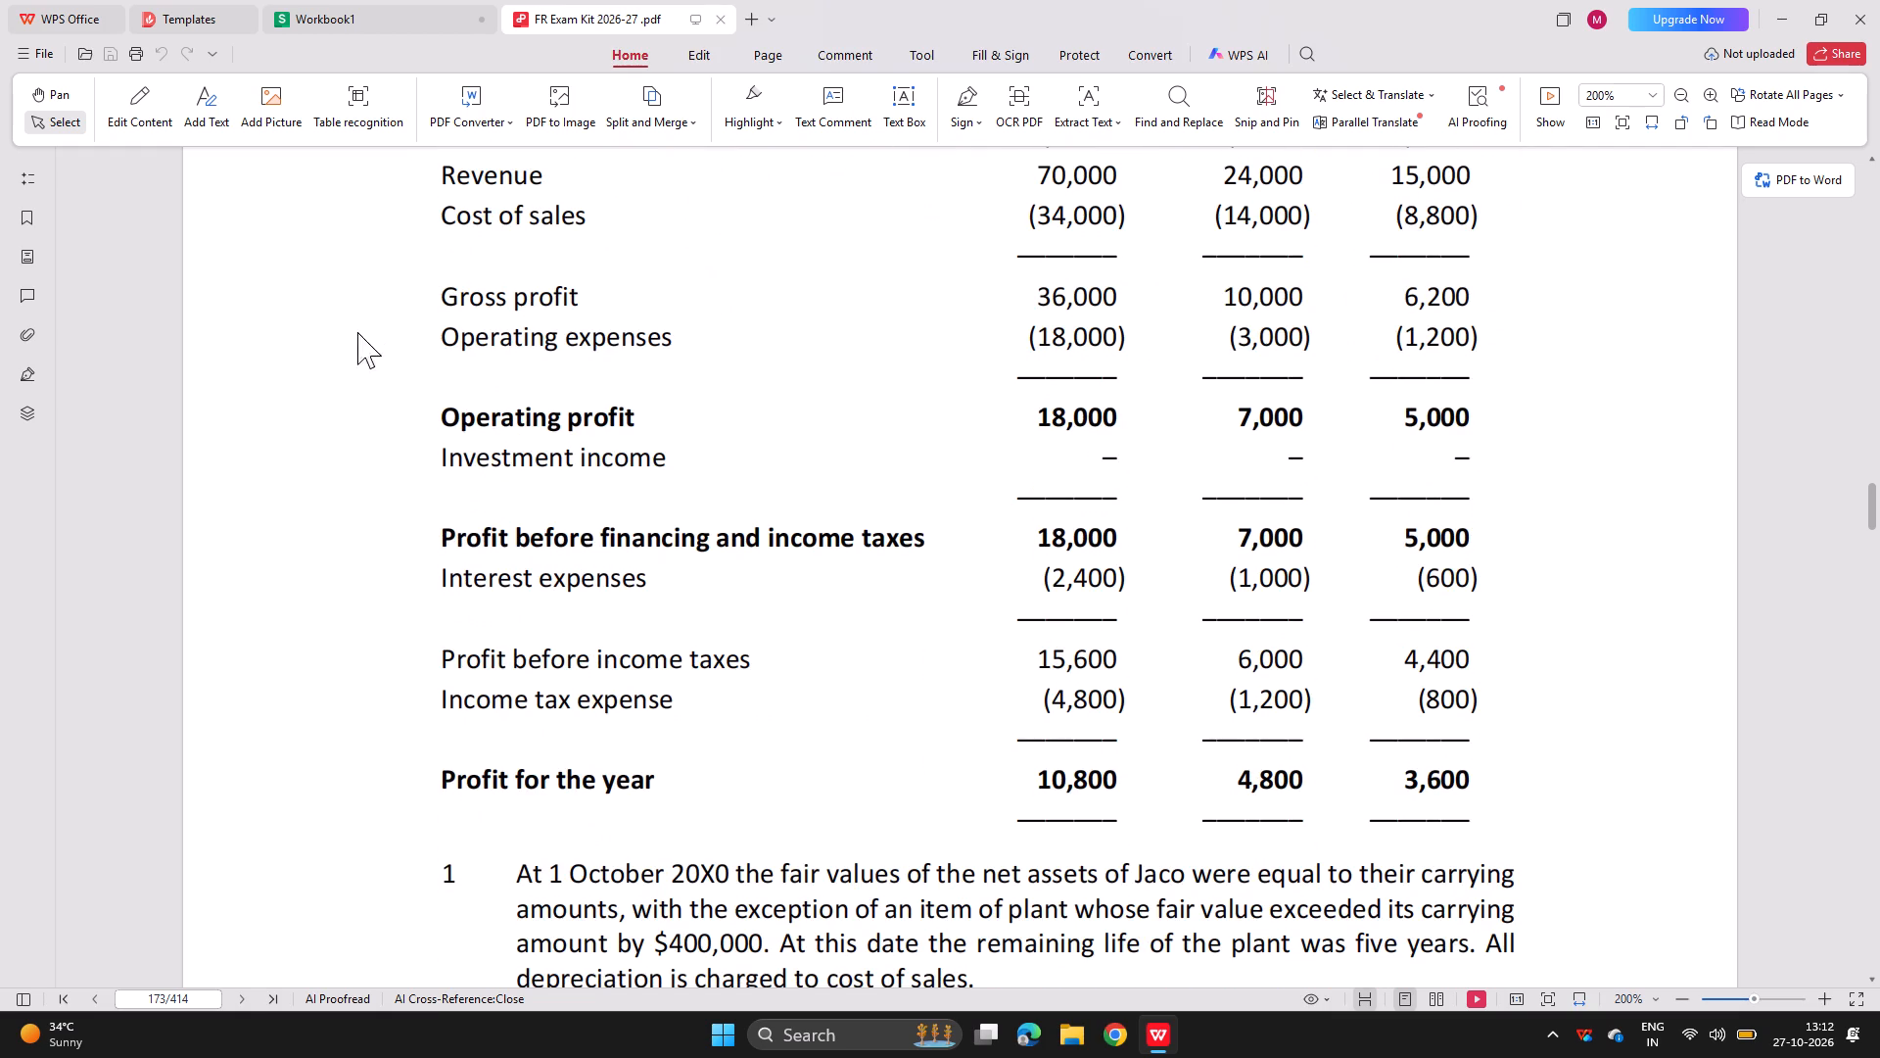
Return to the workbook and add the row label "pbfit" in cell B15, leaving row 14 blank.
left_click(363, 0)
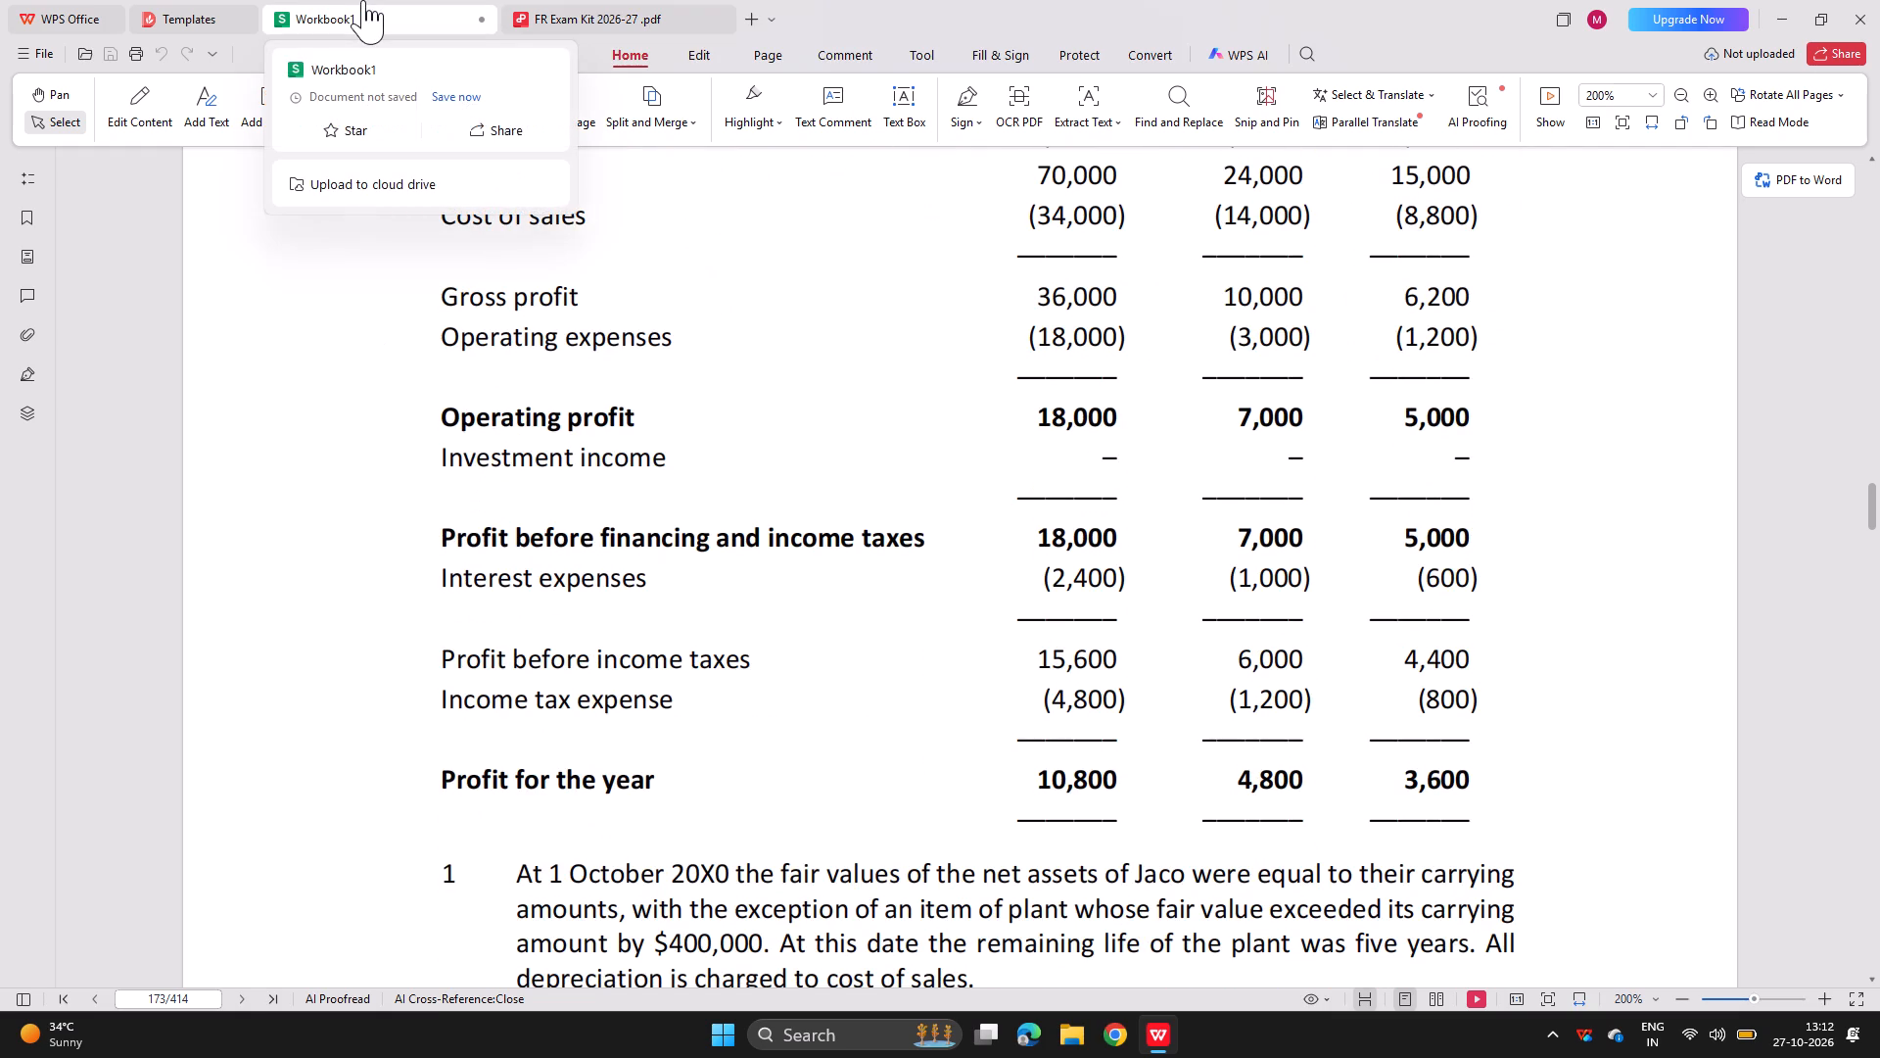
left_click(363, 0)
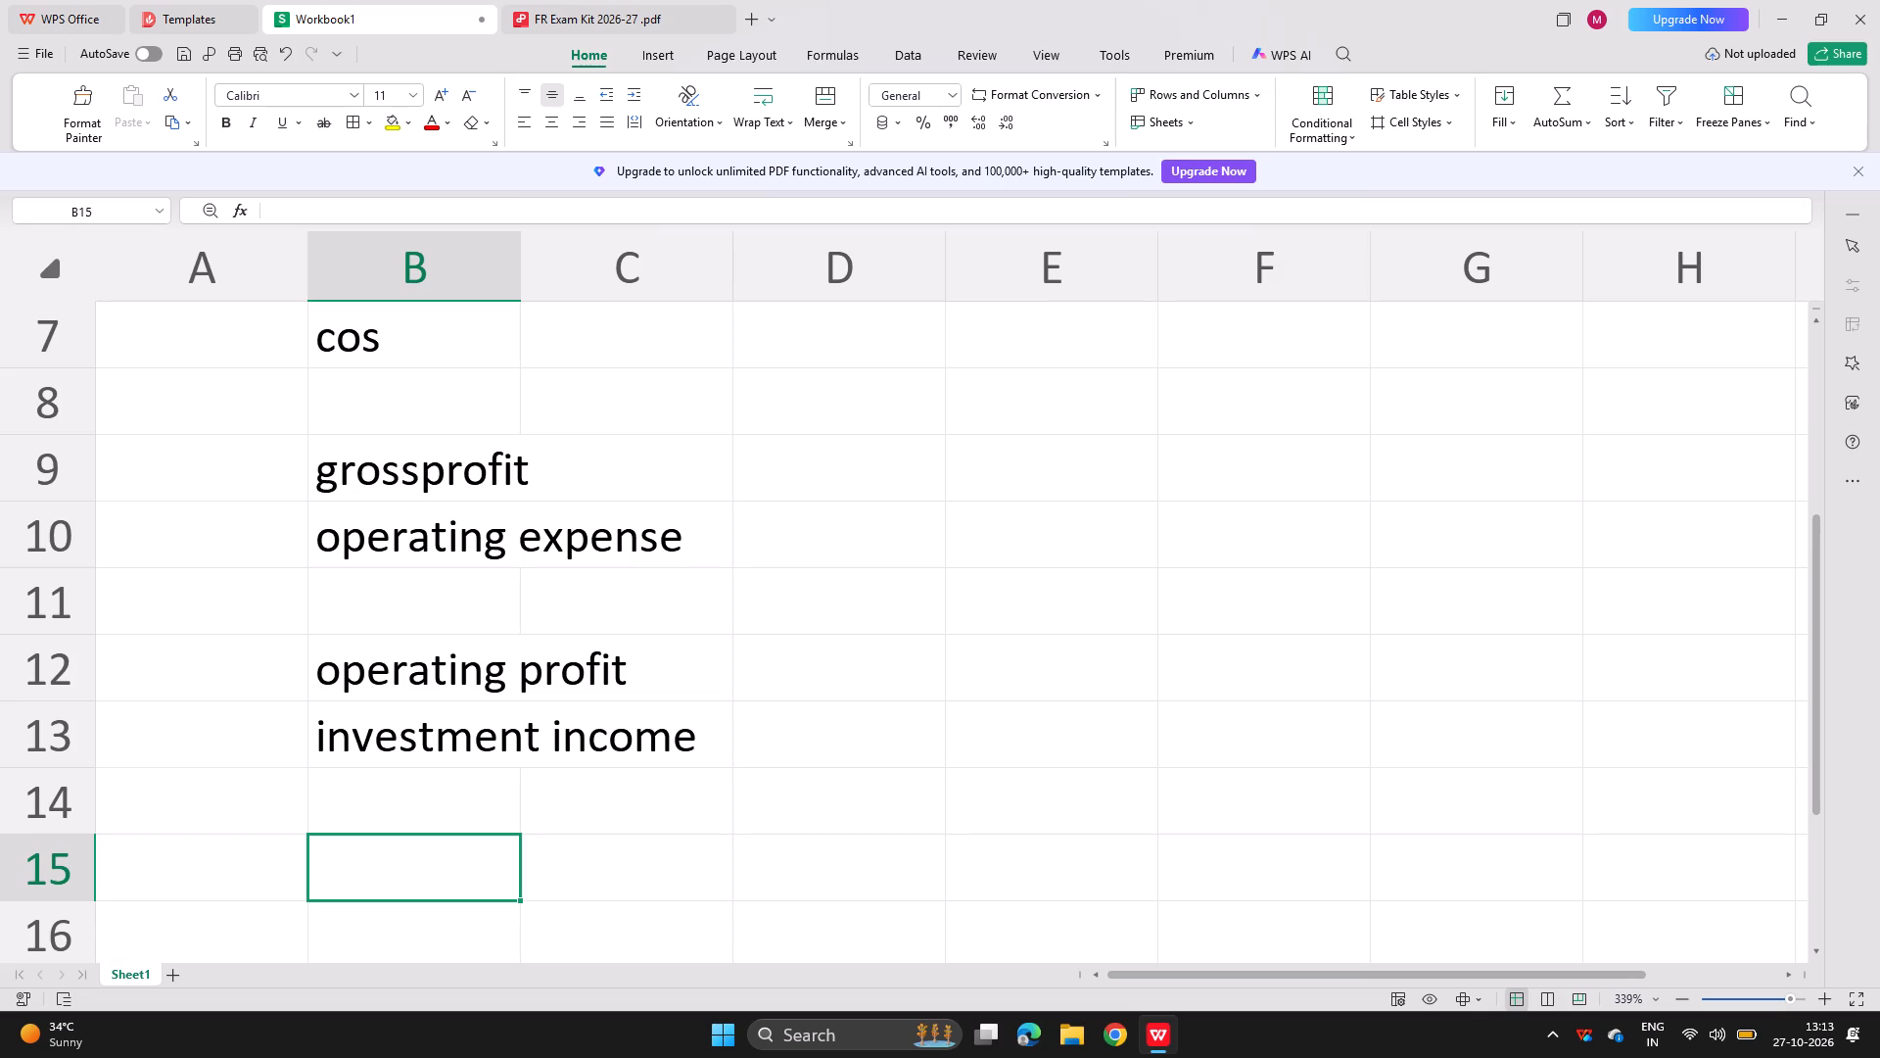
type("pbfit")
key("Return")
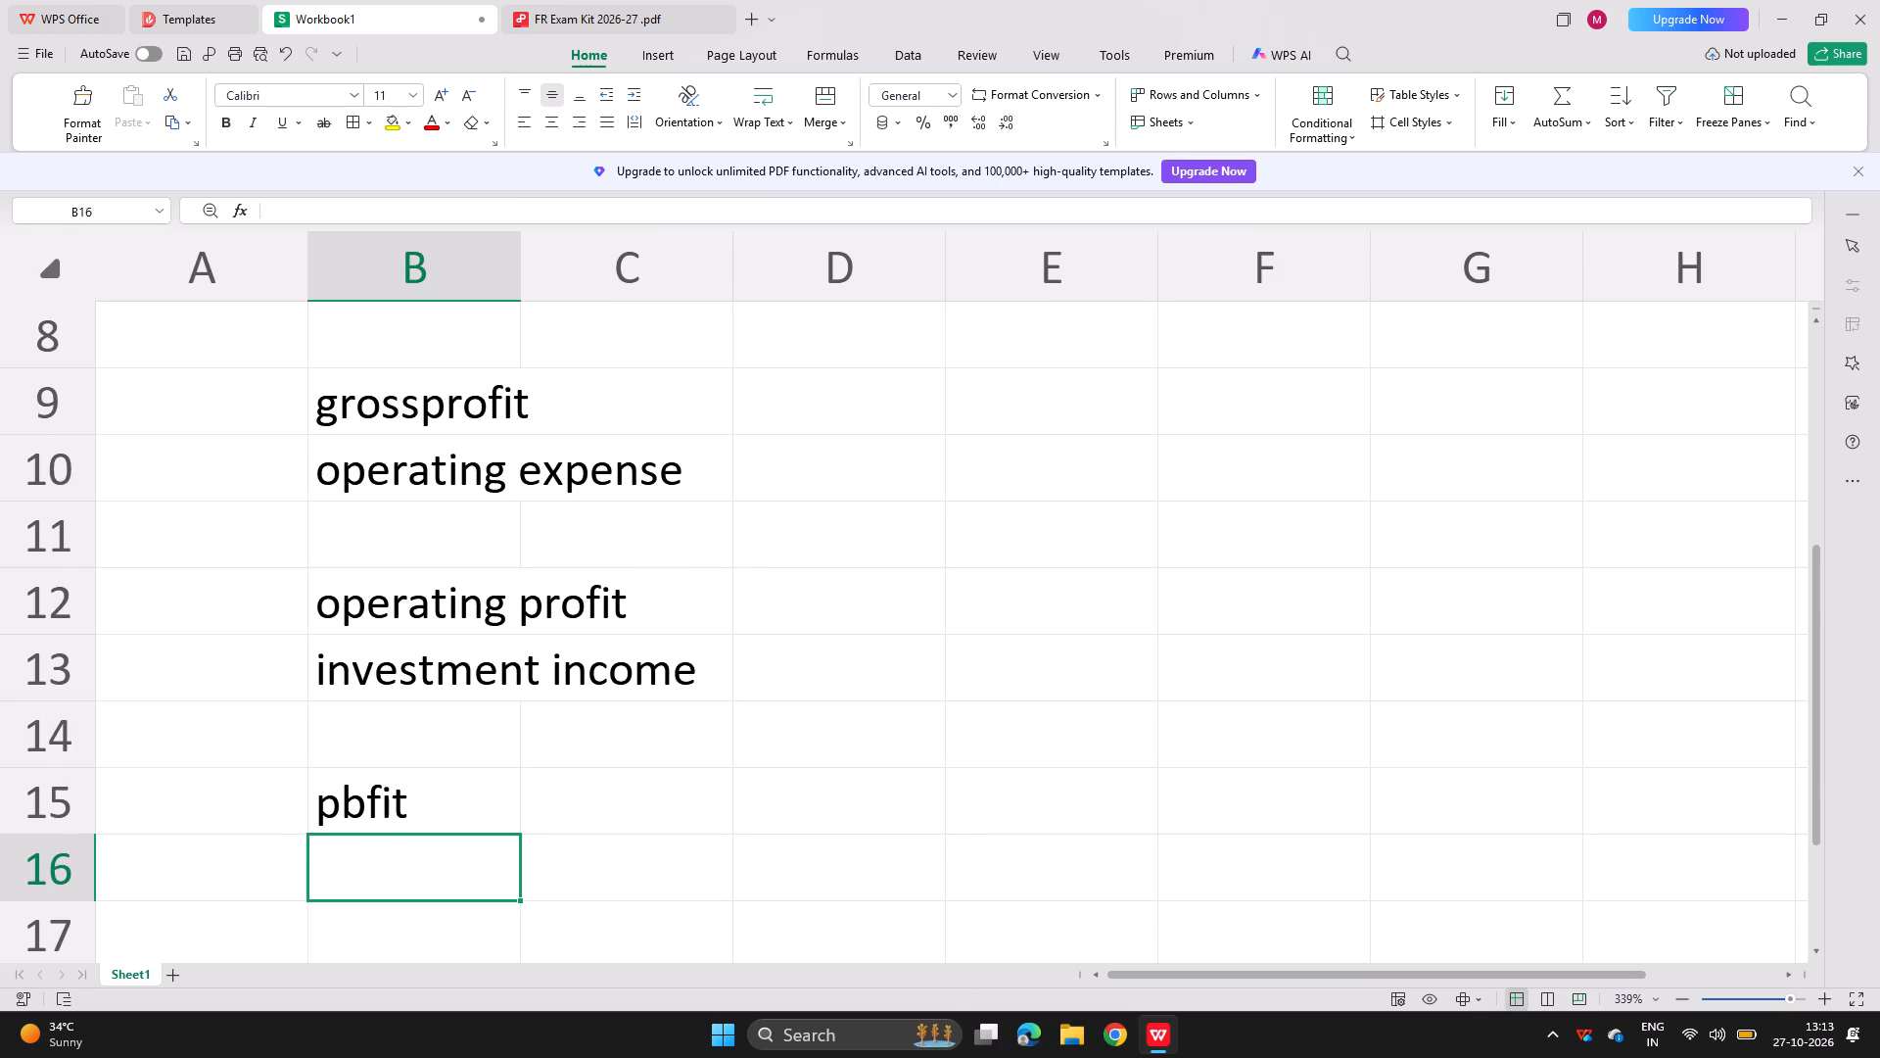
Check the exam kit's next line item and add the row label "interest exp" in cell B16, correcting any misspelling.
left_click(559, 0)
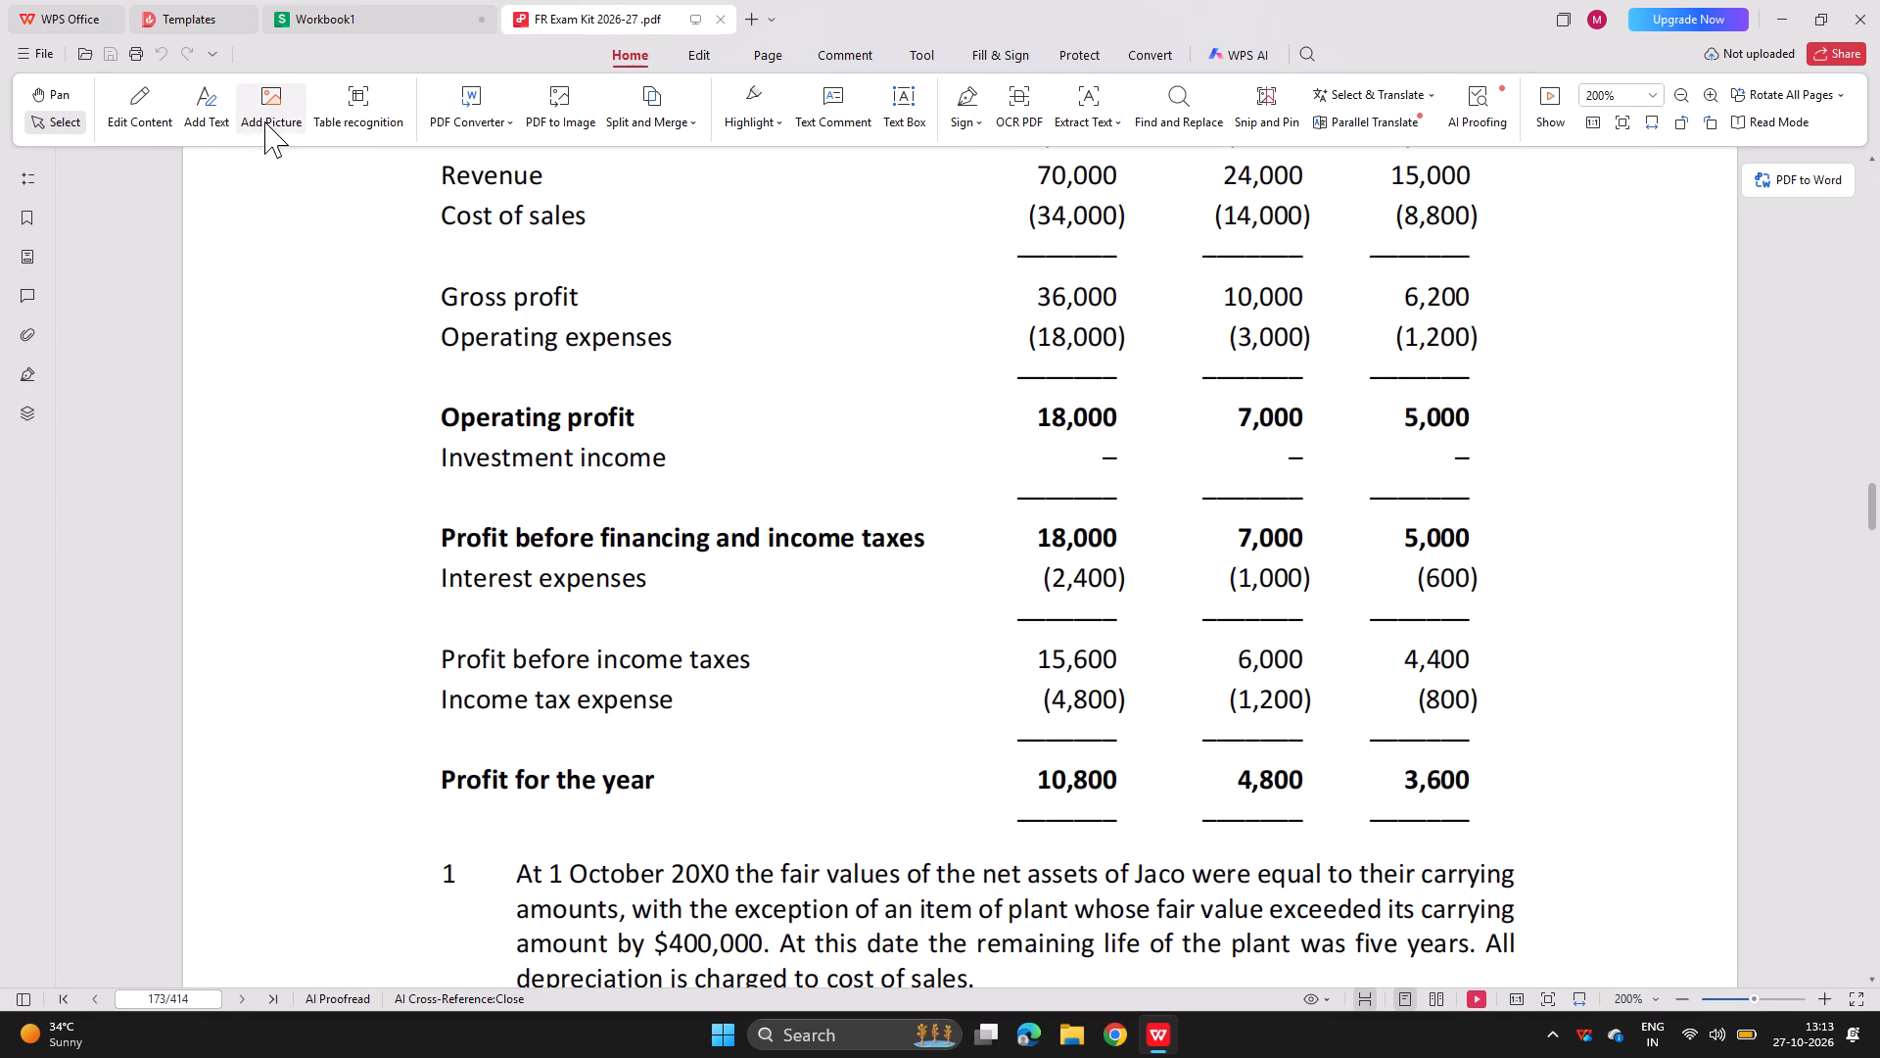
left_click(336, 0)
type("inr")
key("BackSpace")
type("trese")
key("BackSpace")
key("BackSpace")
key("BackSpace")
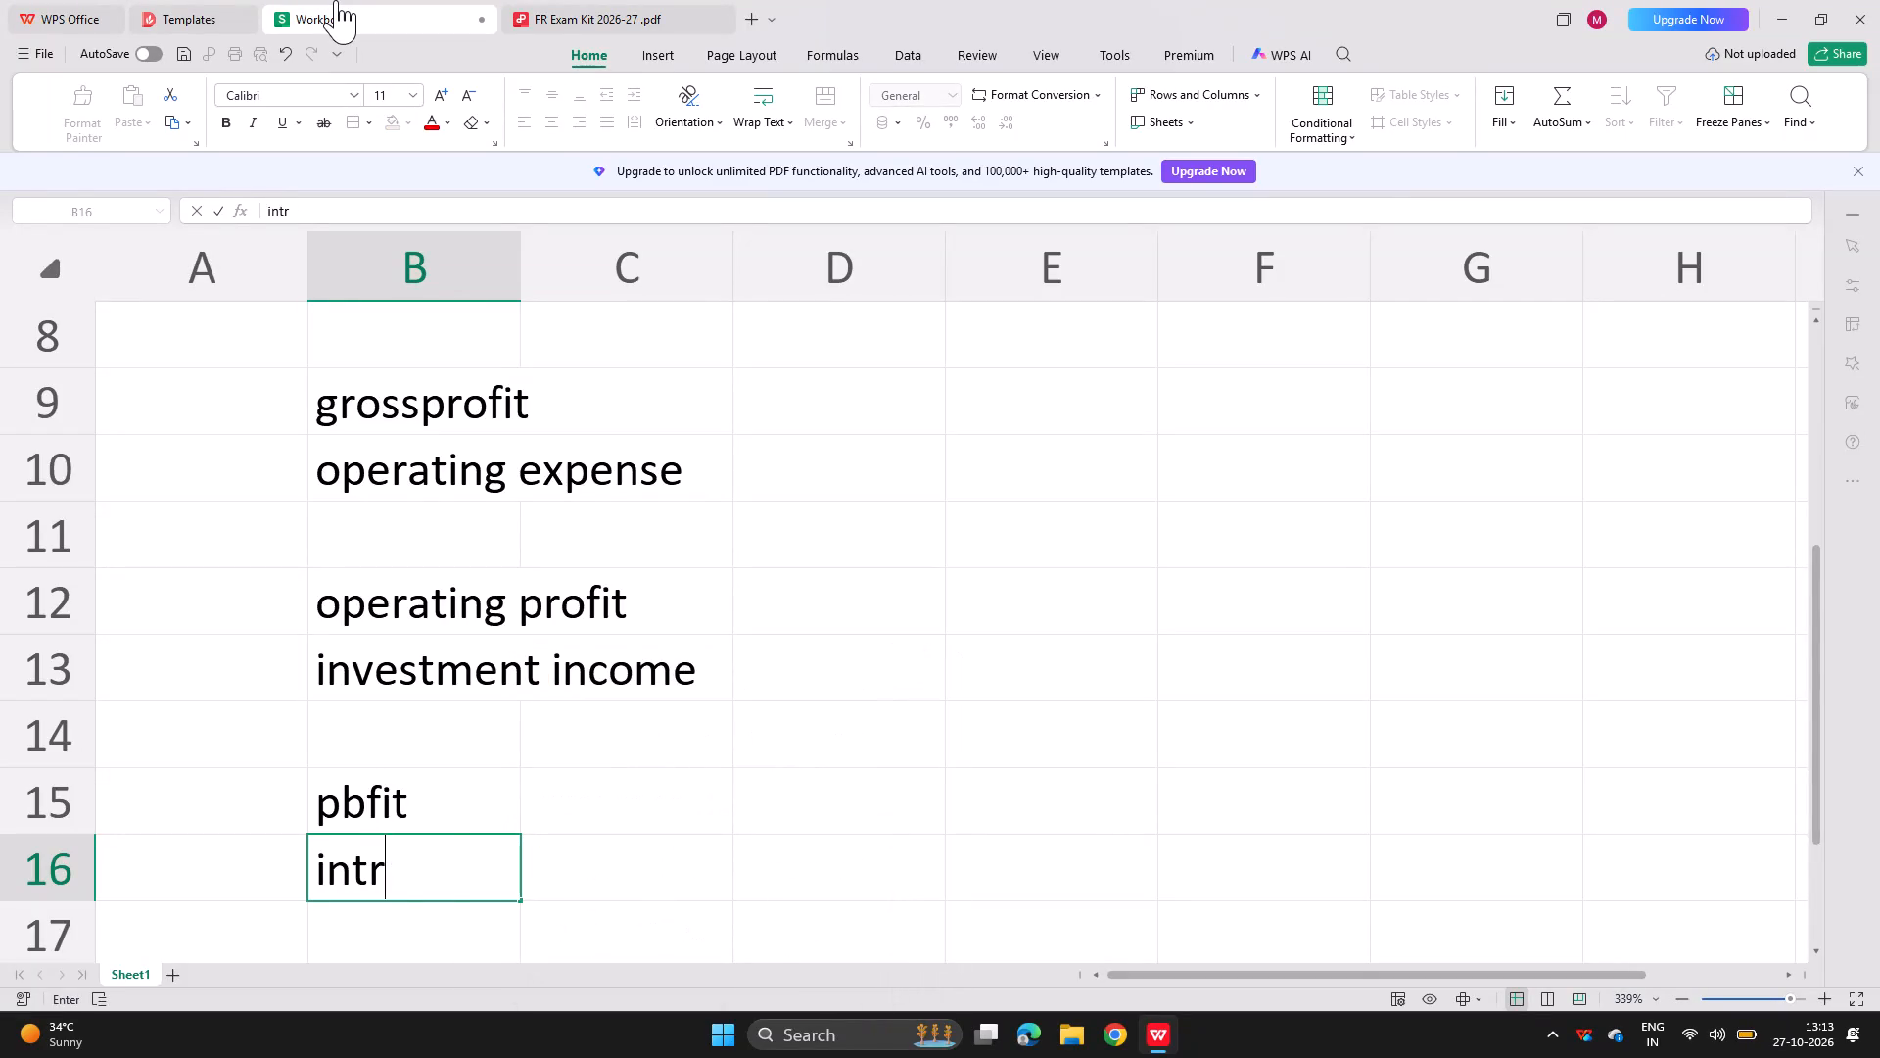
key("BackSpace")
key("e")
key("BackSpace")
type("reset")
key("space")
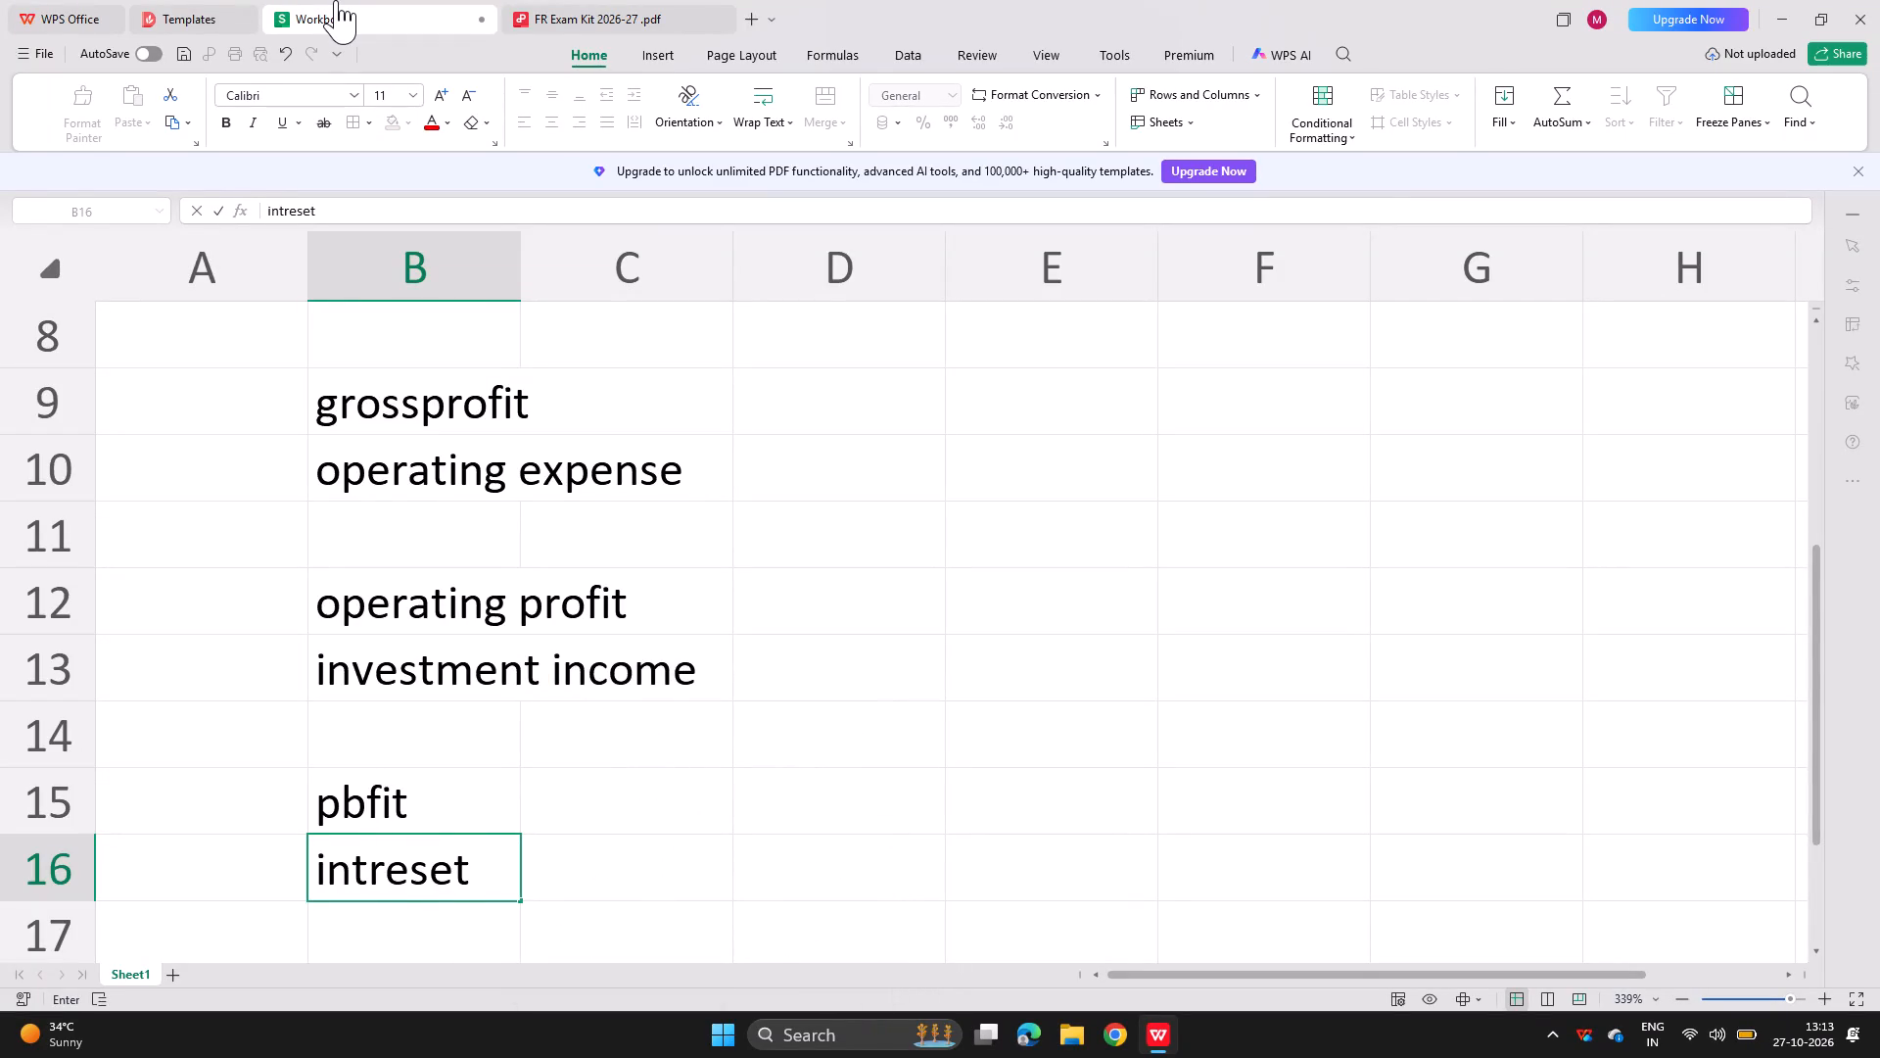
type("exp\\")
key("Return")
key("BackSpace")
key("Up")
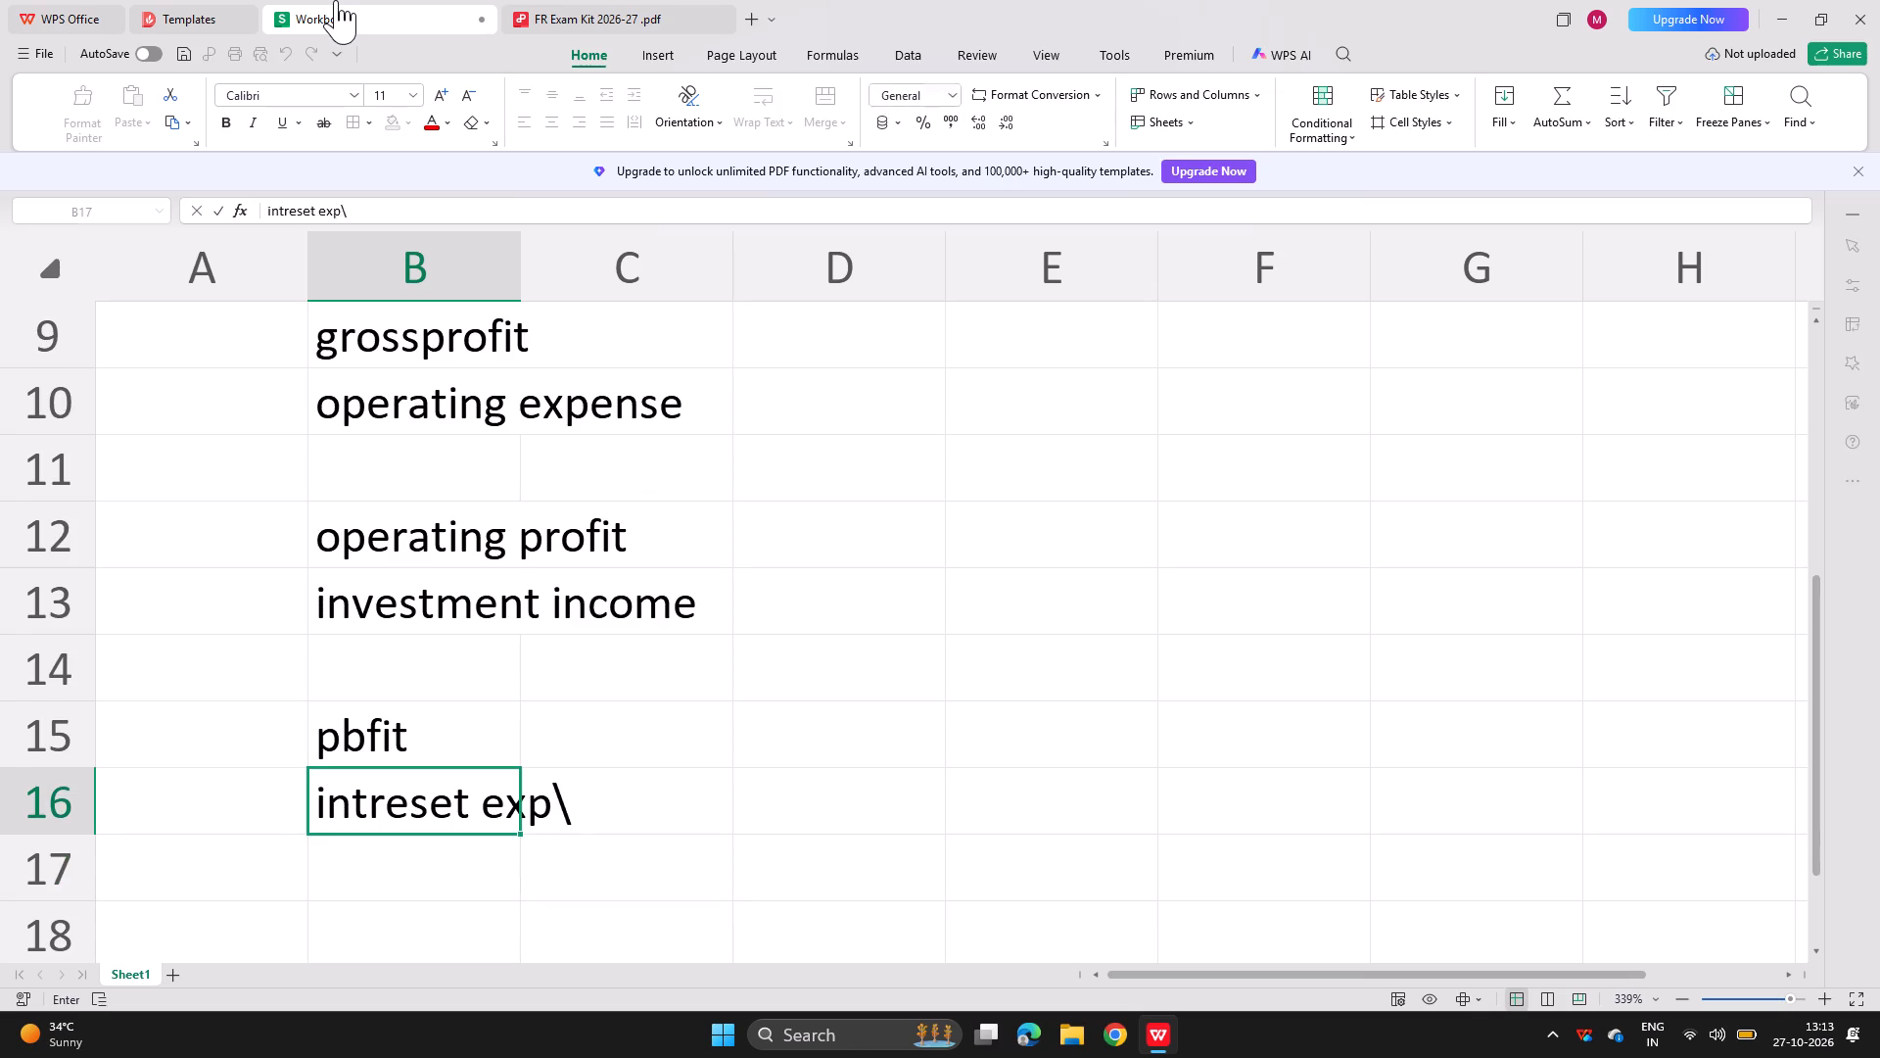
key("BackSpace")
type("interest exp")
key("Return")
Add the row labels "pbt" in cell B18 and "tax" in cell B19, leaving row 17 blank.
key("Return")
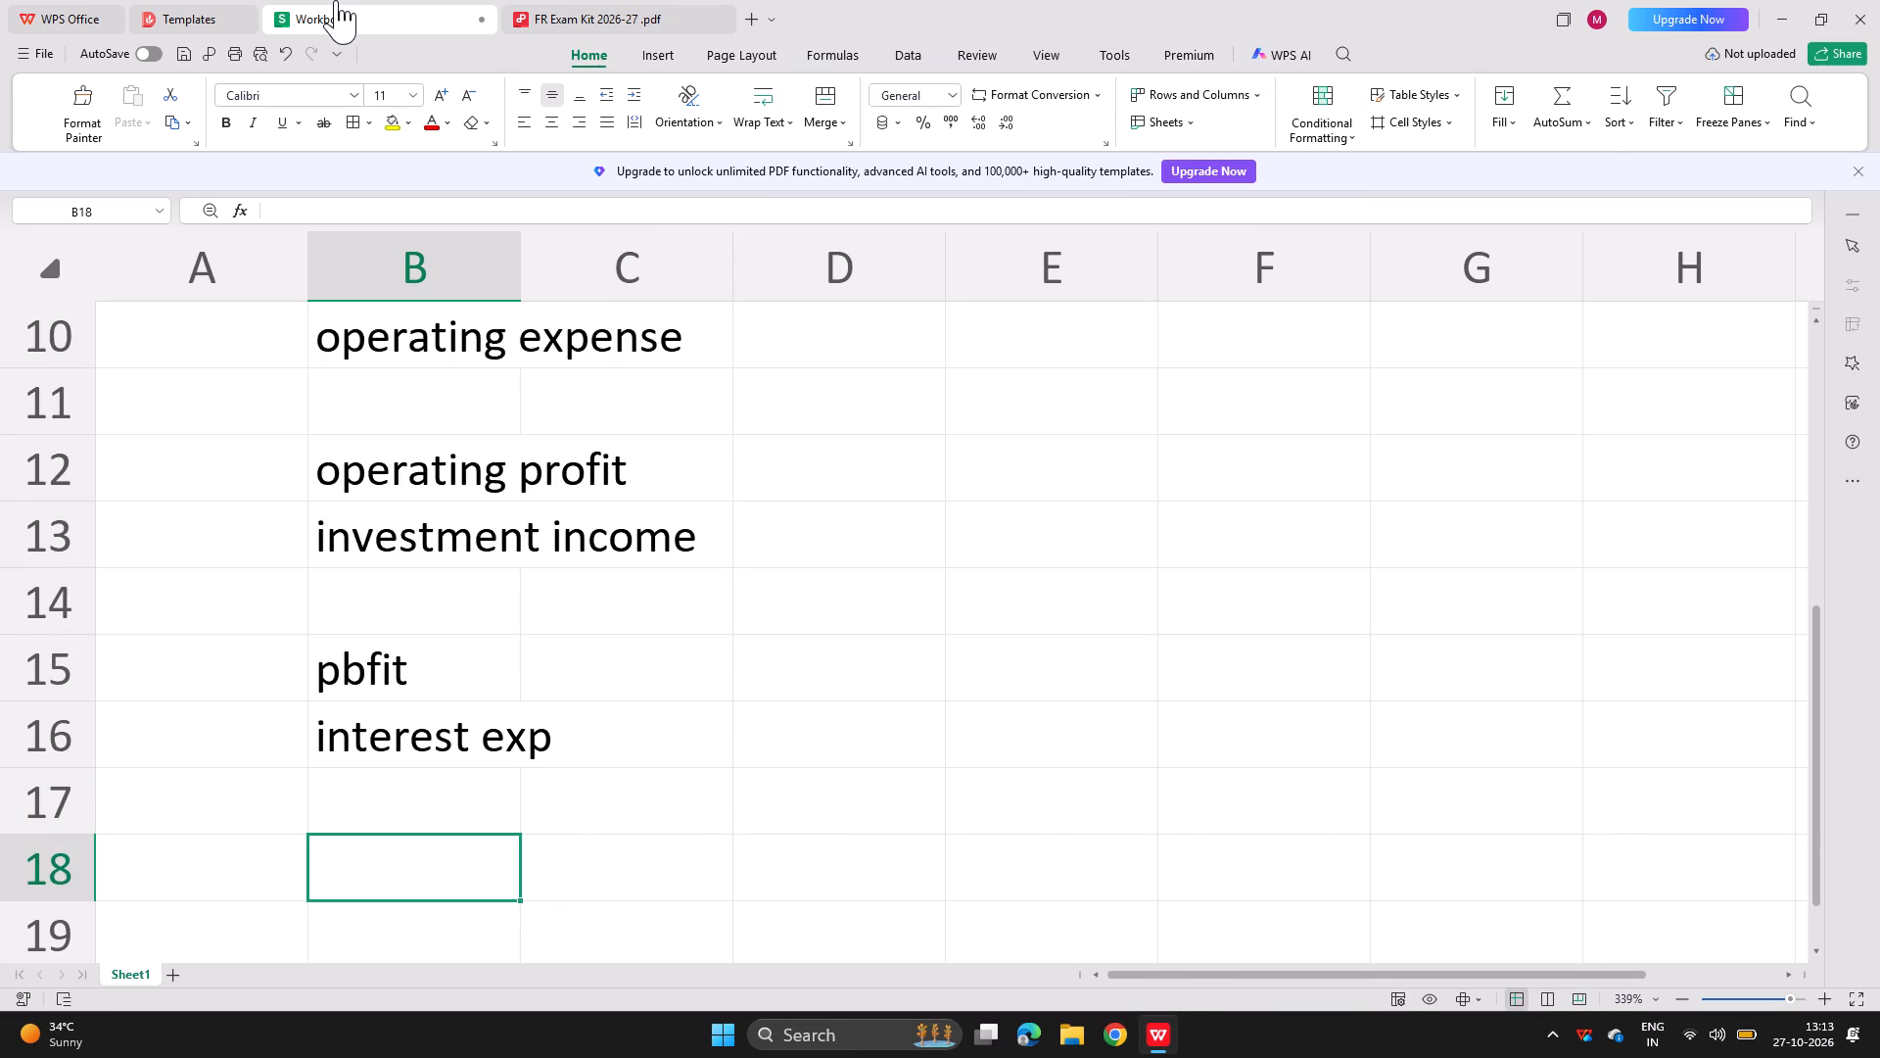
type("pob")
key("BackSpace")
key("BackSpace")
type("bt")
key("Return")
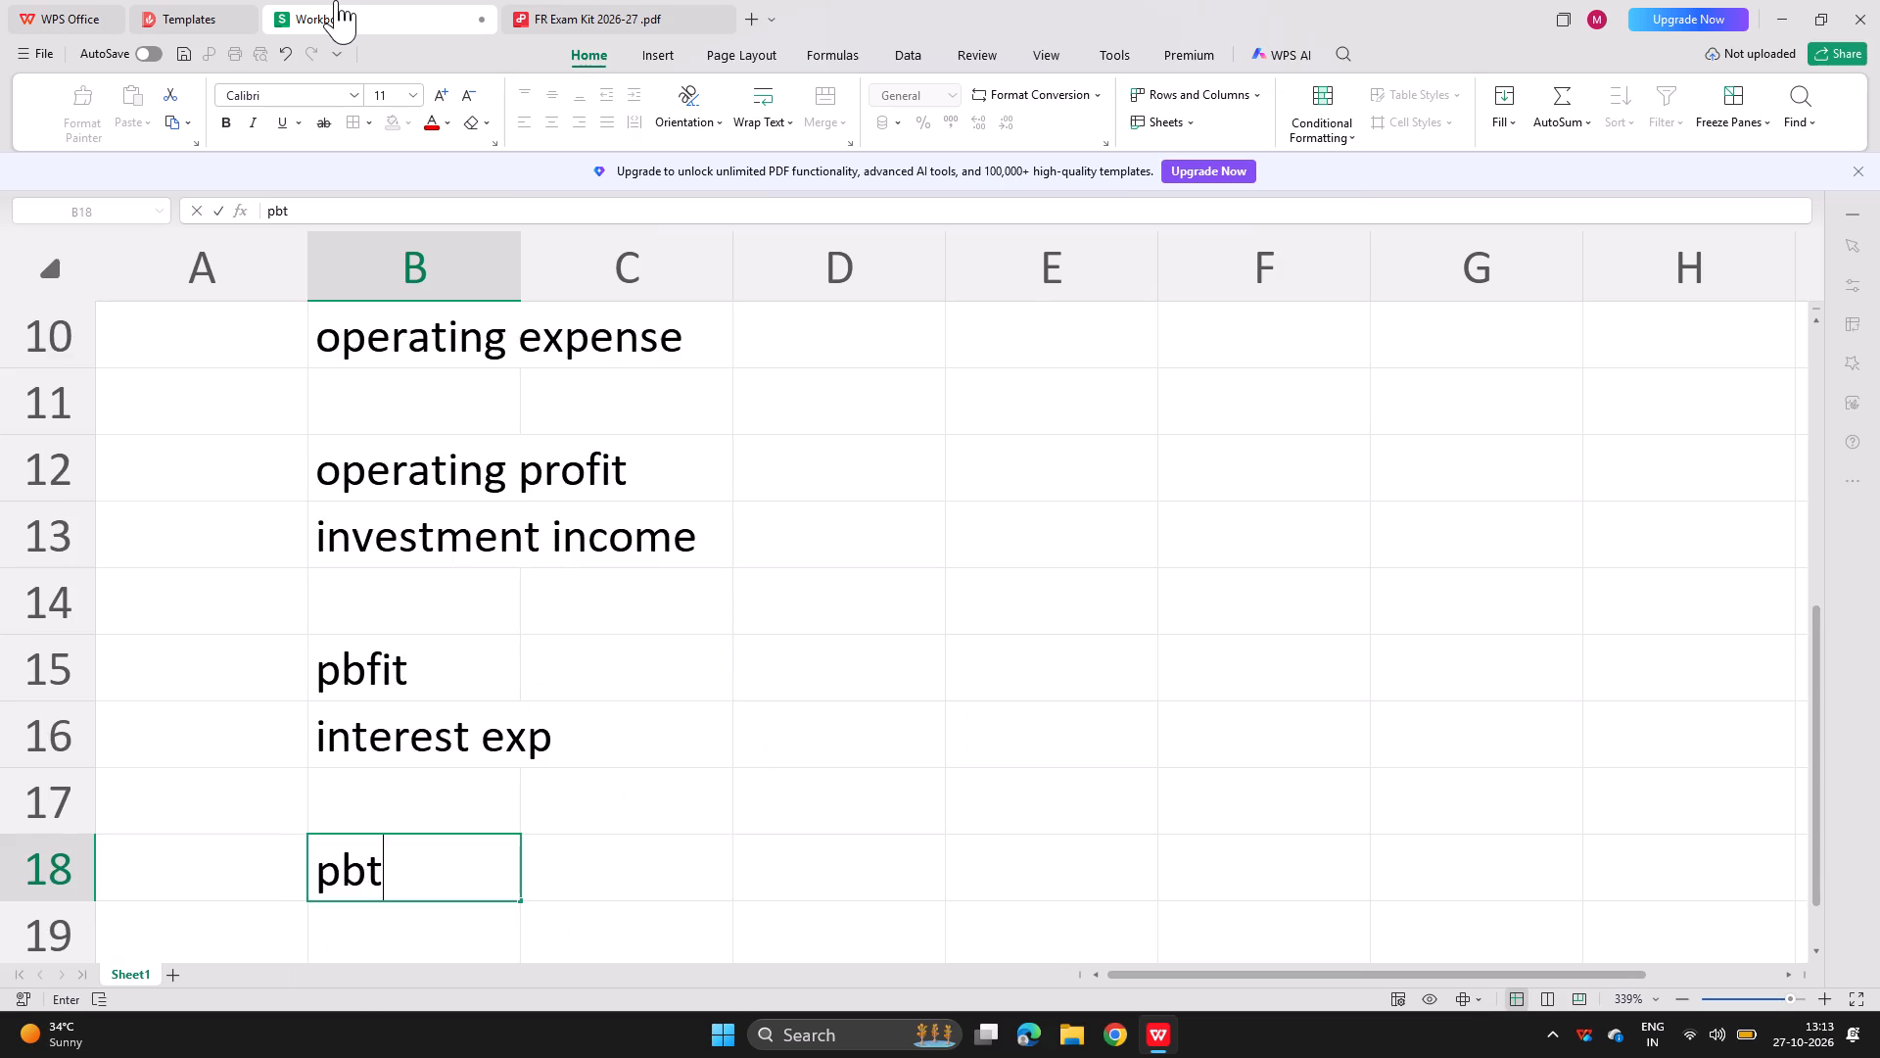
type("tax")
key("Return")
Add the row label "pat" in cell B21, leaving row 20 blank below the tax row.
key("Return")
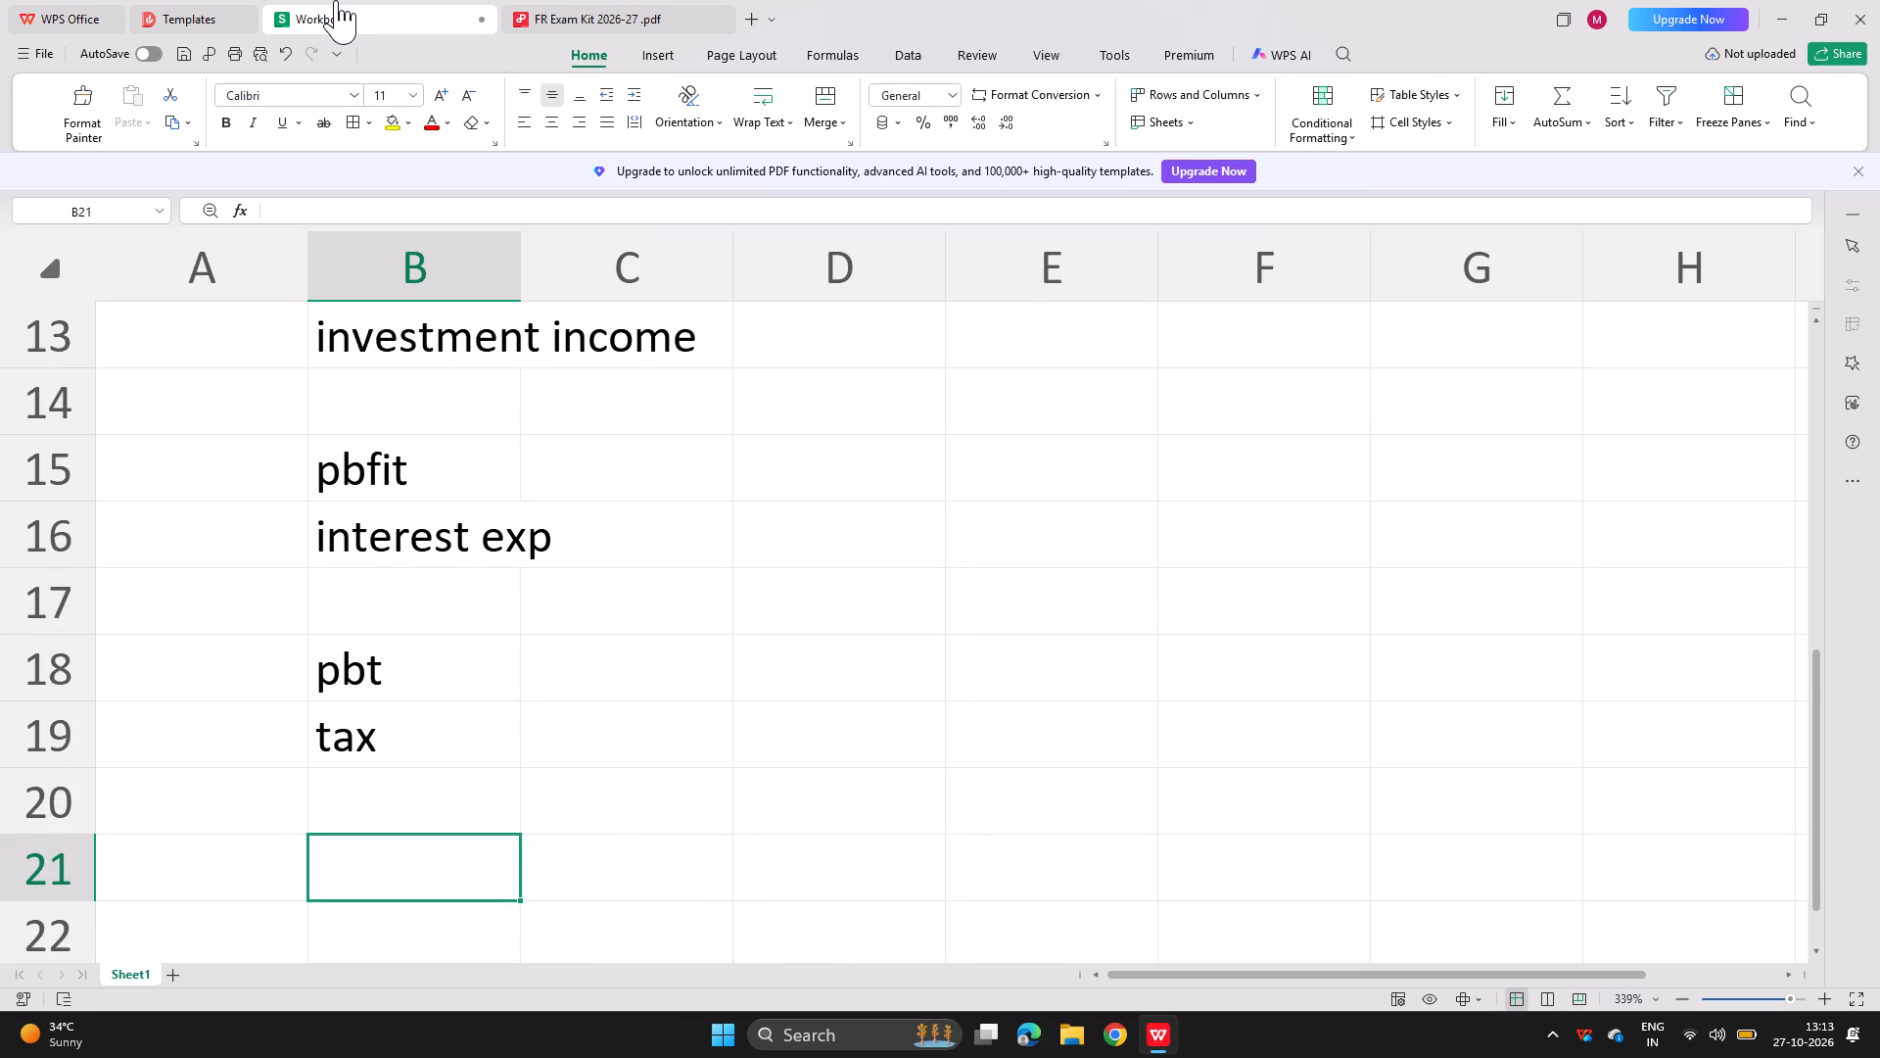
type("pat")
key("Return")
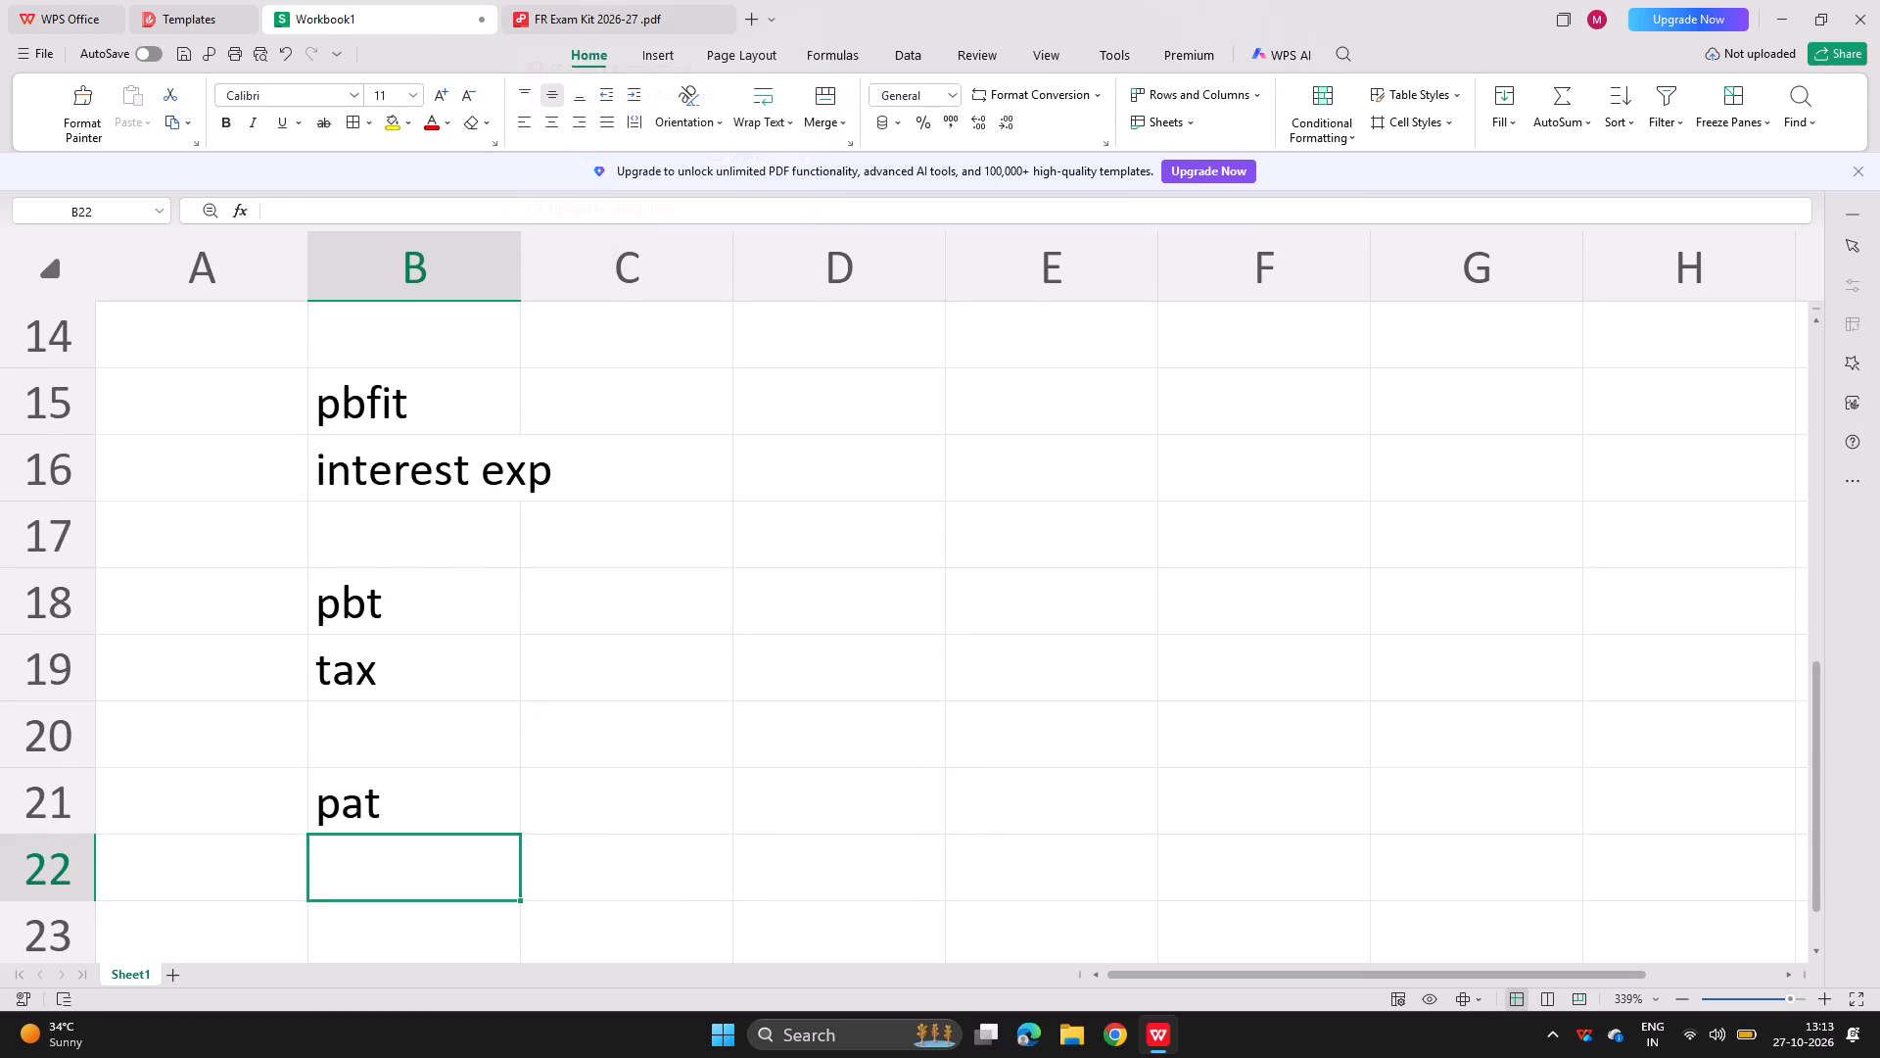
In the exam kit PDF, highlight the Zeffer Co wording "acquired 75% of the equity shares of Shem" in yellow.
left_click(568, 14)
scroll(321, 498, "up", 1)
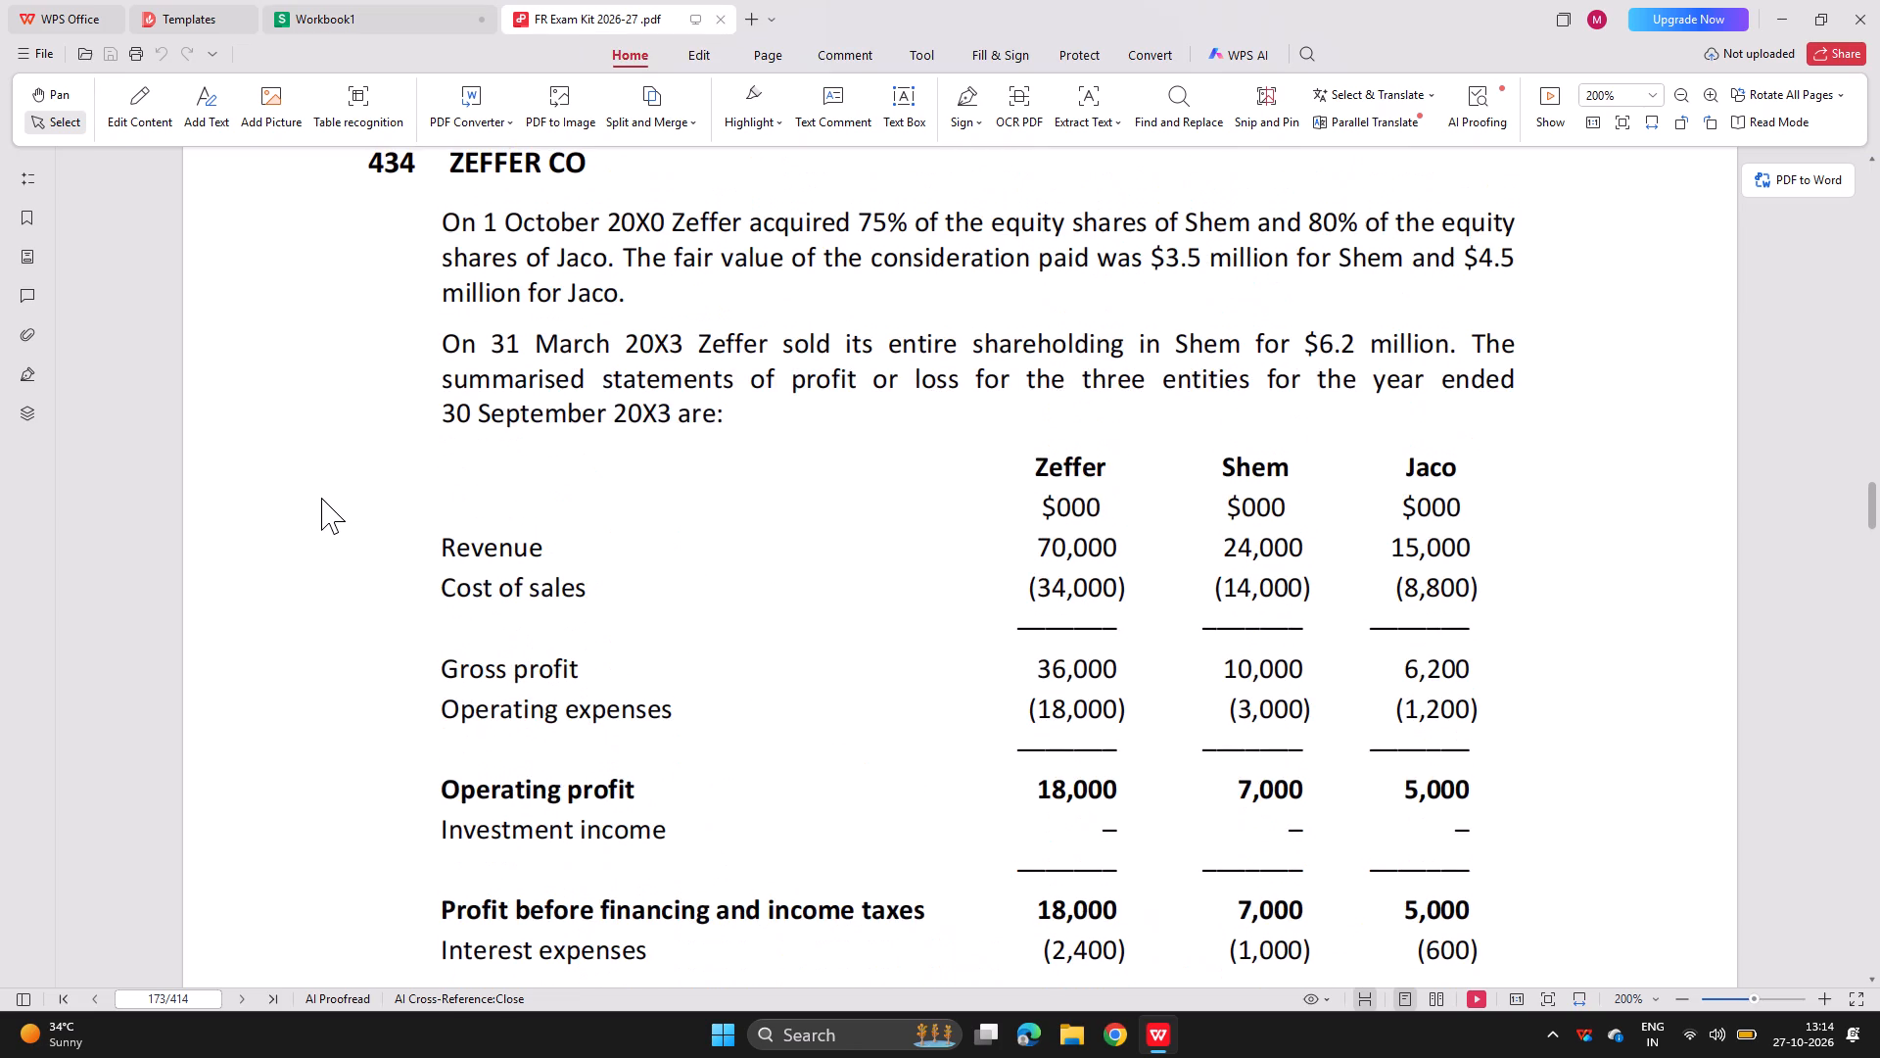
left_click(749, 109)
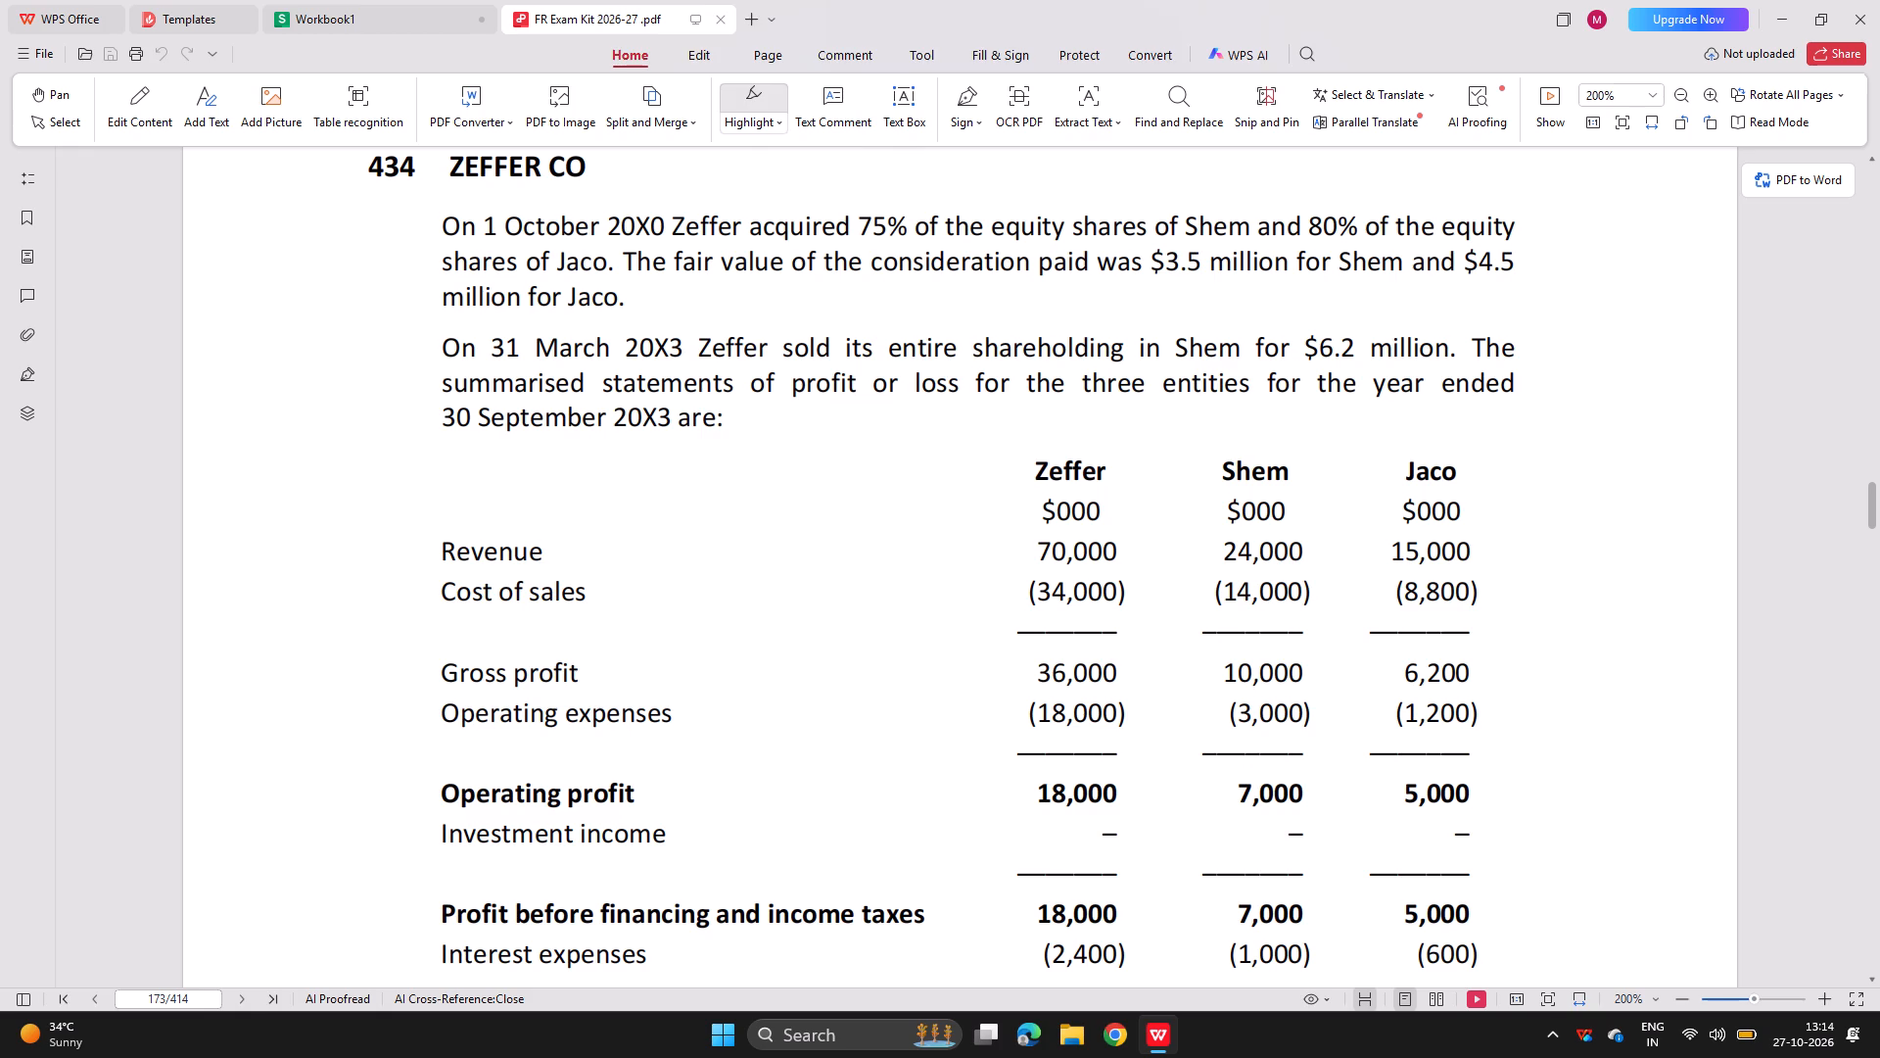
left_click_drag(706, 215, 1244, 211)
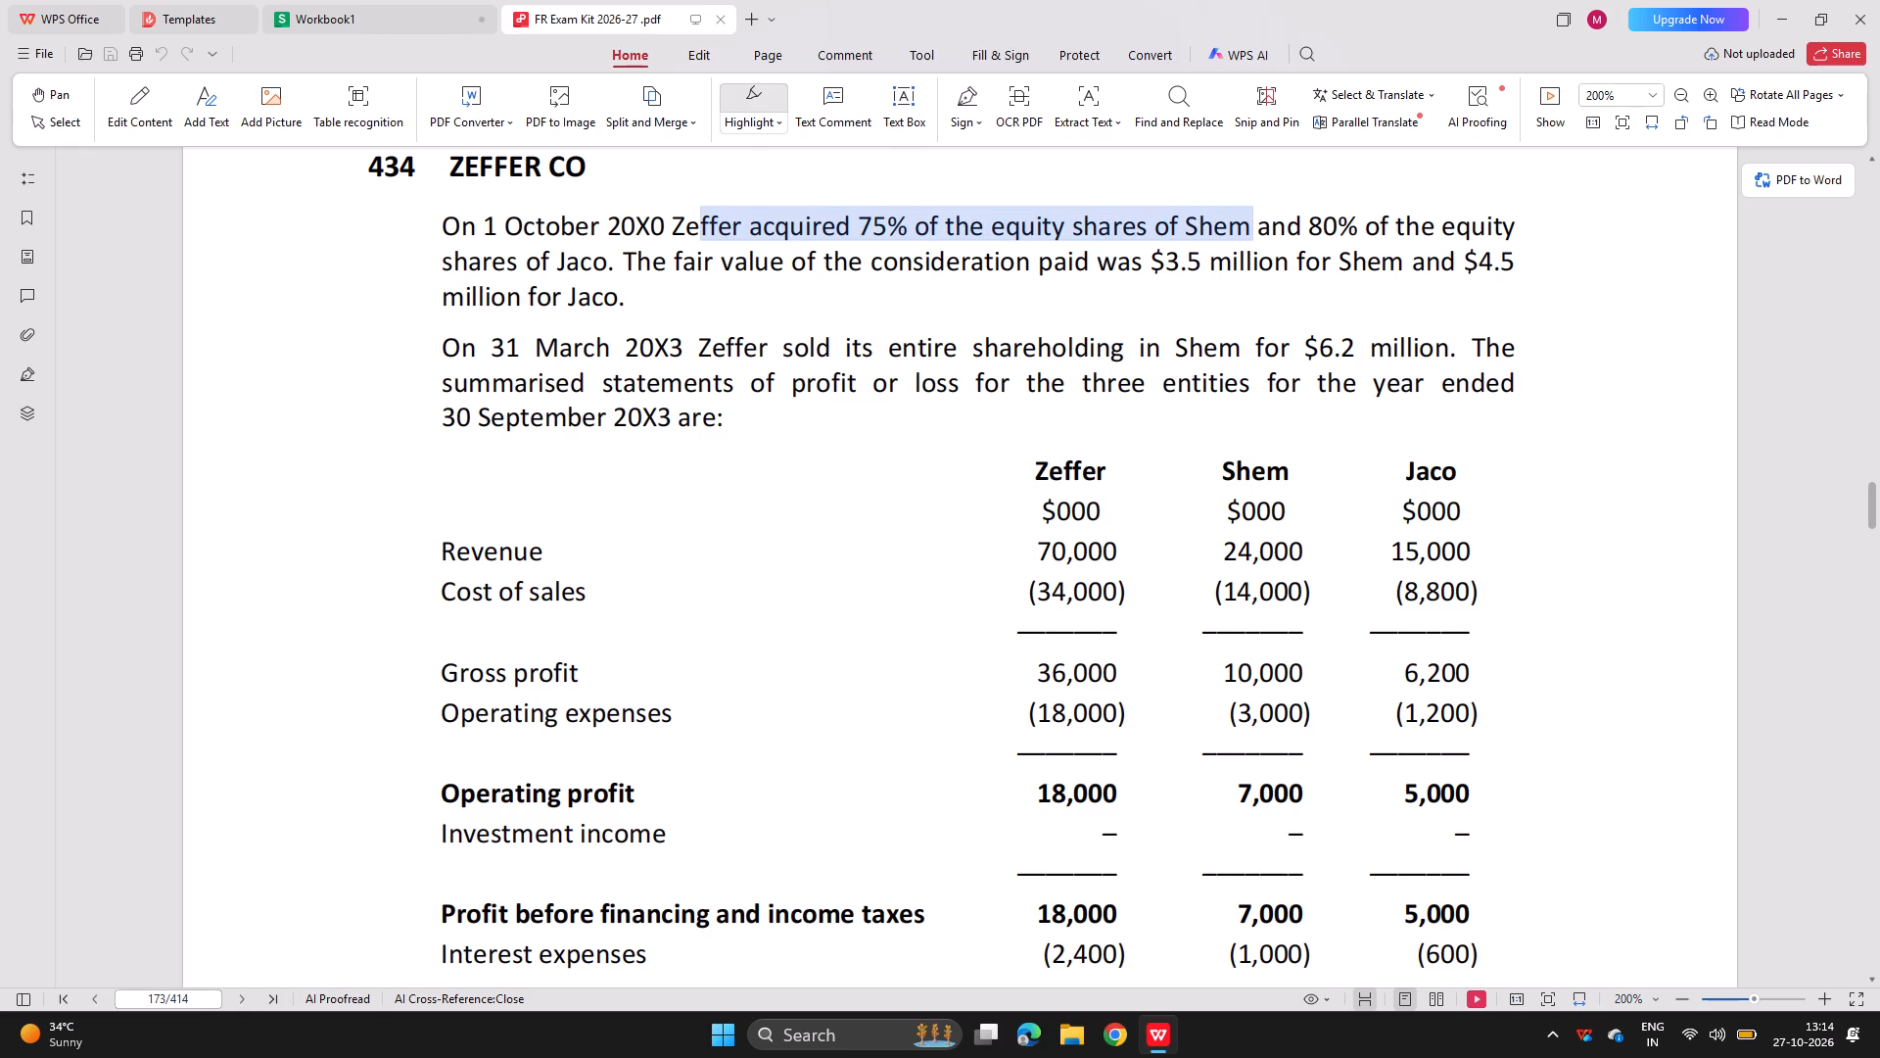
left_click_drag(1244, 211, 1255, 212)
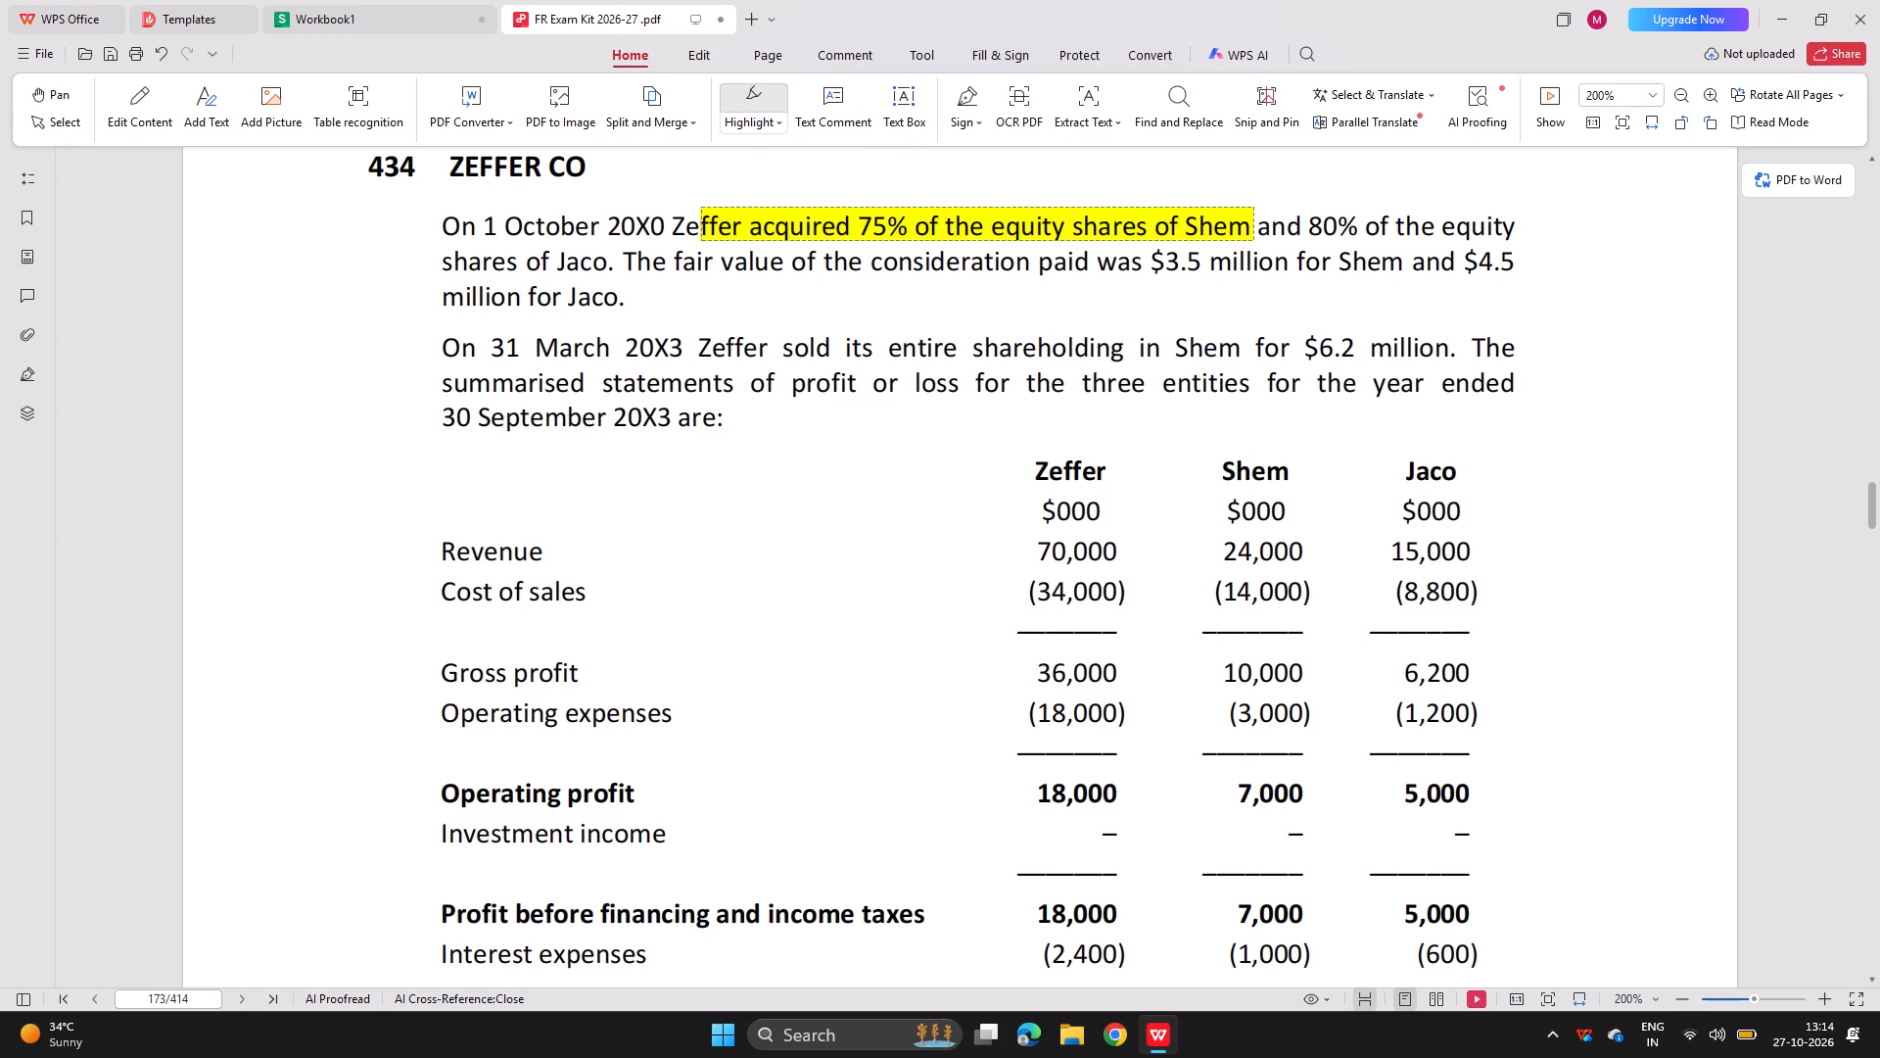
key("Return")
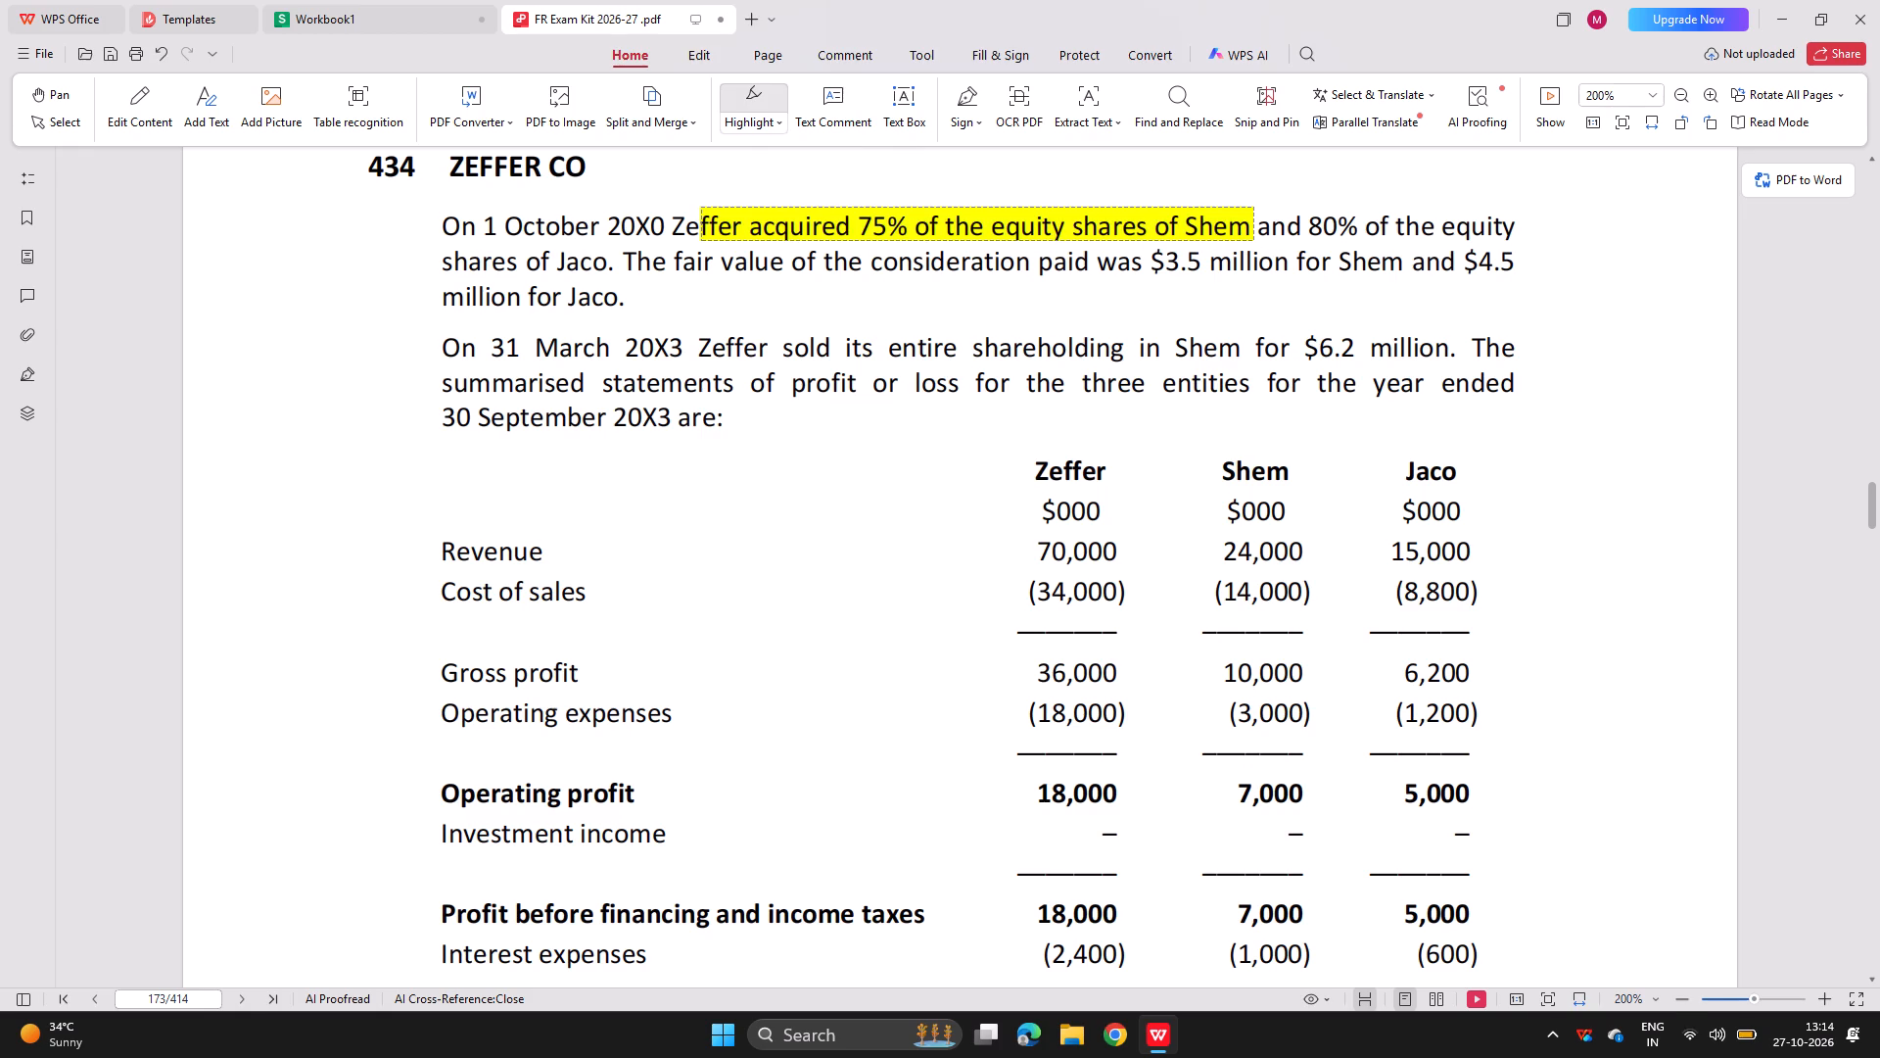
Highlight "80% of the equity shares of Jaco." in yellow in the same paragraph, leaving any editing mode when finished.
left_click(1343, 216)
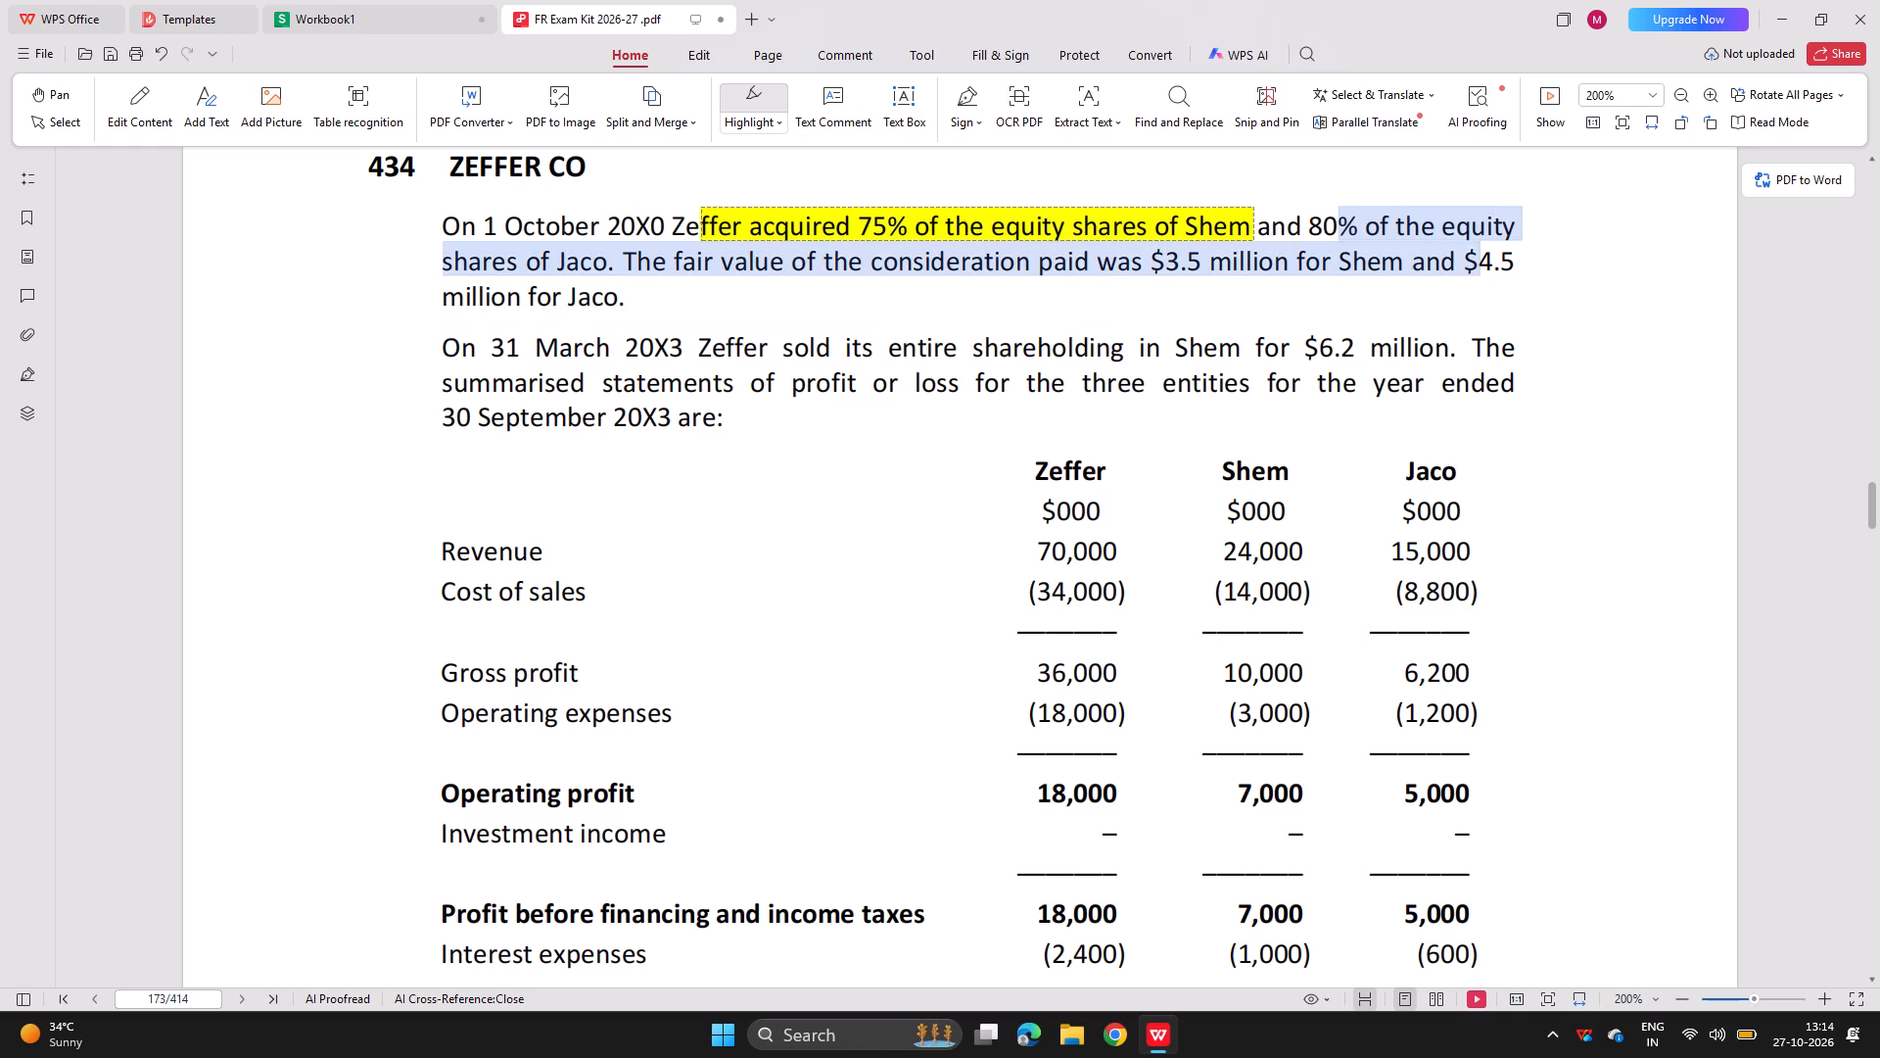
left_click_drag(1339, 211, 1328, 216)
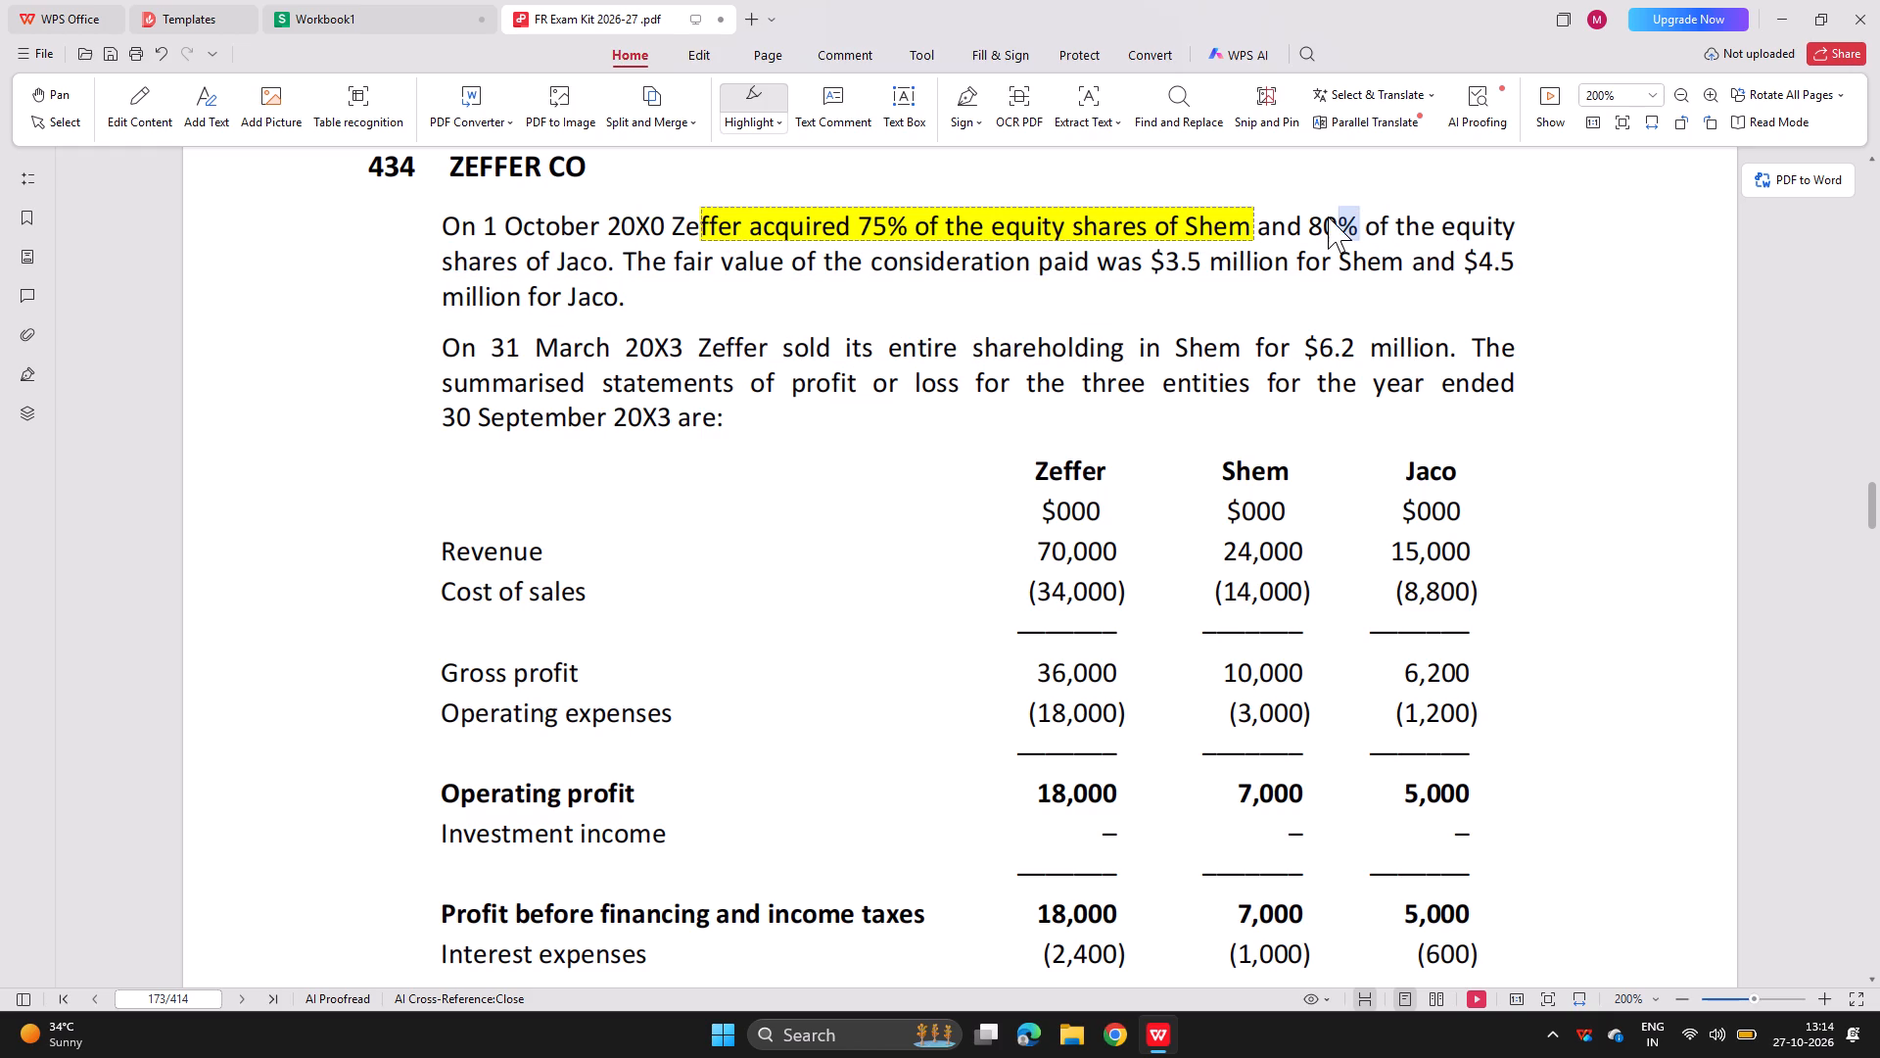
left_click_drag(1328, 216, 1311, 212)
left_click_drag(1311, 212, 1531, 207)
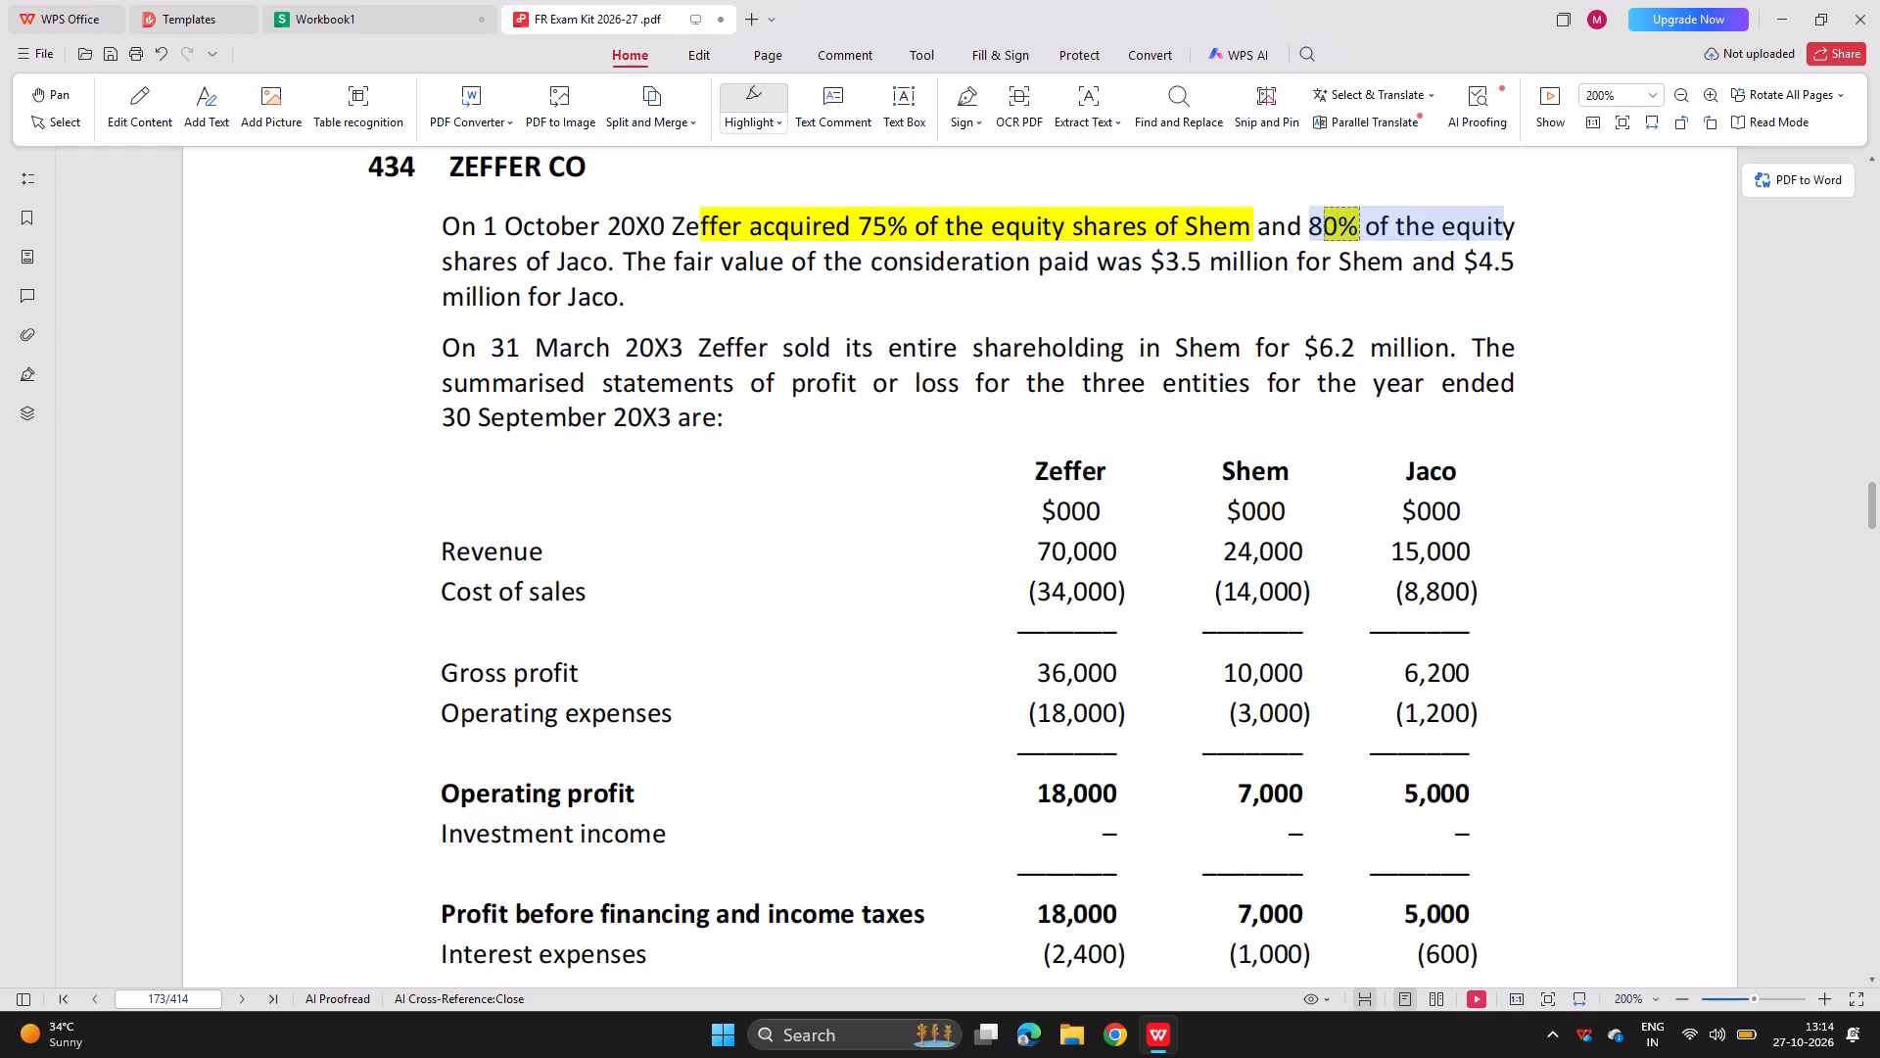
left_click_drag(1531, 207, 612, 266)
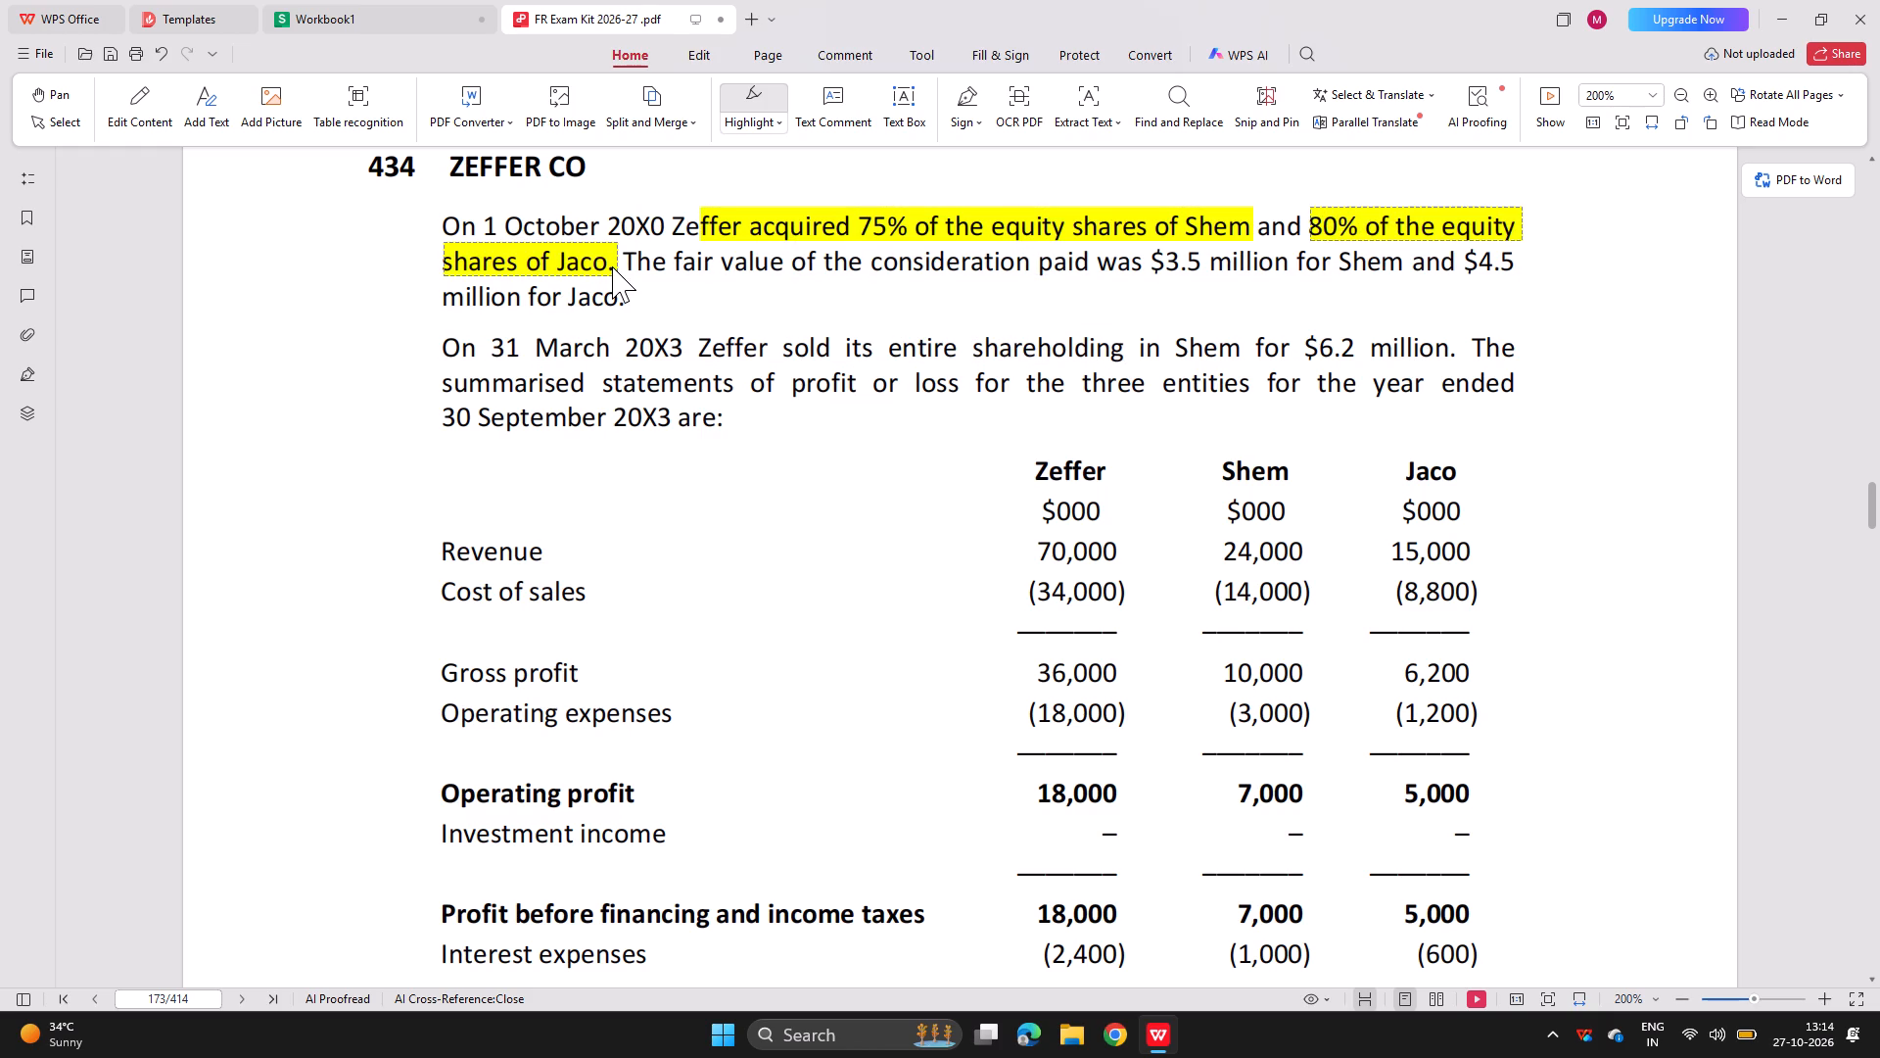
key("Return")
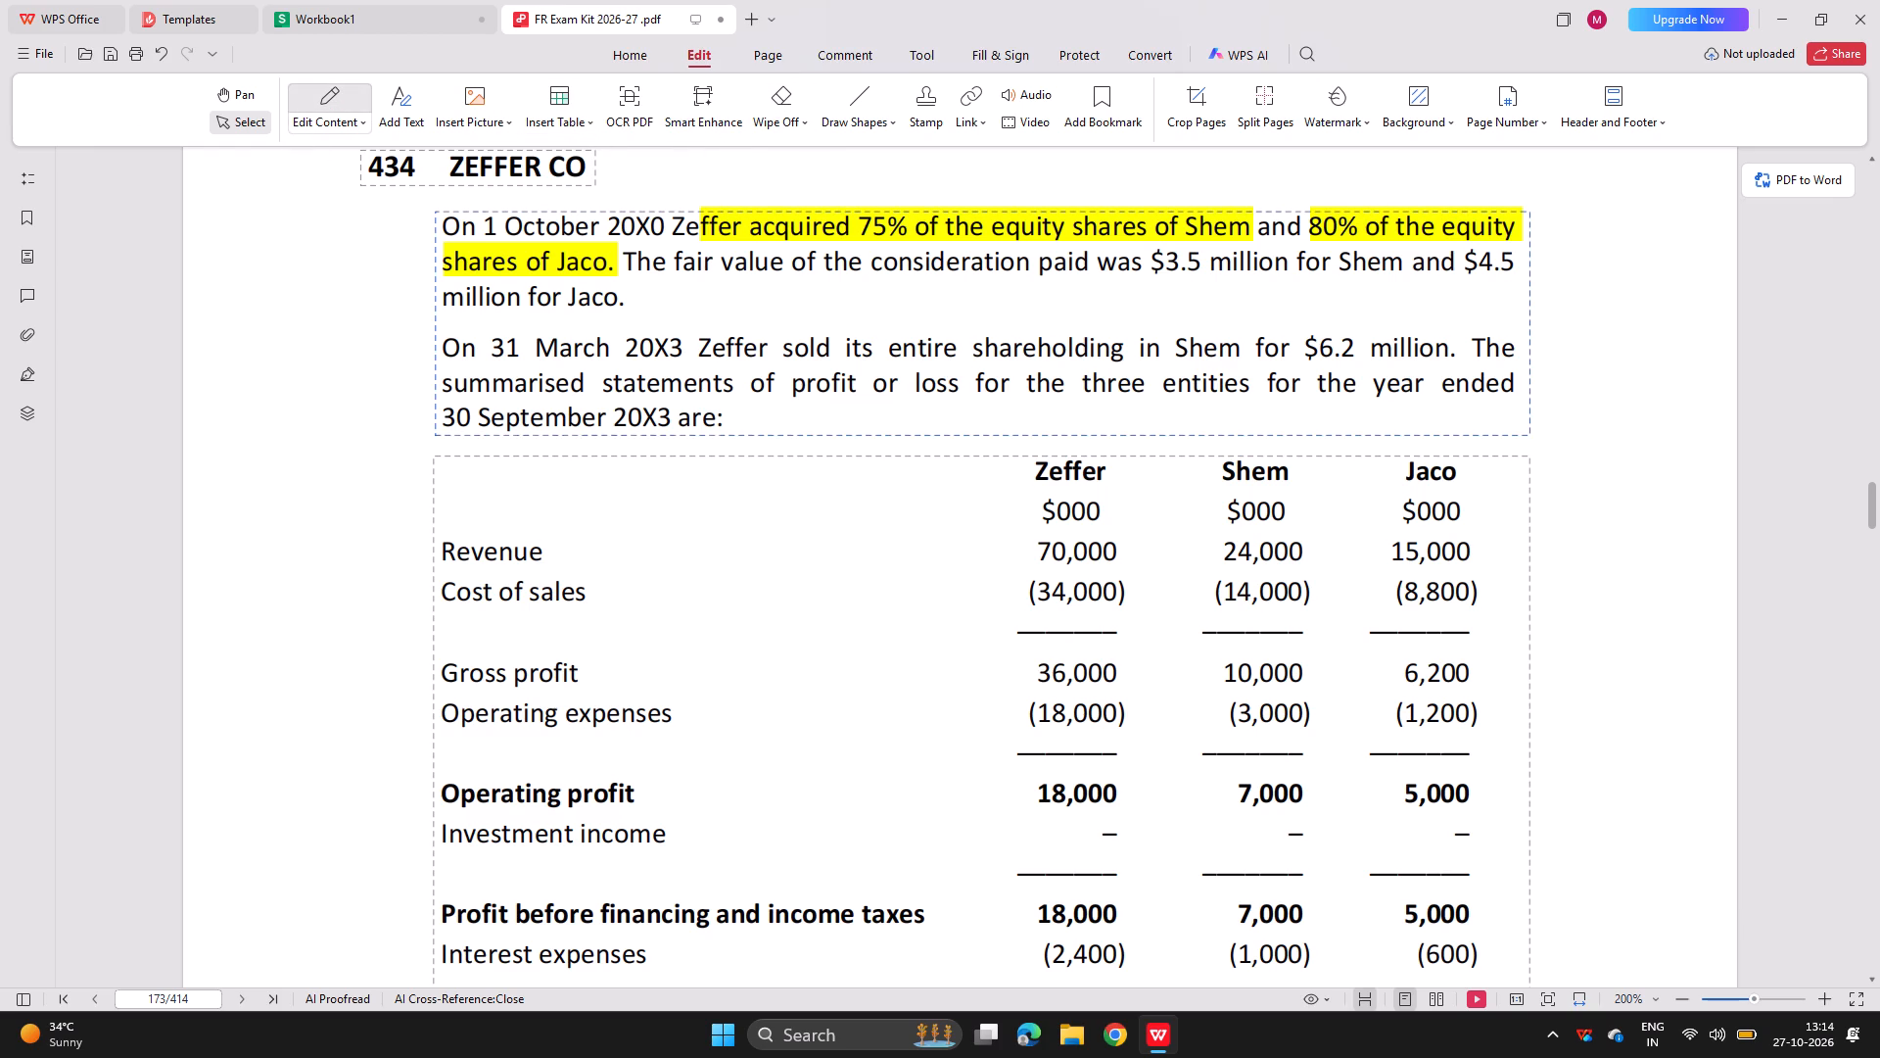
key("Escape")
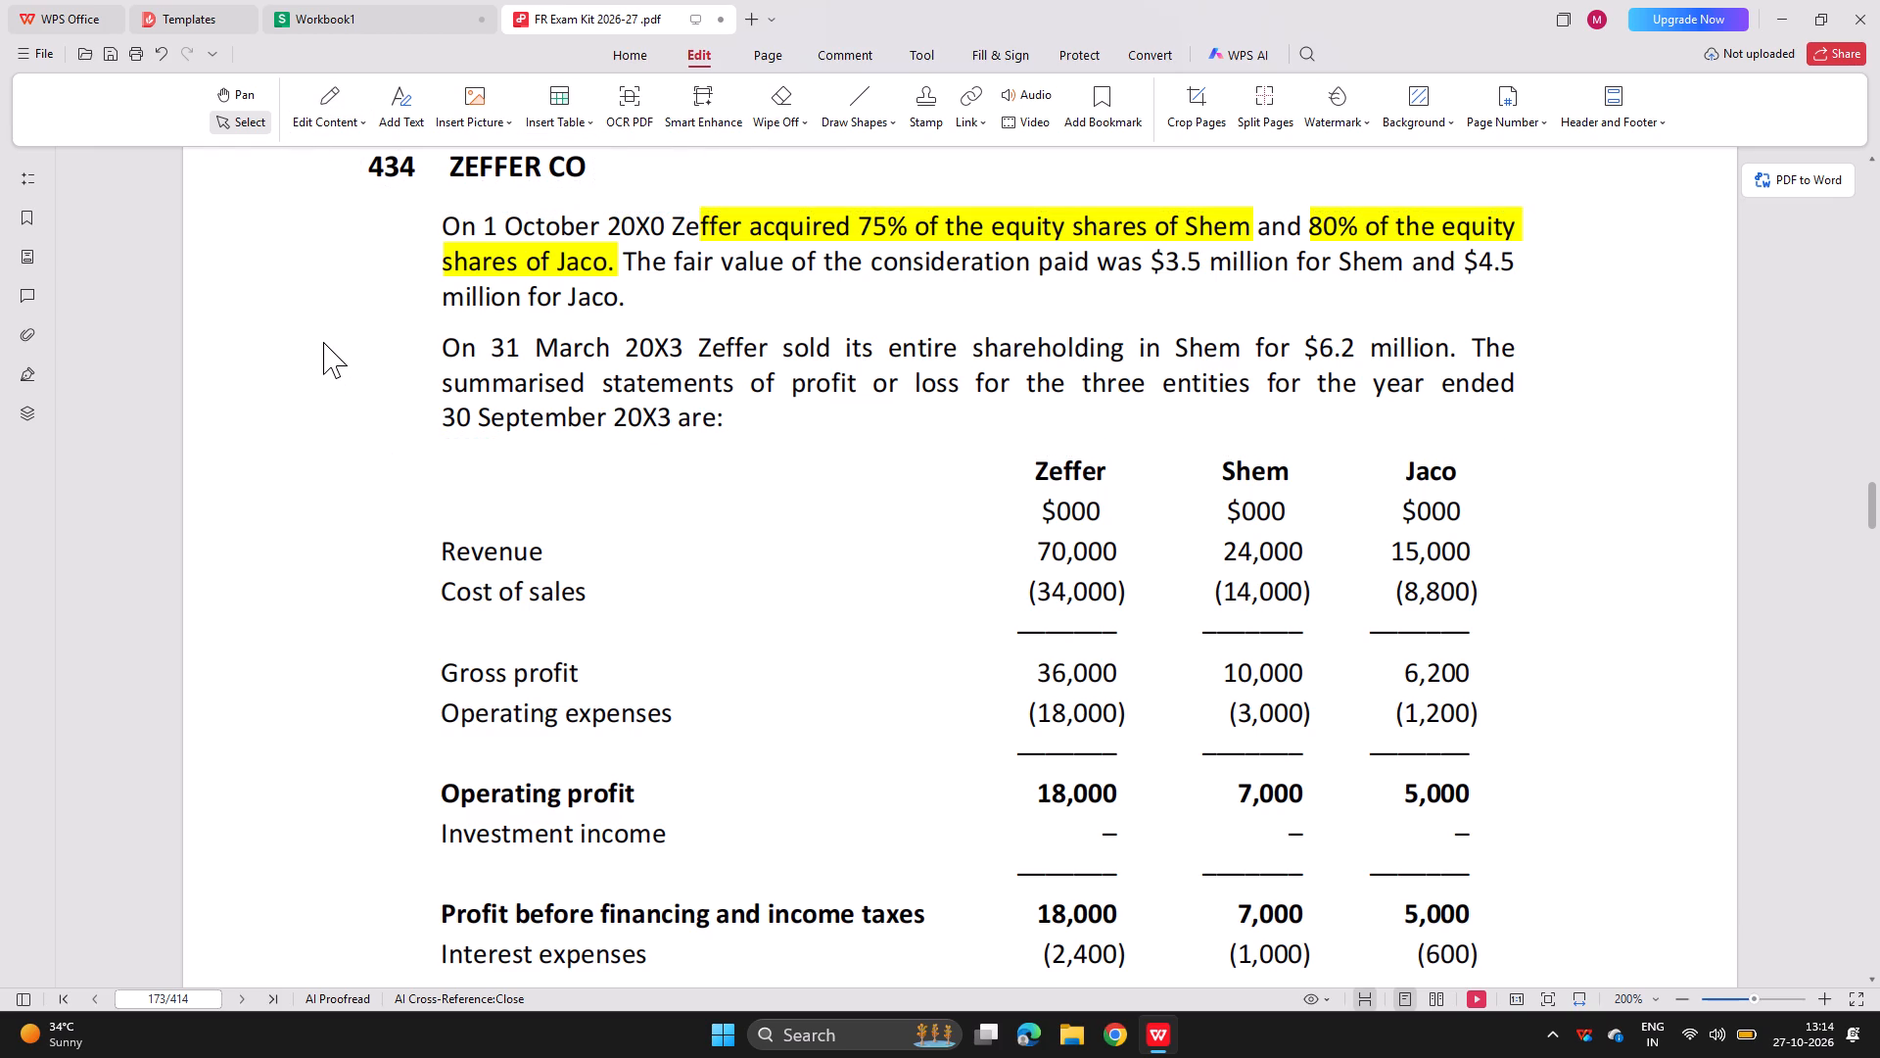
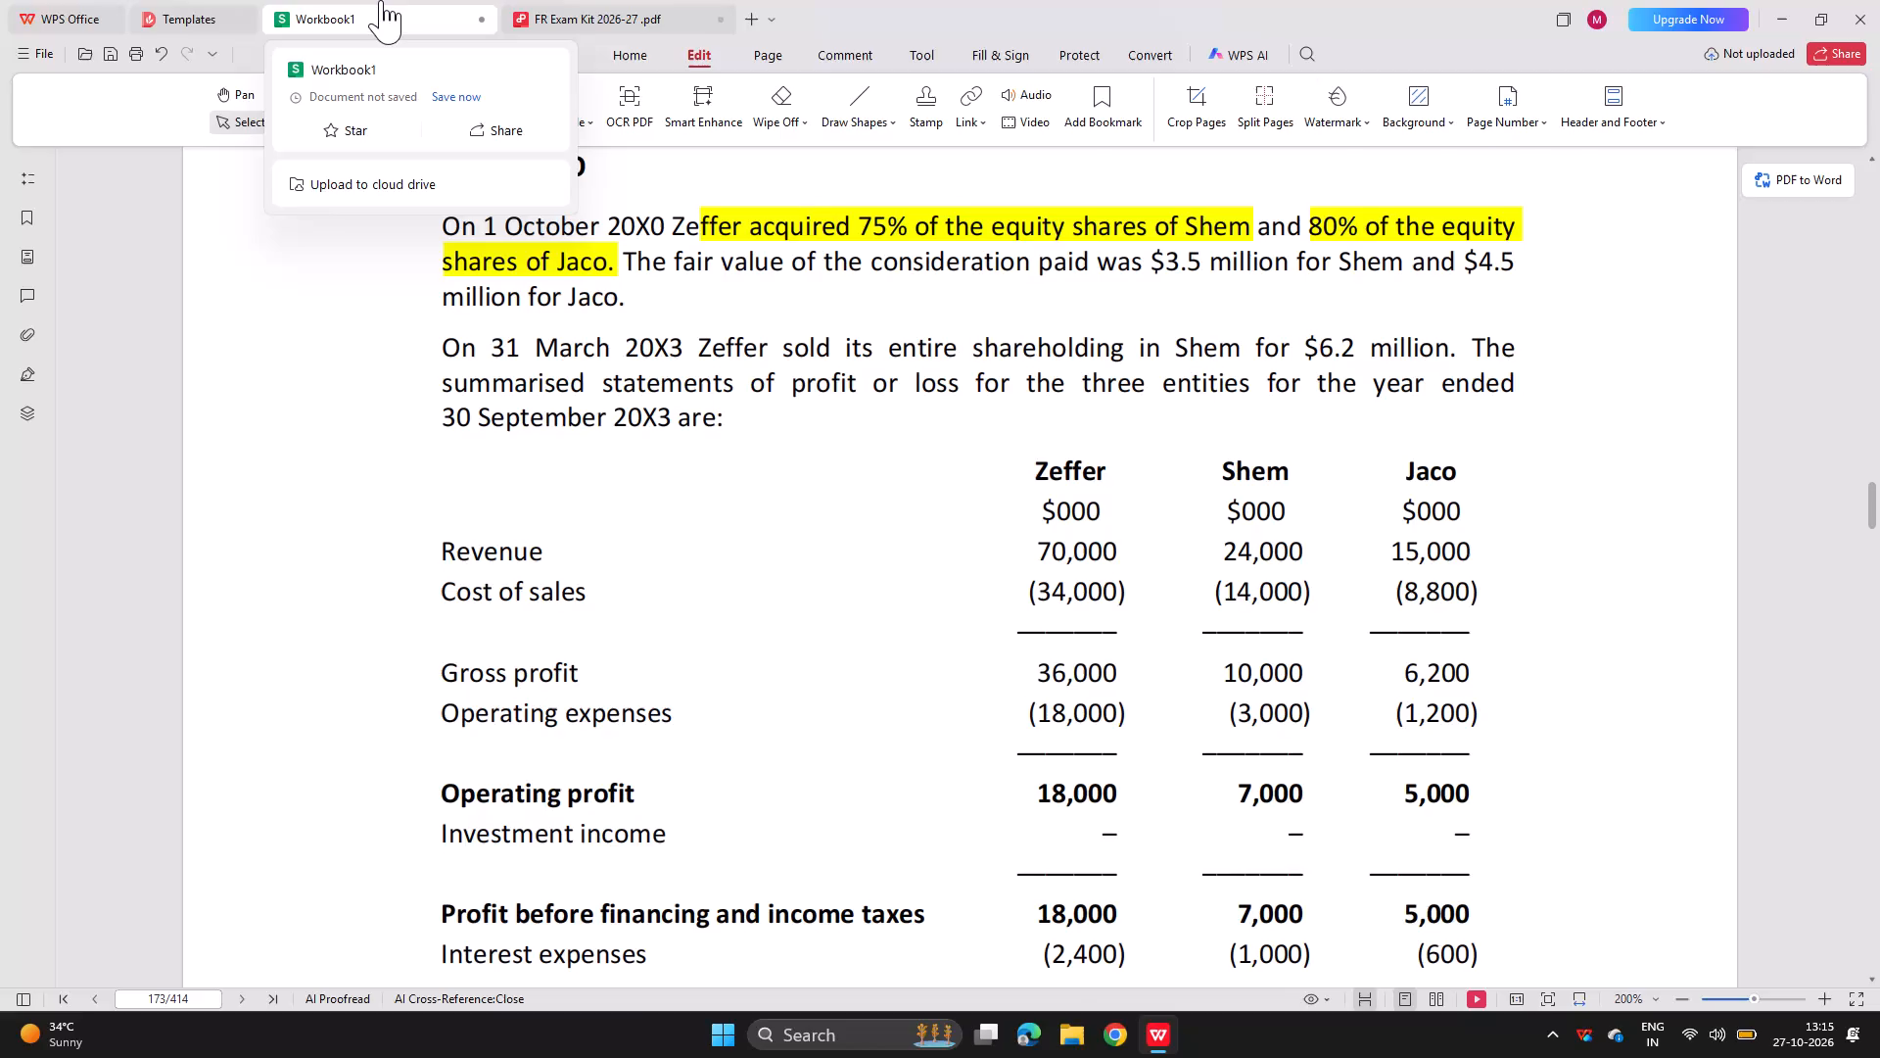
Add the row labels "profit attributable", "parent" and "nci" in cells B23 to B25 of the workbook, leaving row 22 blank.
scroll(432, 649, "down", 1)
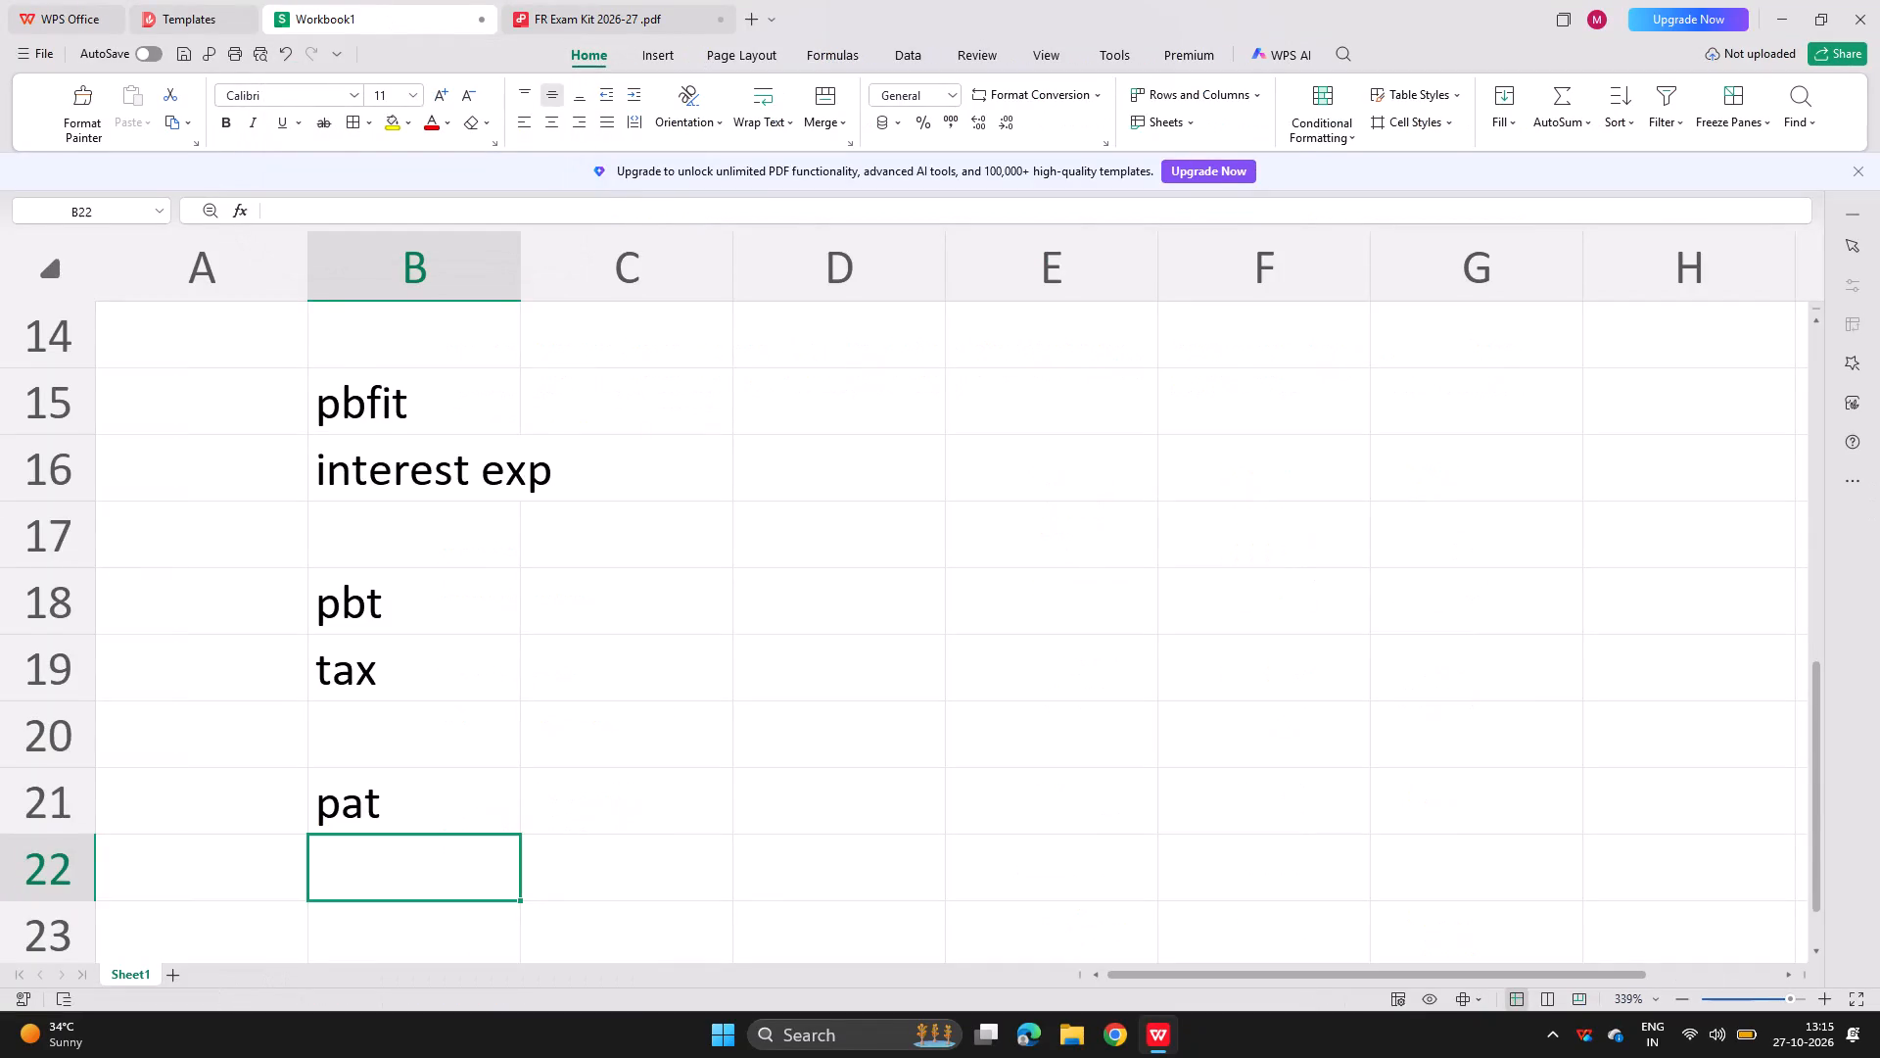
scroll(432, 649, "down", 2)
left_click(389, 746)
type("profit attributabel")
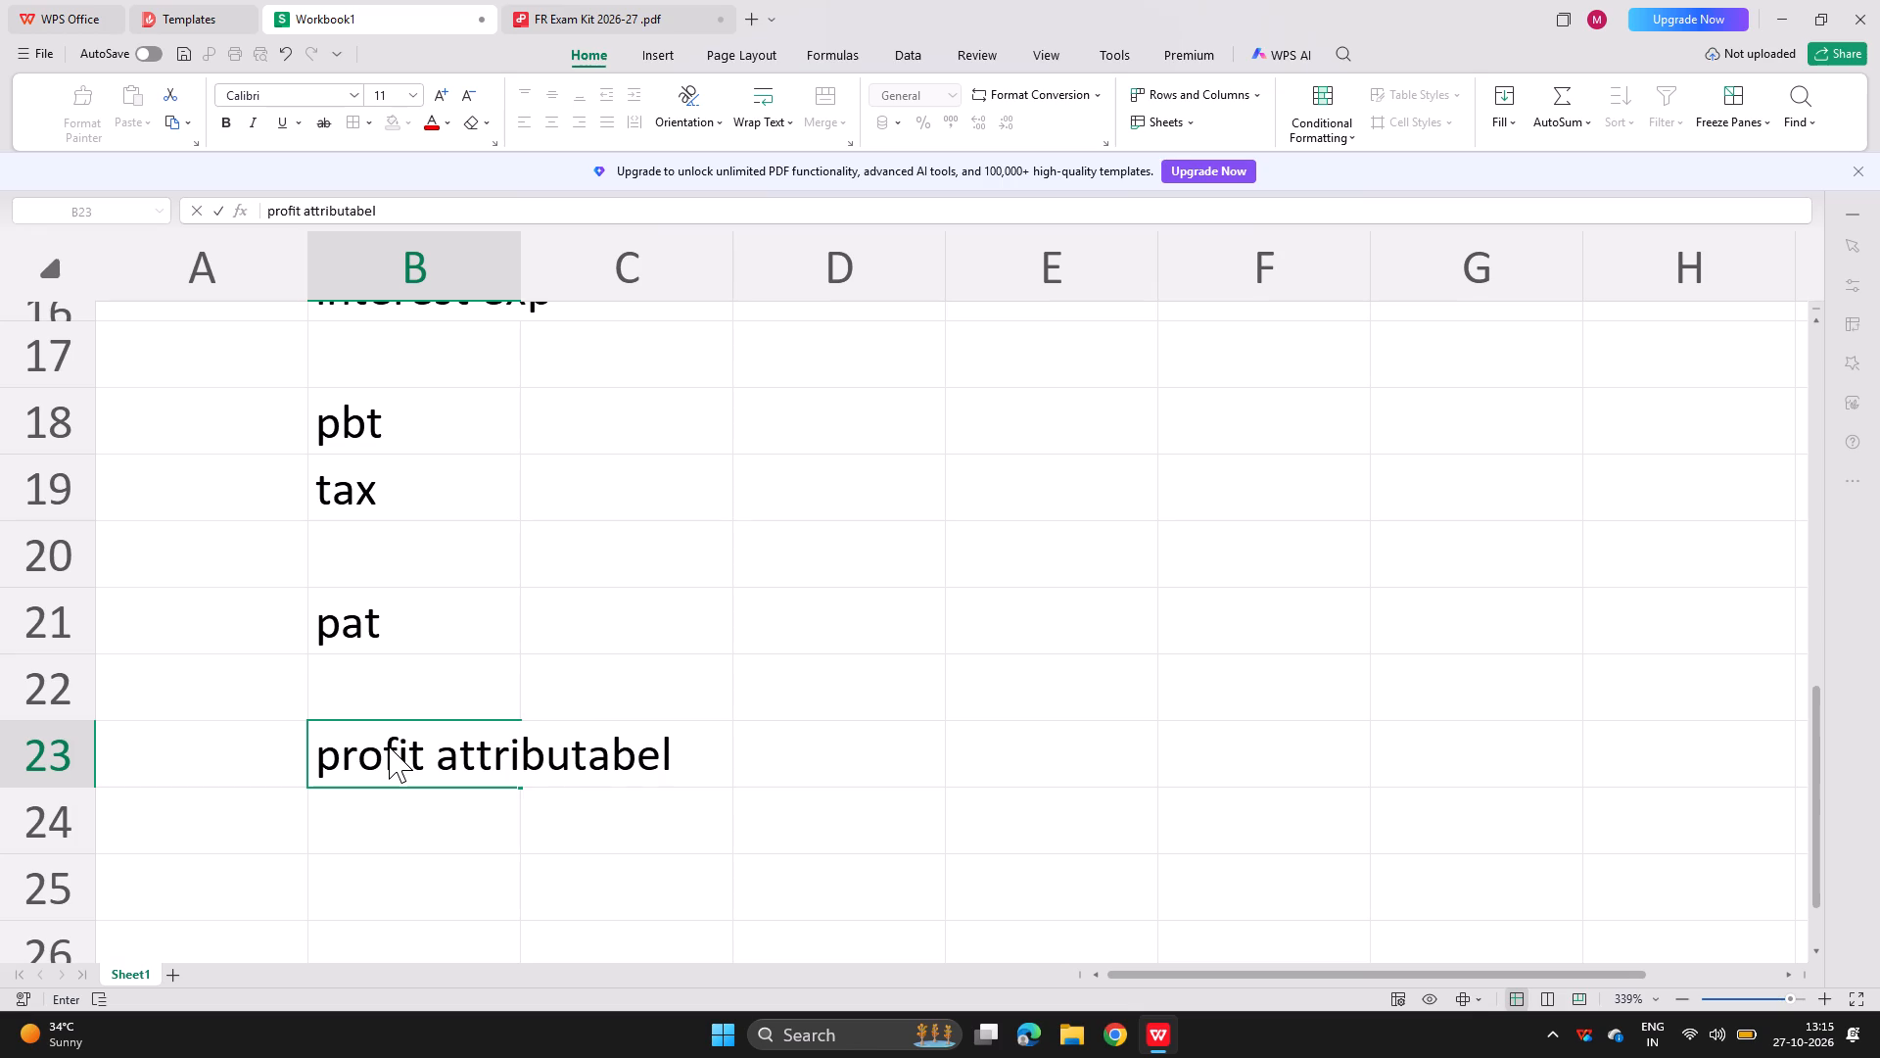
key("BackSpace")
key("BackSpace")
type("le")
key("Return")
type("pare")
type("nt")
key("space")
key("Return")
type("nci")
key("Return")
Copy the three-row profit attributable block in B23:B25 into the cells starting at B27.
left_click_drag(337, 647, 479, 779)
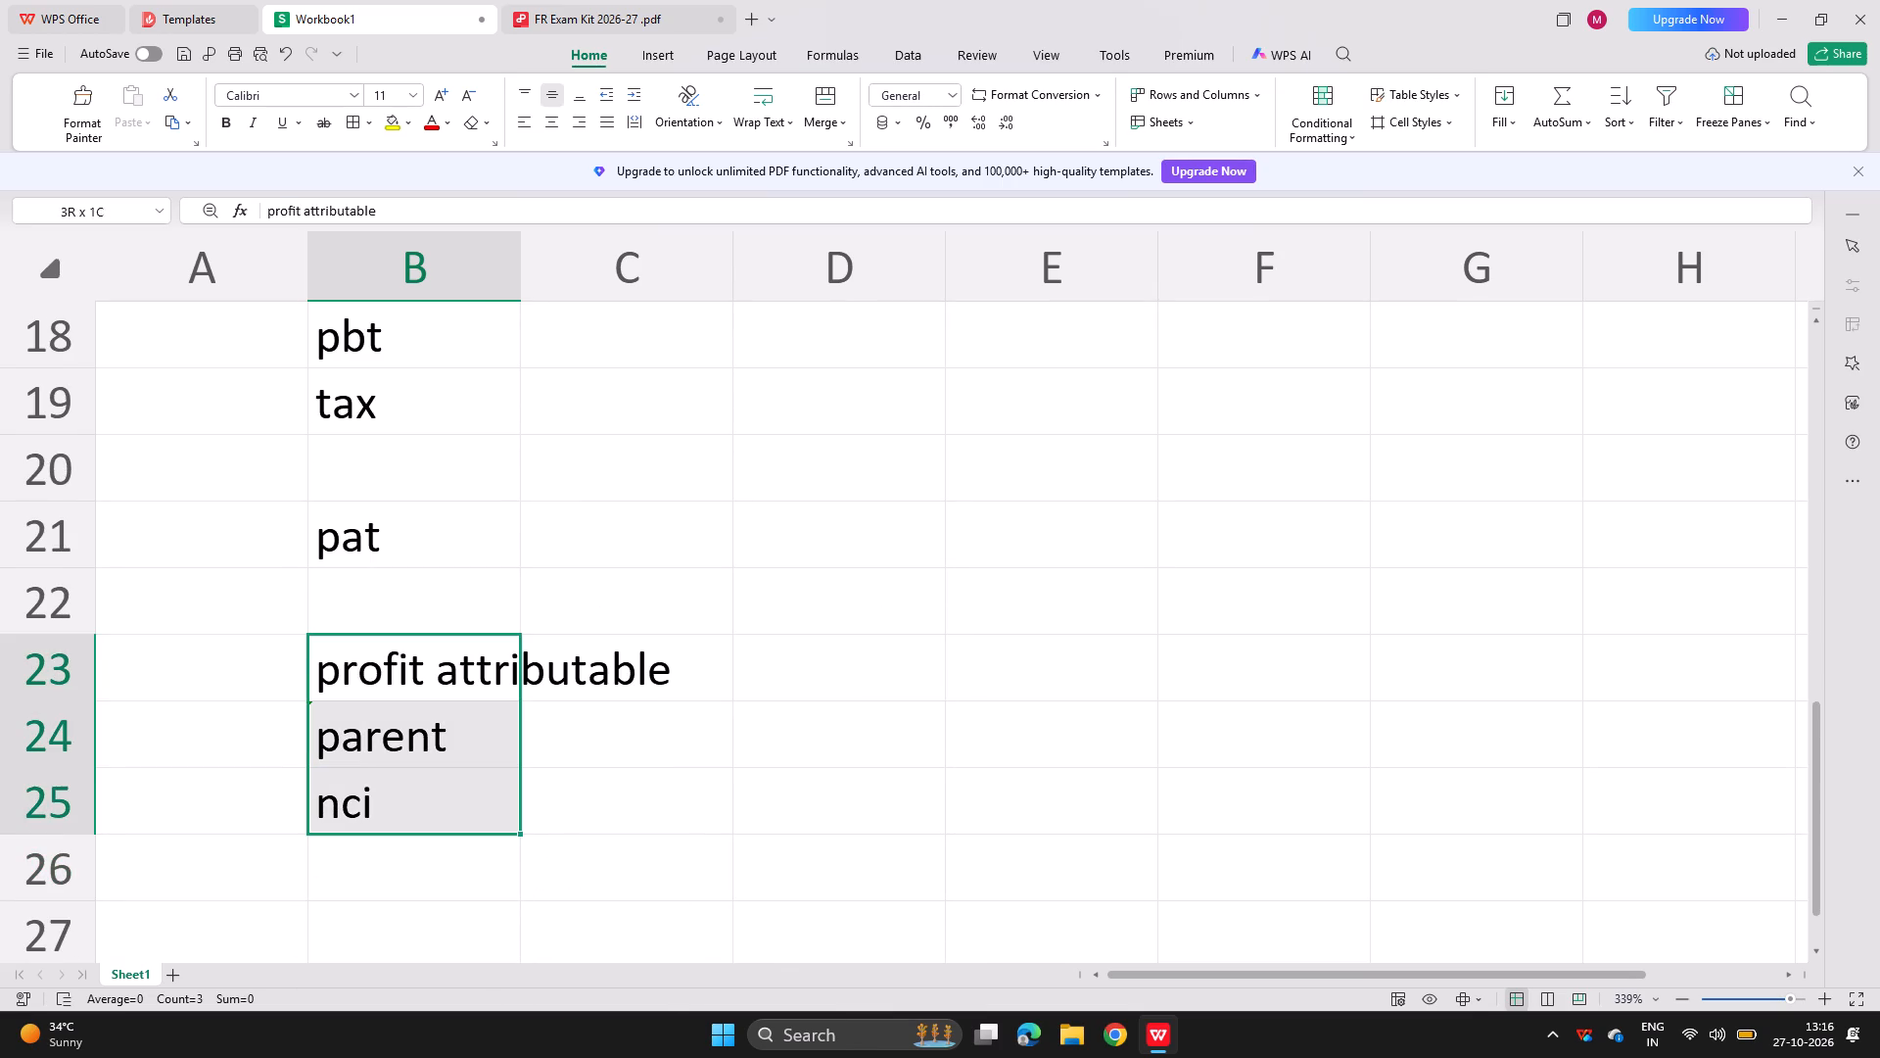
left_click_drag(479, 779, 482, 784)
key("ctrl+c")
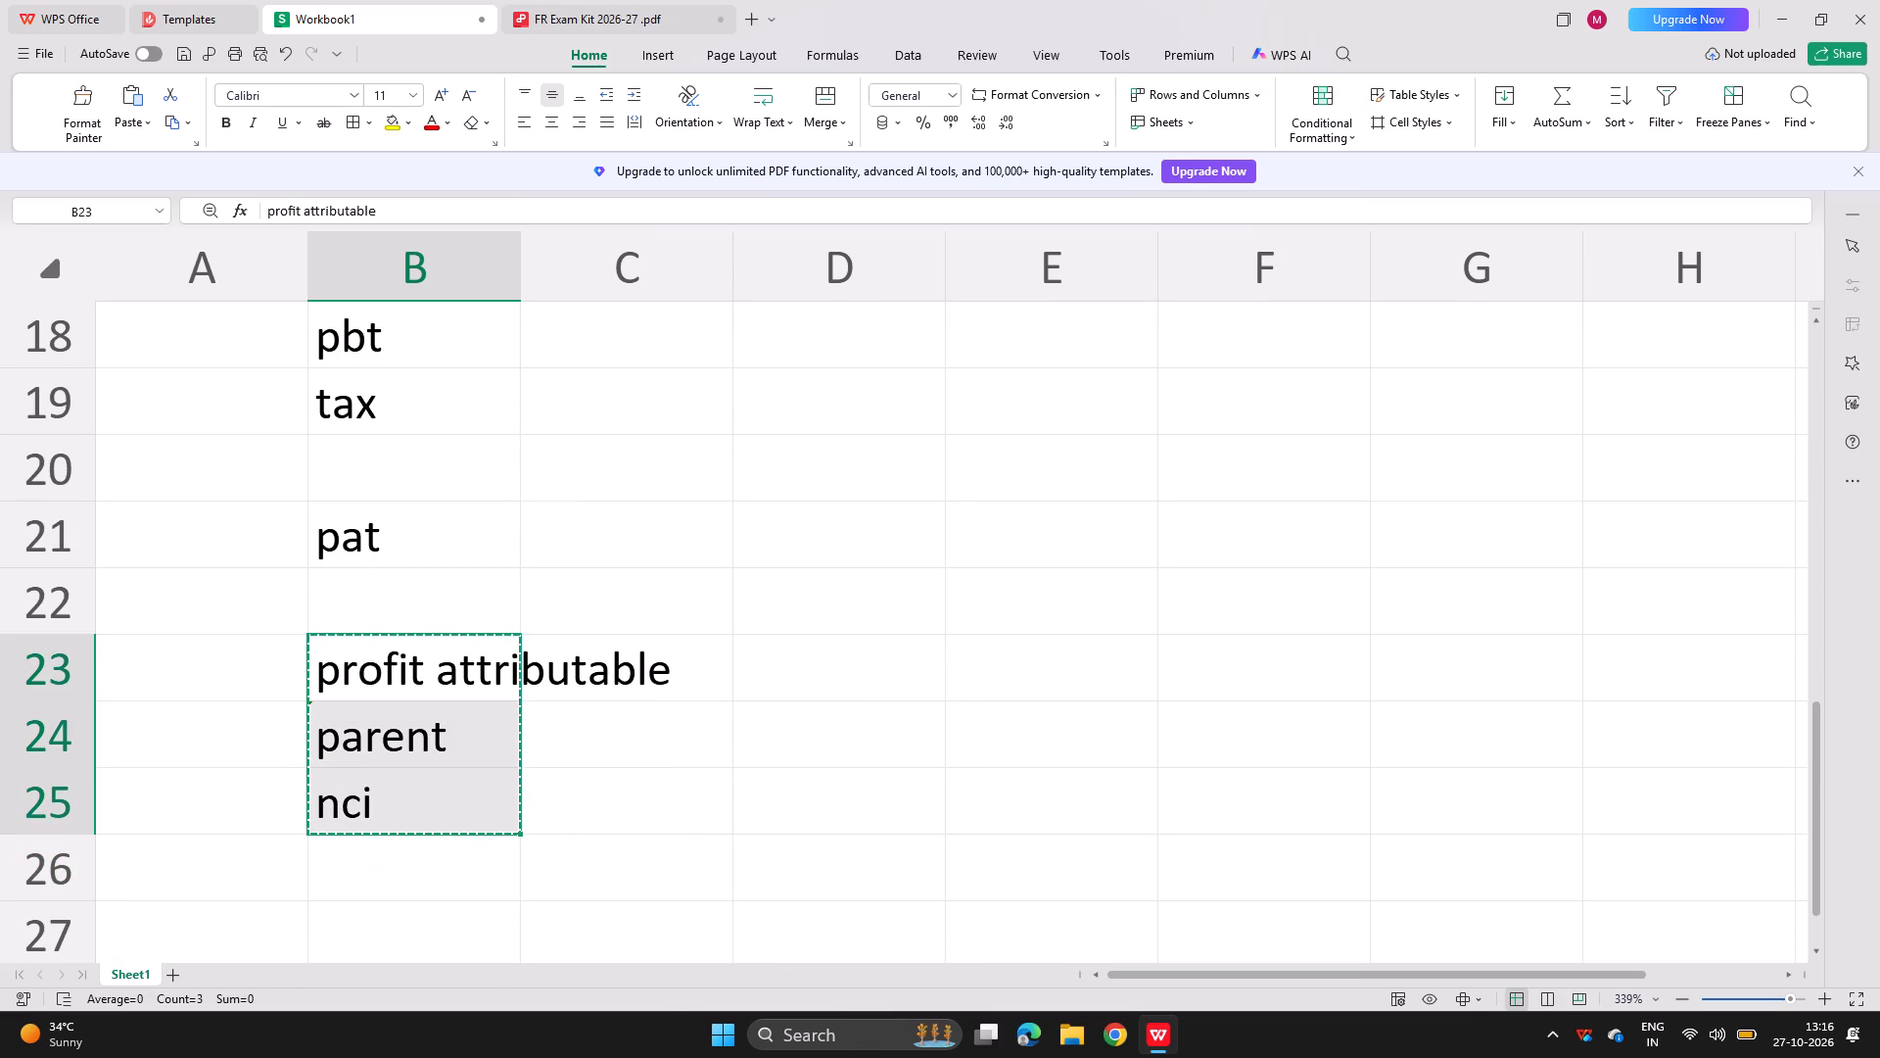
left_click(365, 919)
key("ctrl+v")
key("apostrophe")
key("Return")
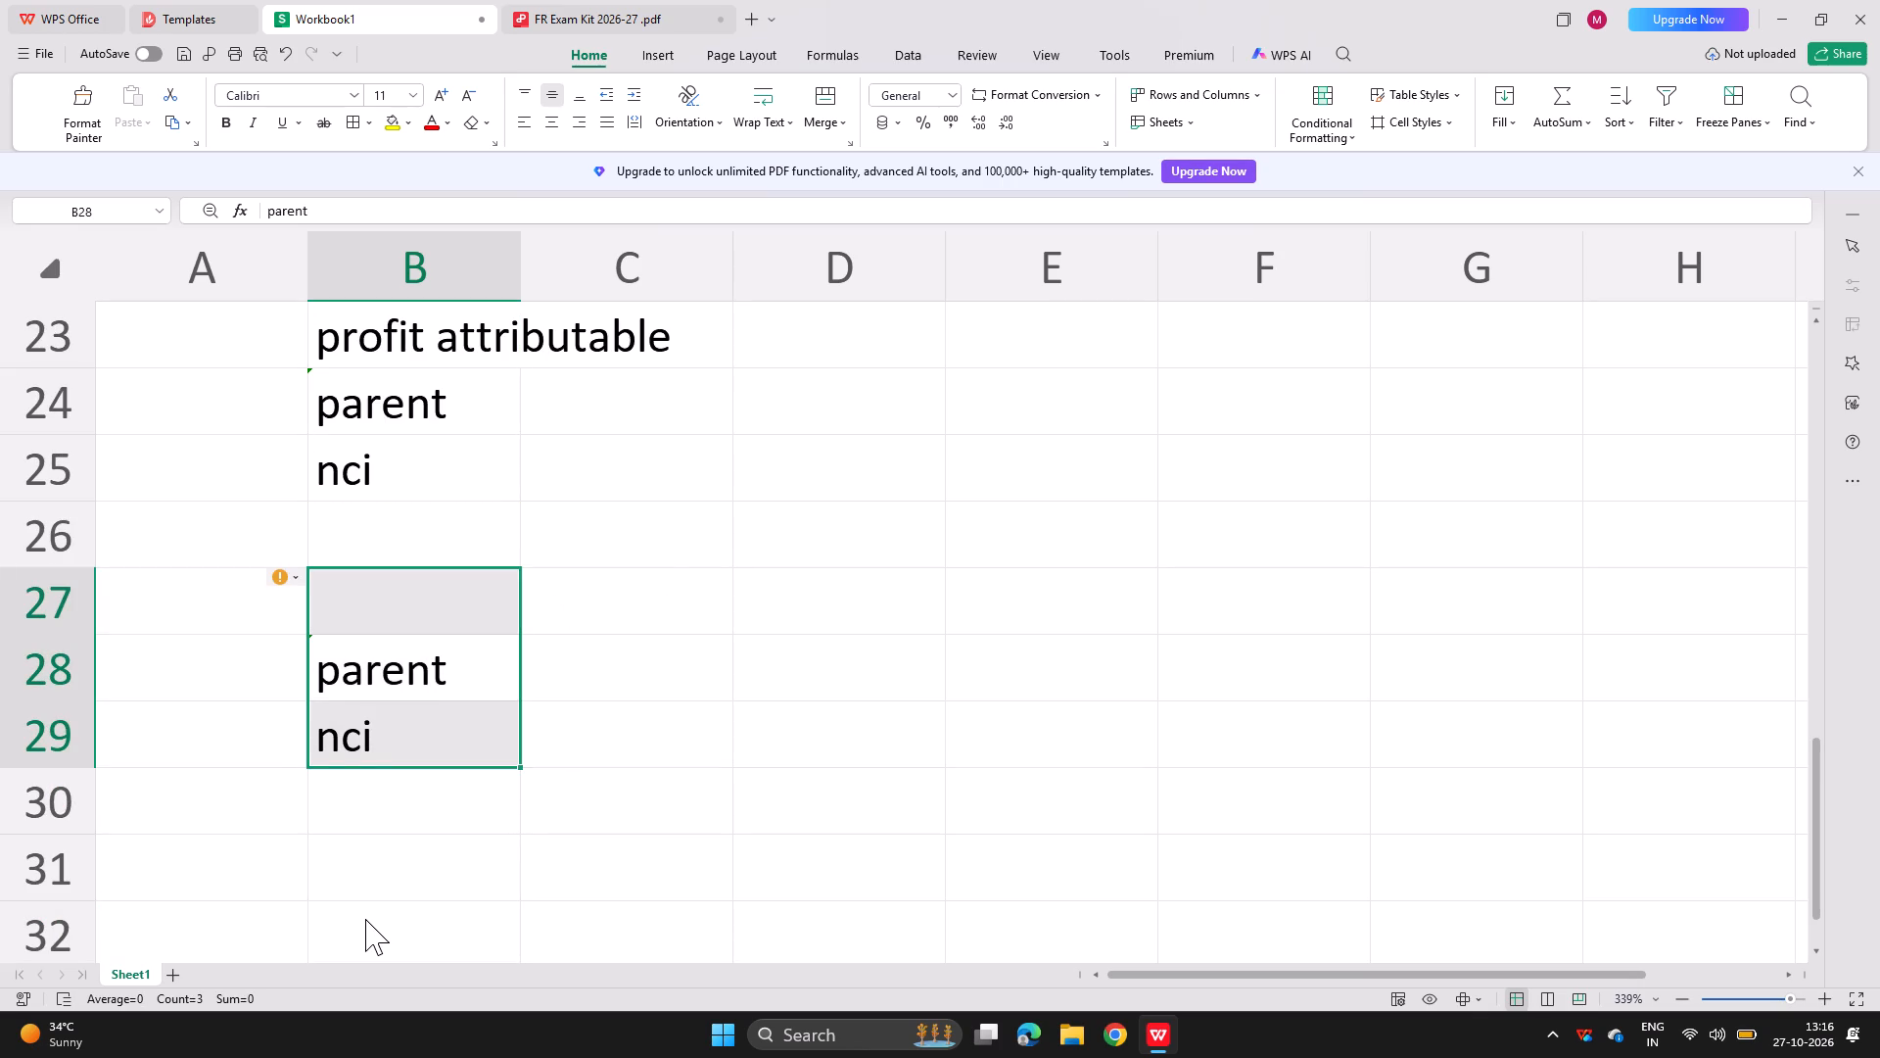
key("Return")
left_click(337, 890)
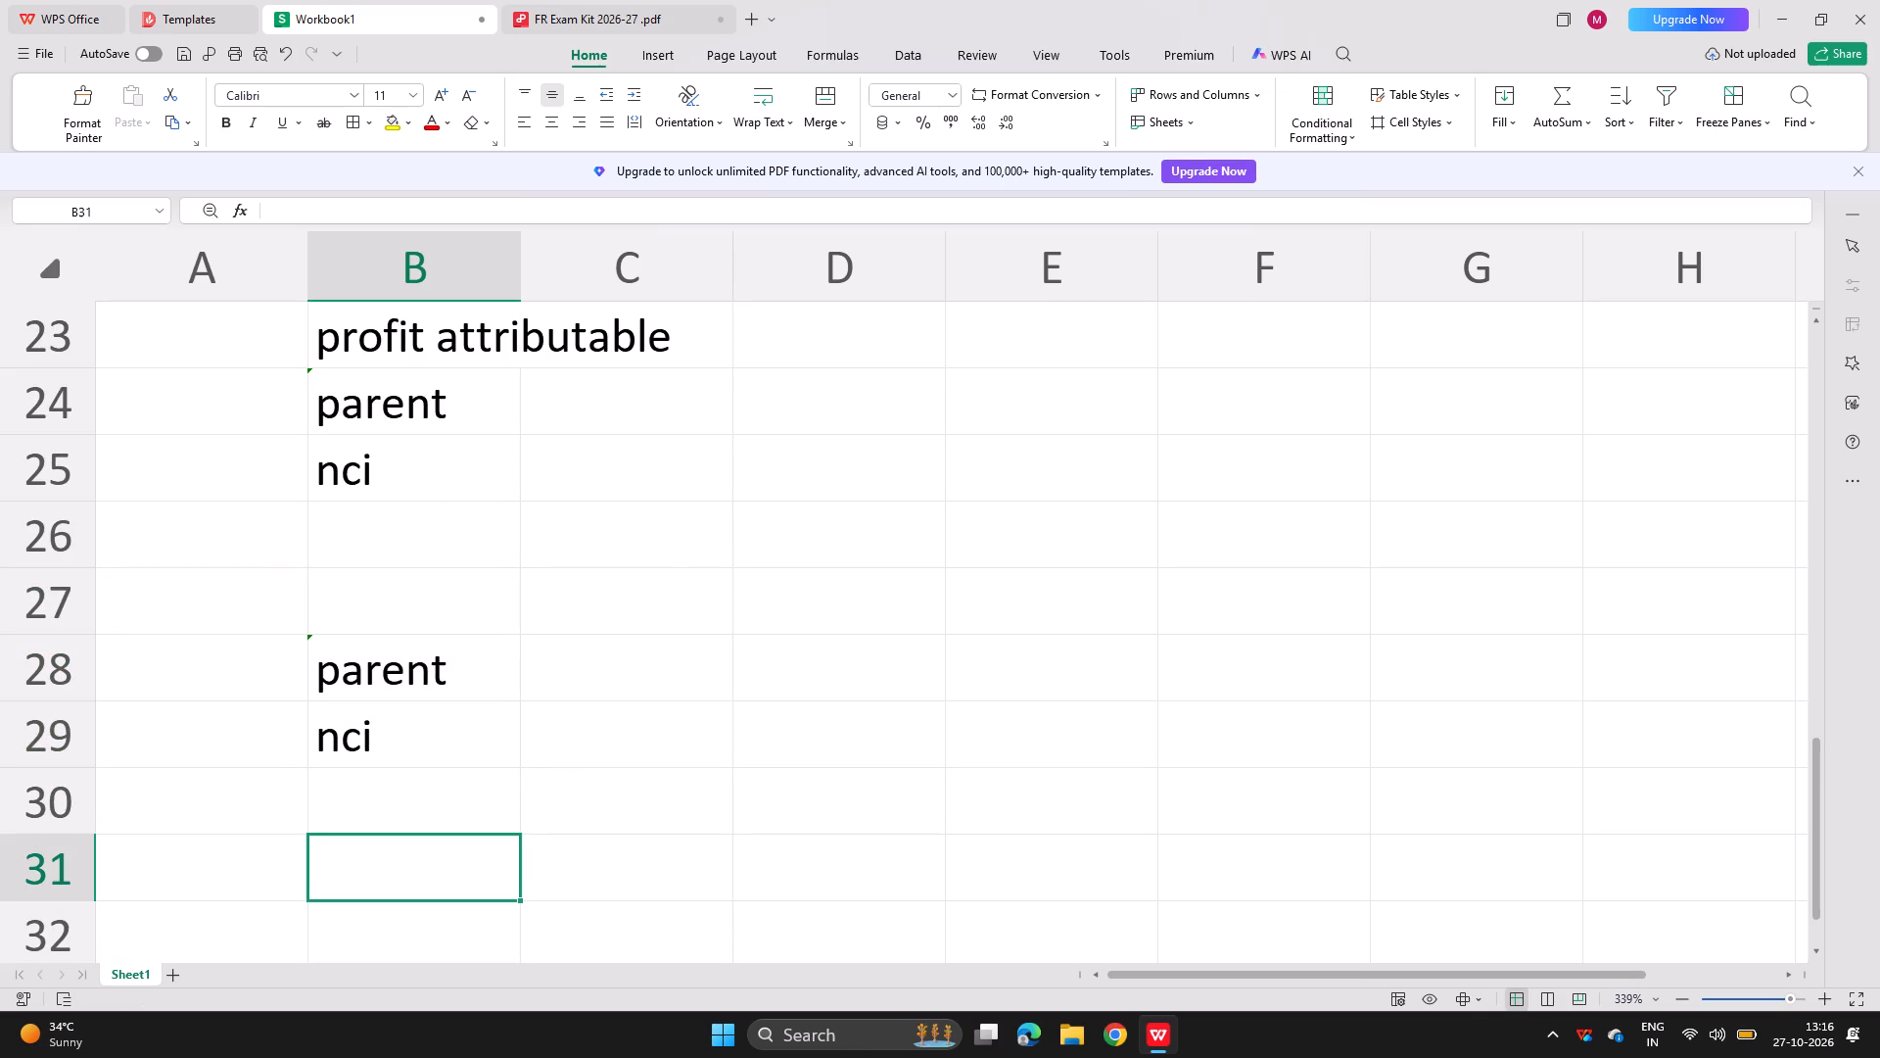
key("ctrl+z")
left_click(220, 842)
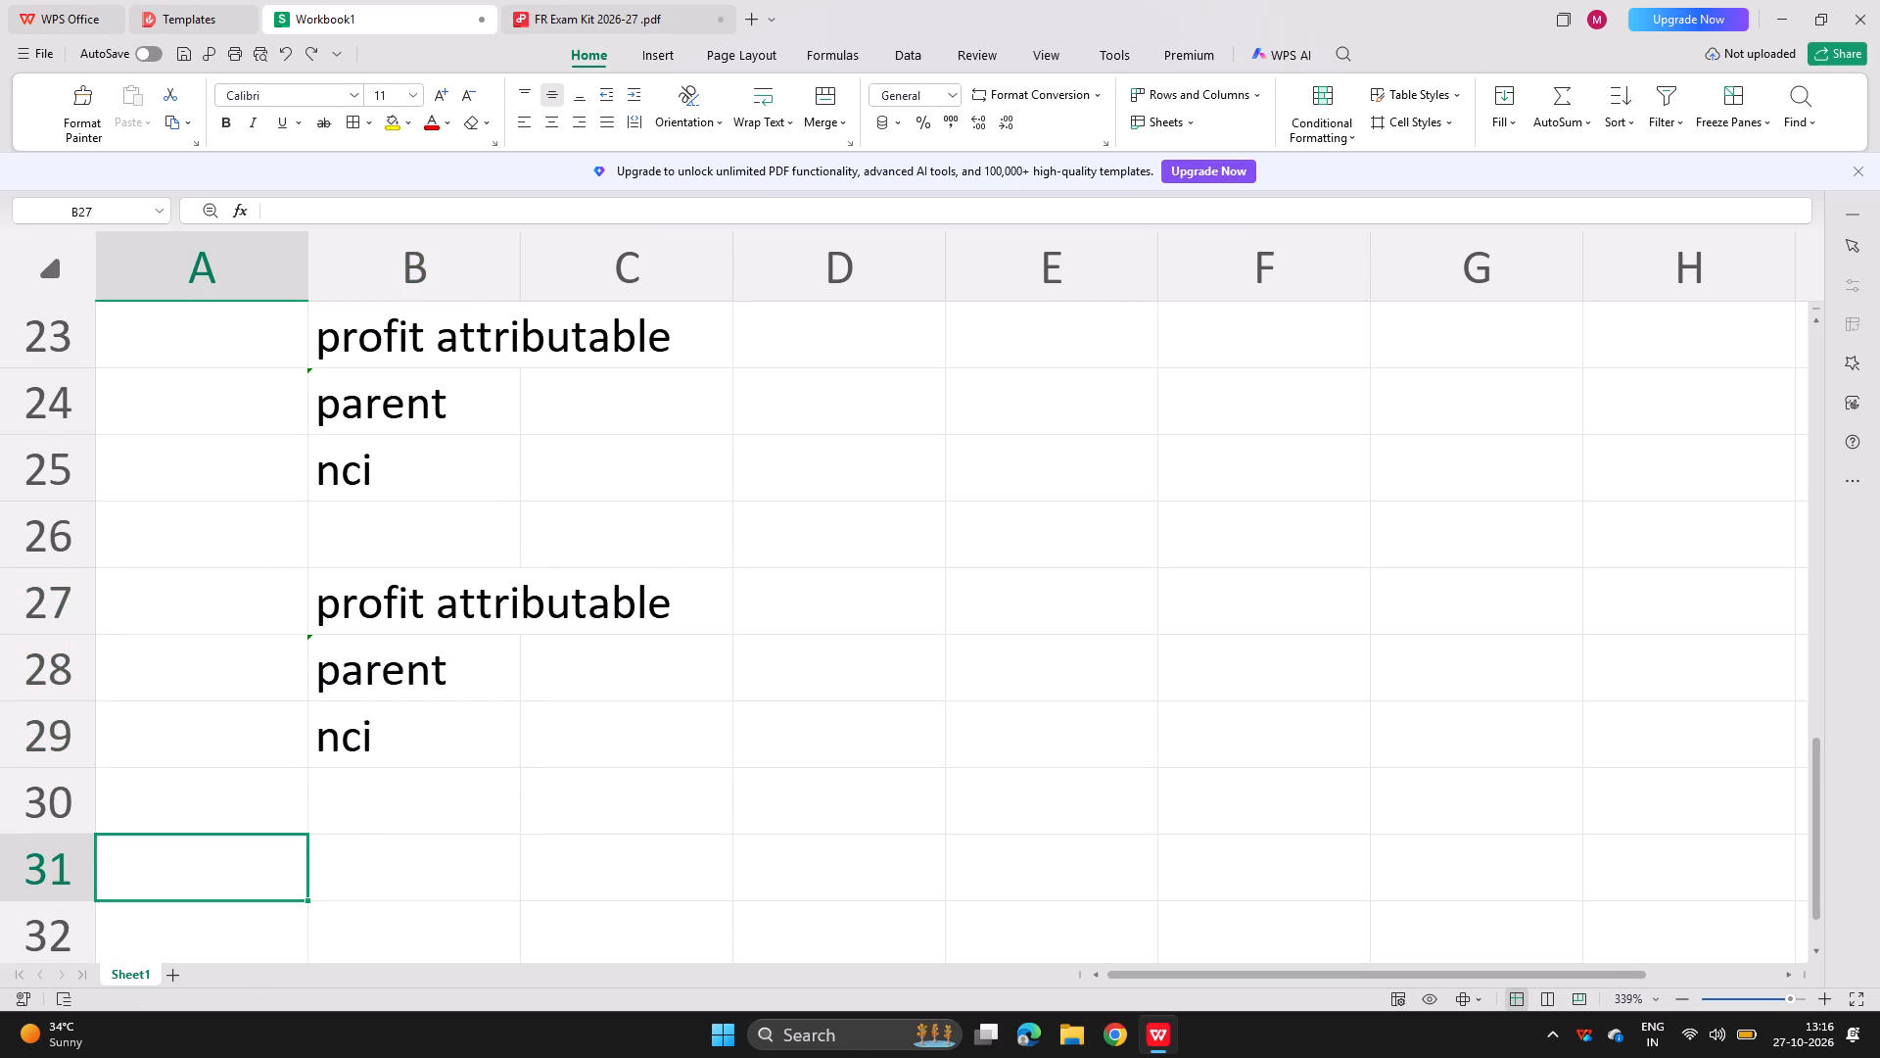
Add the heading "working:" in cell B31, leaving row 30 blank below the second attributable block.
scroll(220, 842, "down", 2)
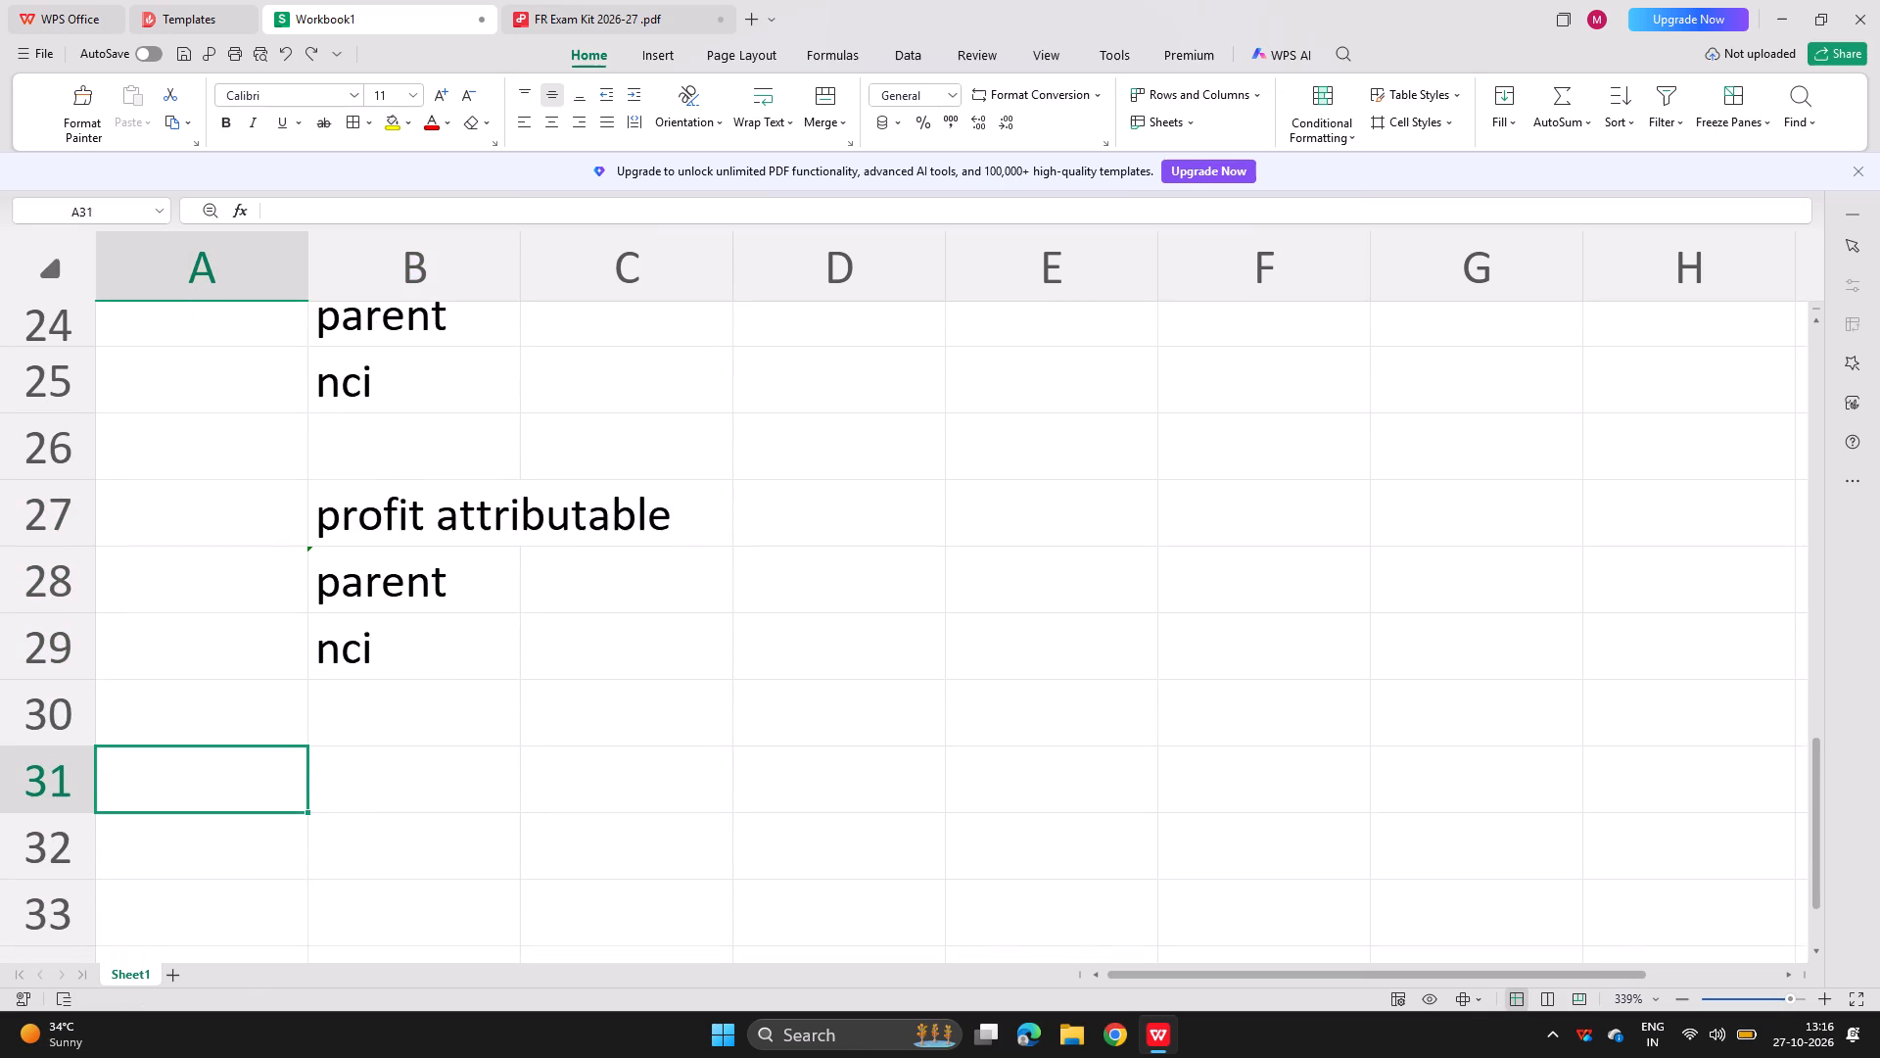
left_click(361, 794)
scroll(329, 828, "down", 8)
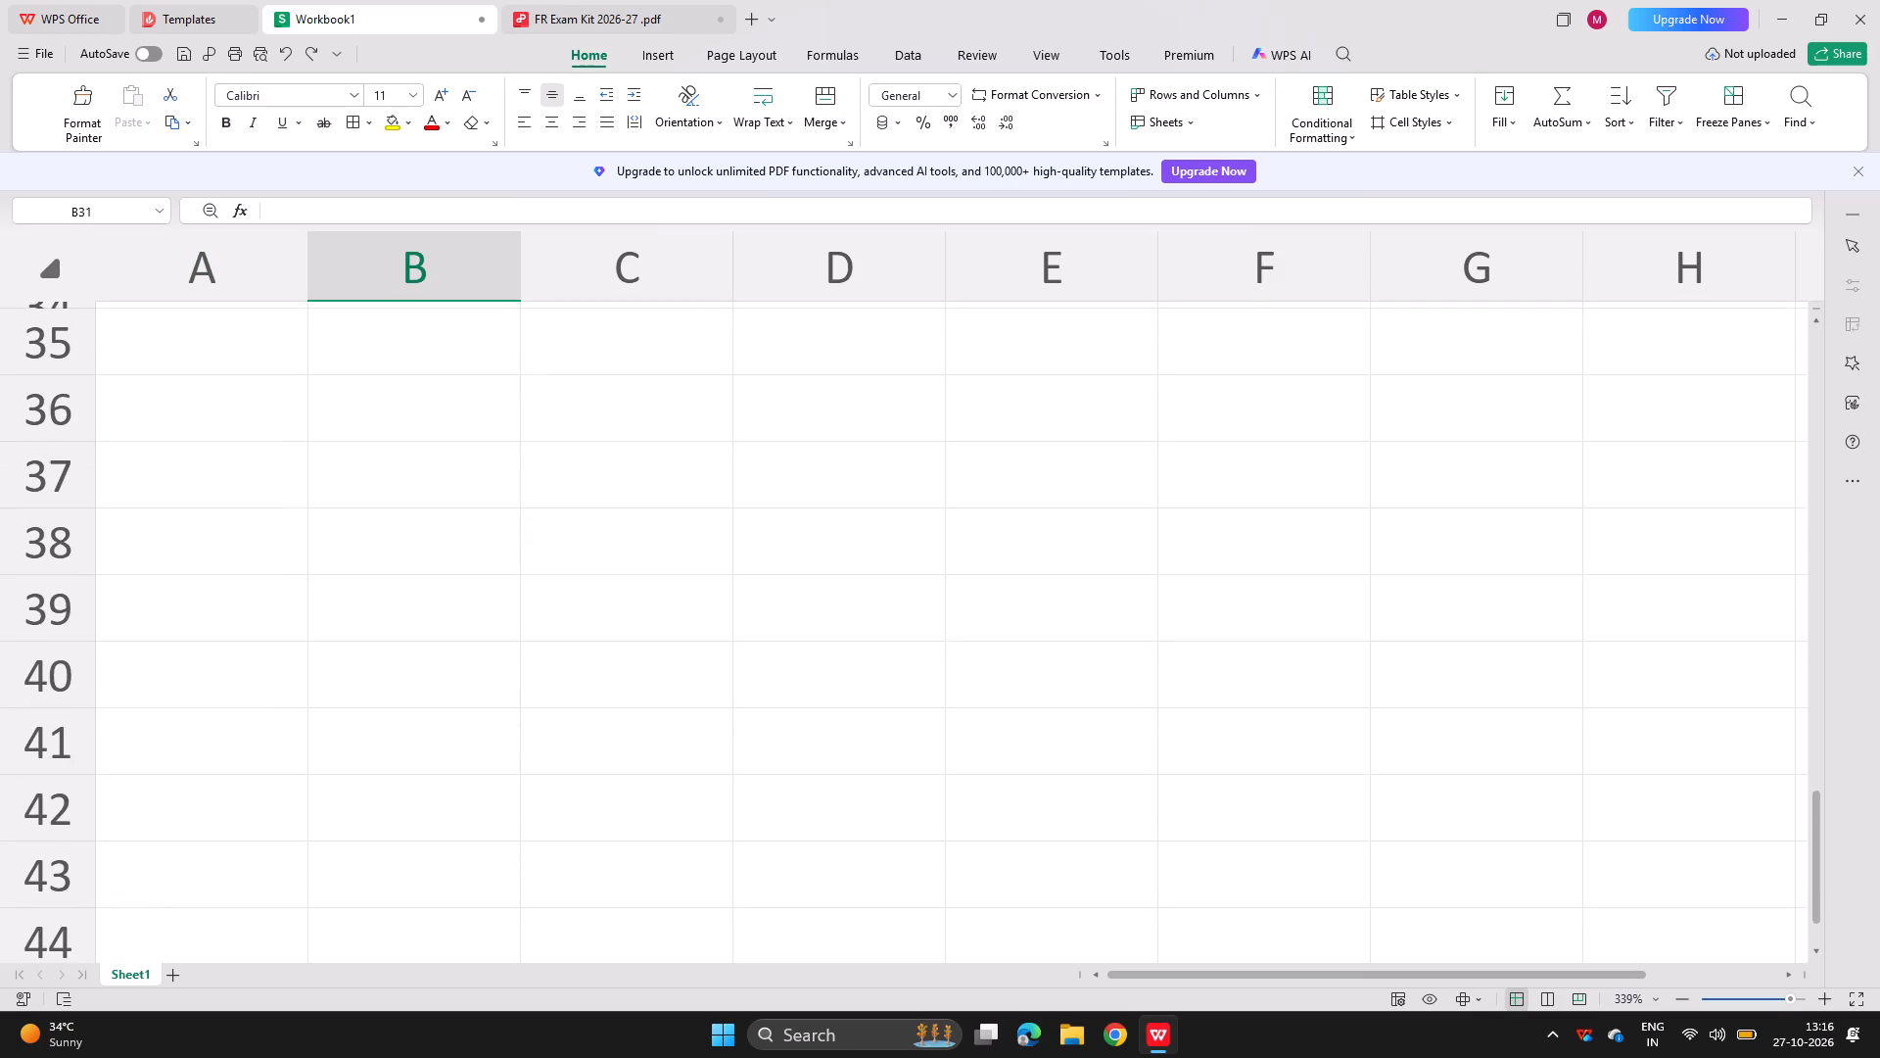
scroll(379, 728, "up", 2)
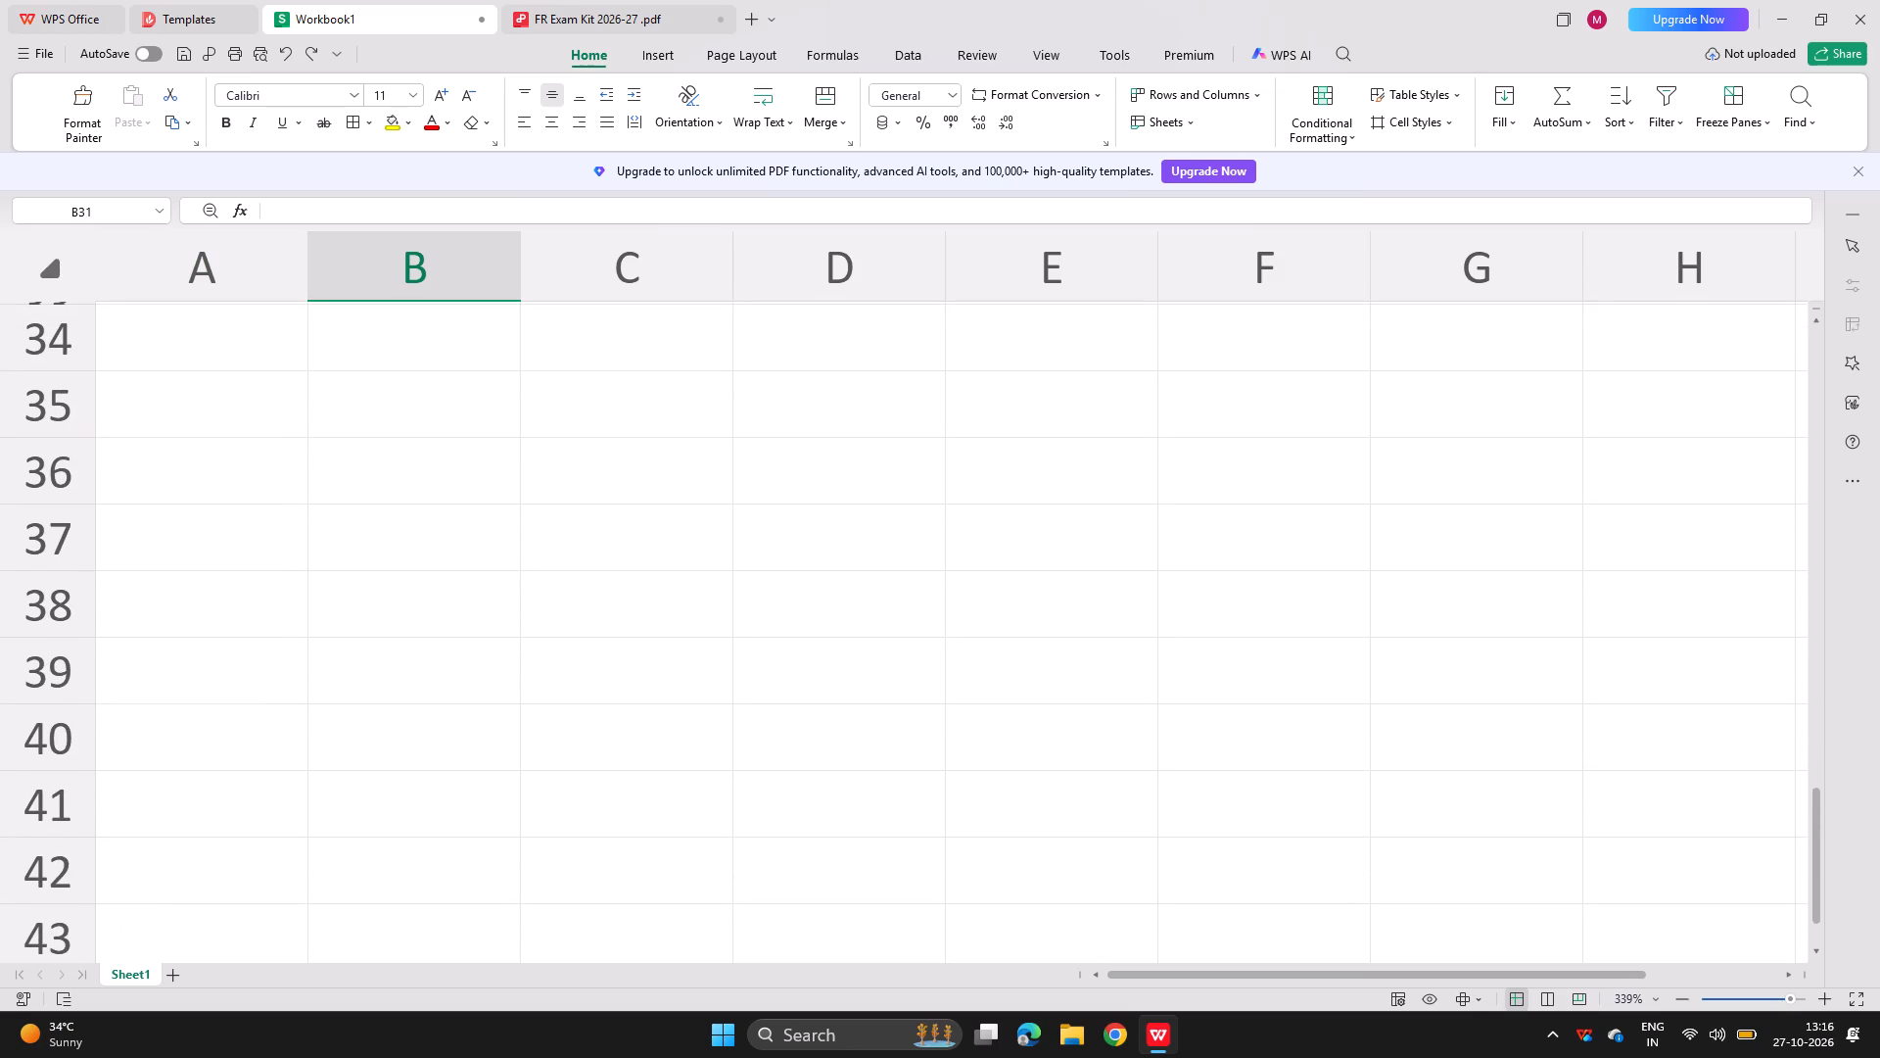
right_click(348, 476)
scroll(348, 476, "up", 1)
left_click(174, 493)
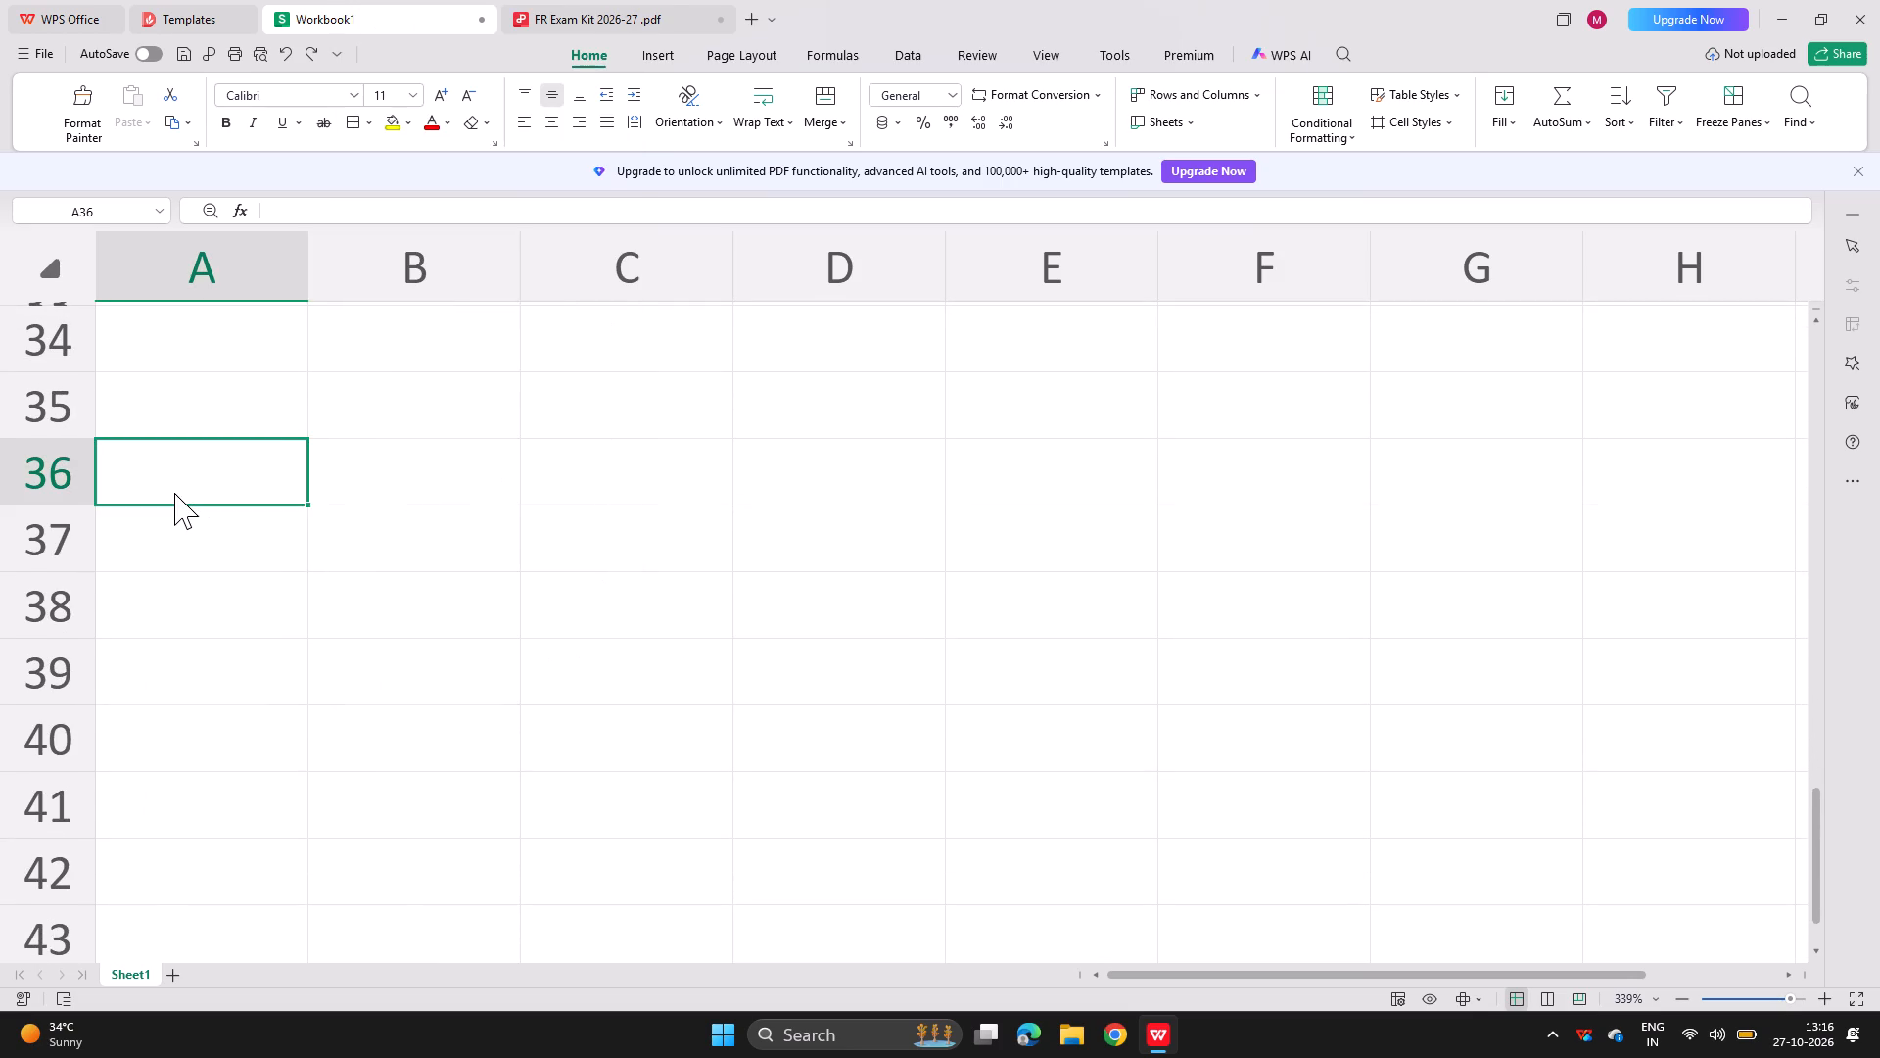
scroll(174, 493, "up", 9)
scroll(174, 493, "down", 3)
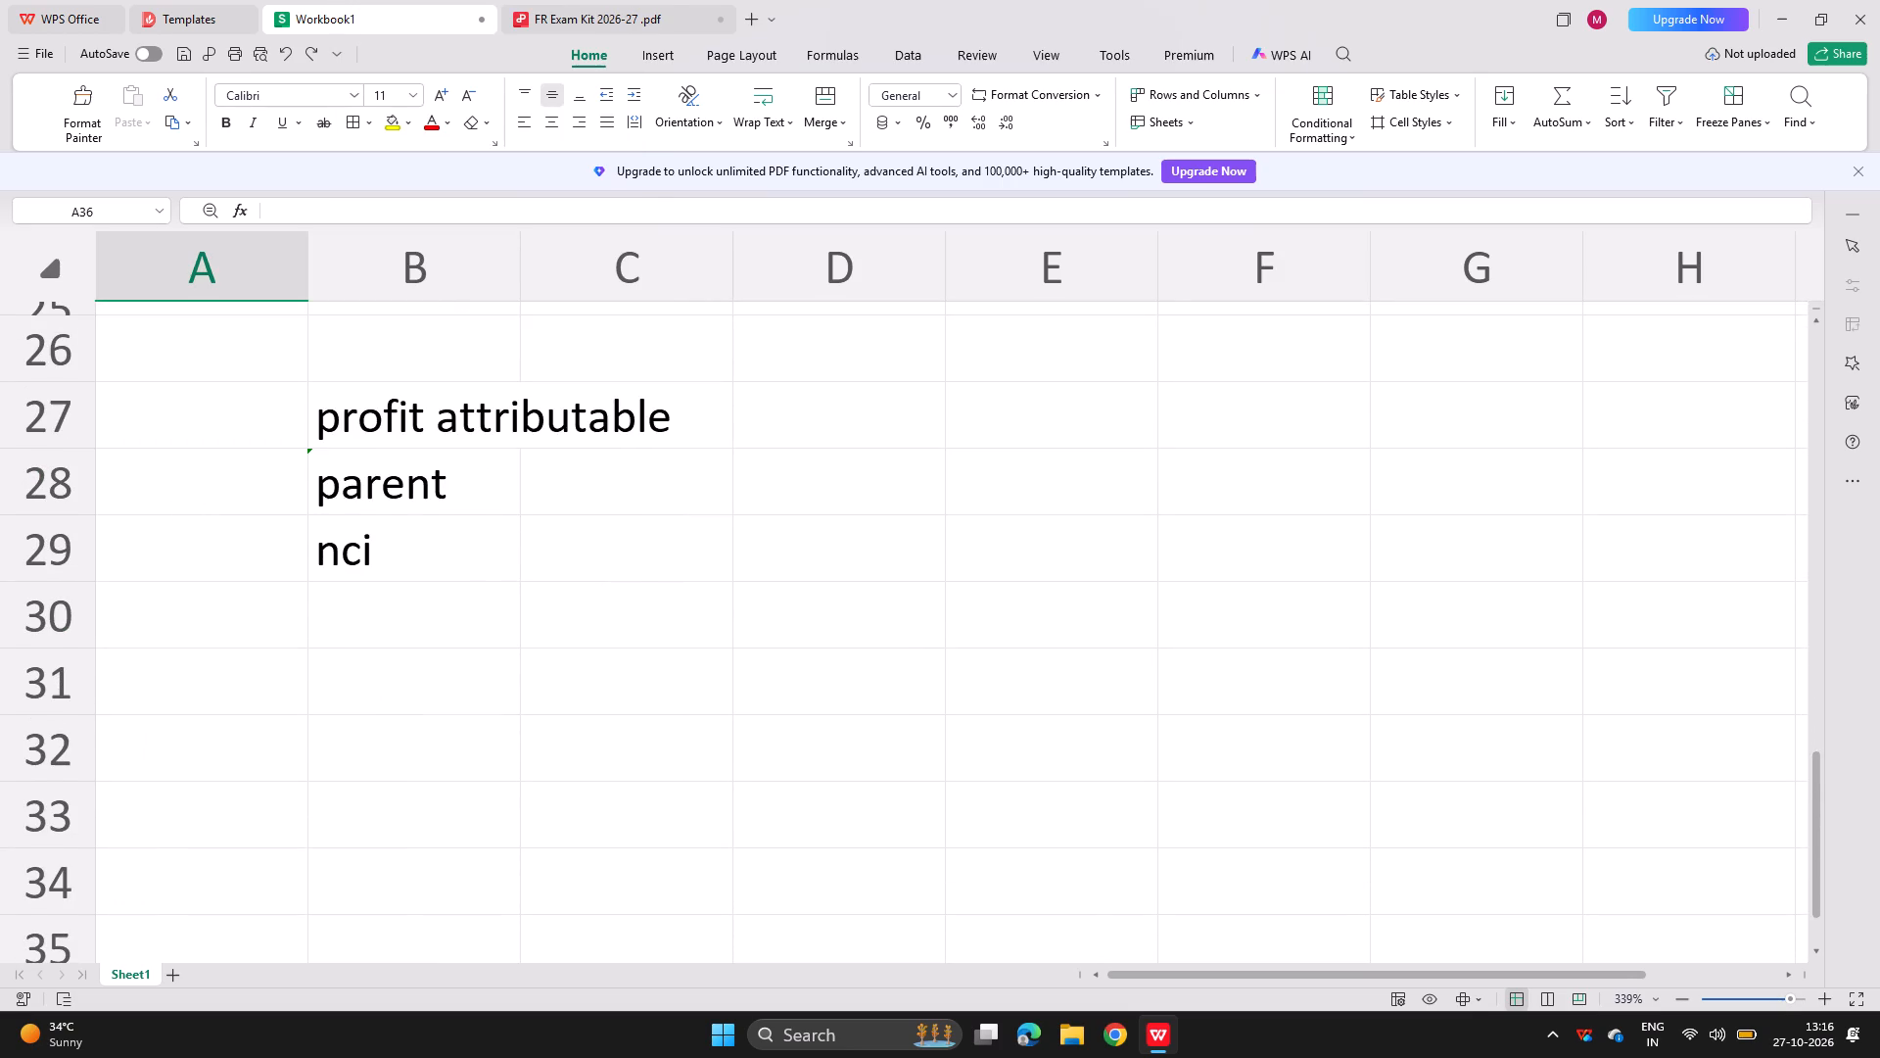
left_click(380, 697)
type("working:")
key("Return")
List "sale proceed", "nci at disposal" and "less na at disposal" in cells B32 to B34 under the working heading.
type("sak")
key("BackSpace")
type("le prof")
key("BackSpace")
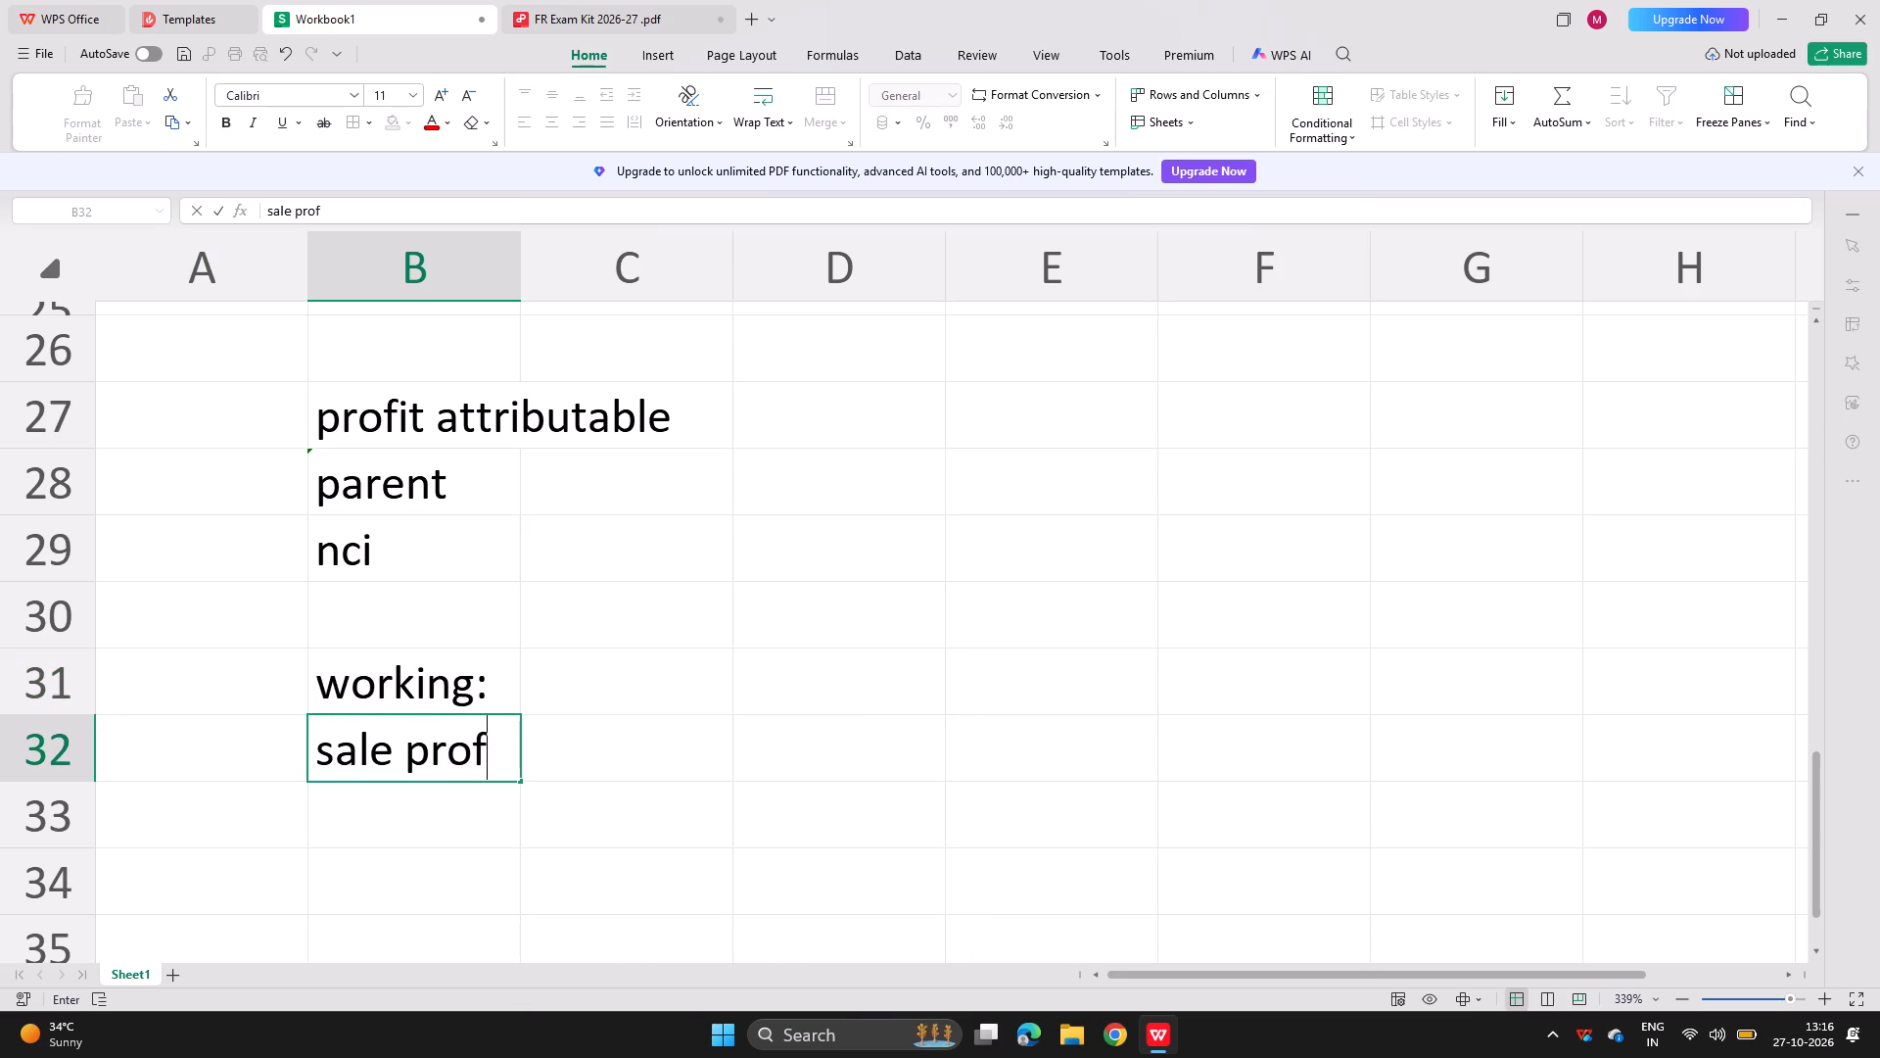
type("ceed")
key("Return")
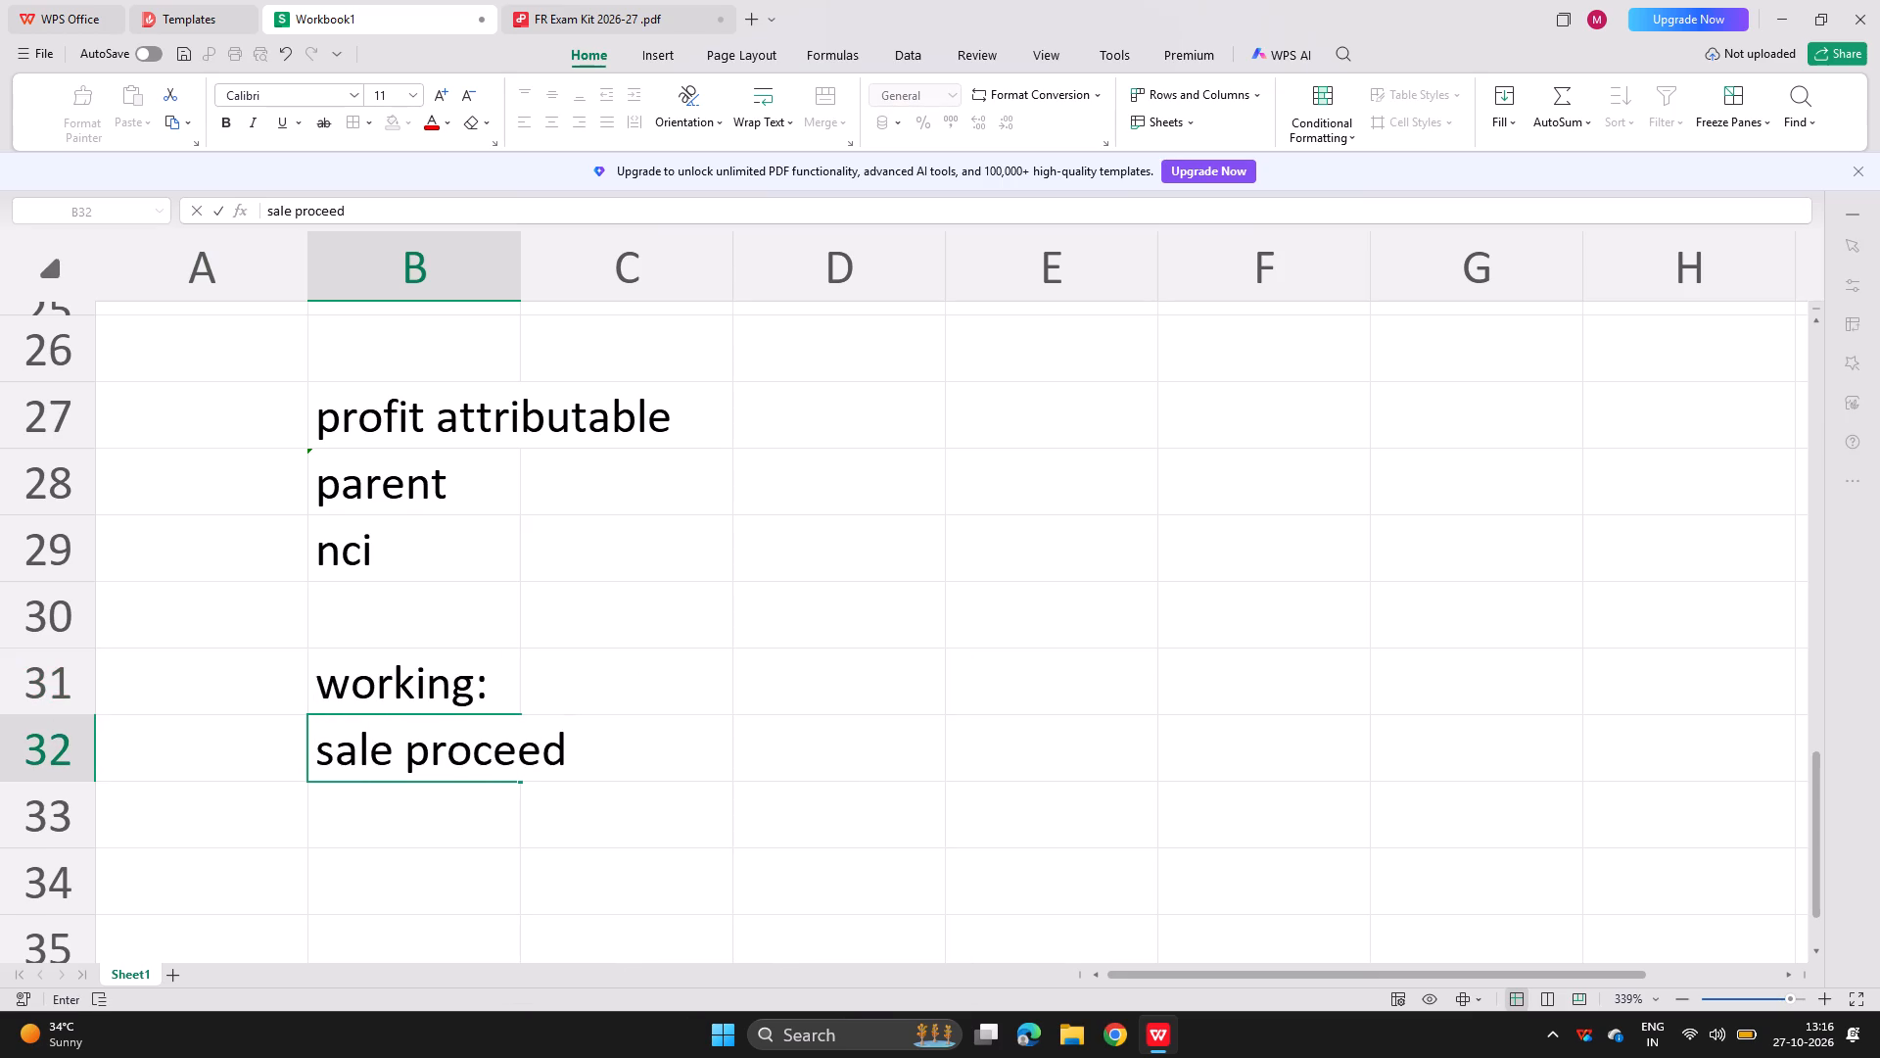
type("nci at diso")
key("BackSpace")
key("o")
key("BackSpace")
type("posal")
key("Return")
type("less na at")
key("space")
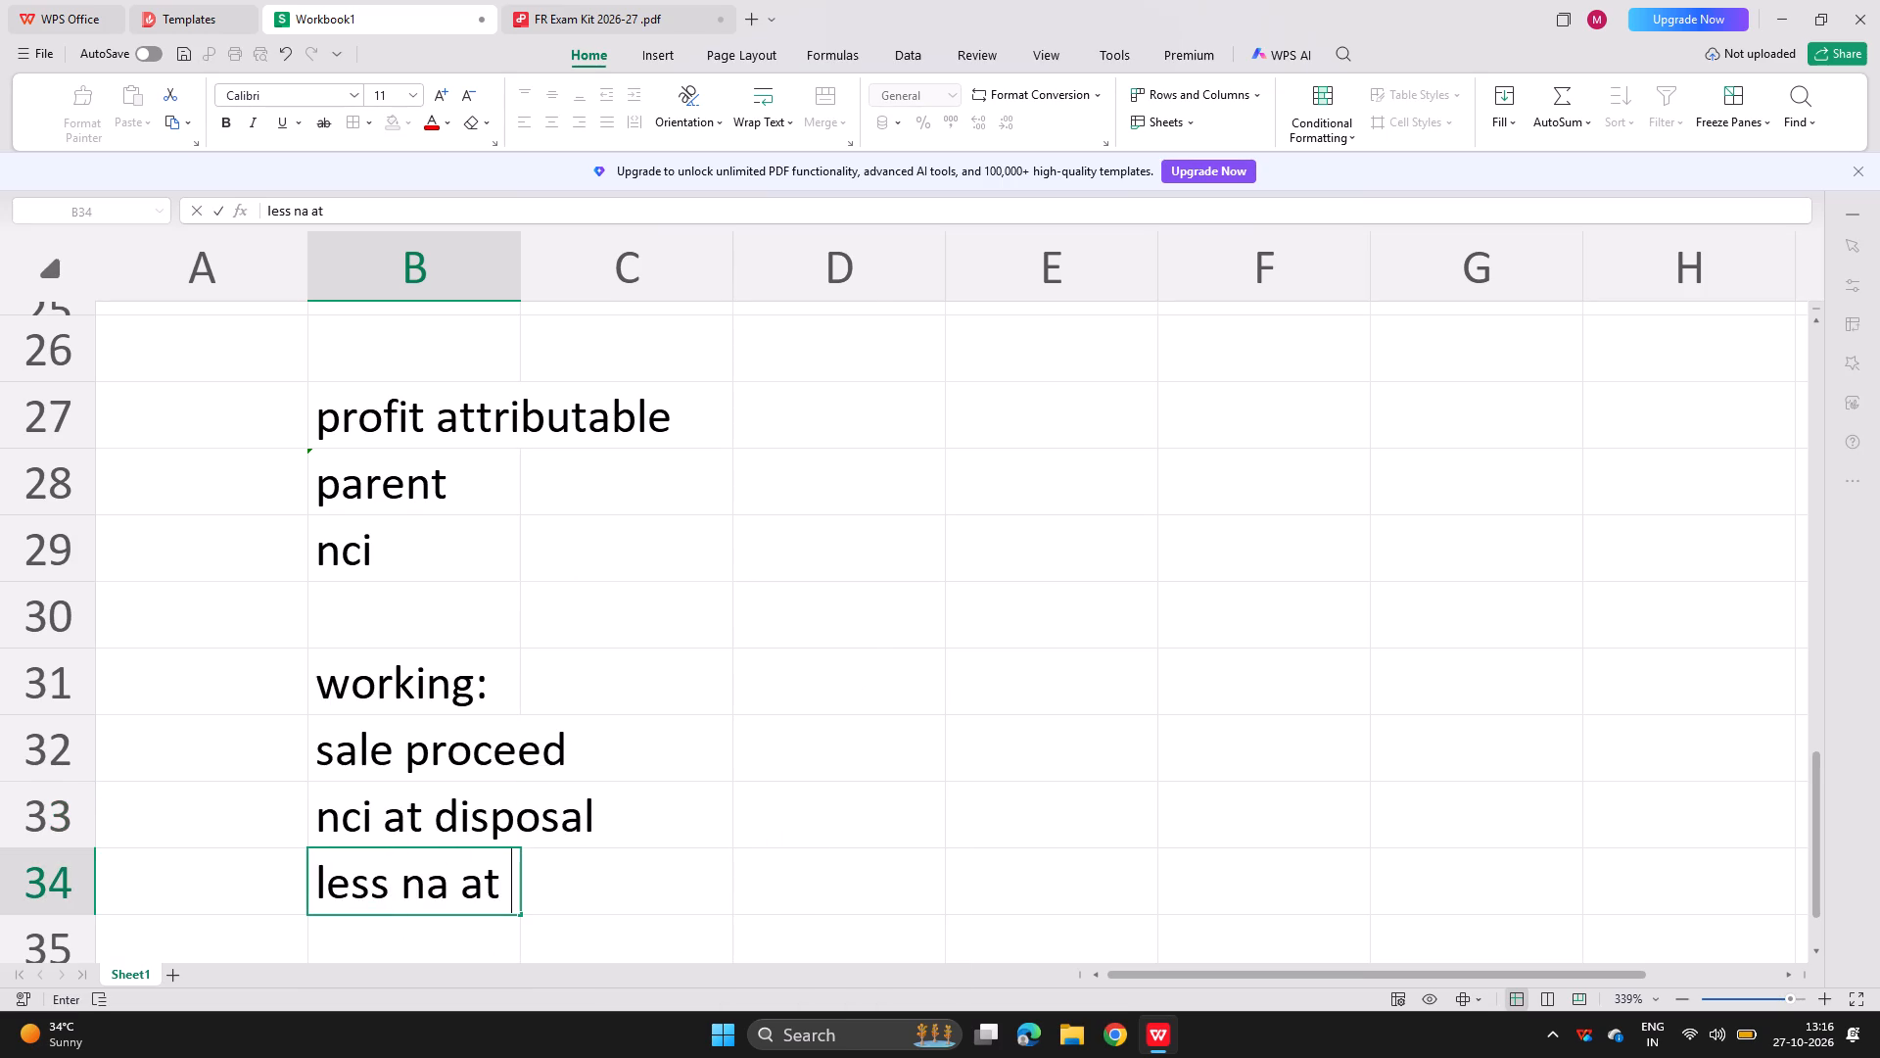
type("disposal")
key("Return")
Add the label "less goodwill at disposal" in cell B35, replacing any suggested completion with this wording.
type("kle")
key("BackSpace")
key("BackSpace")
key("BackSpace")
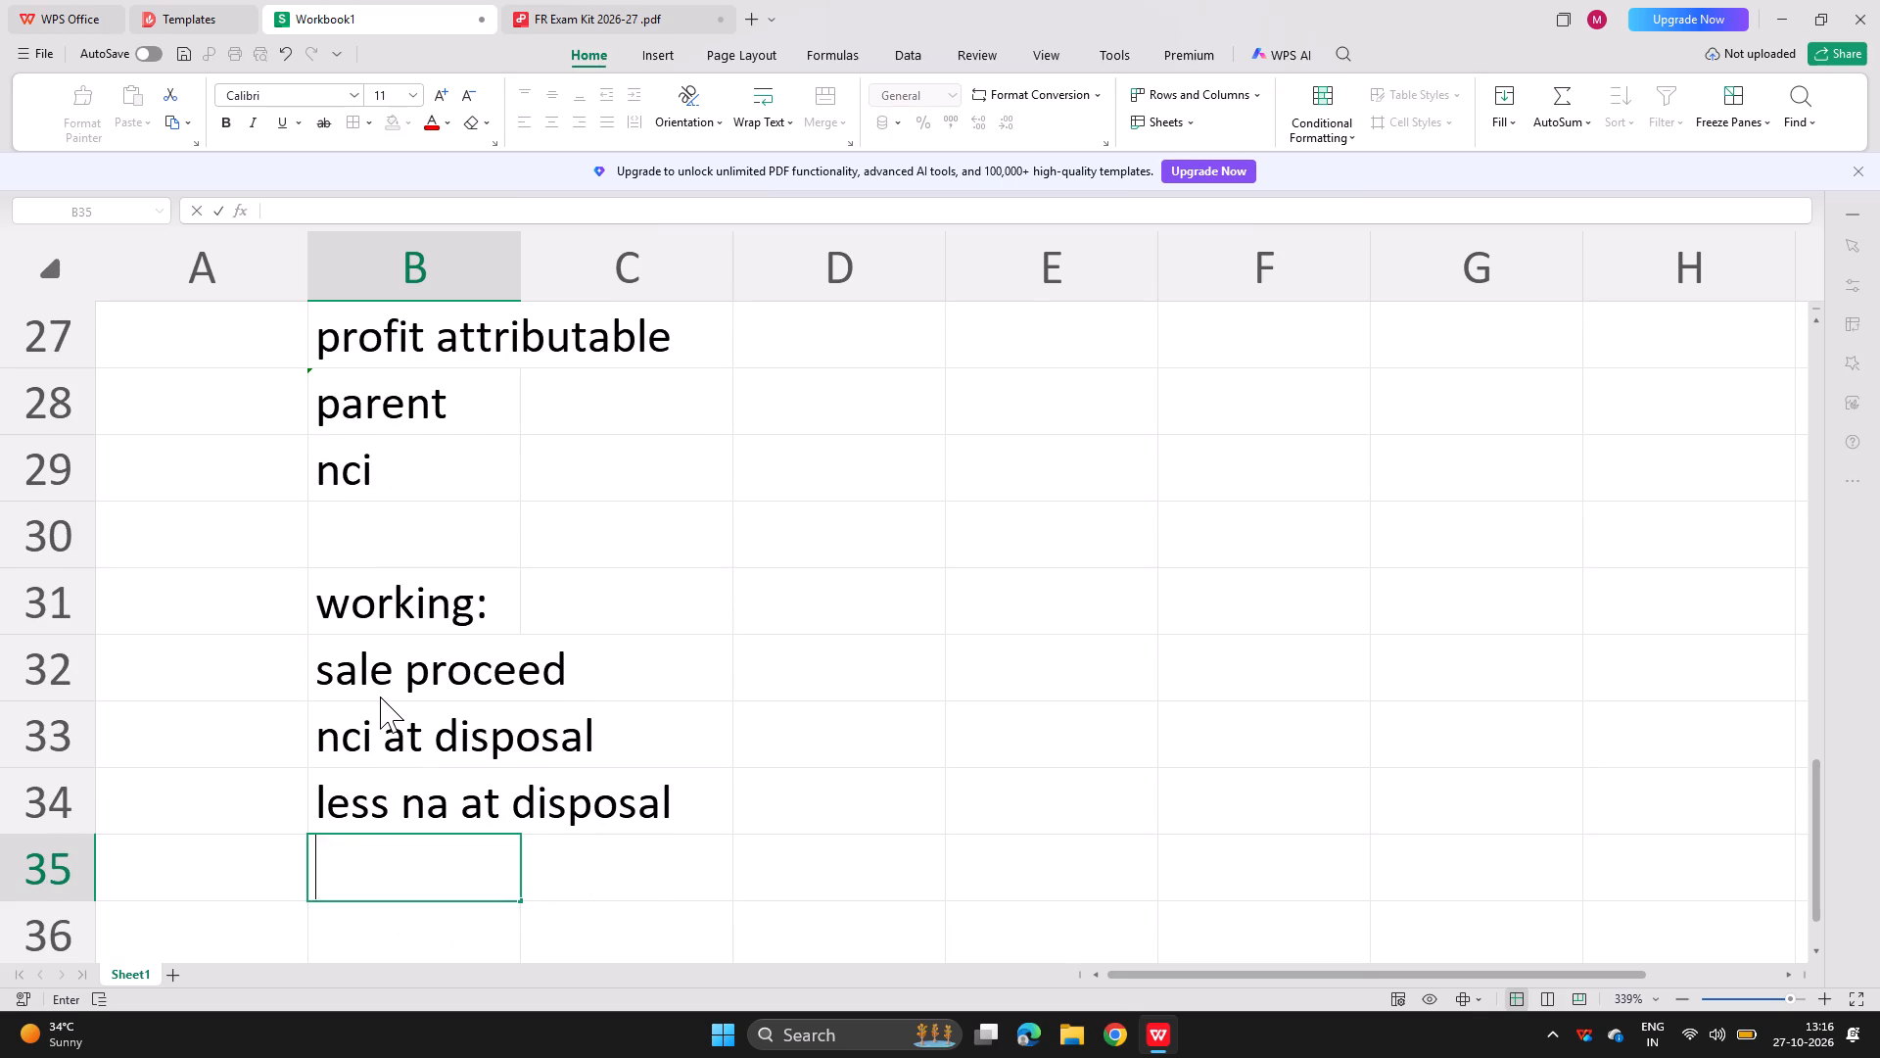
key("BackSpace")
type("less")
key("space")
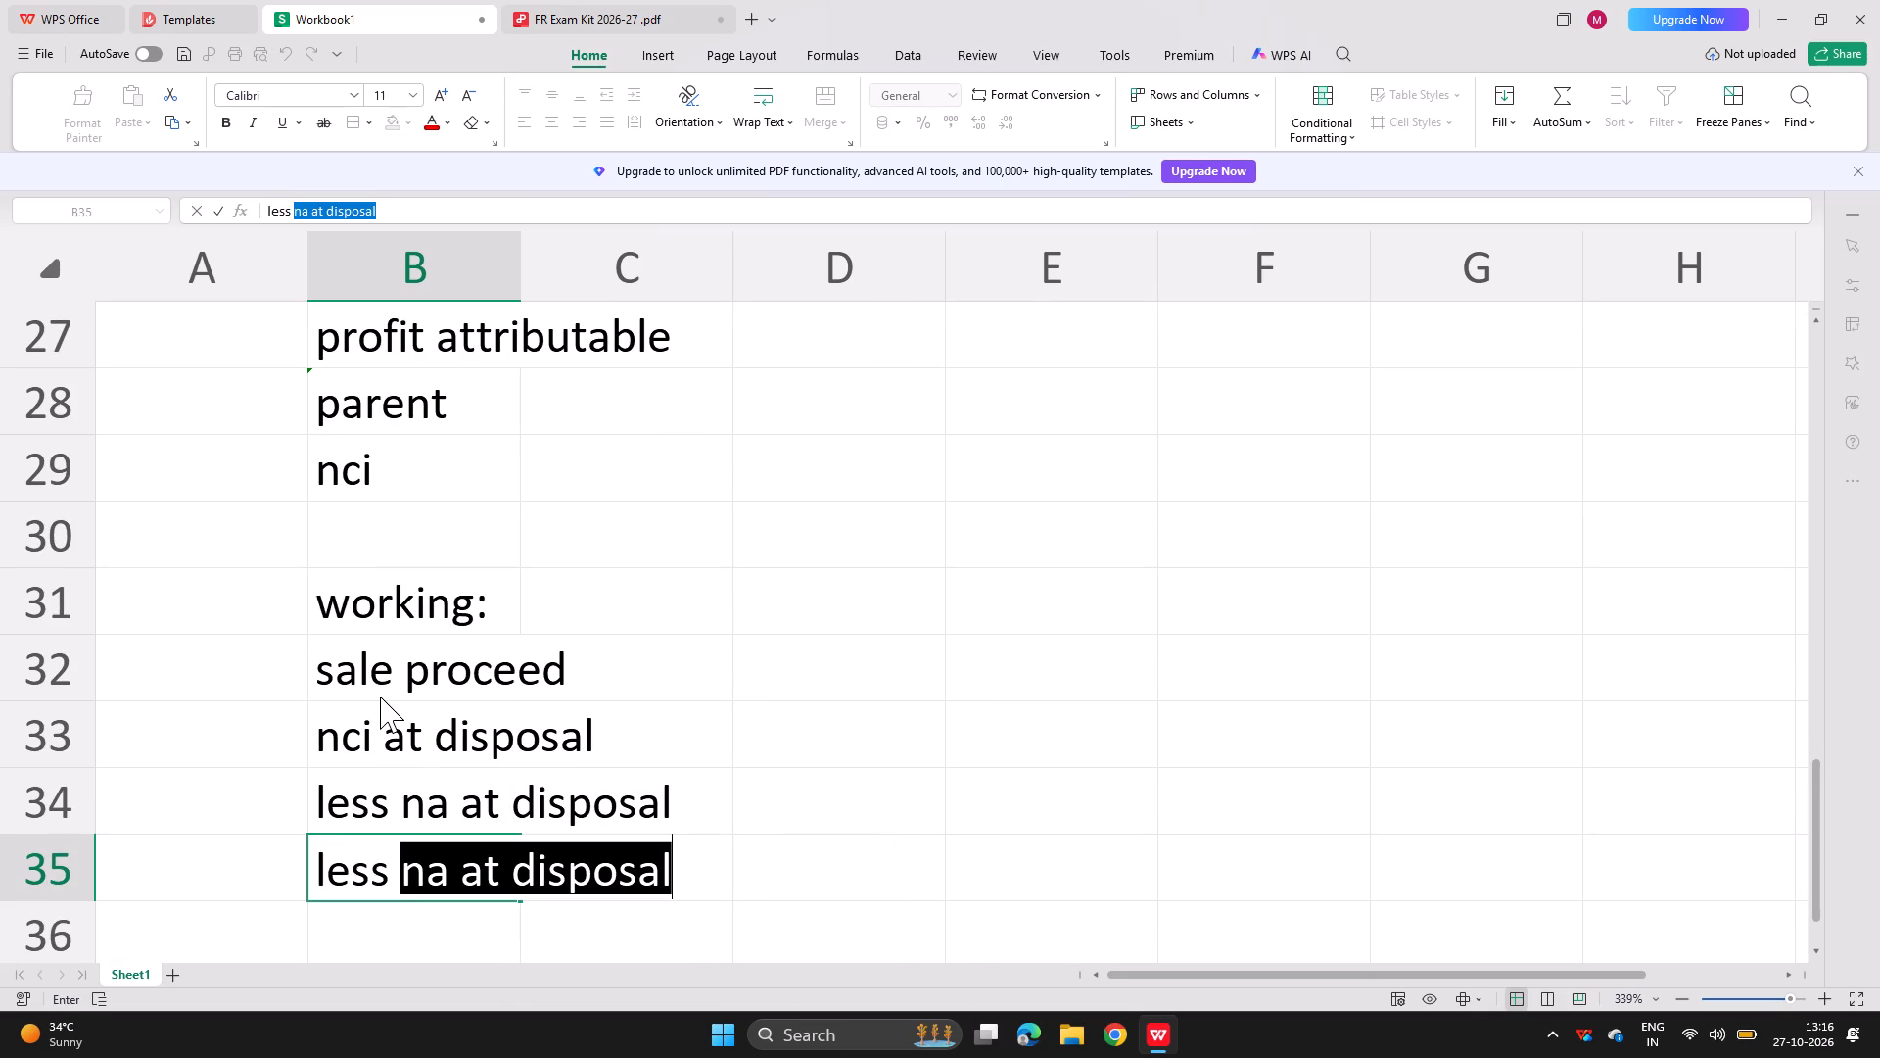
type("goodiwll=")
key("BackSpace")
key("BackSpace")
key("BackSpace")
key("BackSpace")
key("BackSpace")
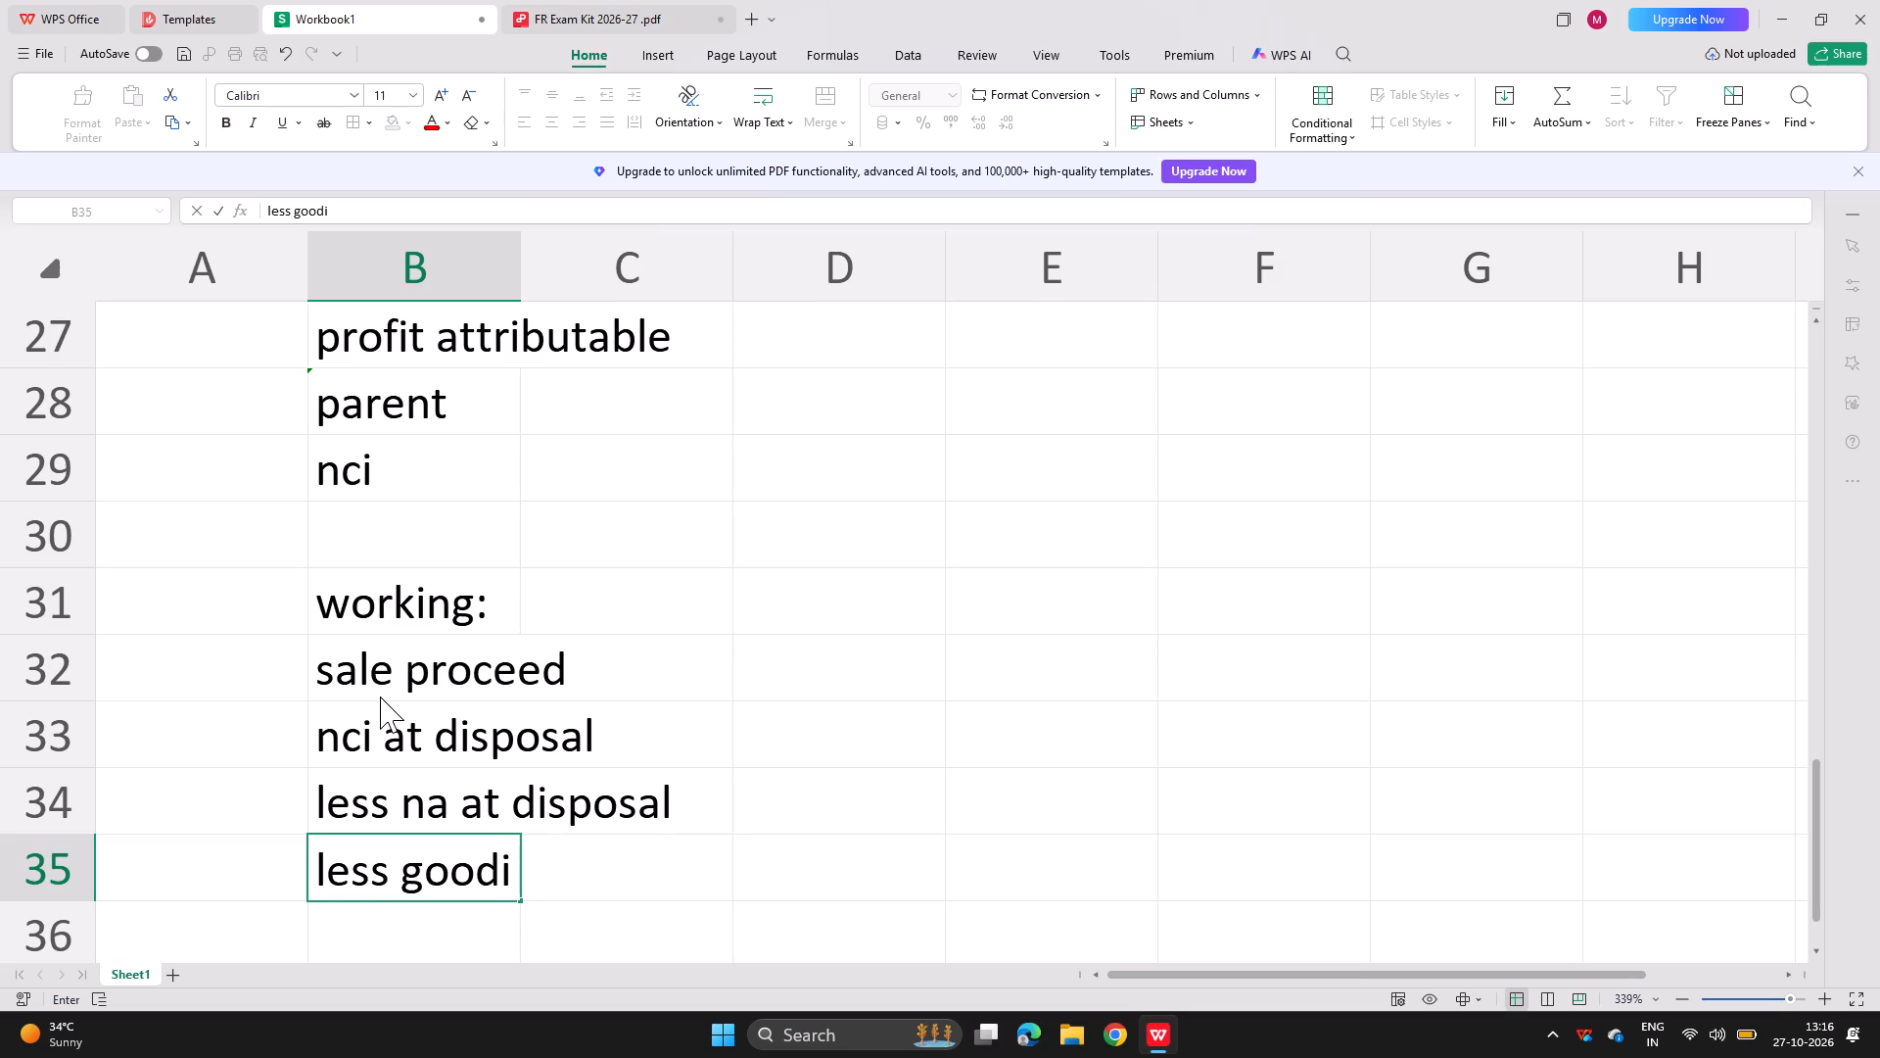
type("will at d")
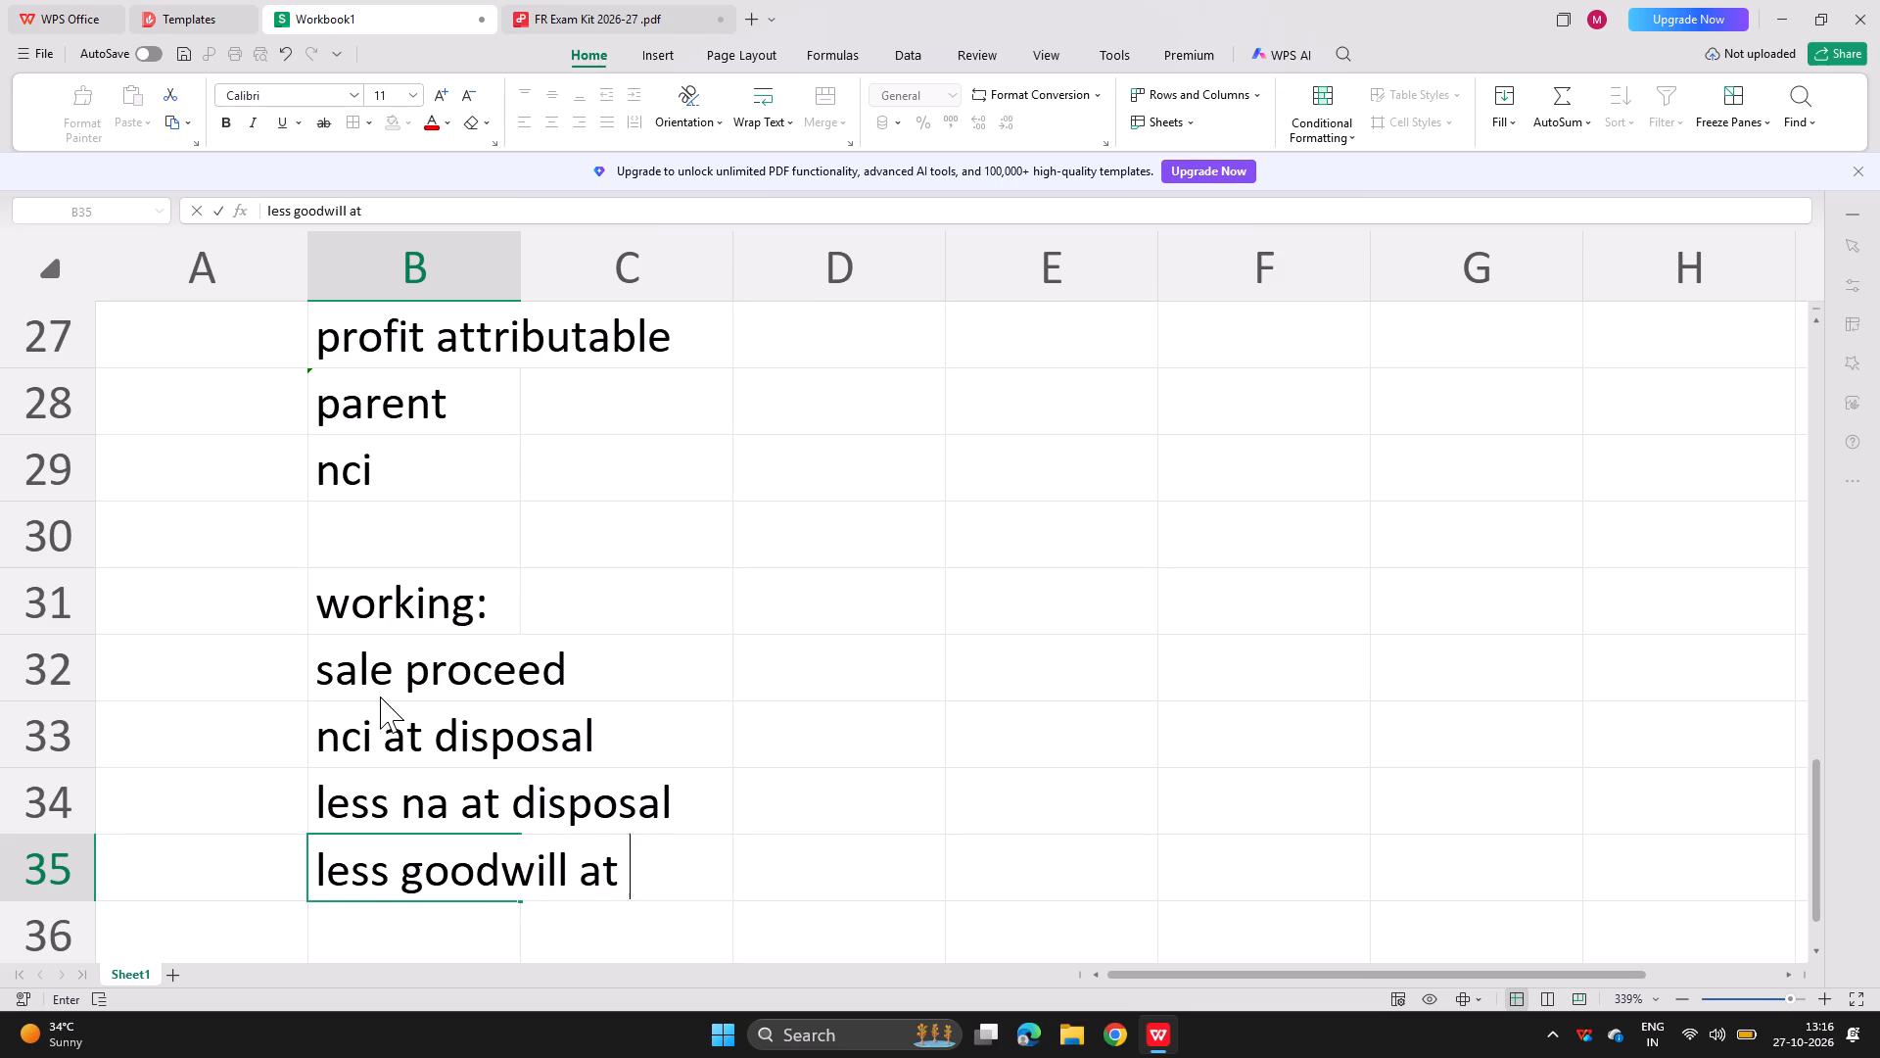
type("isposal\\")
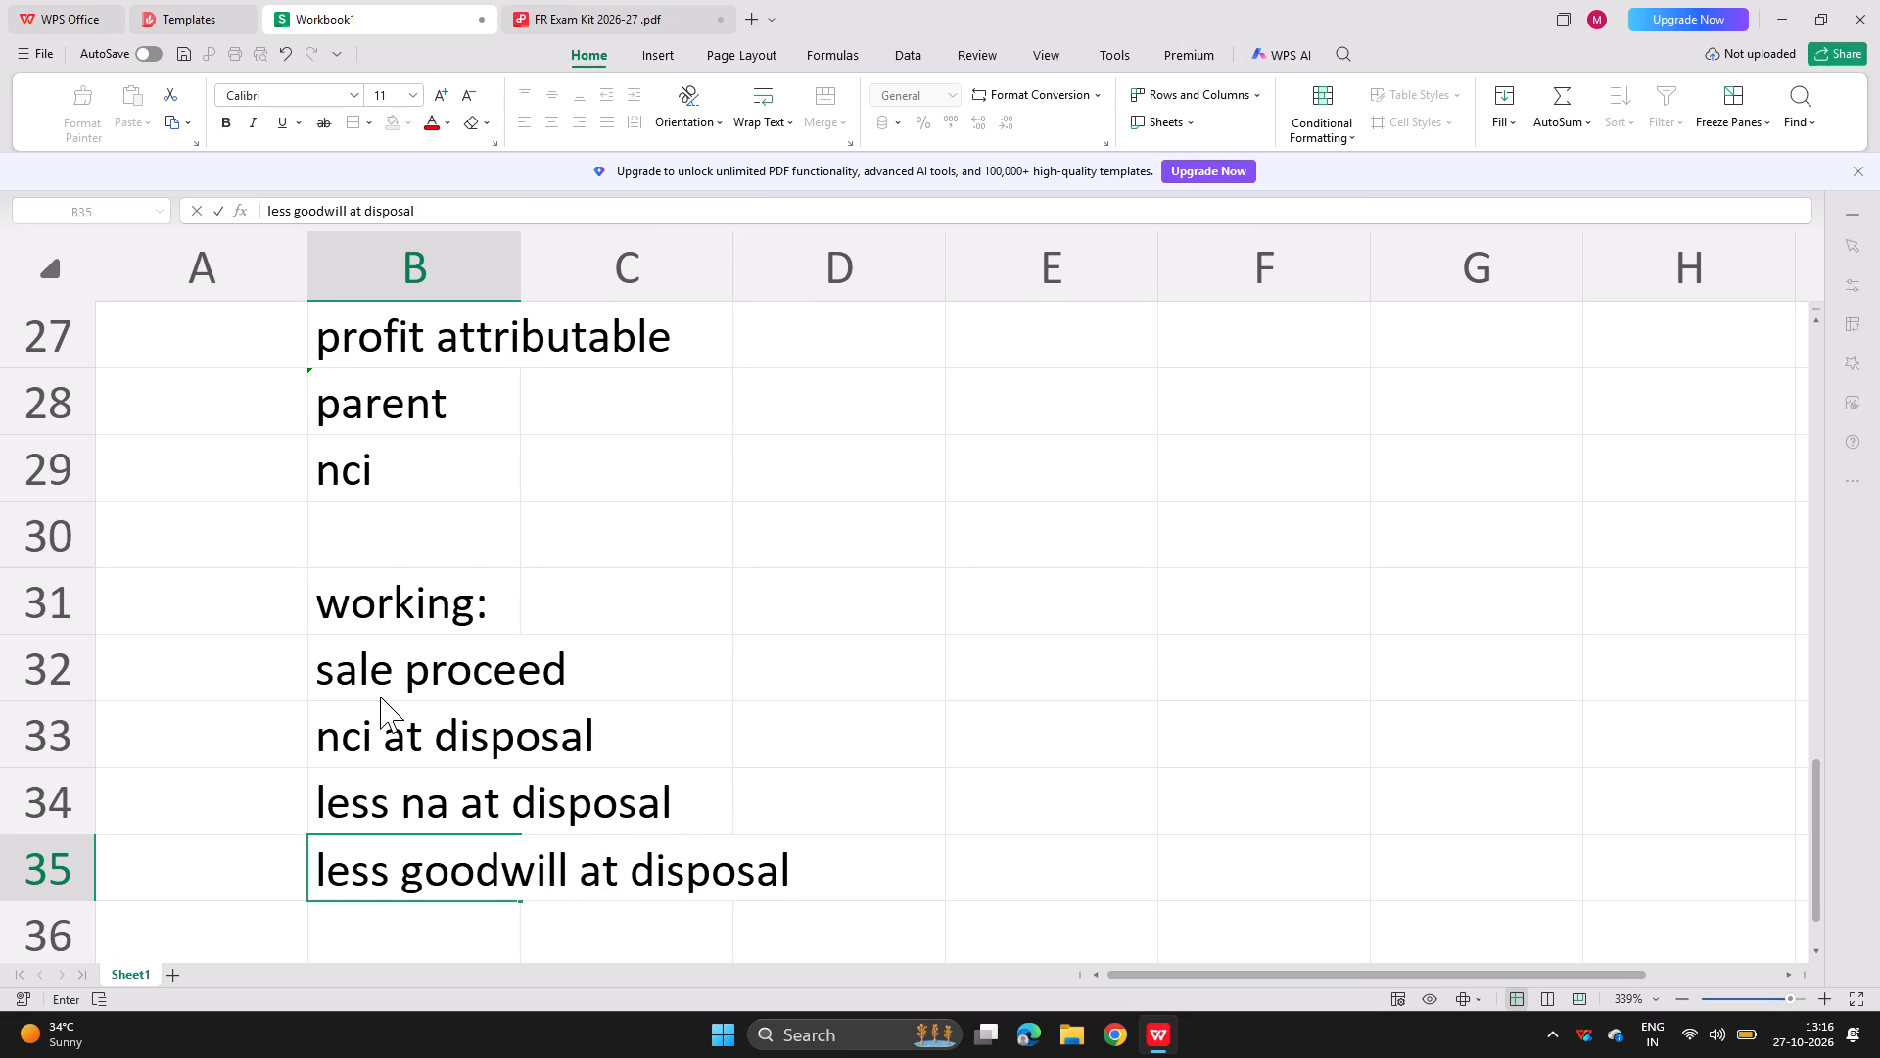
key("BackSpace")
key("Return")
Add the result label "gain/loss on disposal" in cell B37, leaving row 36 blank.
key("Return")
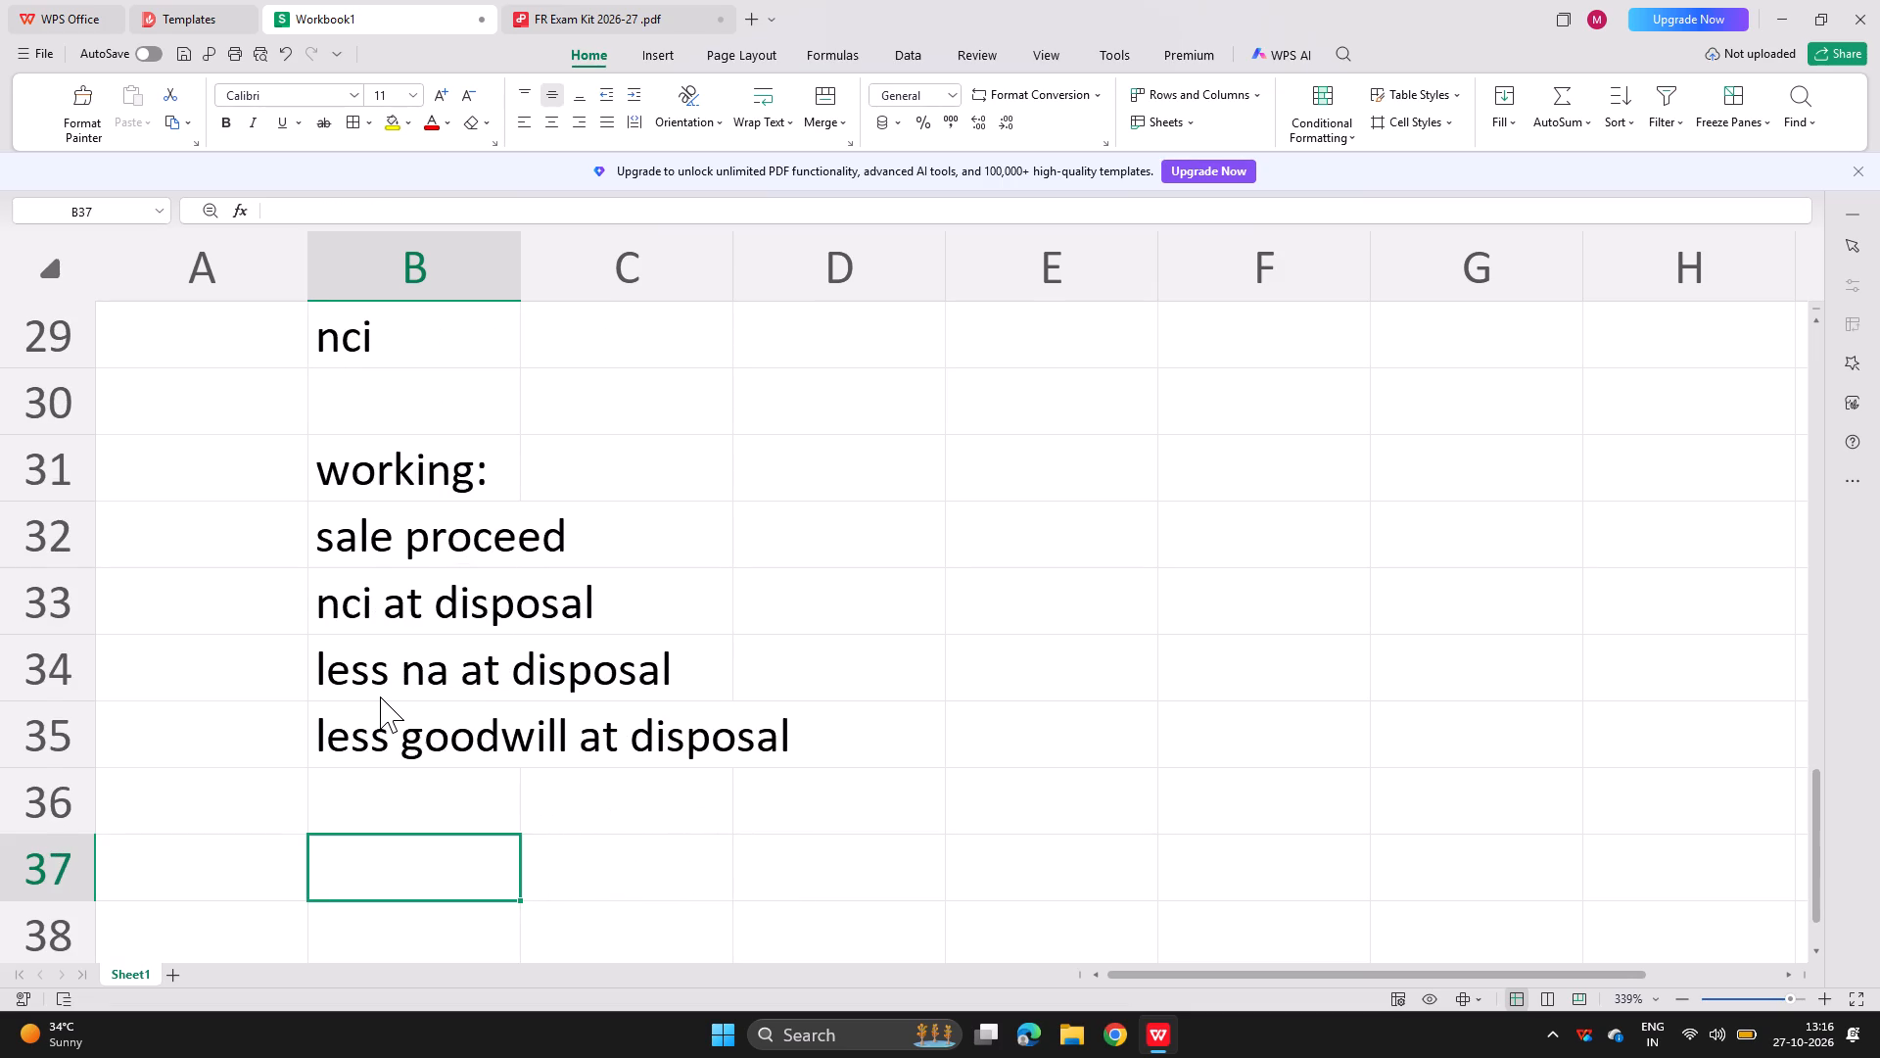
type("gain")
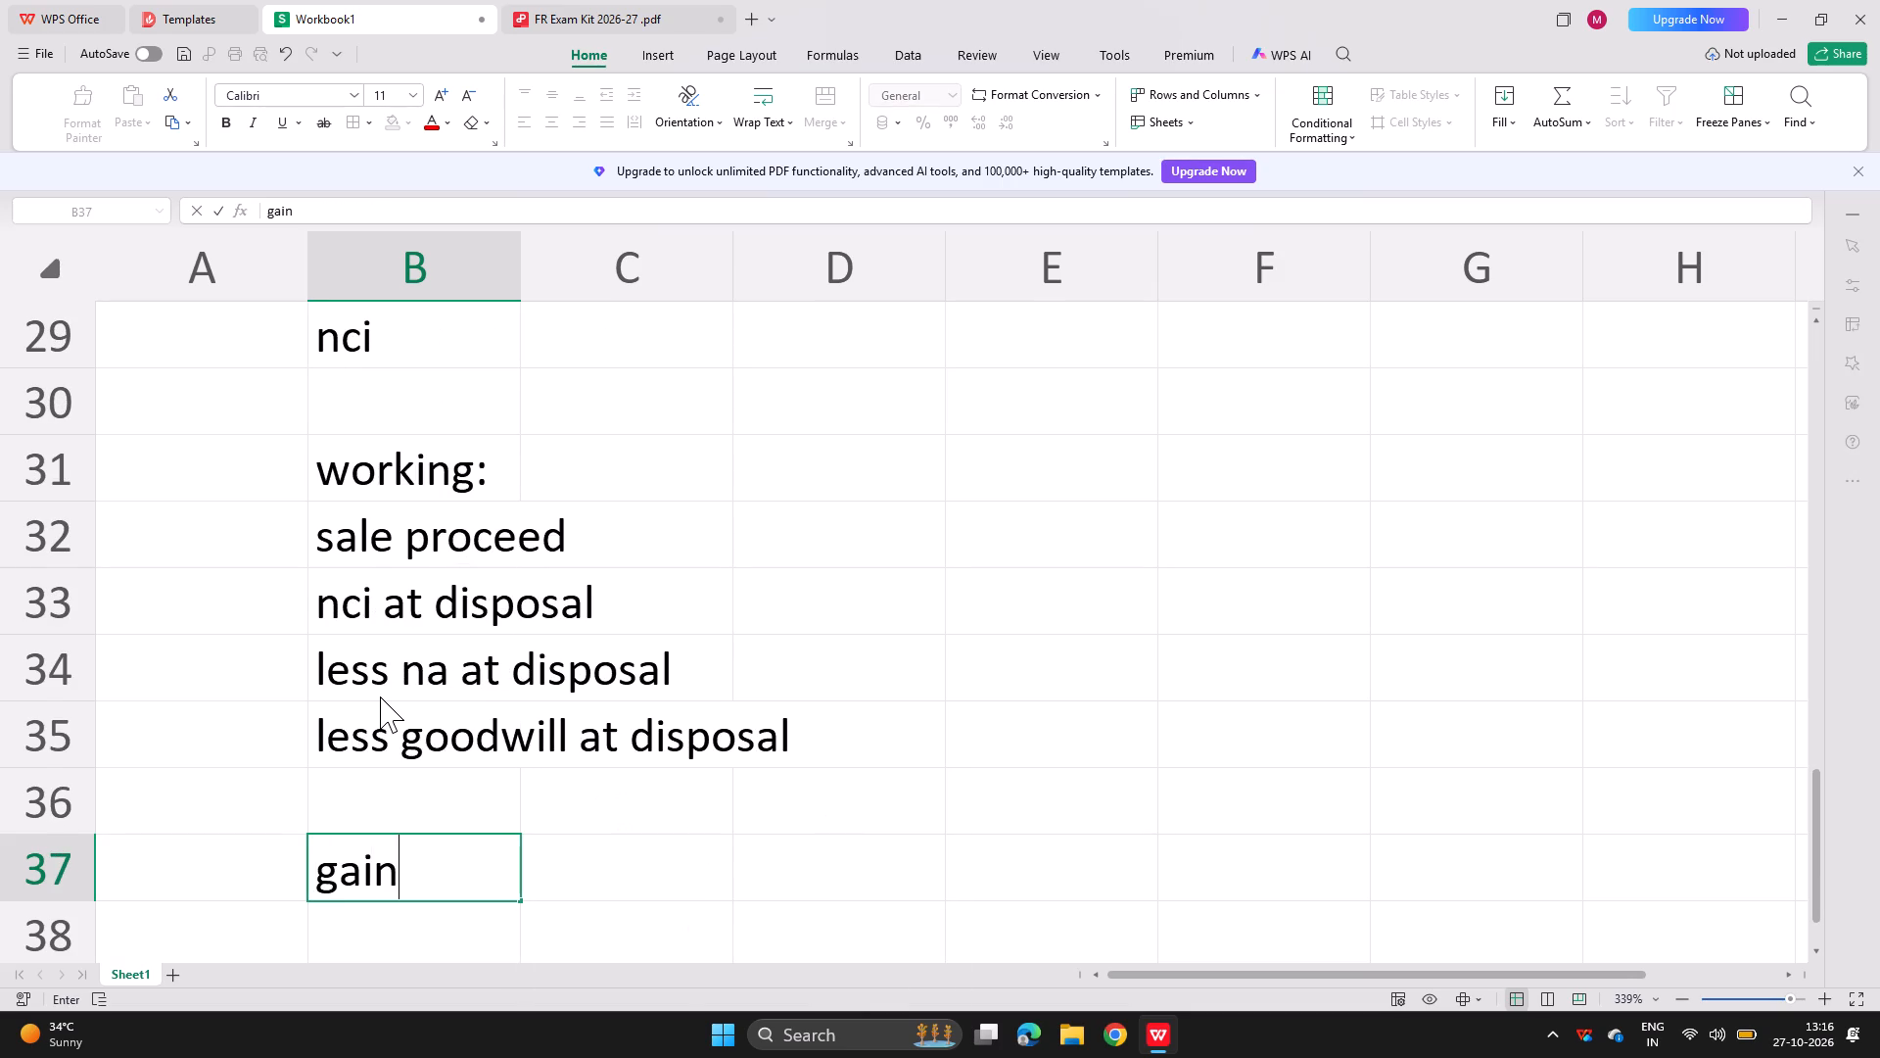
type("/loss i")
key("BackSpace")
key("p")
key("BackSpace")
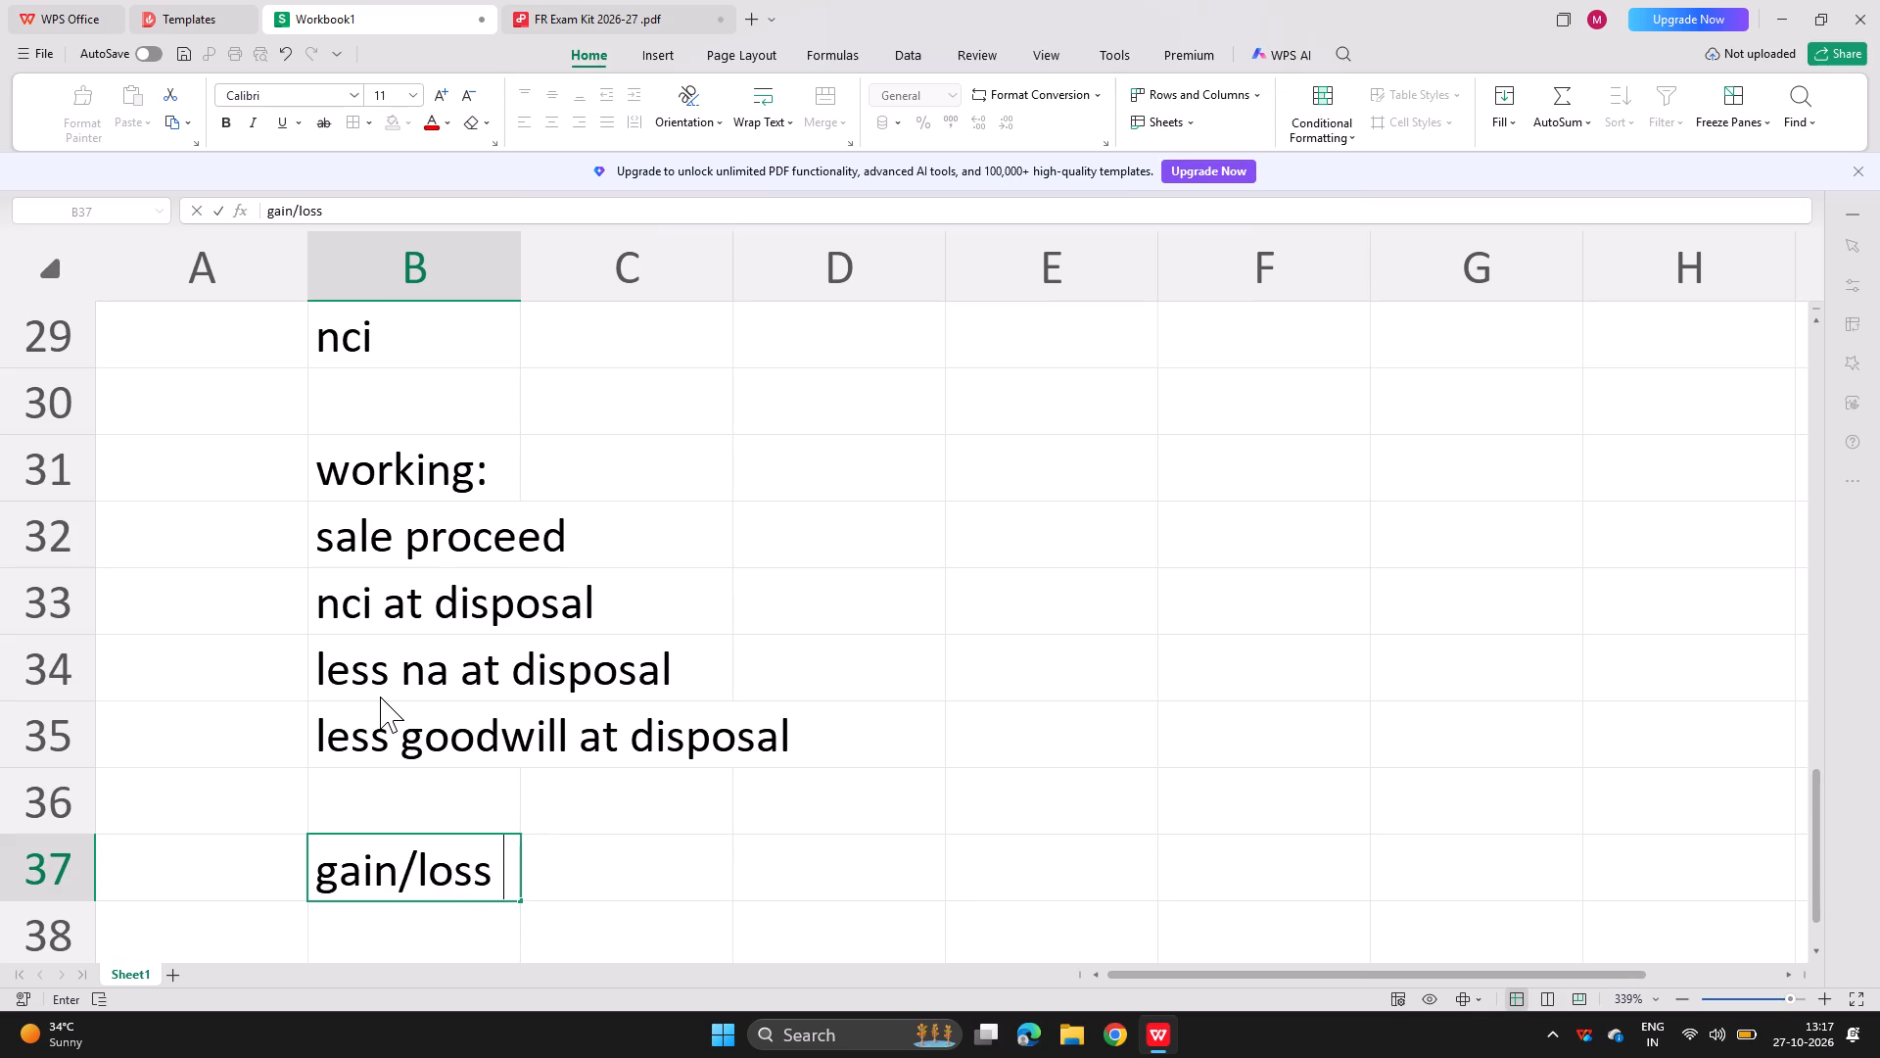
type("on disposal")
key("Return")
Start a goodwill working with "goodwill" in cell B39, "coi" in B40 and "nci" in B41, leaving row 38 blank.
key("Return")
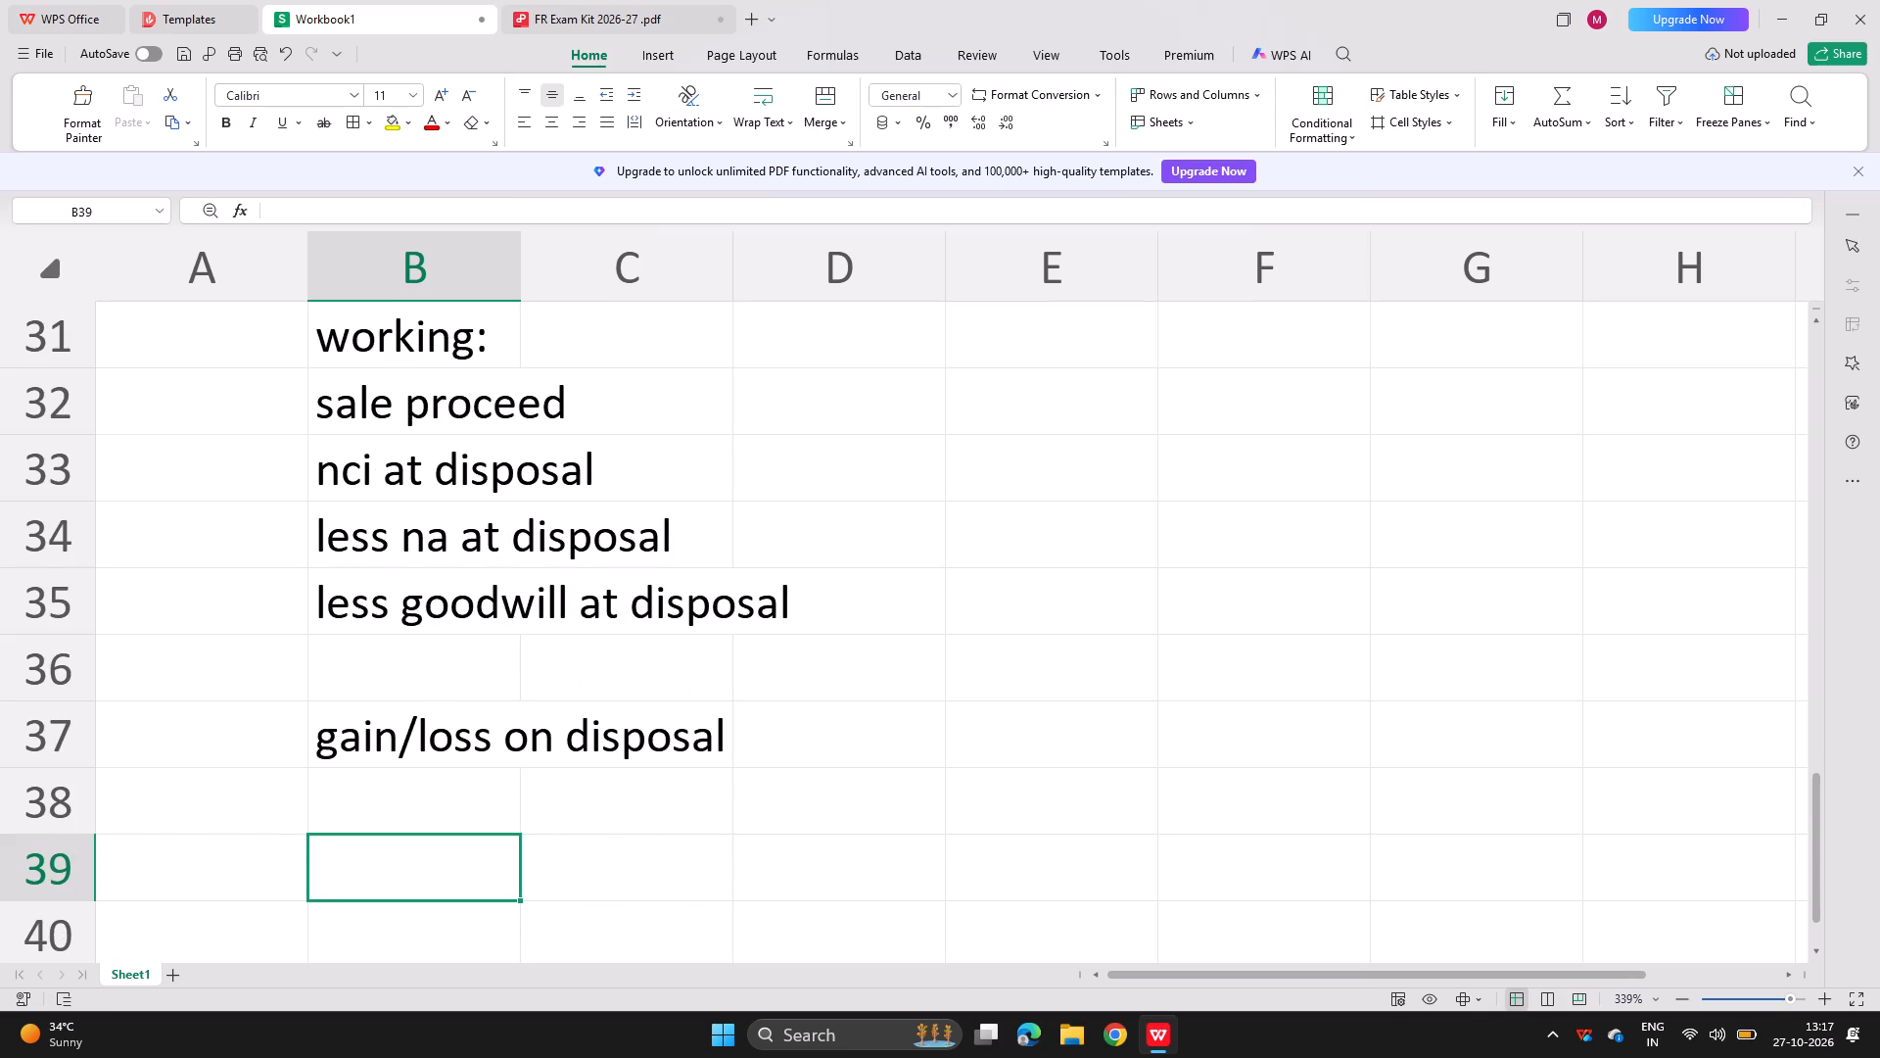
type("goodwill")
key("Return")
type("coi")
key("Return")
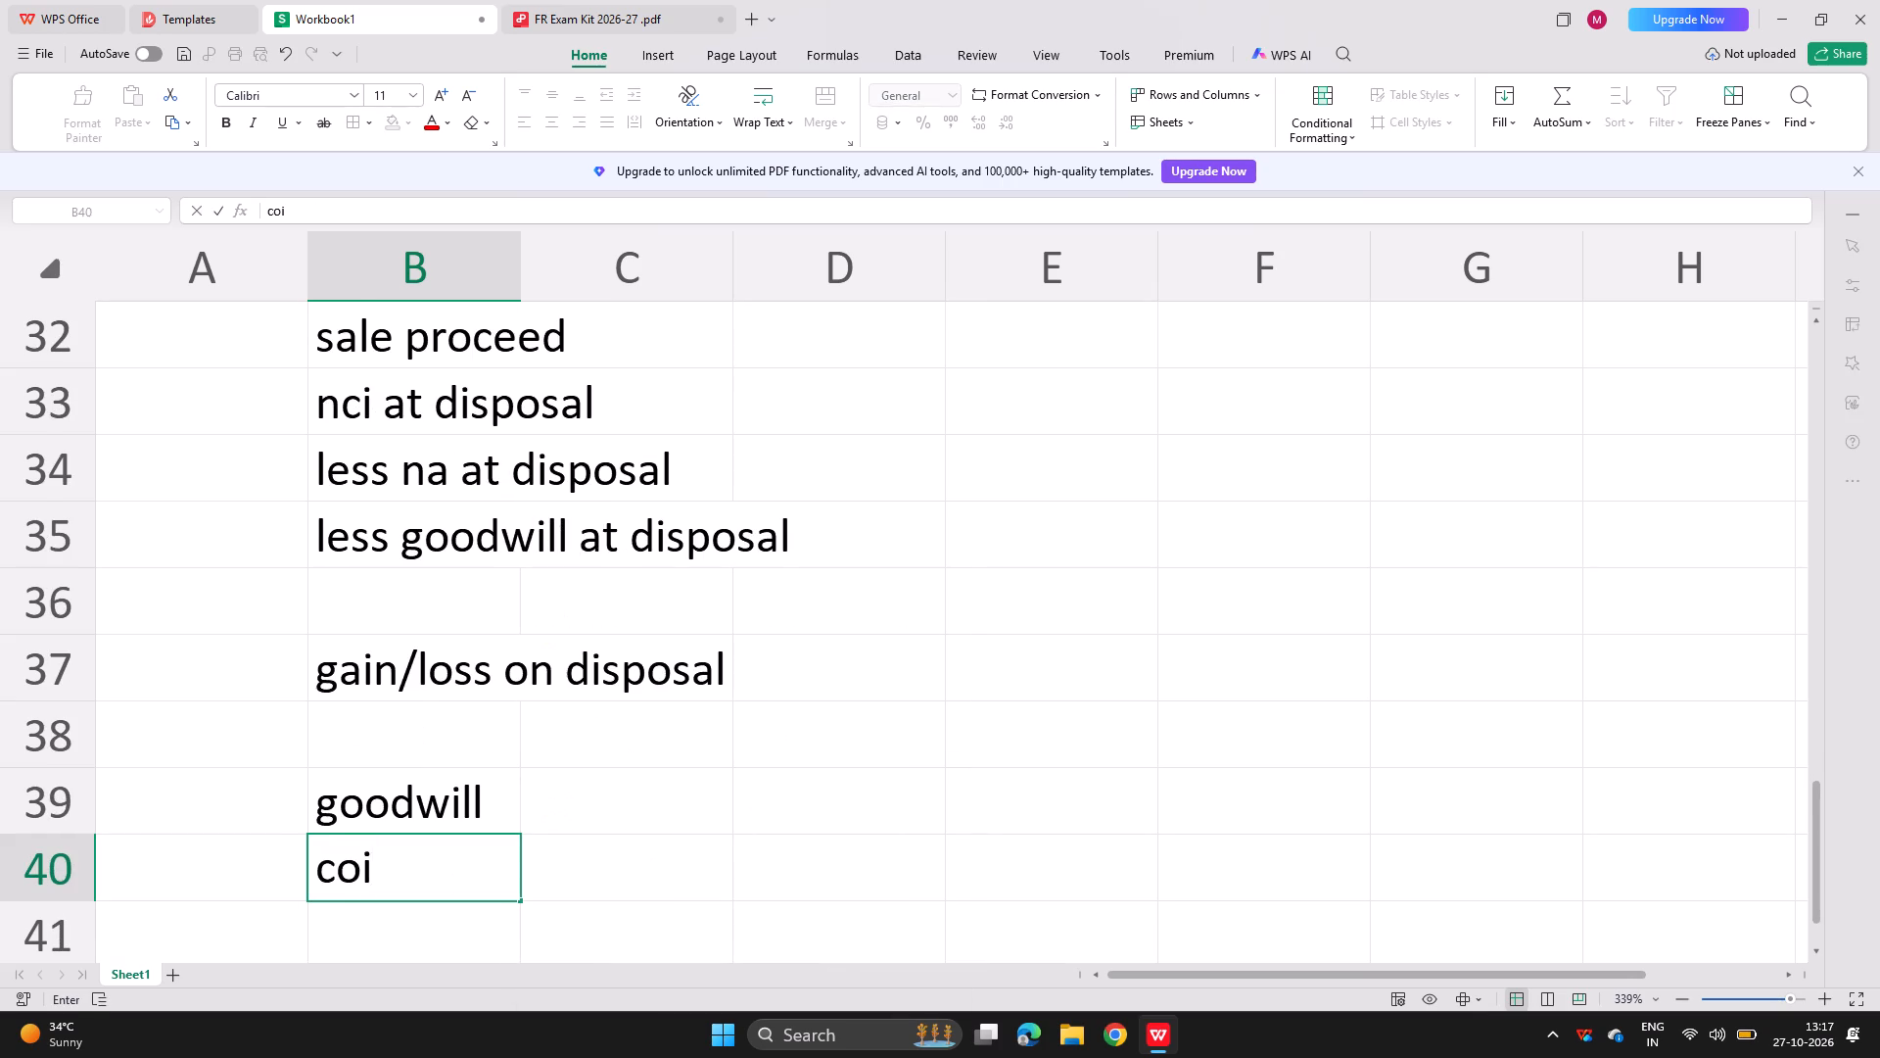
type("nci")
key("Return")
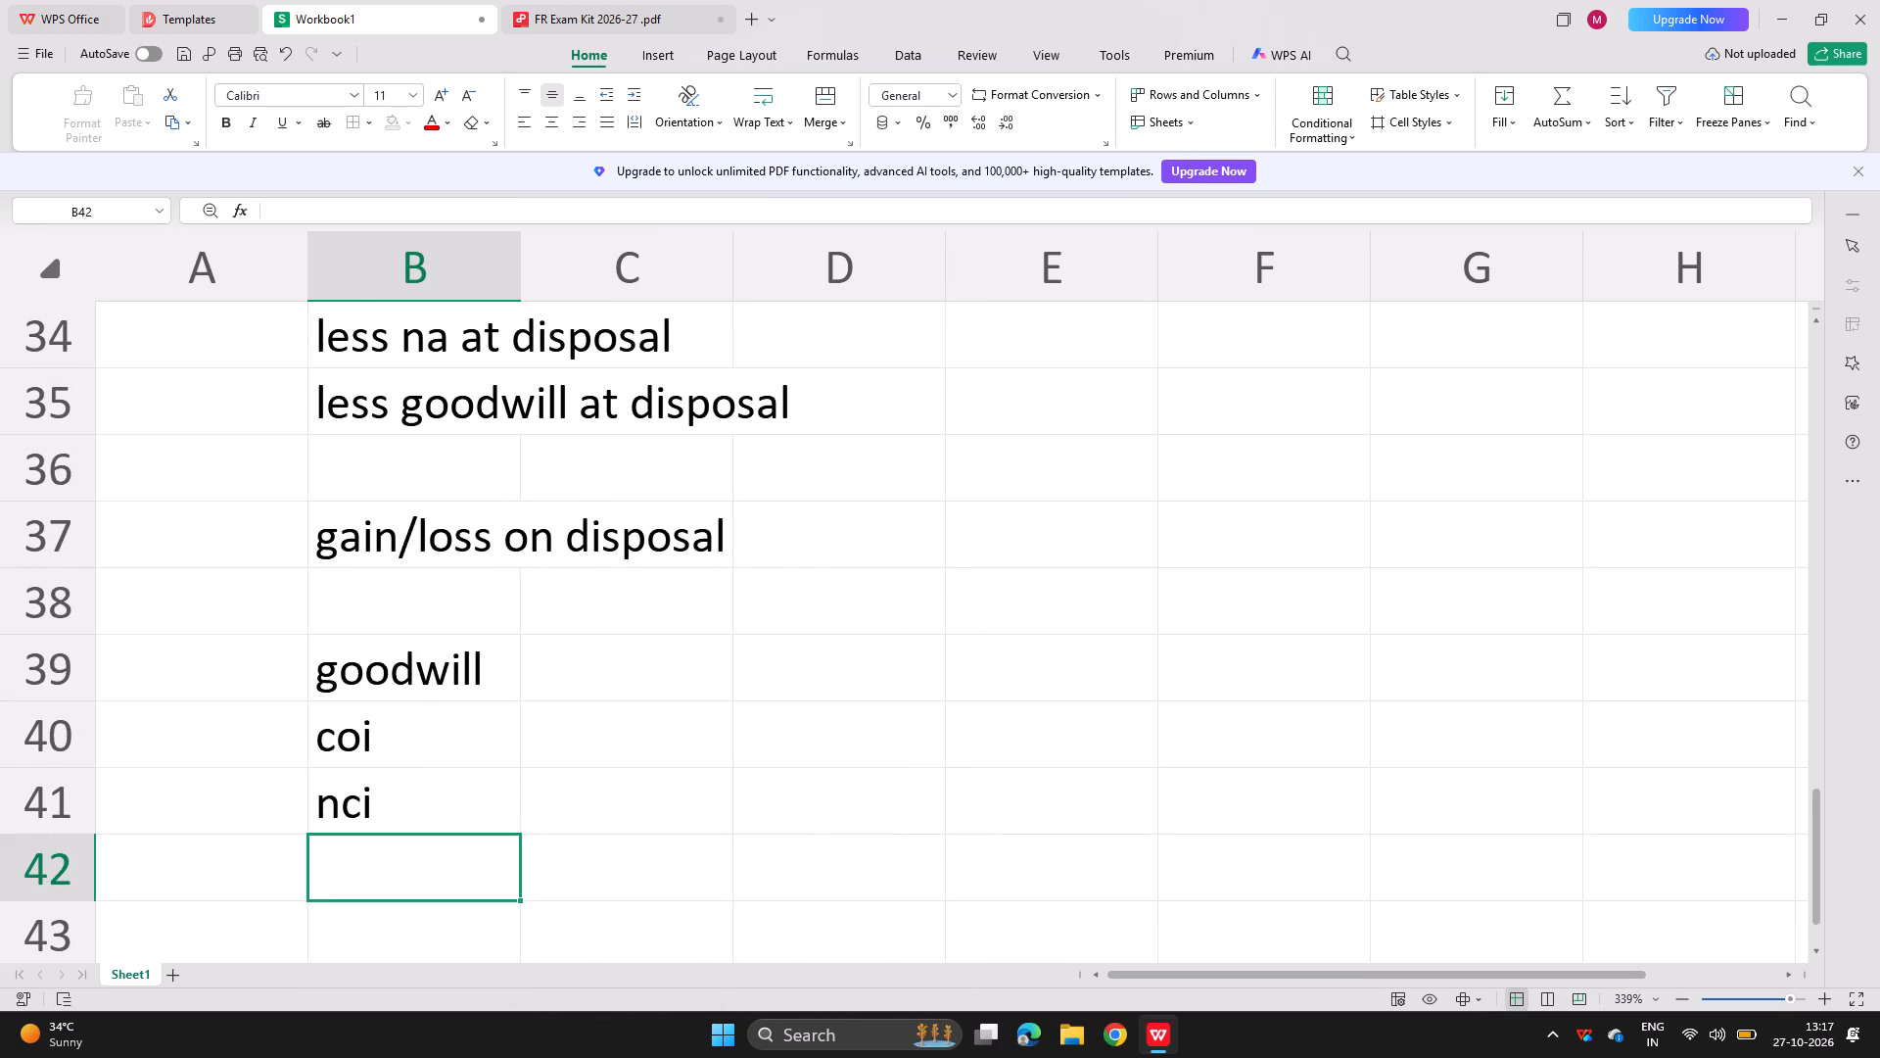
Extend the label in cell B41 of the goodwill working so it reads "nci at acq".
key("Up")
key("F2")
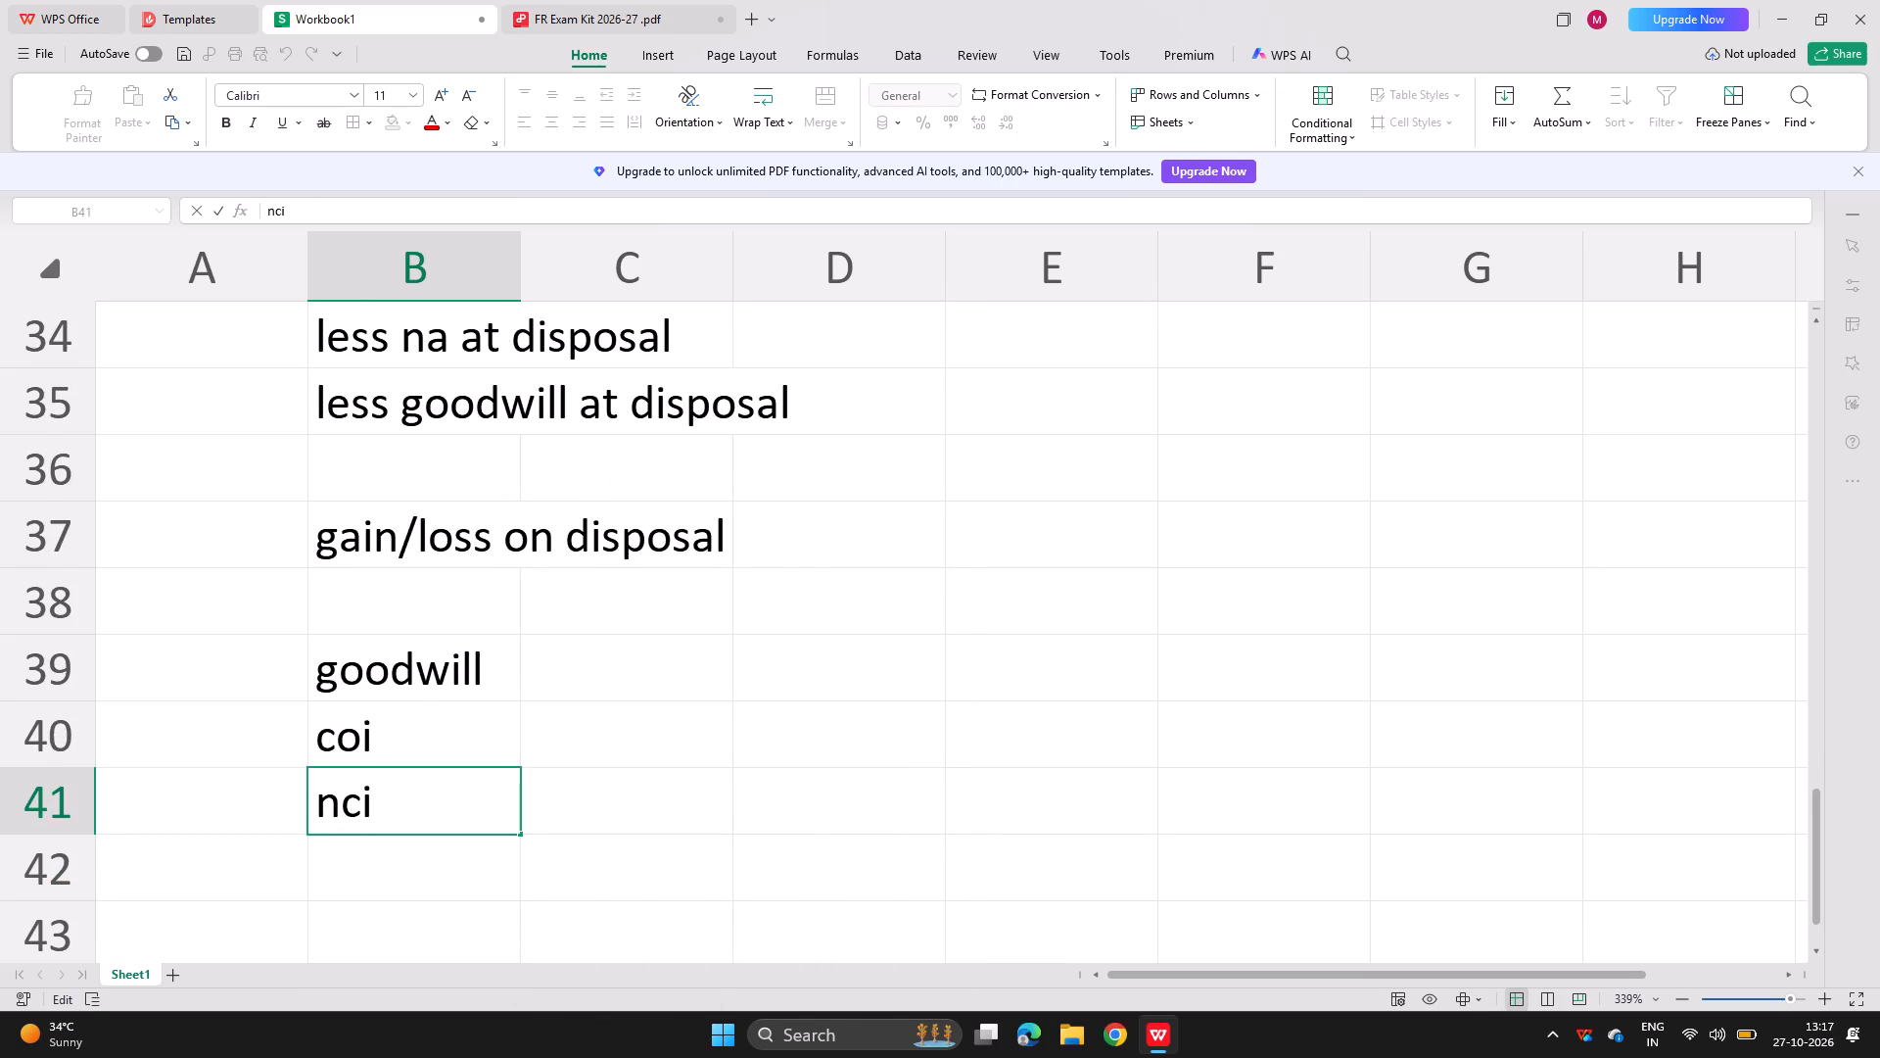
key("space")
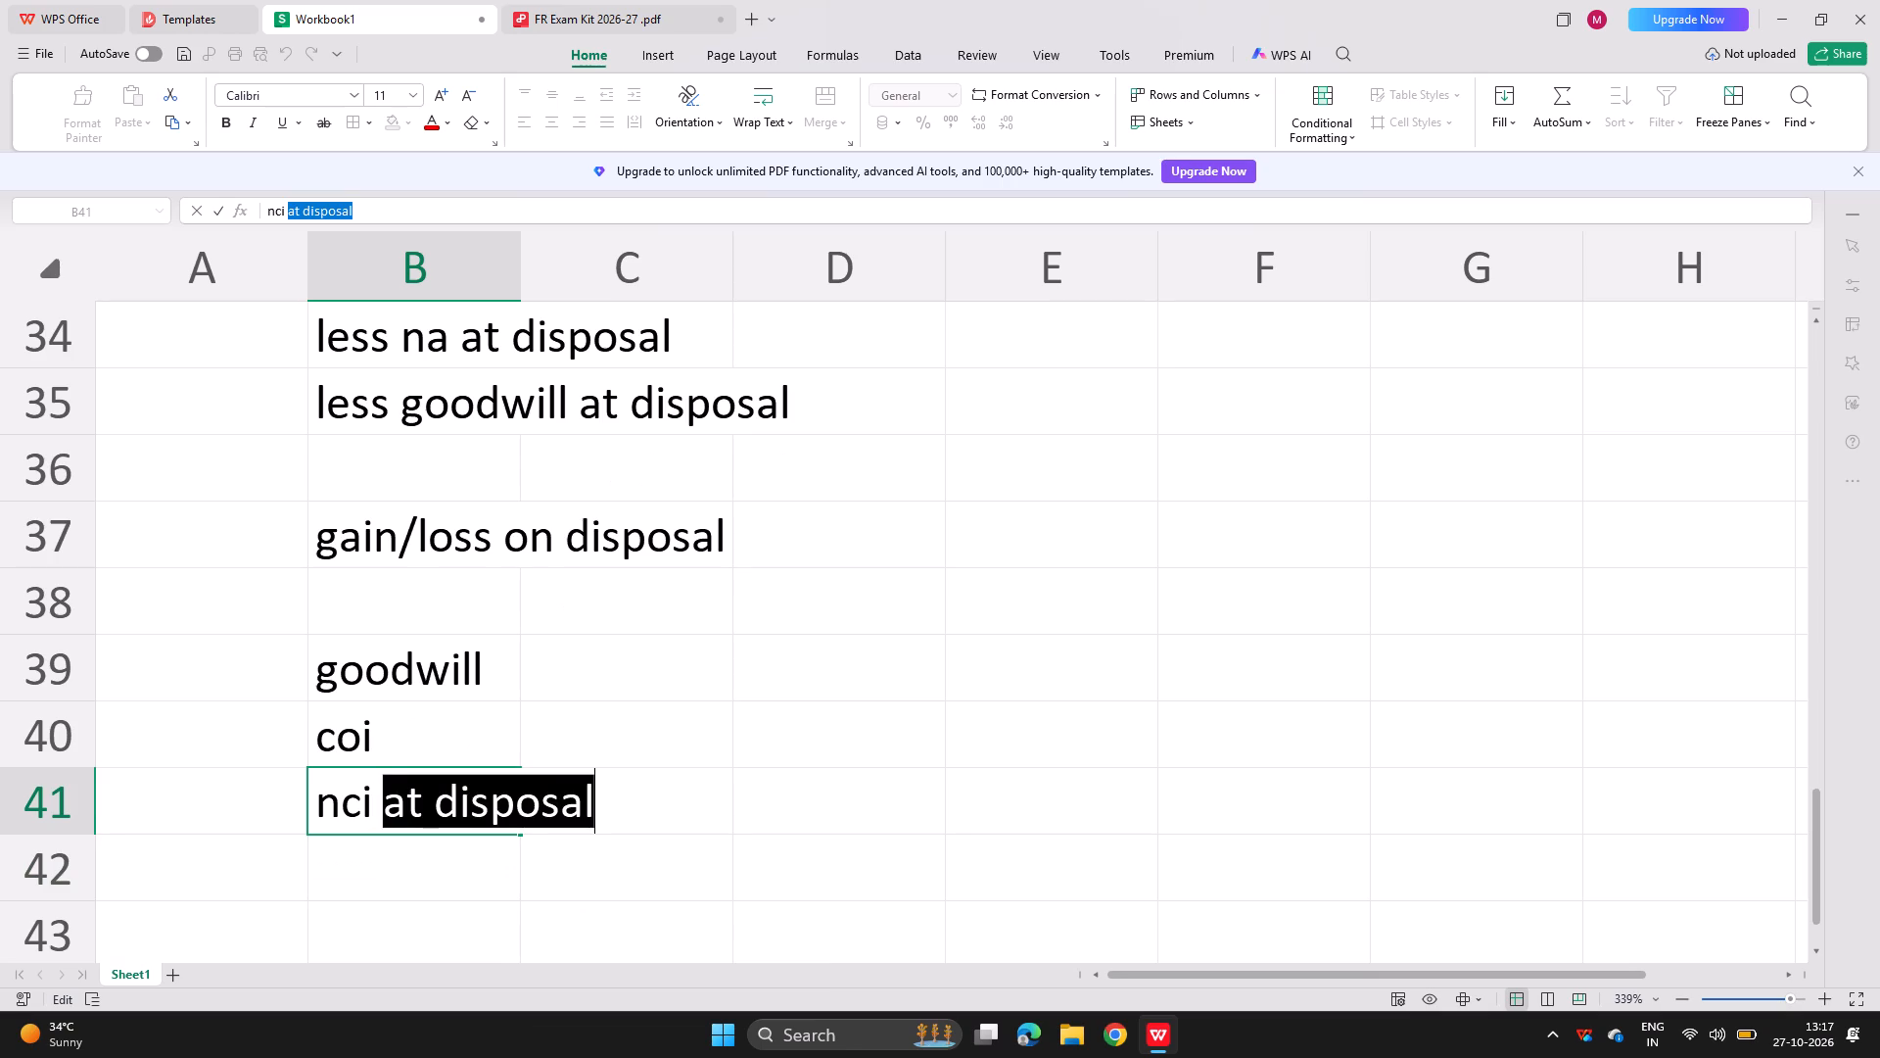
type("ar=t")
key("BackSpace")
key("BackSpace")
key("BackSpace")
type("ta")
key("space")
key("BackSpace")
key("BackSpace")
key("space")
type("acq")
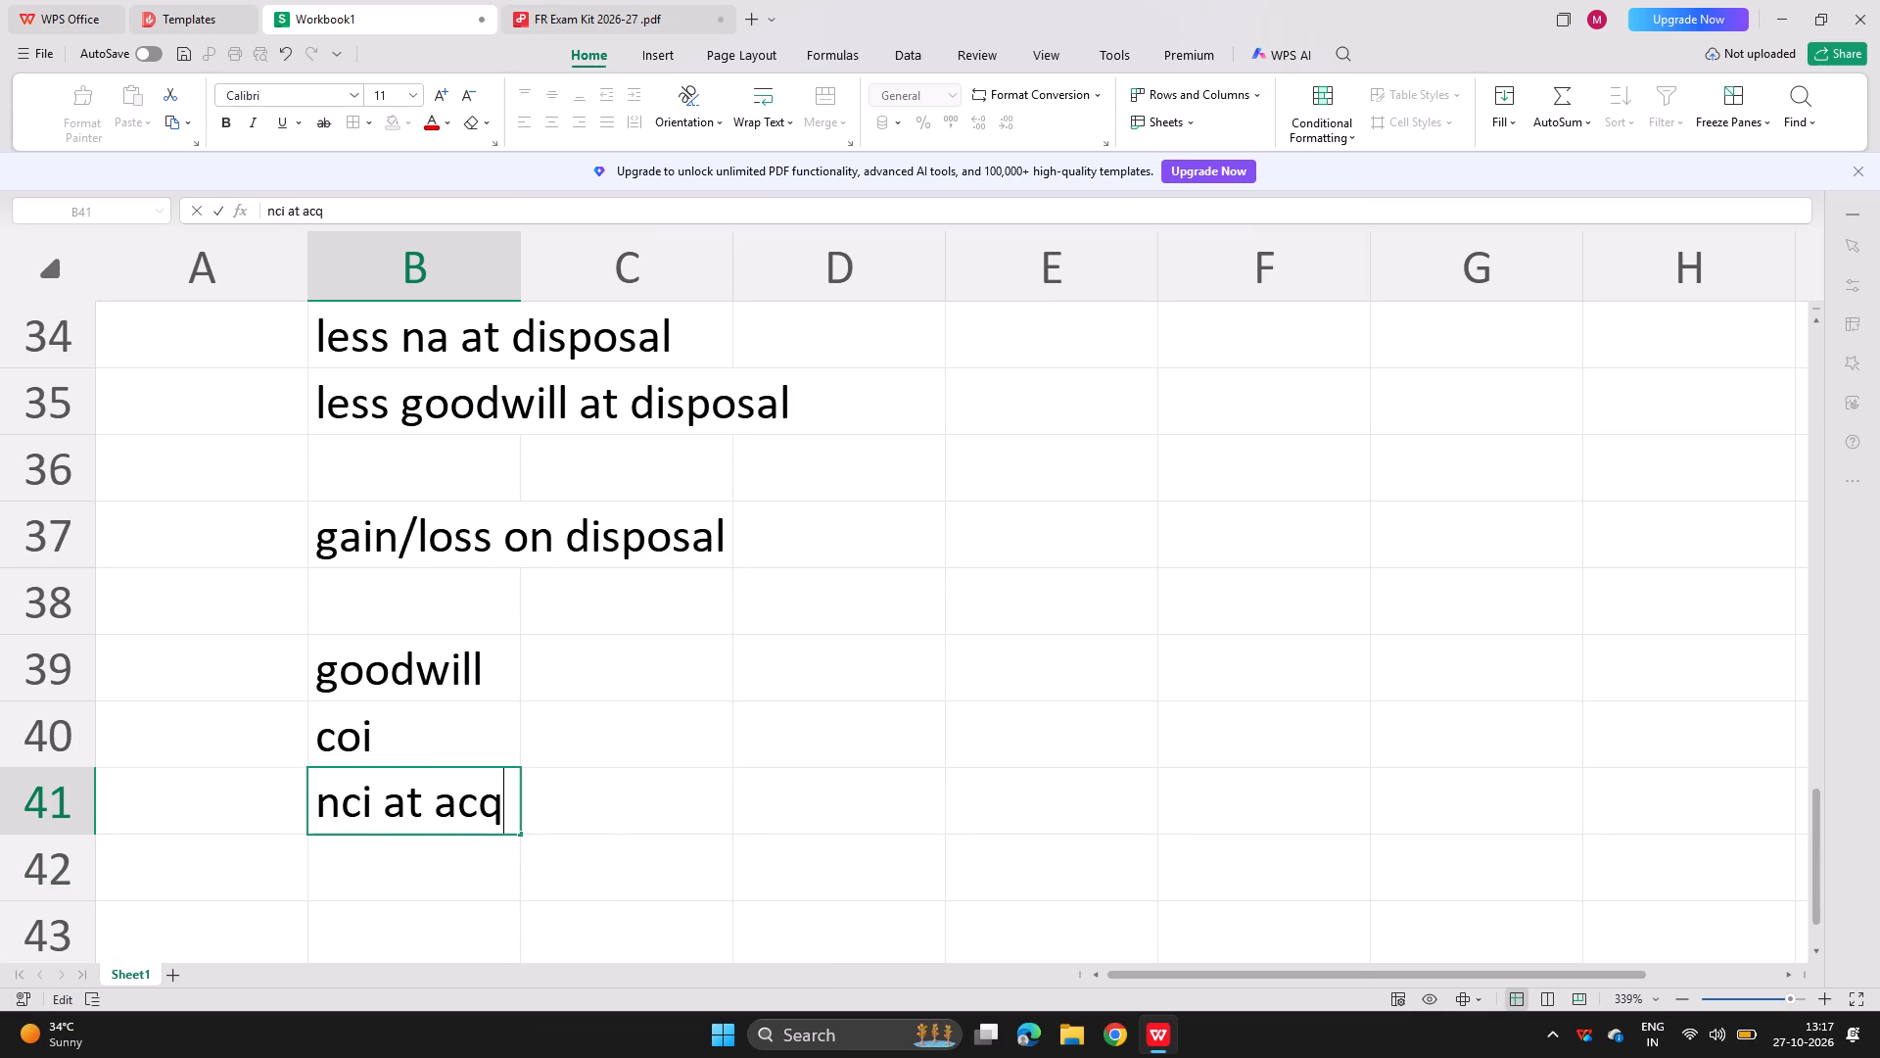
key("Return")
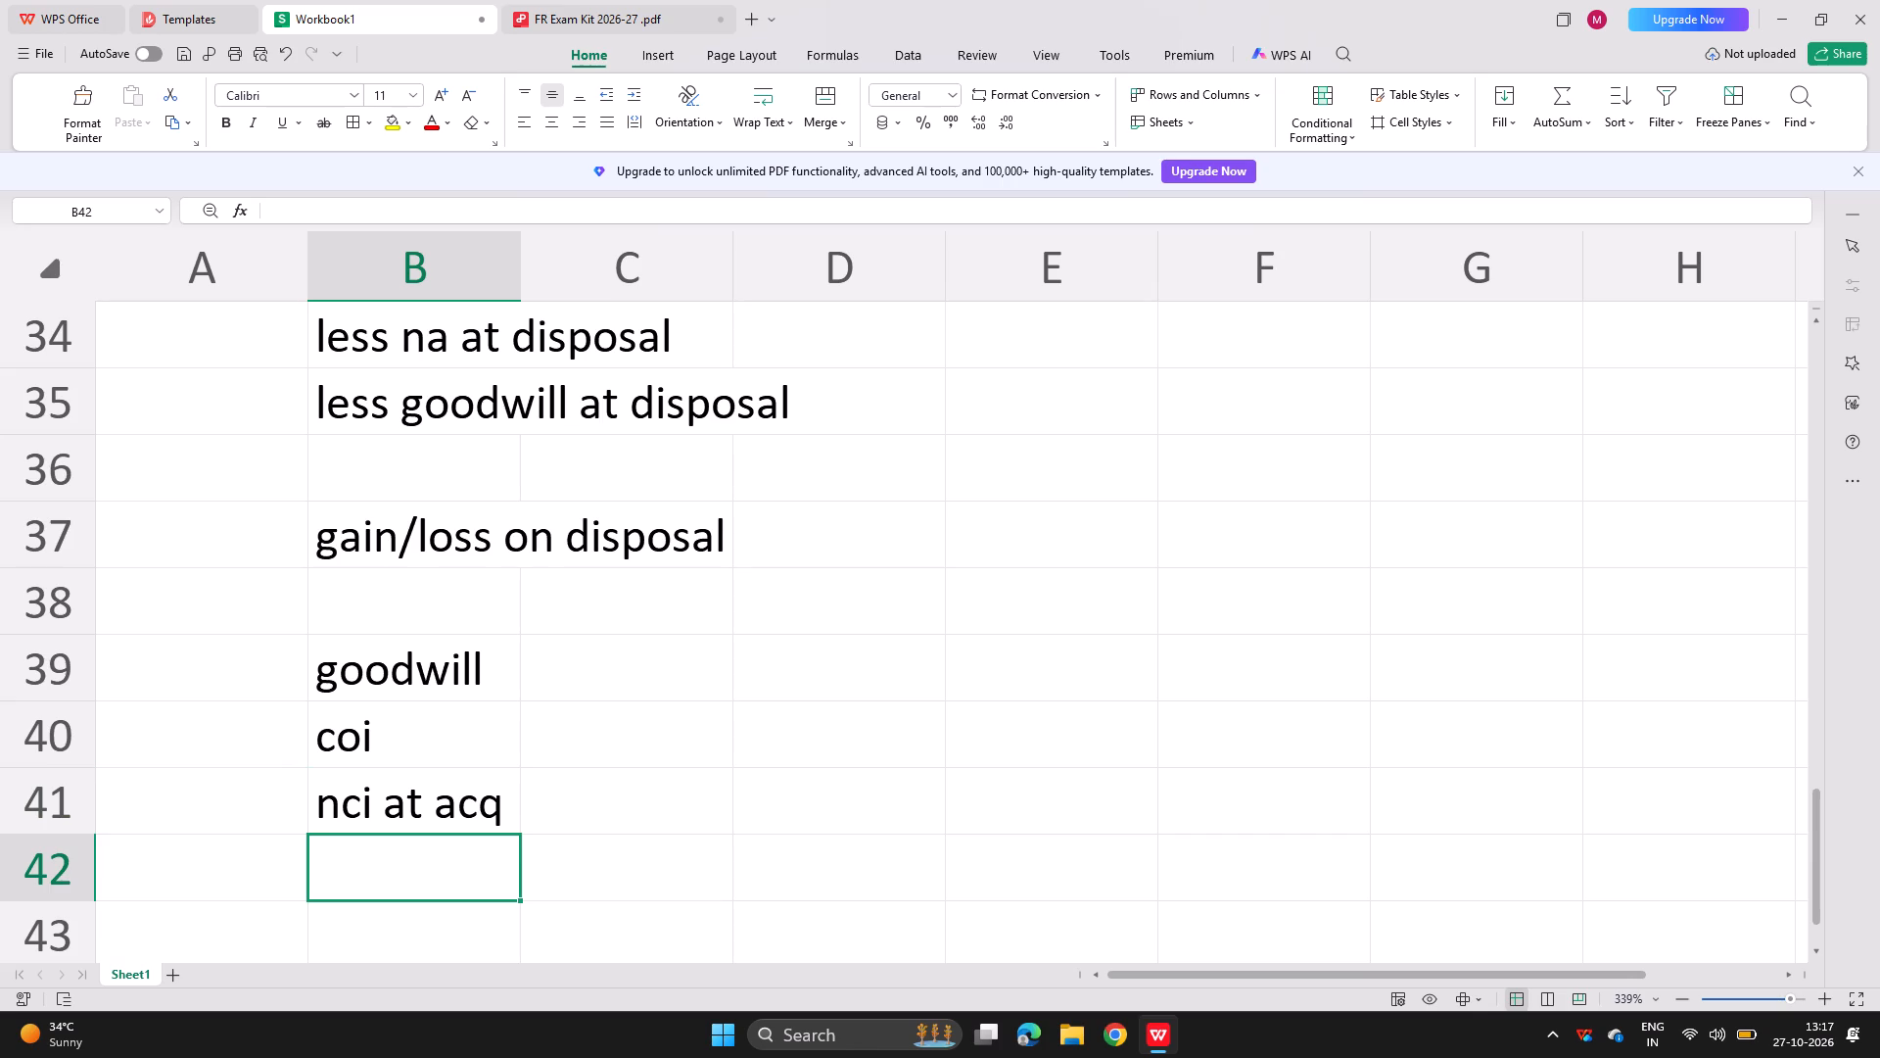
Add the label "less na at acq" in cell B42 of the goodwill working, overriding the suggested disposal wording.
type("less")
key("space")
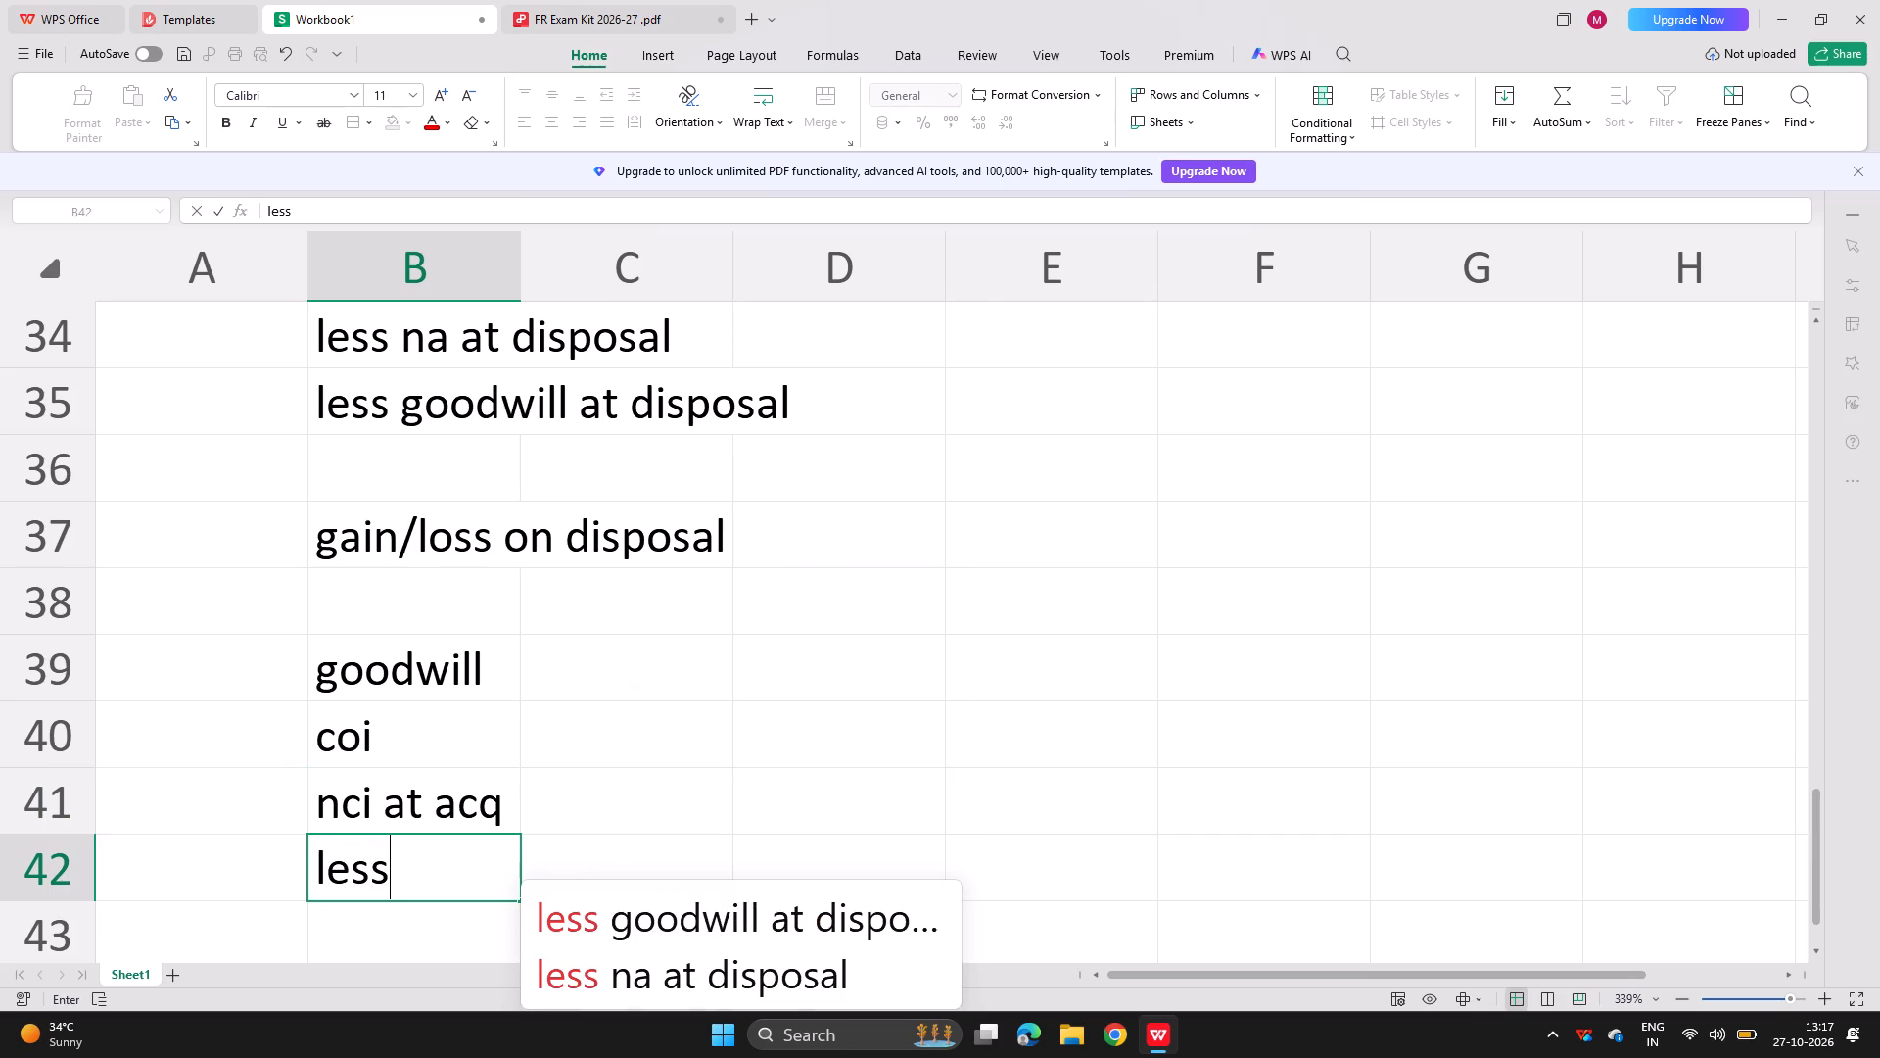
type("na")
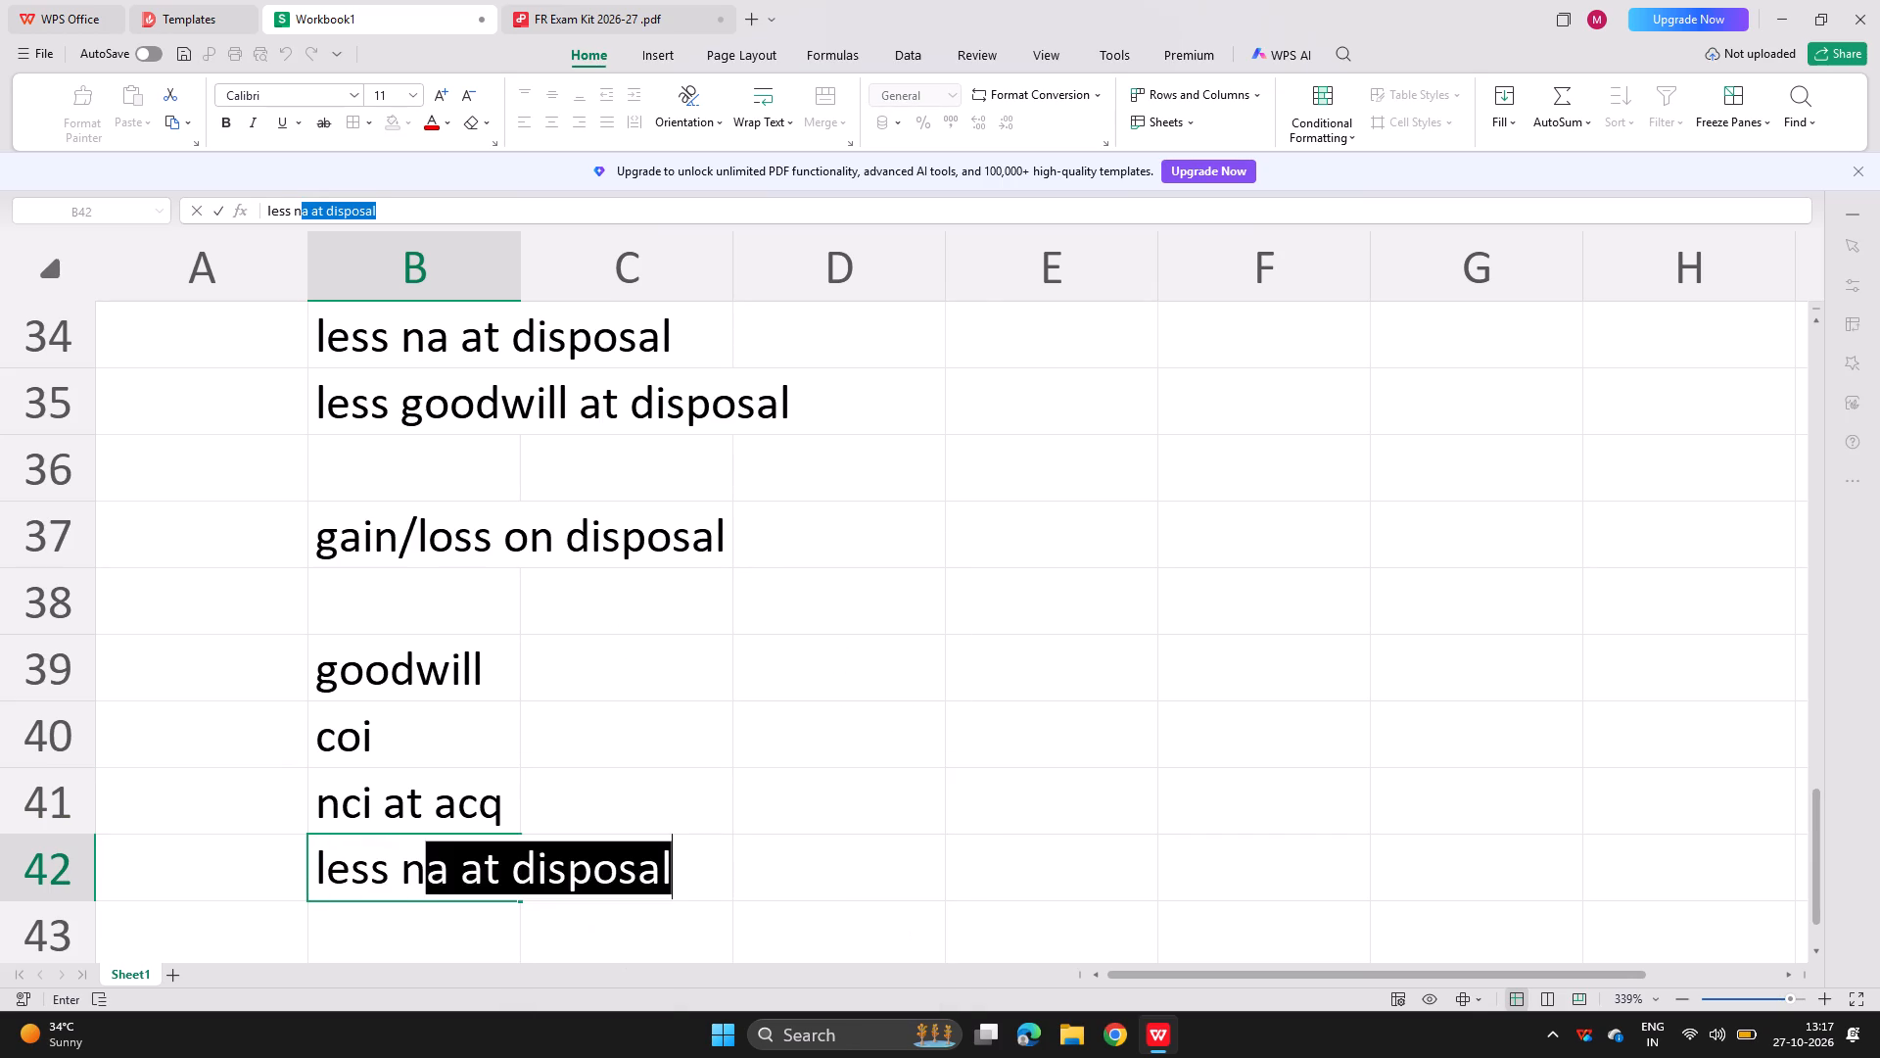
key("space")
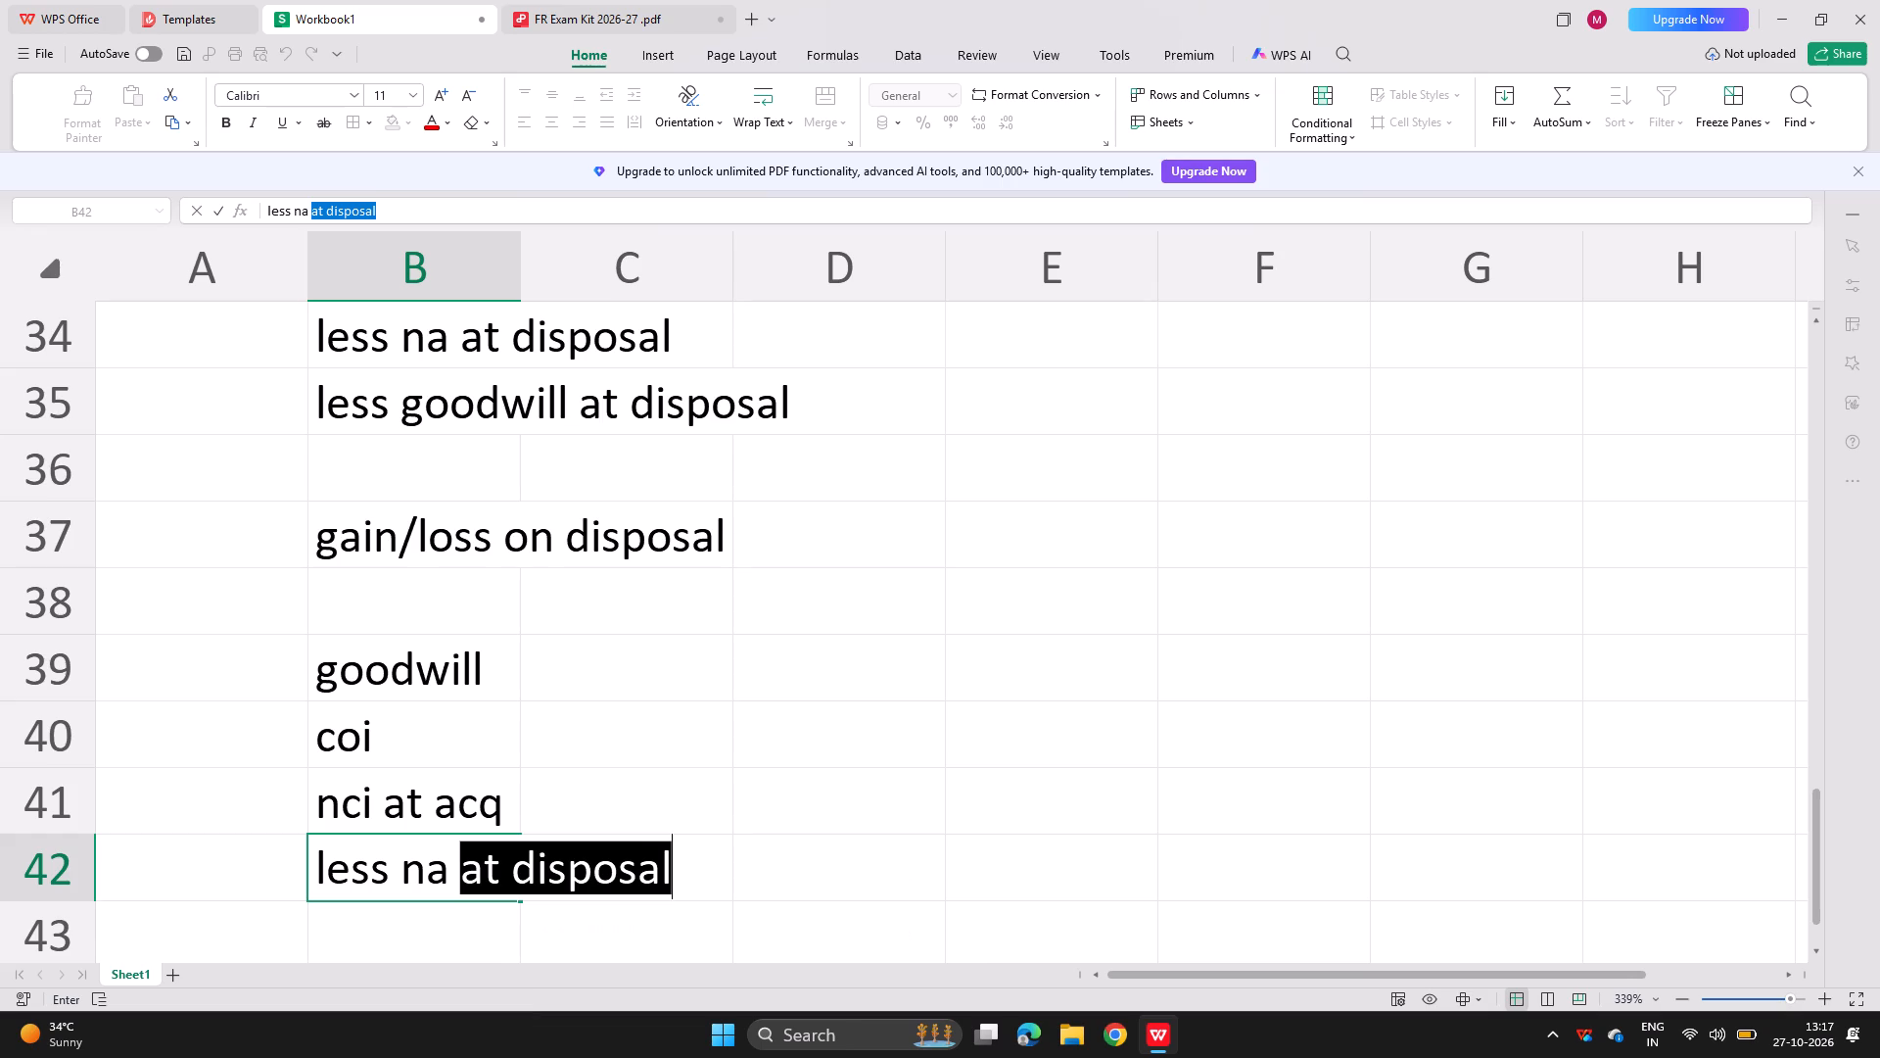
key("a")
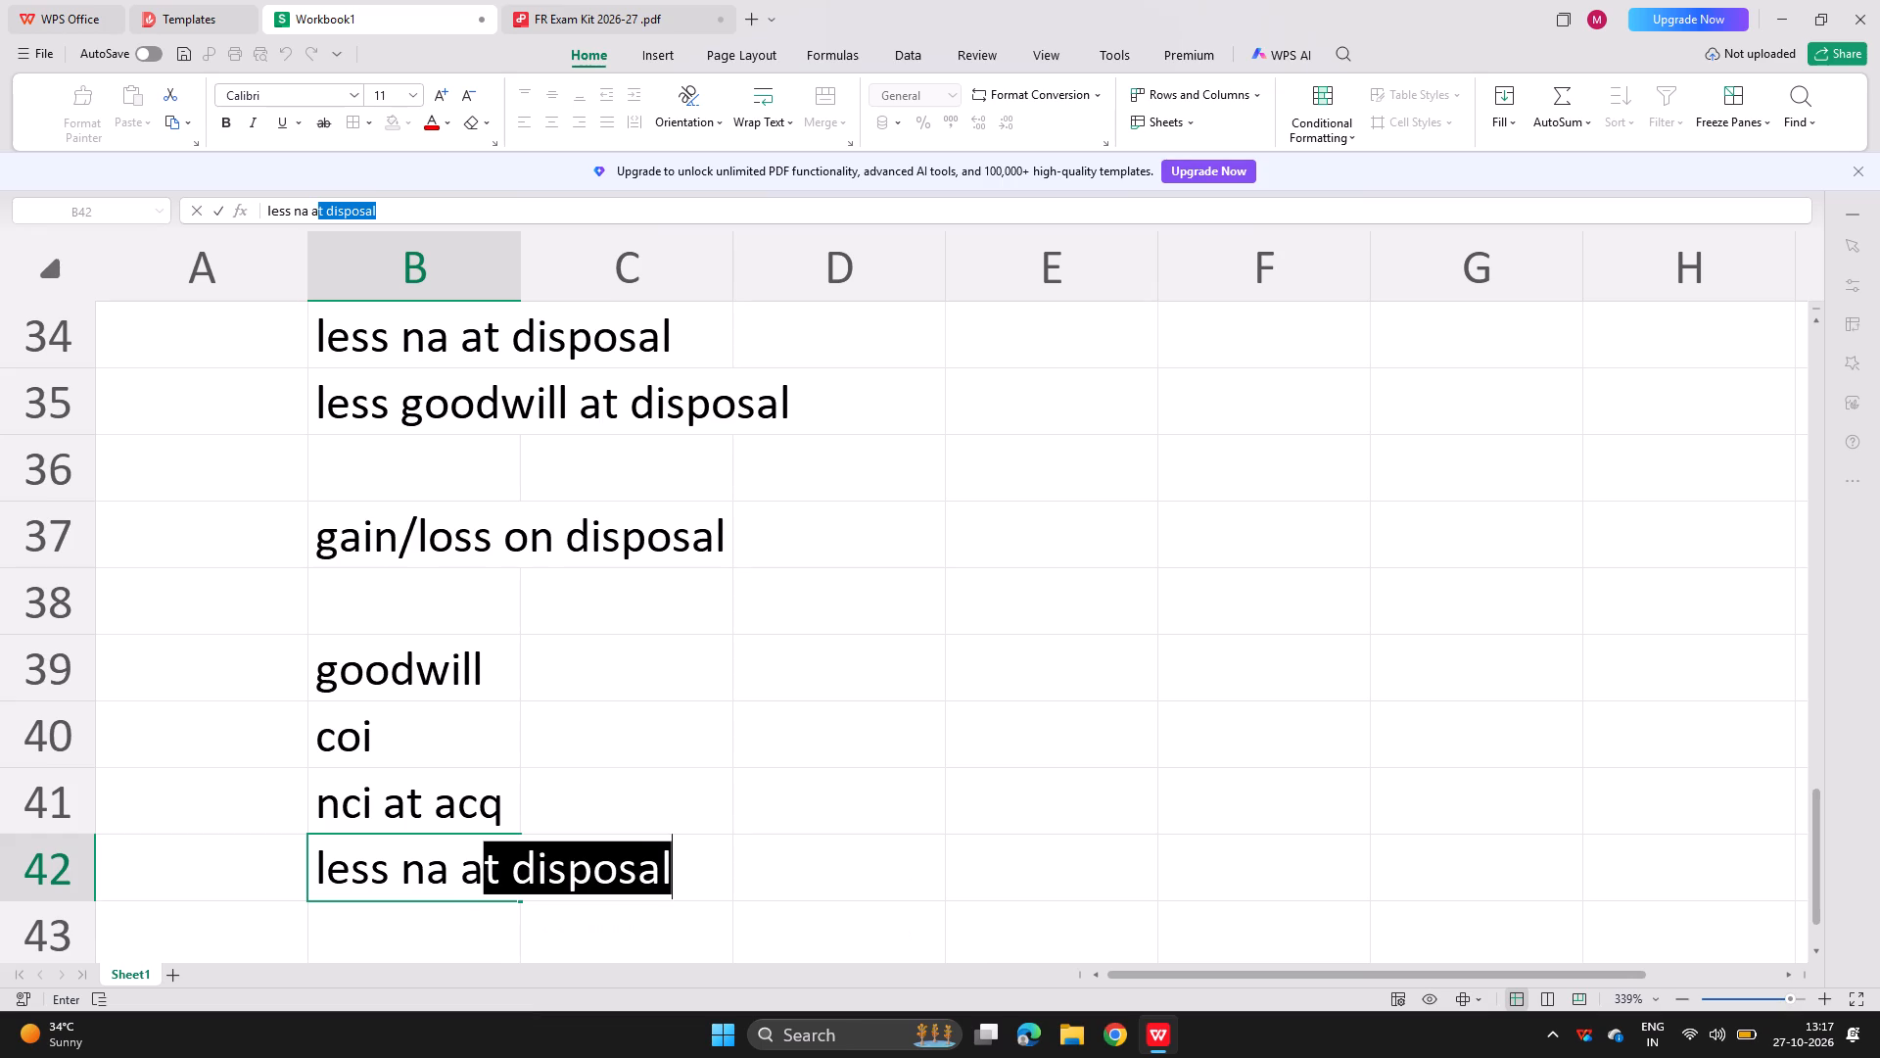
type("t a")
key("x")
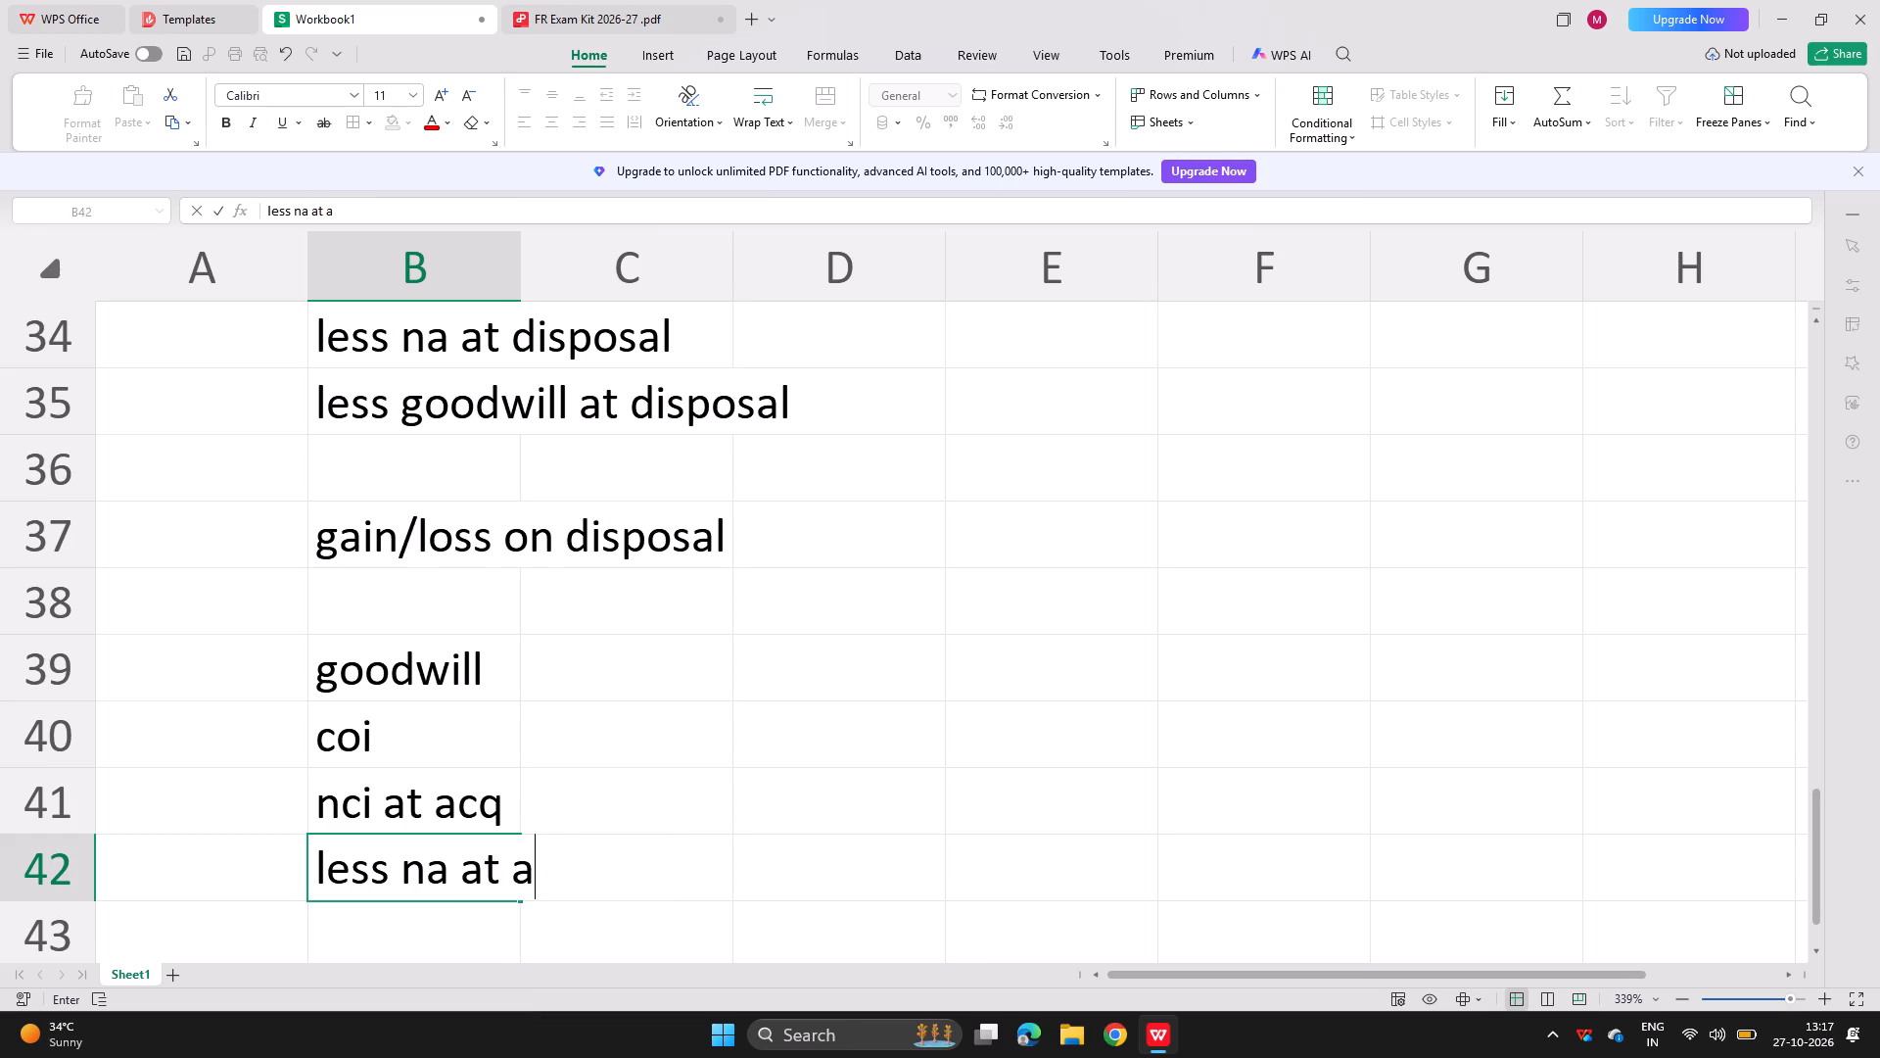
key("BackSpace")
type("cq")
key("Return")
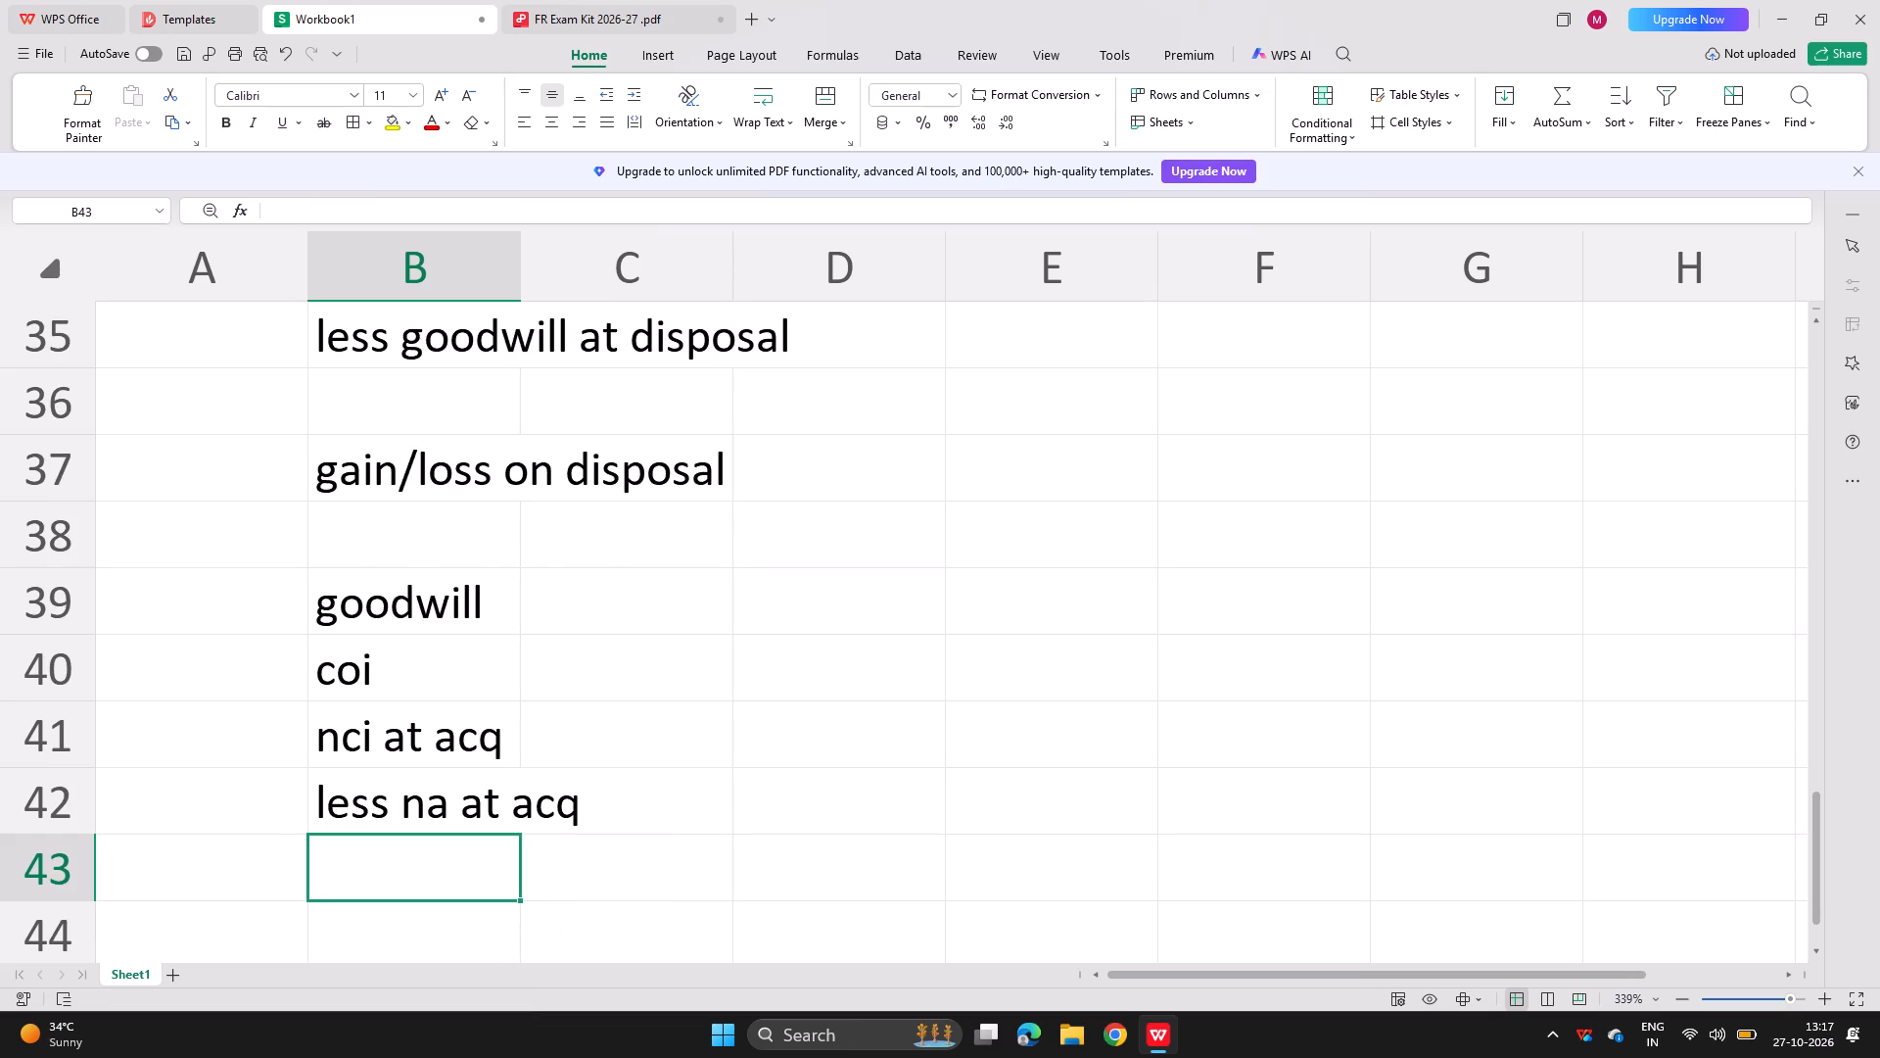
Continue the goodwill working with "goodwill at acq" in cell B43 and "less imp" in cell B44.
type("goodwill at acq")
key("Return")
type("less imp")
key("Return")
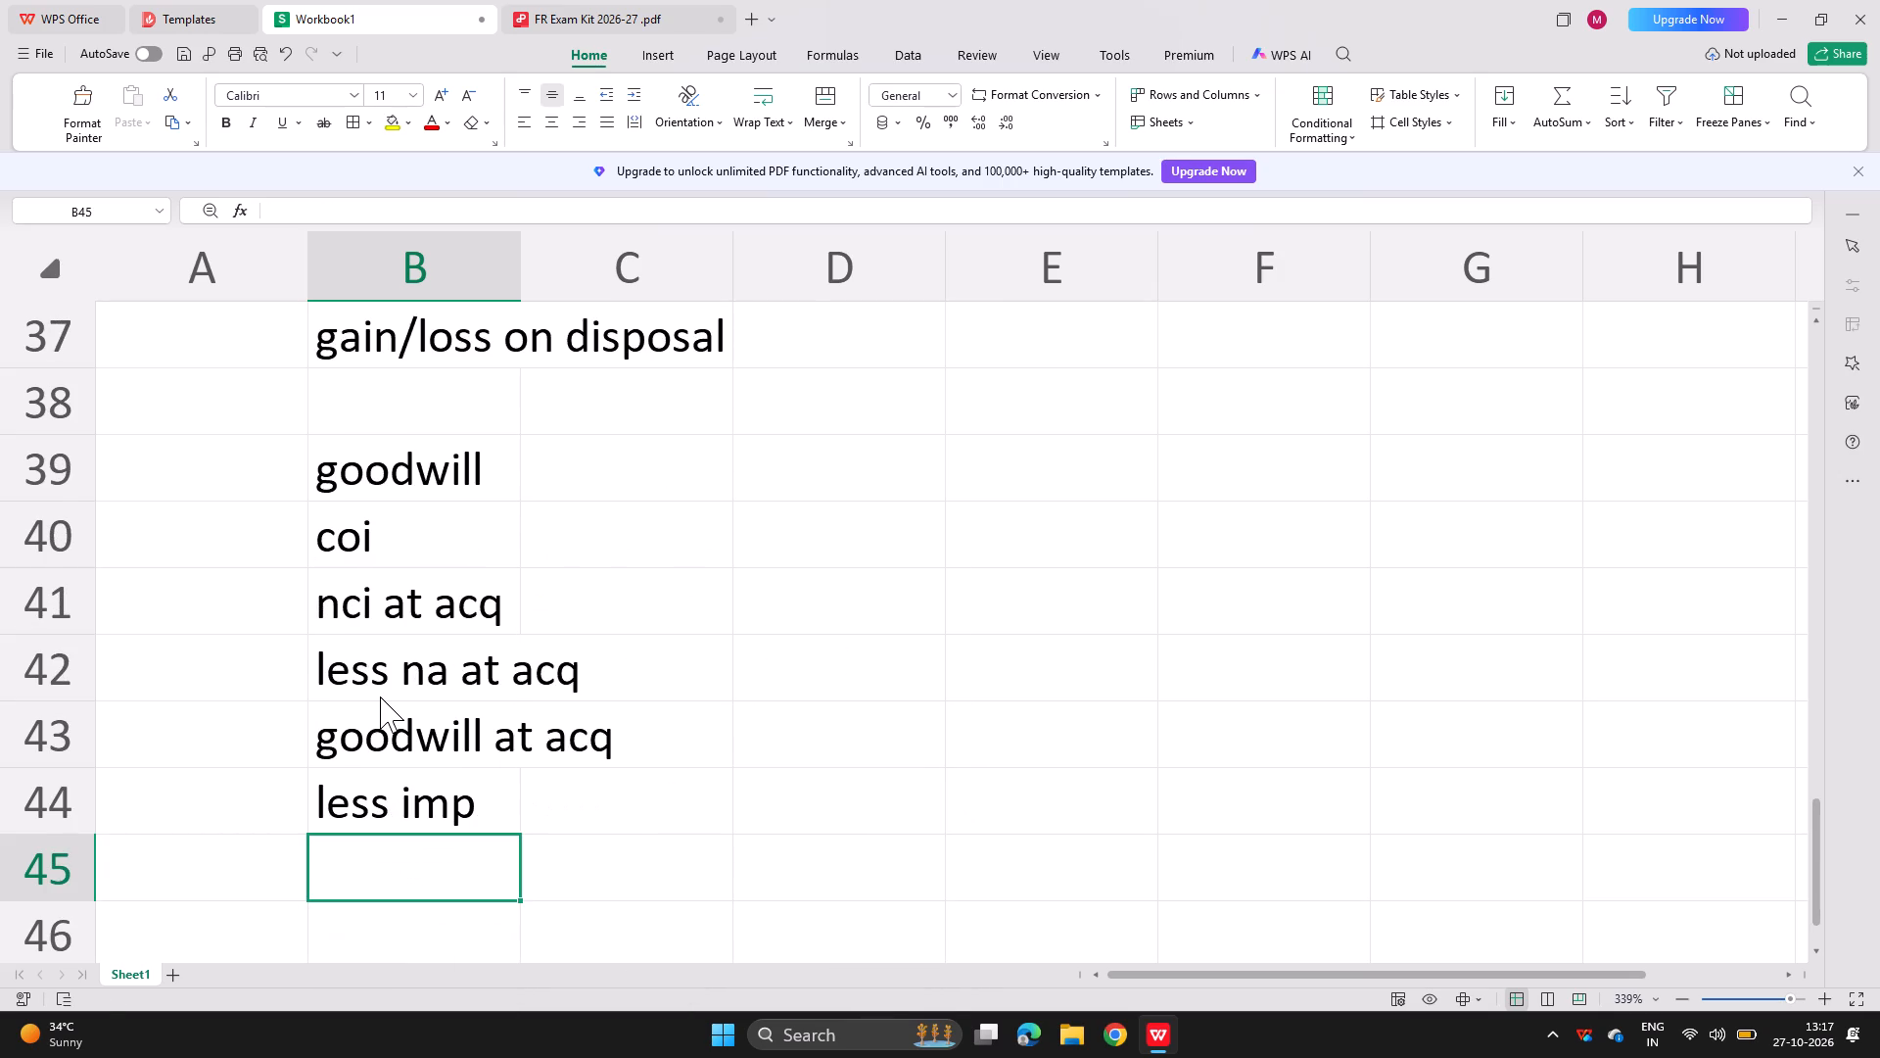
Add the closing goodwill label "gooddwill at rep" in cell B45.
type("goodfwi")
key("BackSpace")
key("BackSpace")
key("BackSpace")
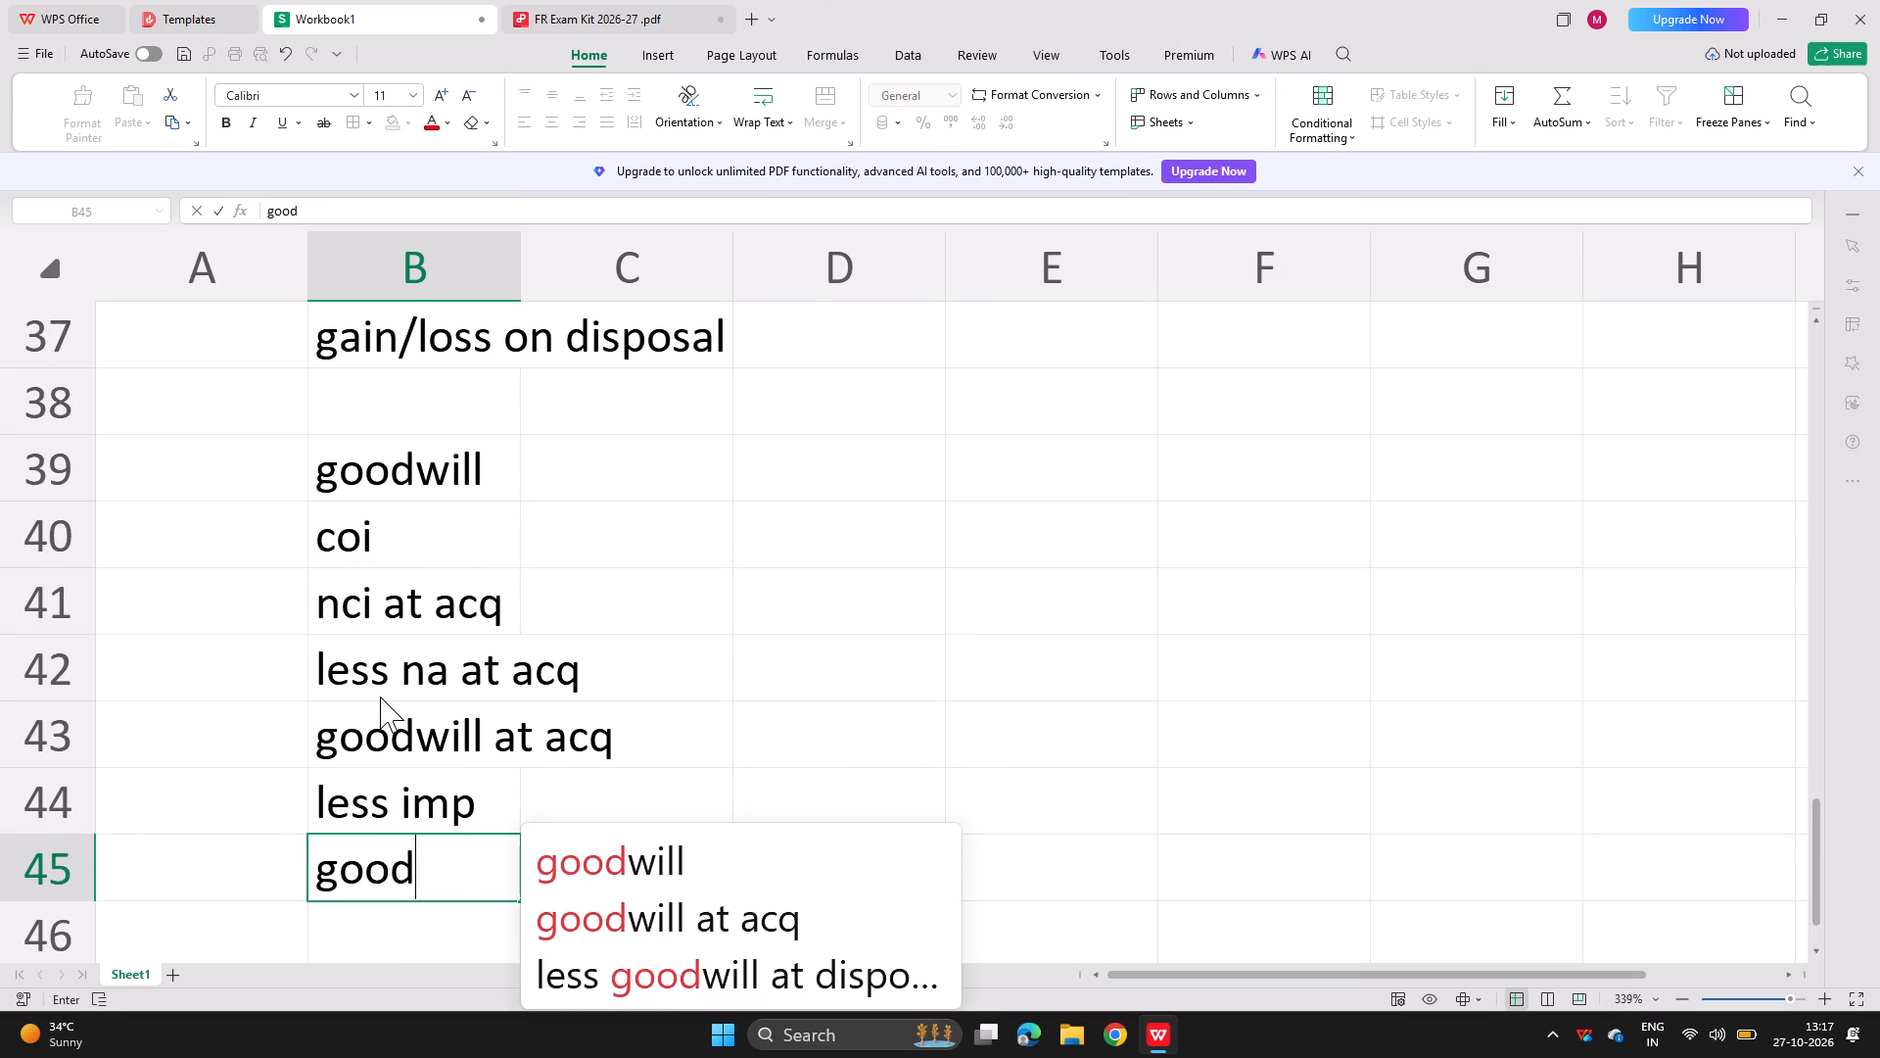
type("dwill at i")
key("BackSpace")
type("areo")
key("BackSpace")
key("BackSpace")
key("BackSpace")
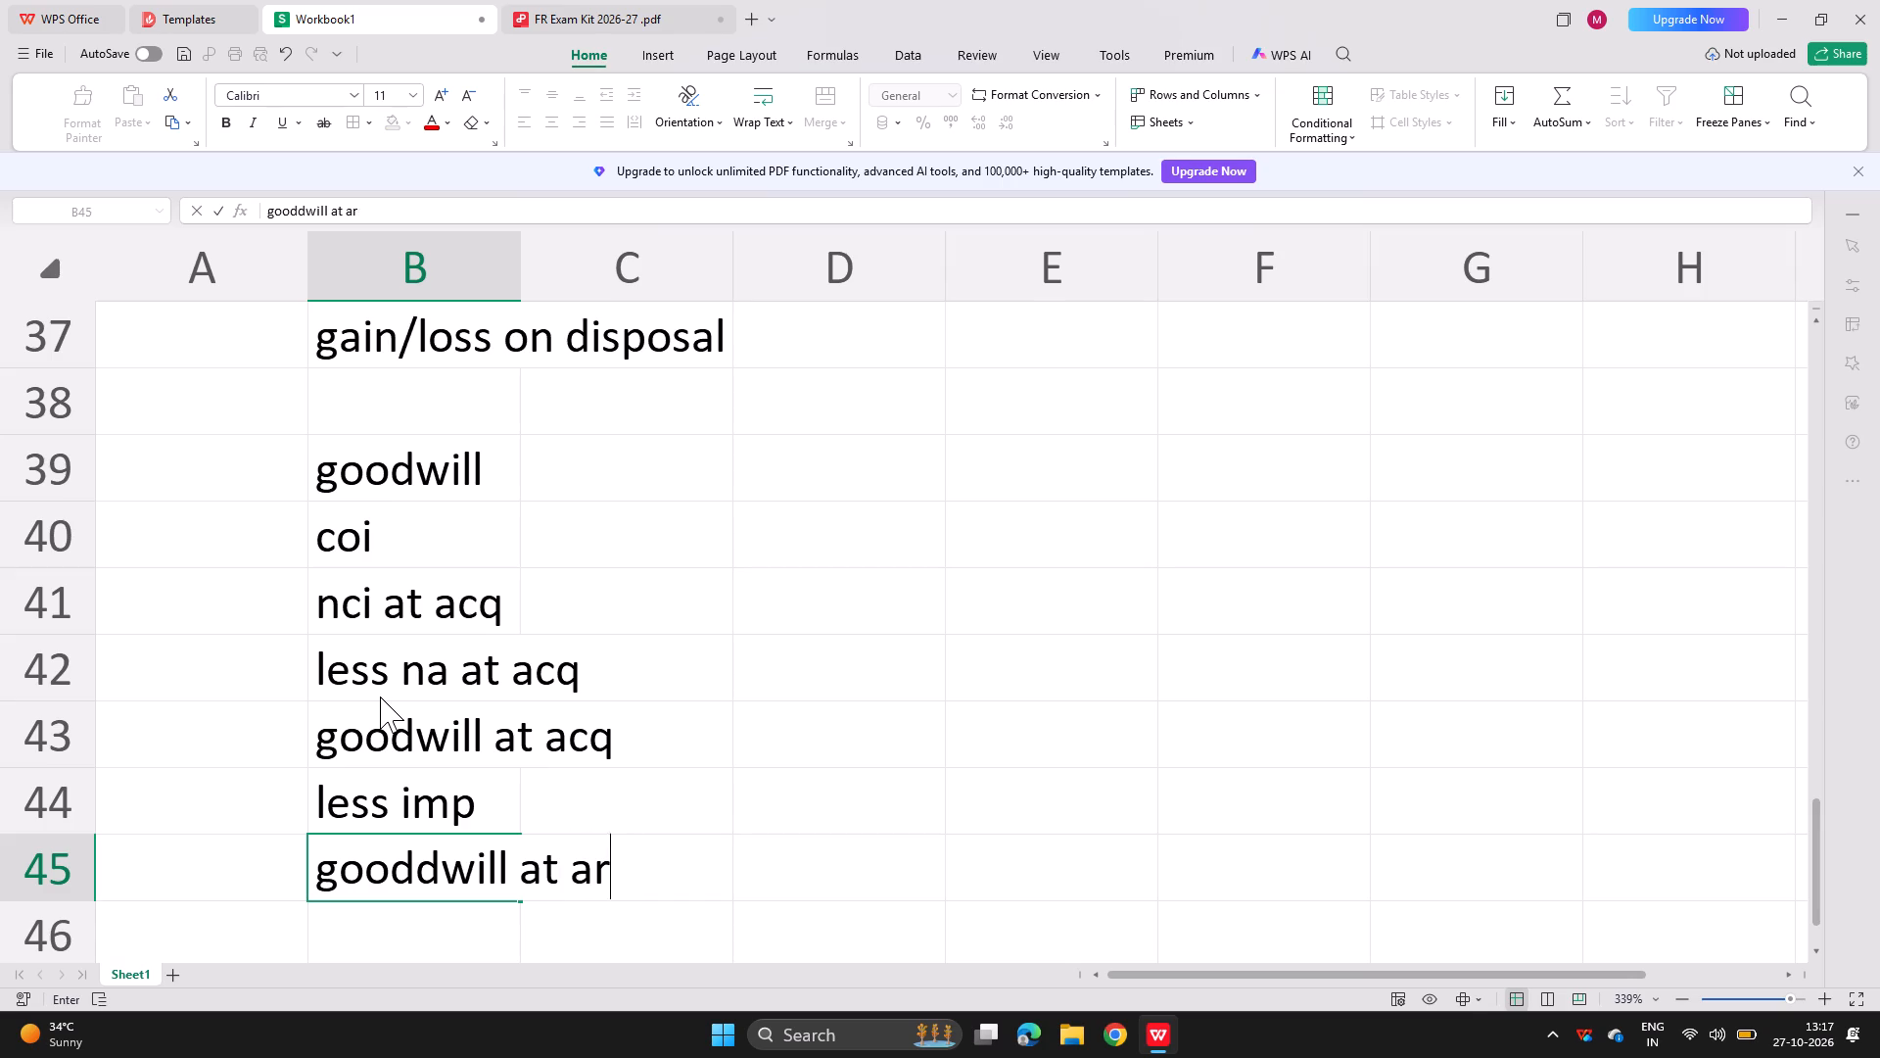
key("BackSpace")
type("rep")
key("Return")
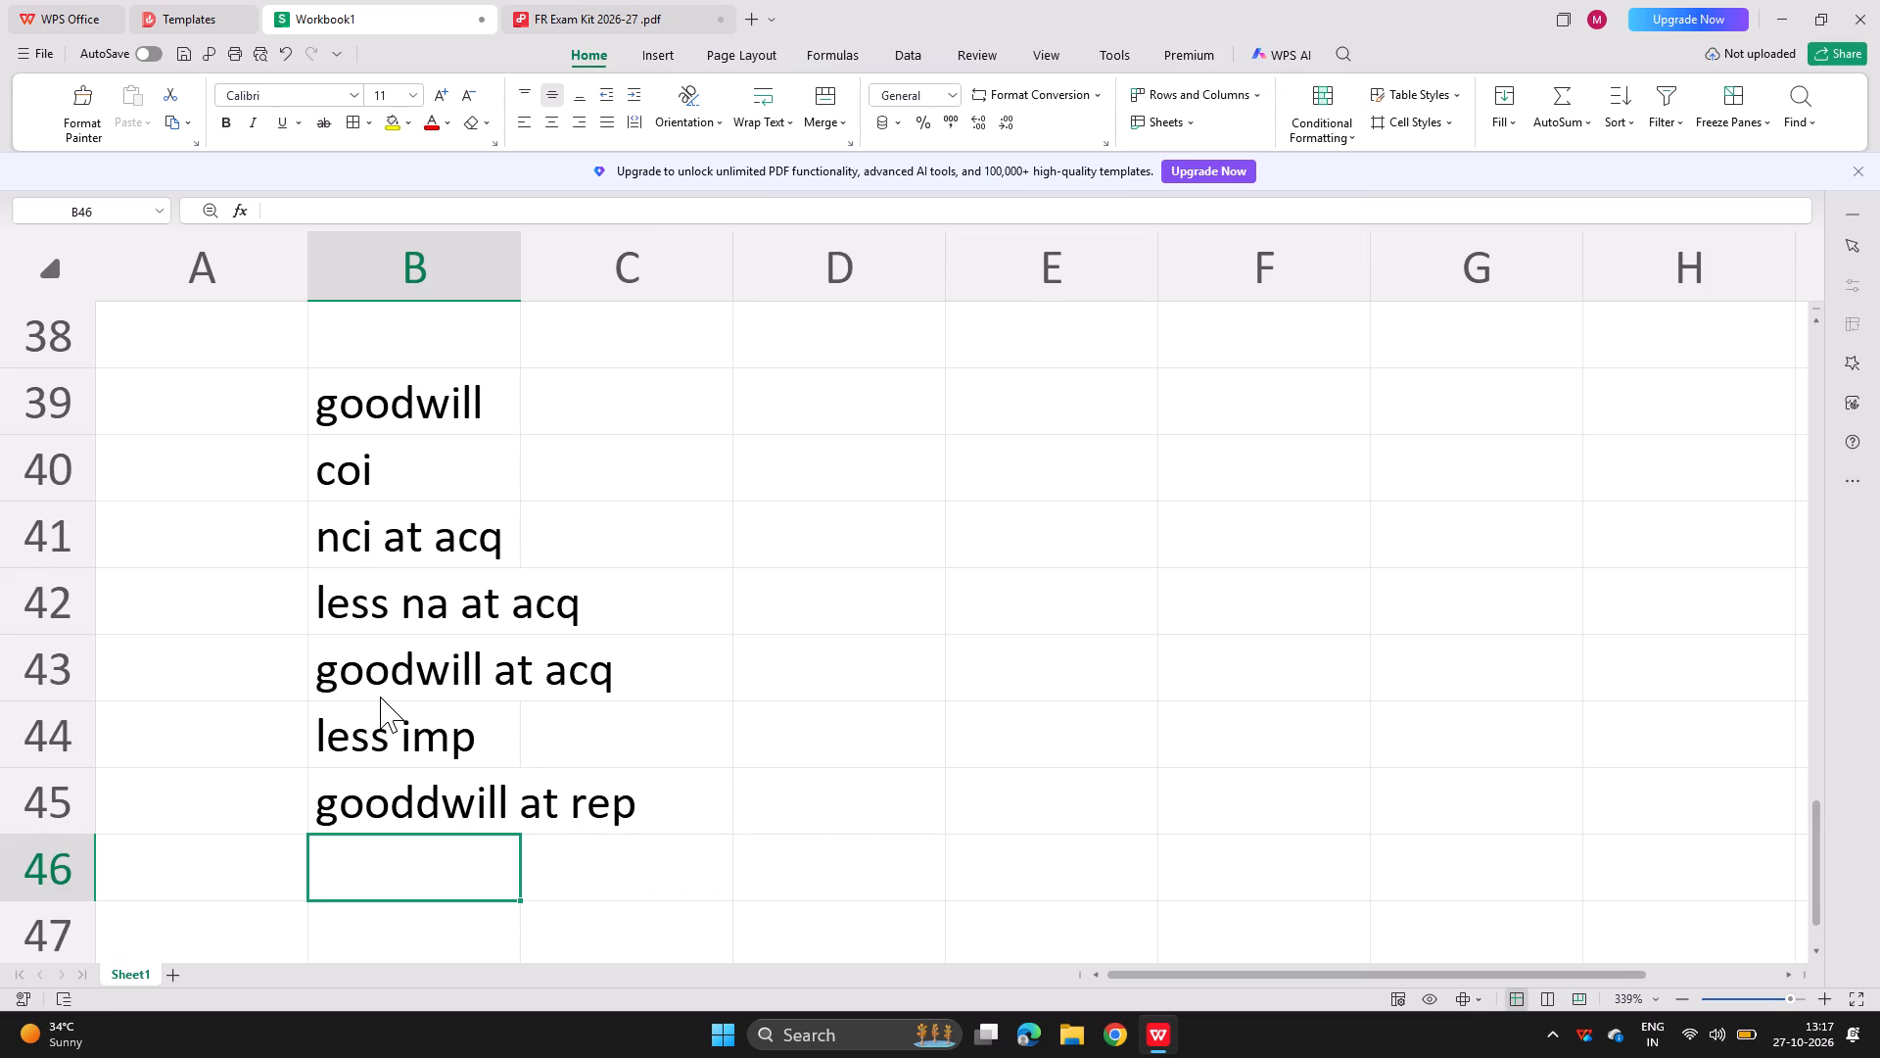
Replace "rep" with "disposal" in the label in cell B45 so it reads "gooddwill at disposal".
double_click(418, 791)
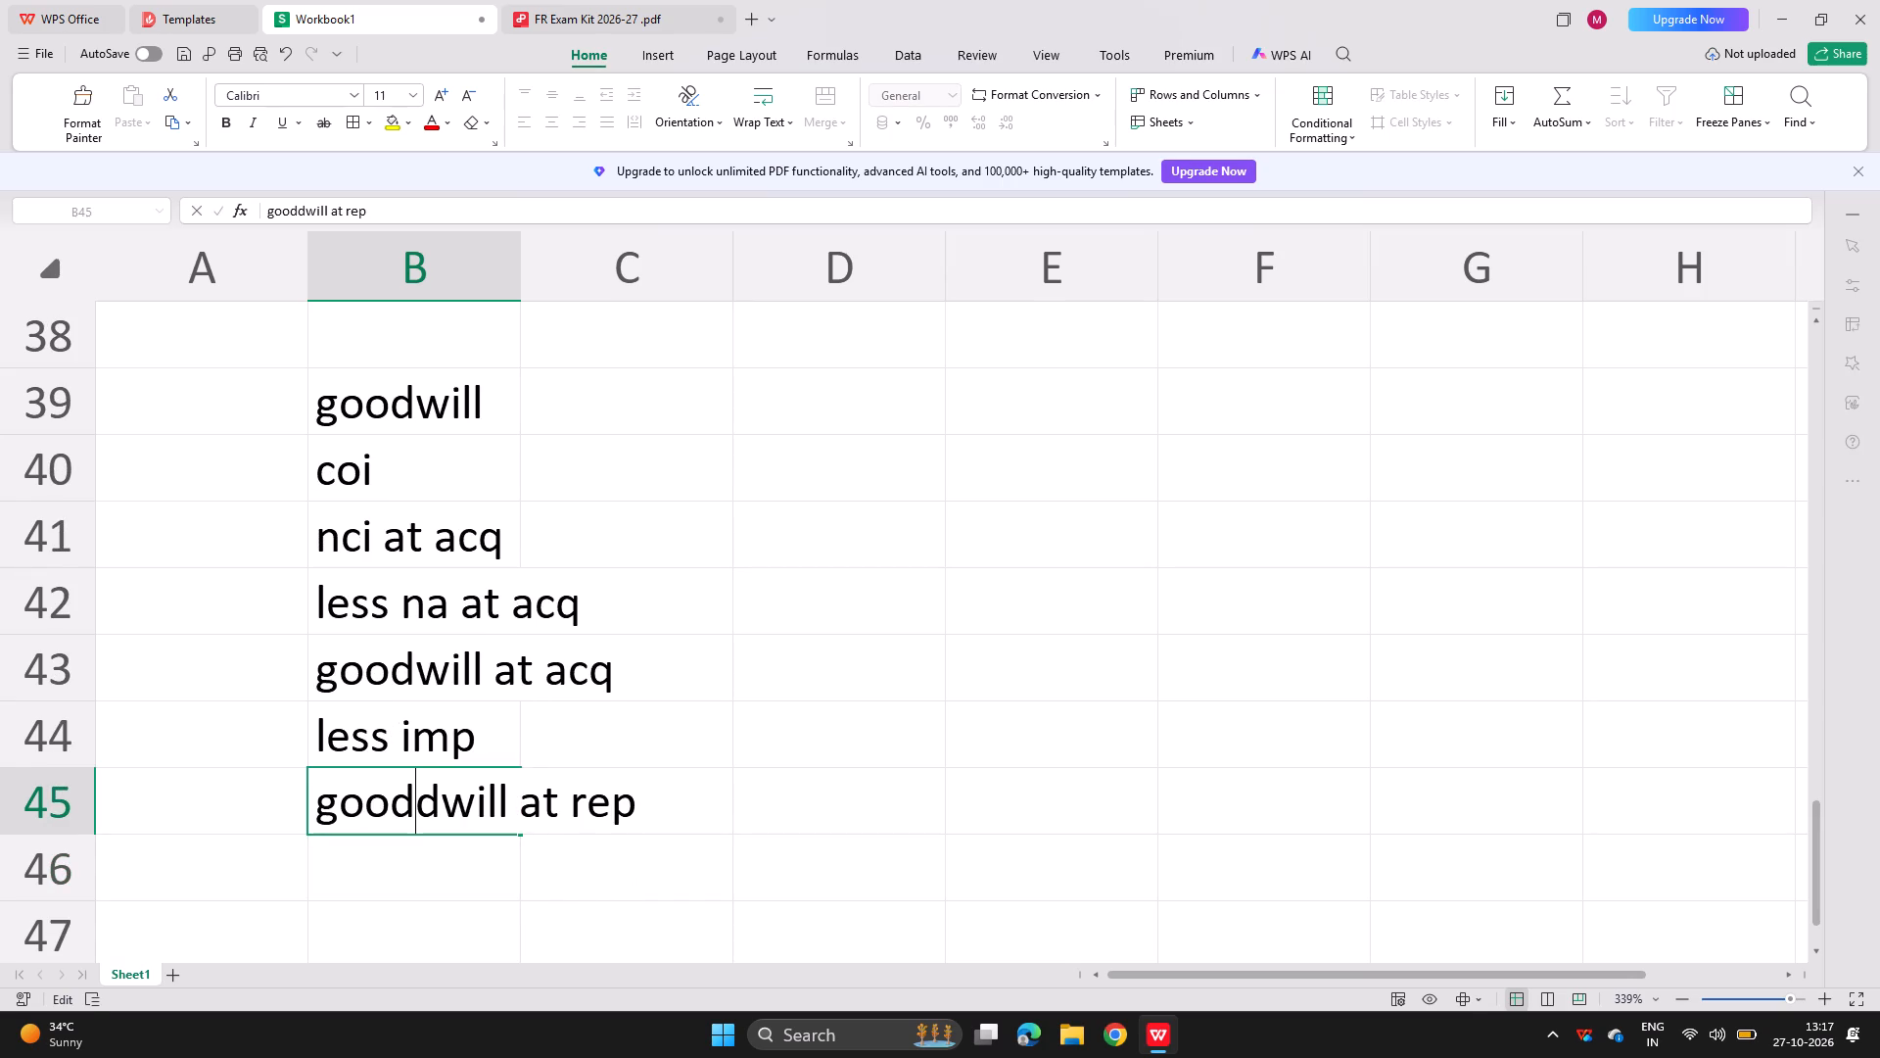
left_click(656, 798)
key("BackSpace")
key("BackSpace")
key("BackSpace")
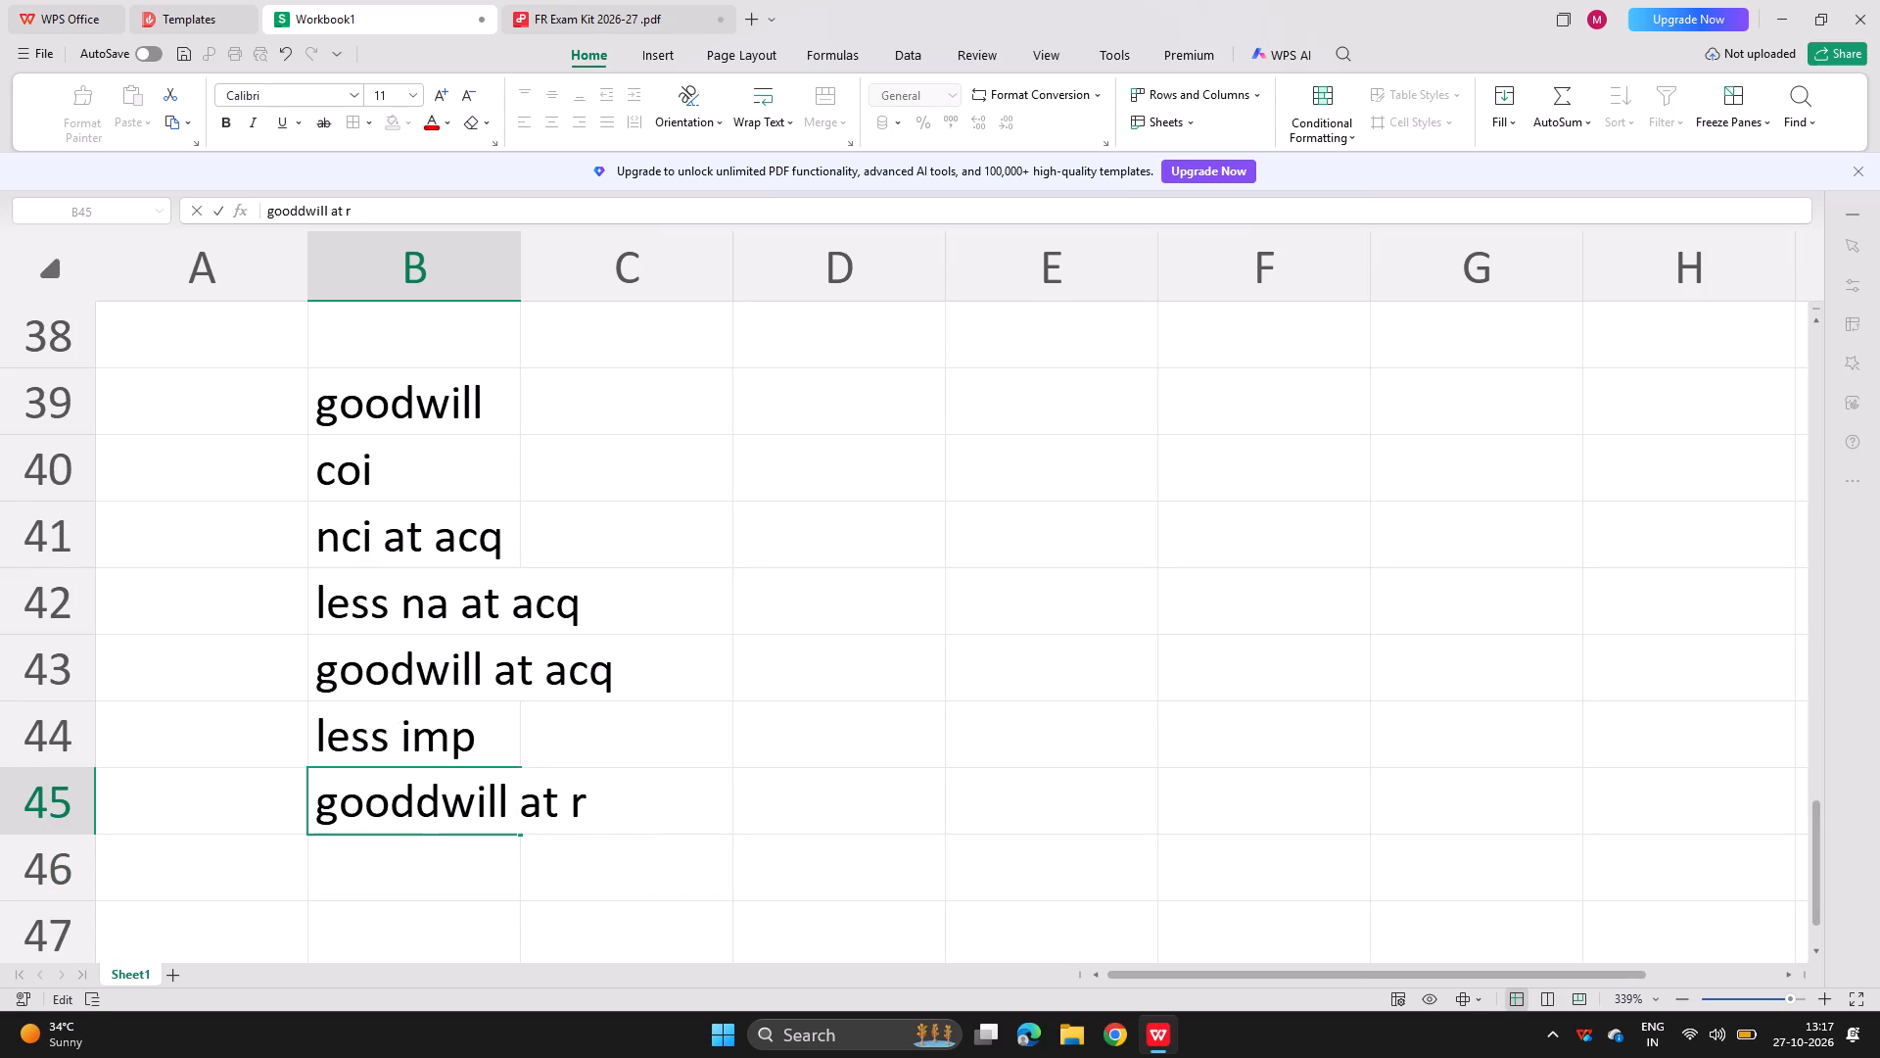
type("disposal")
key("Return")
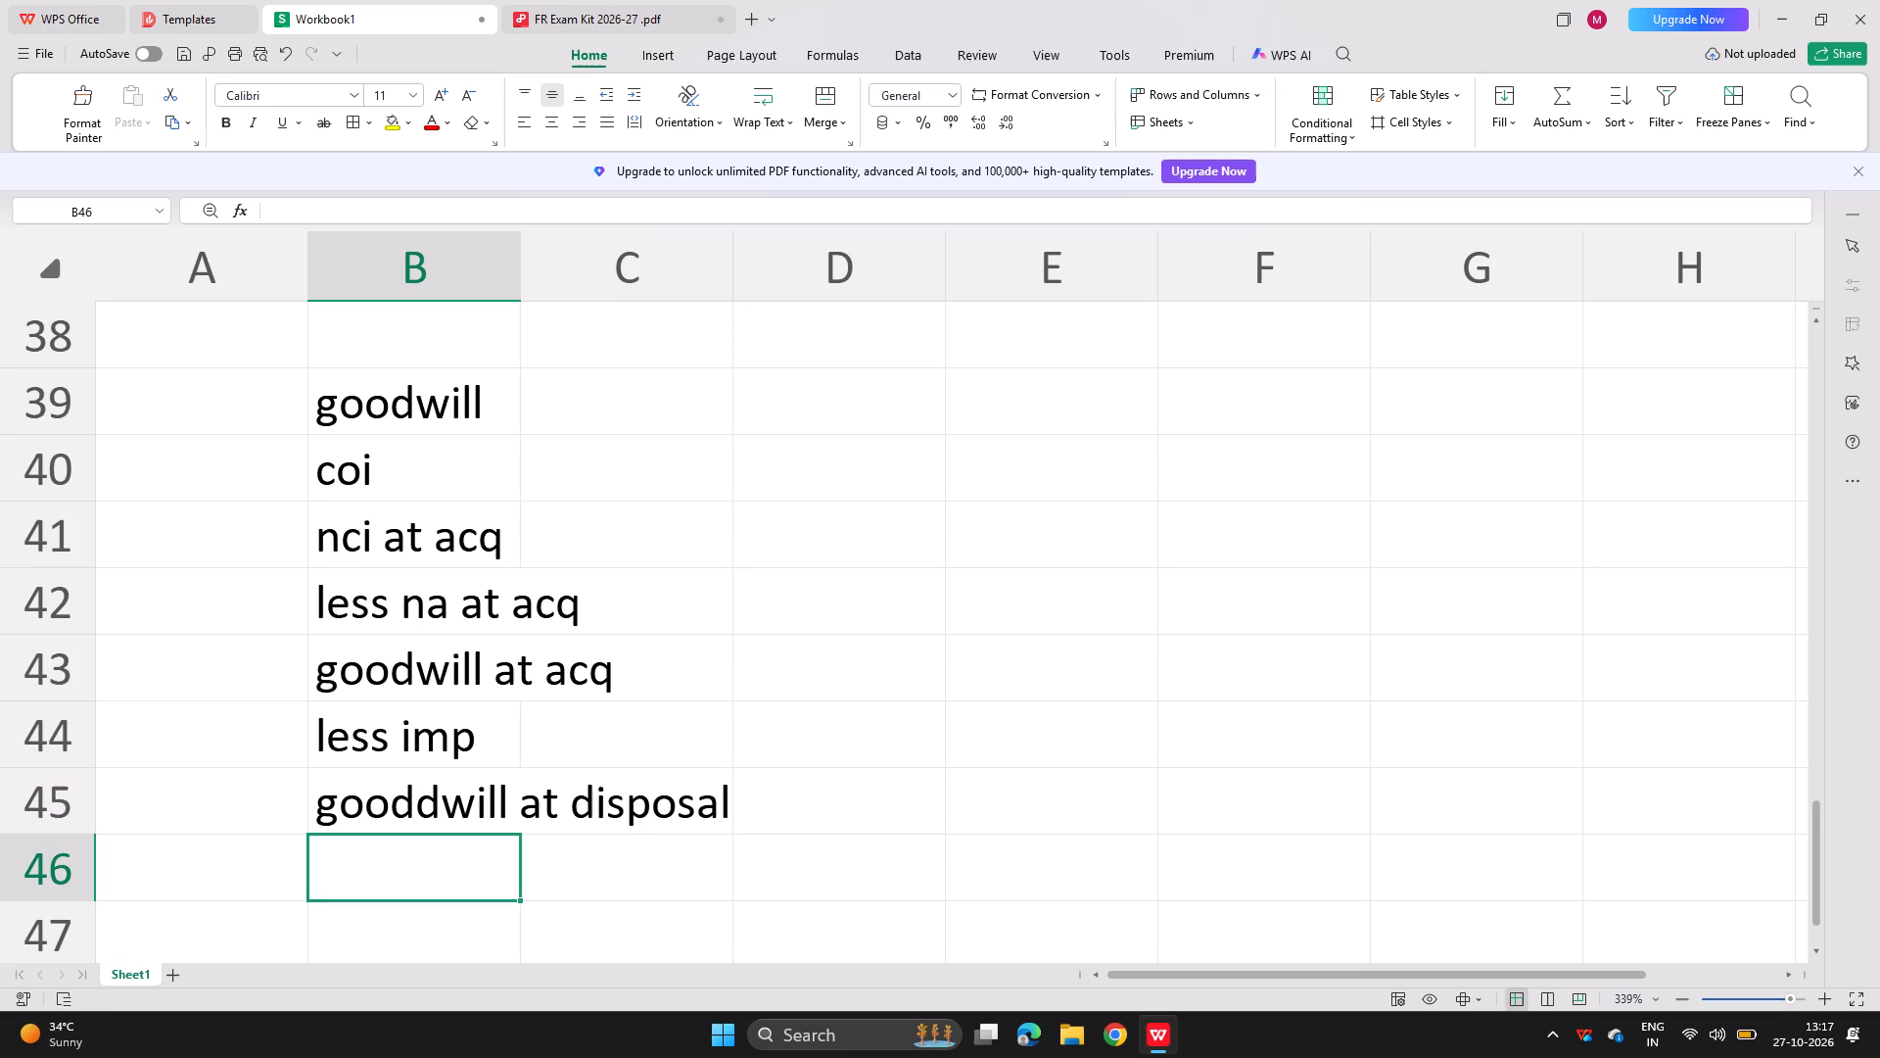
Review the layout from the consolidated profit or loss statement down to the disposal and goodwill workings.
scroll(755, 632, "up", 1)
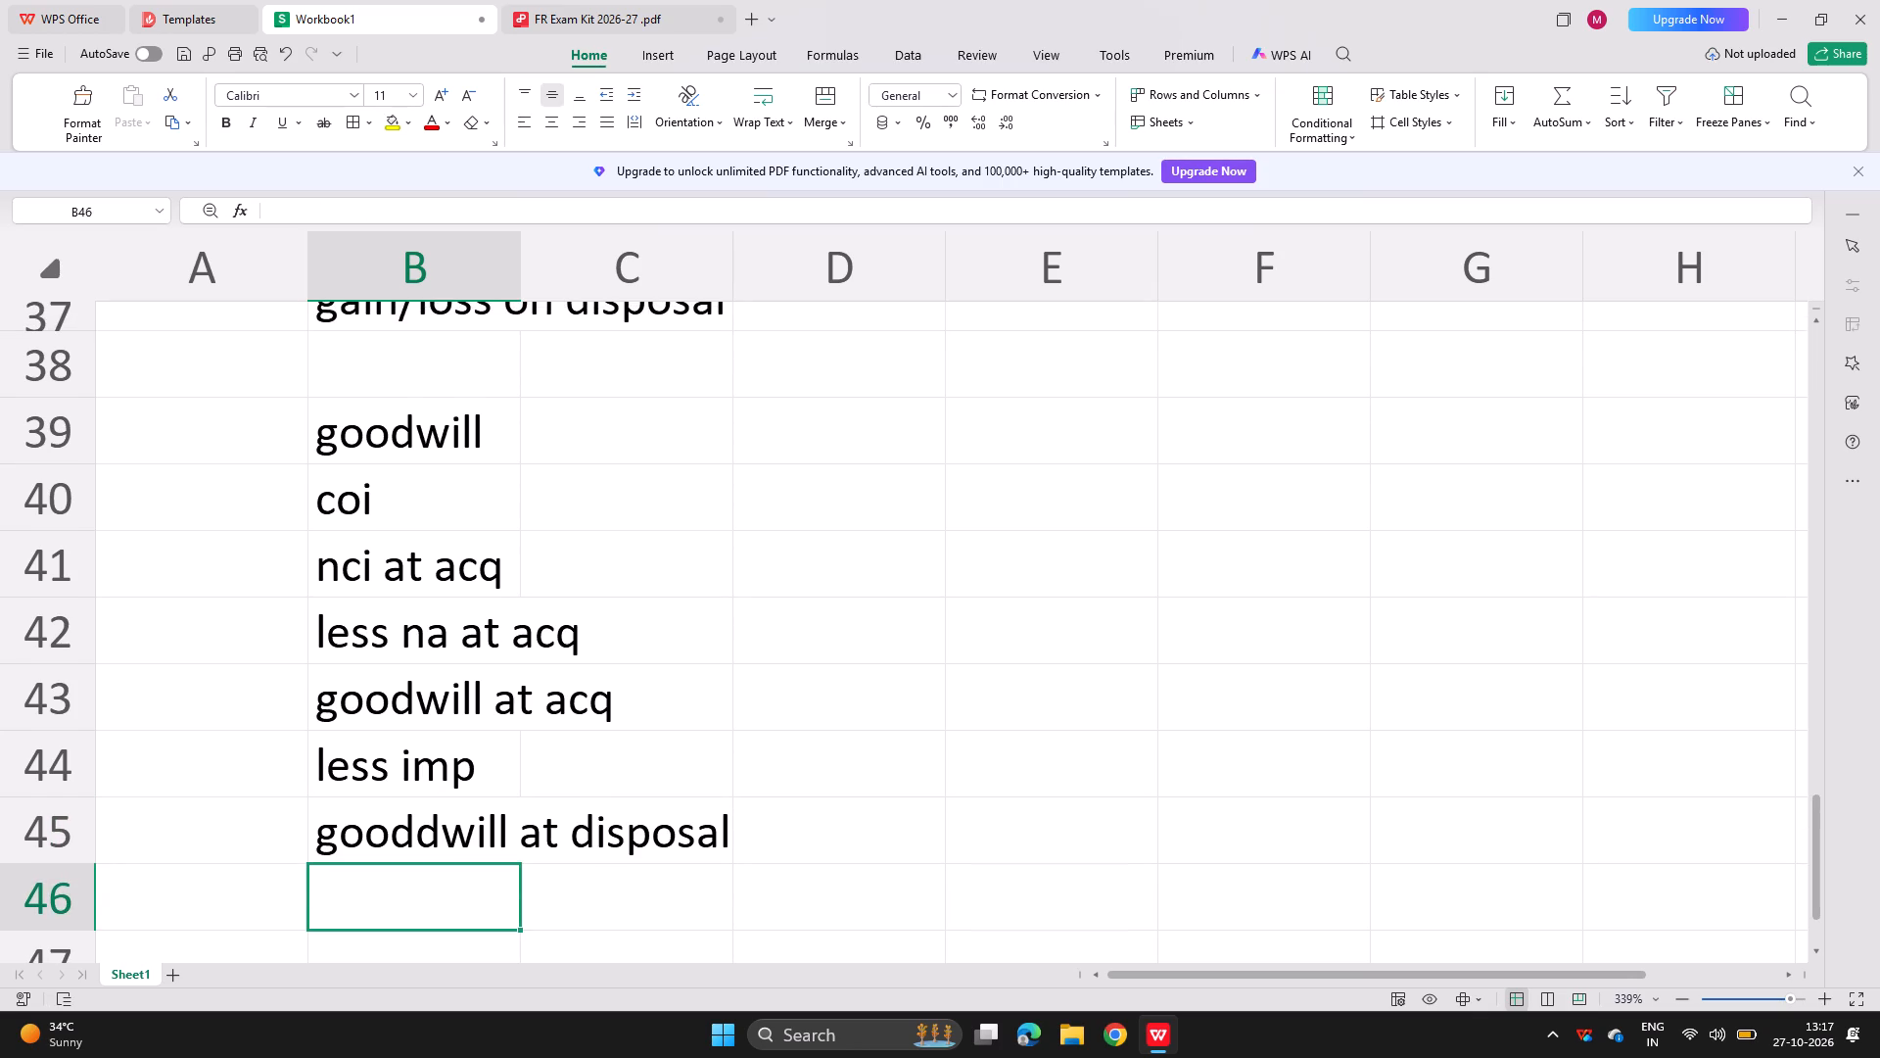
scroll(705, 618, "up", 9)
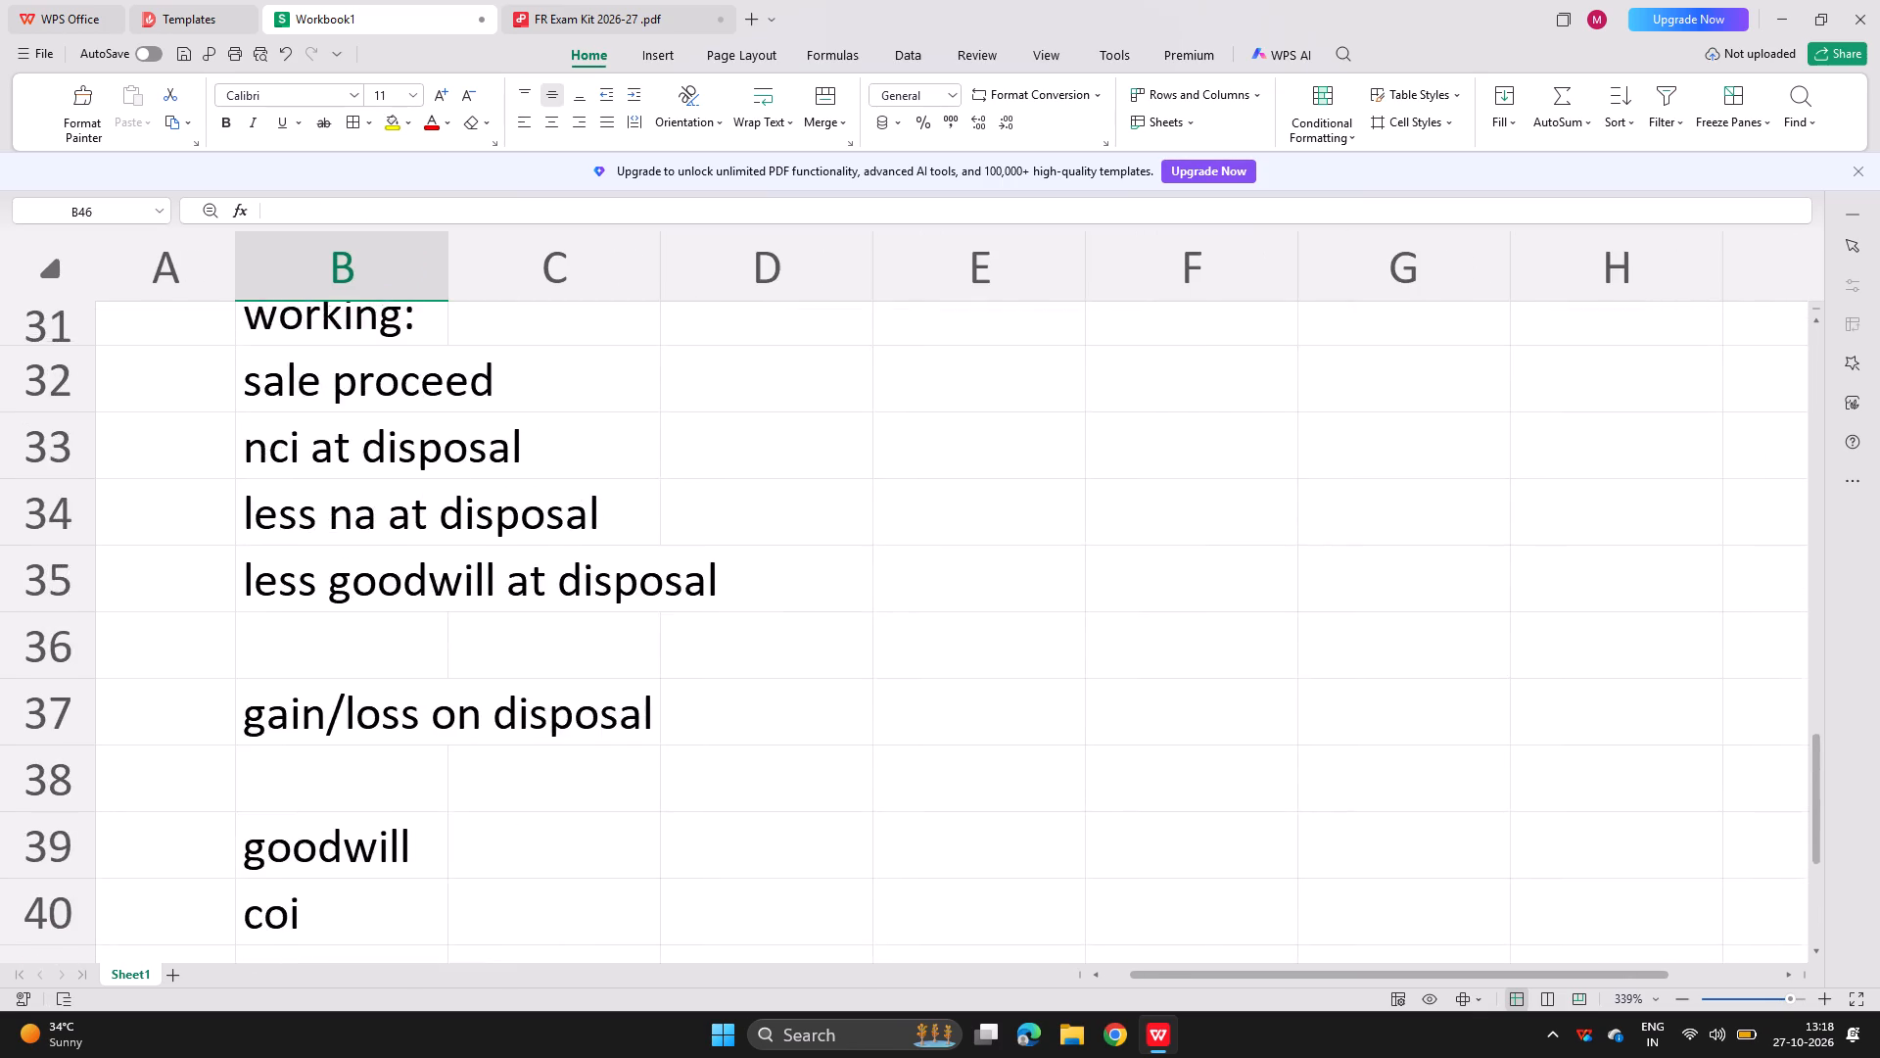
scroll(705, 618, "up", 14)
scroll(705, 618, "down", 3)
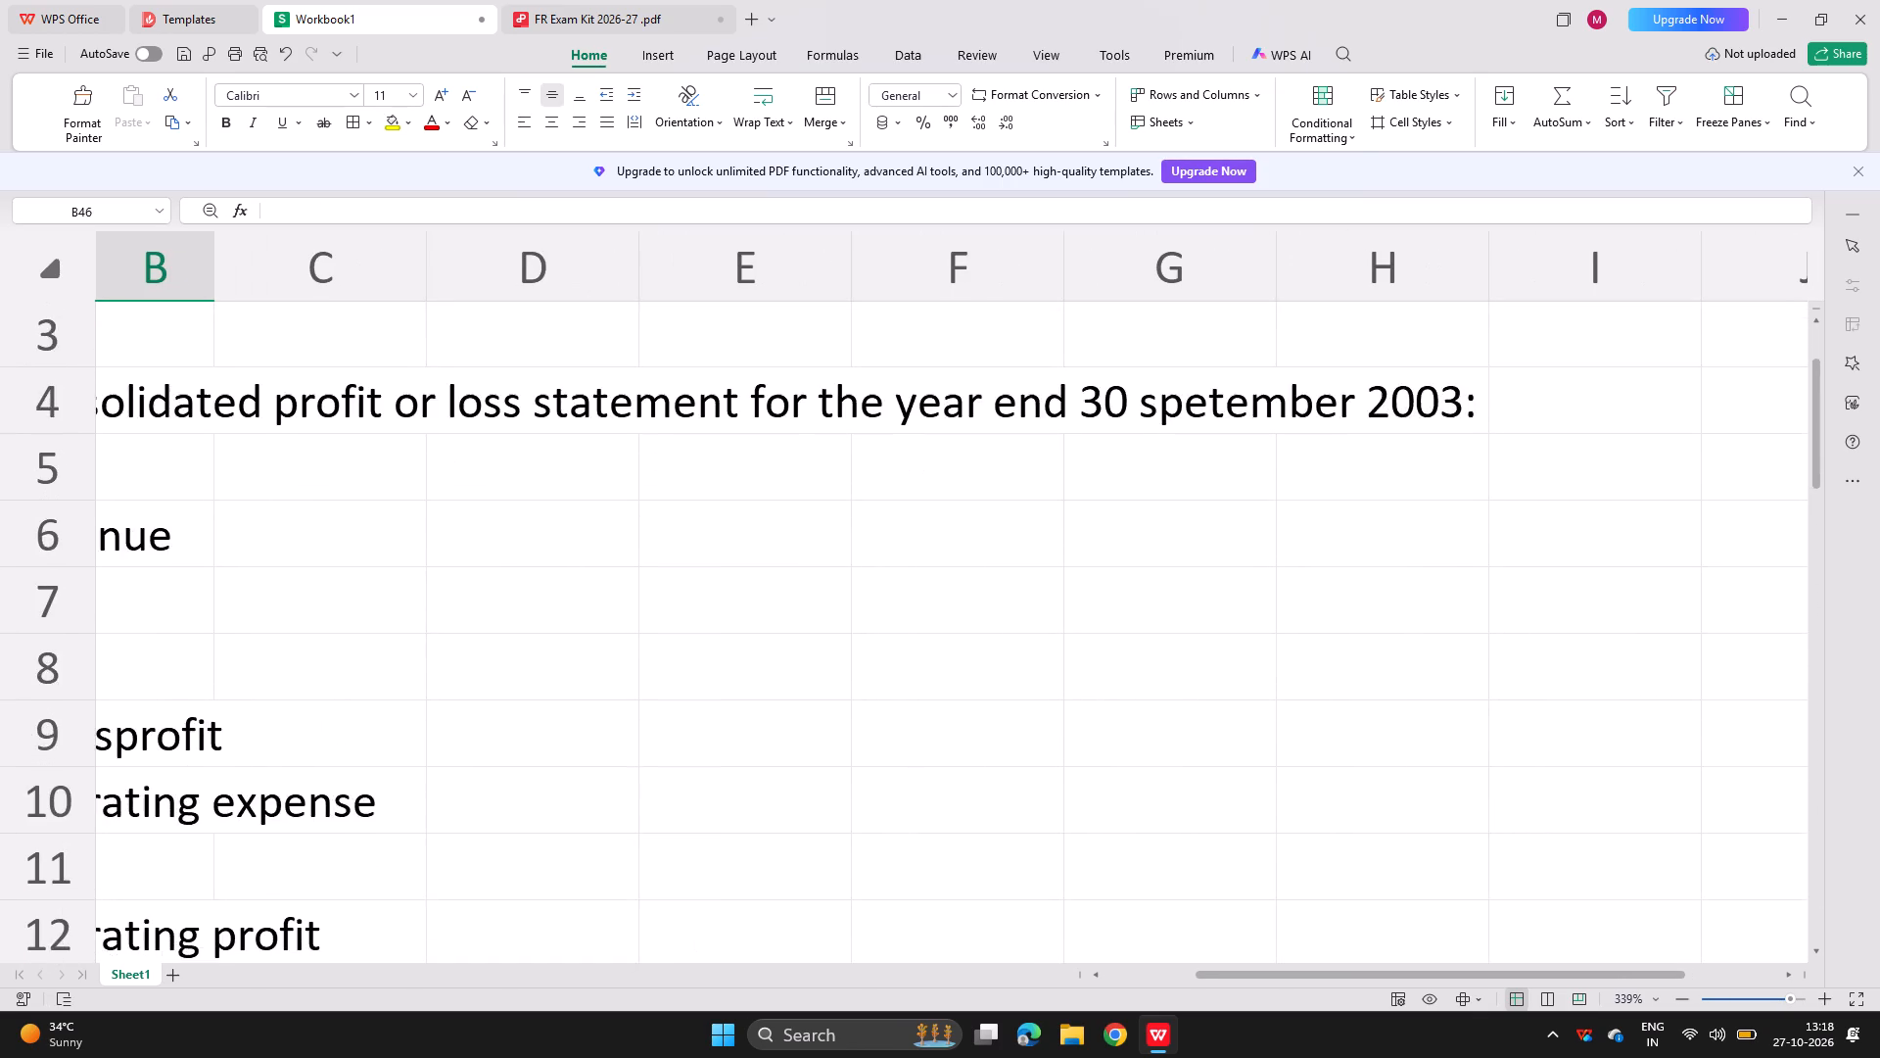
scroll(705, 618, "down", 3)
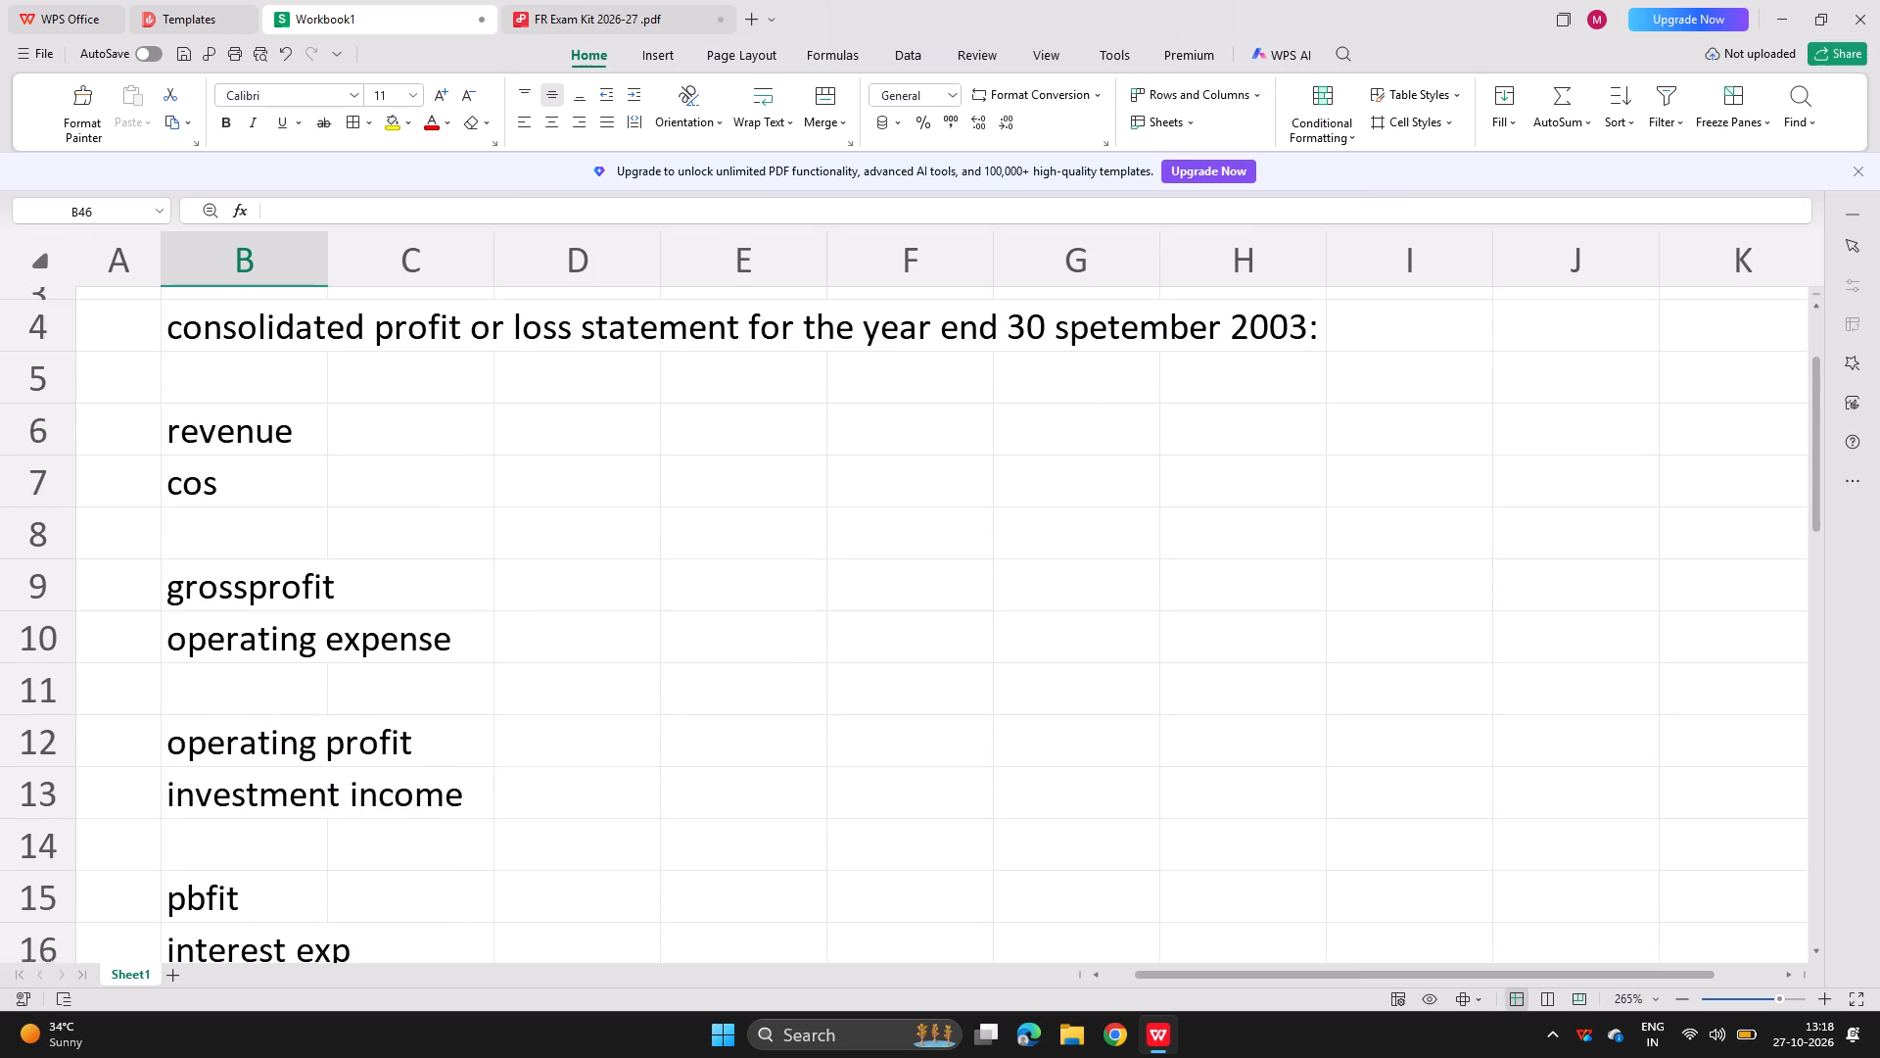
scroll(705, 618, "down", 1)
scroll(705, 618, "up", 1)
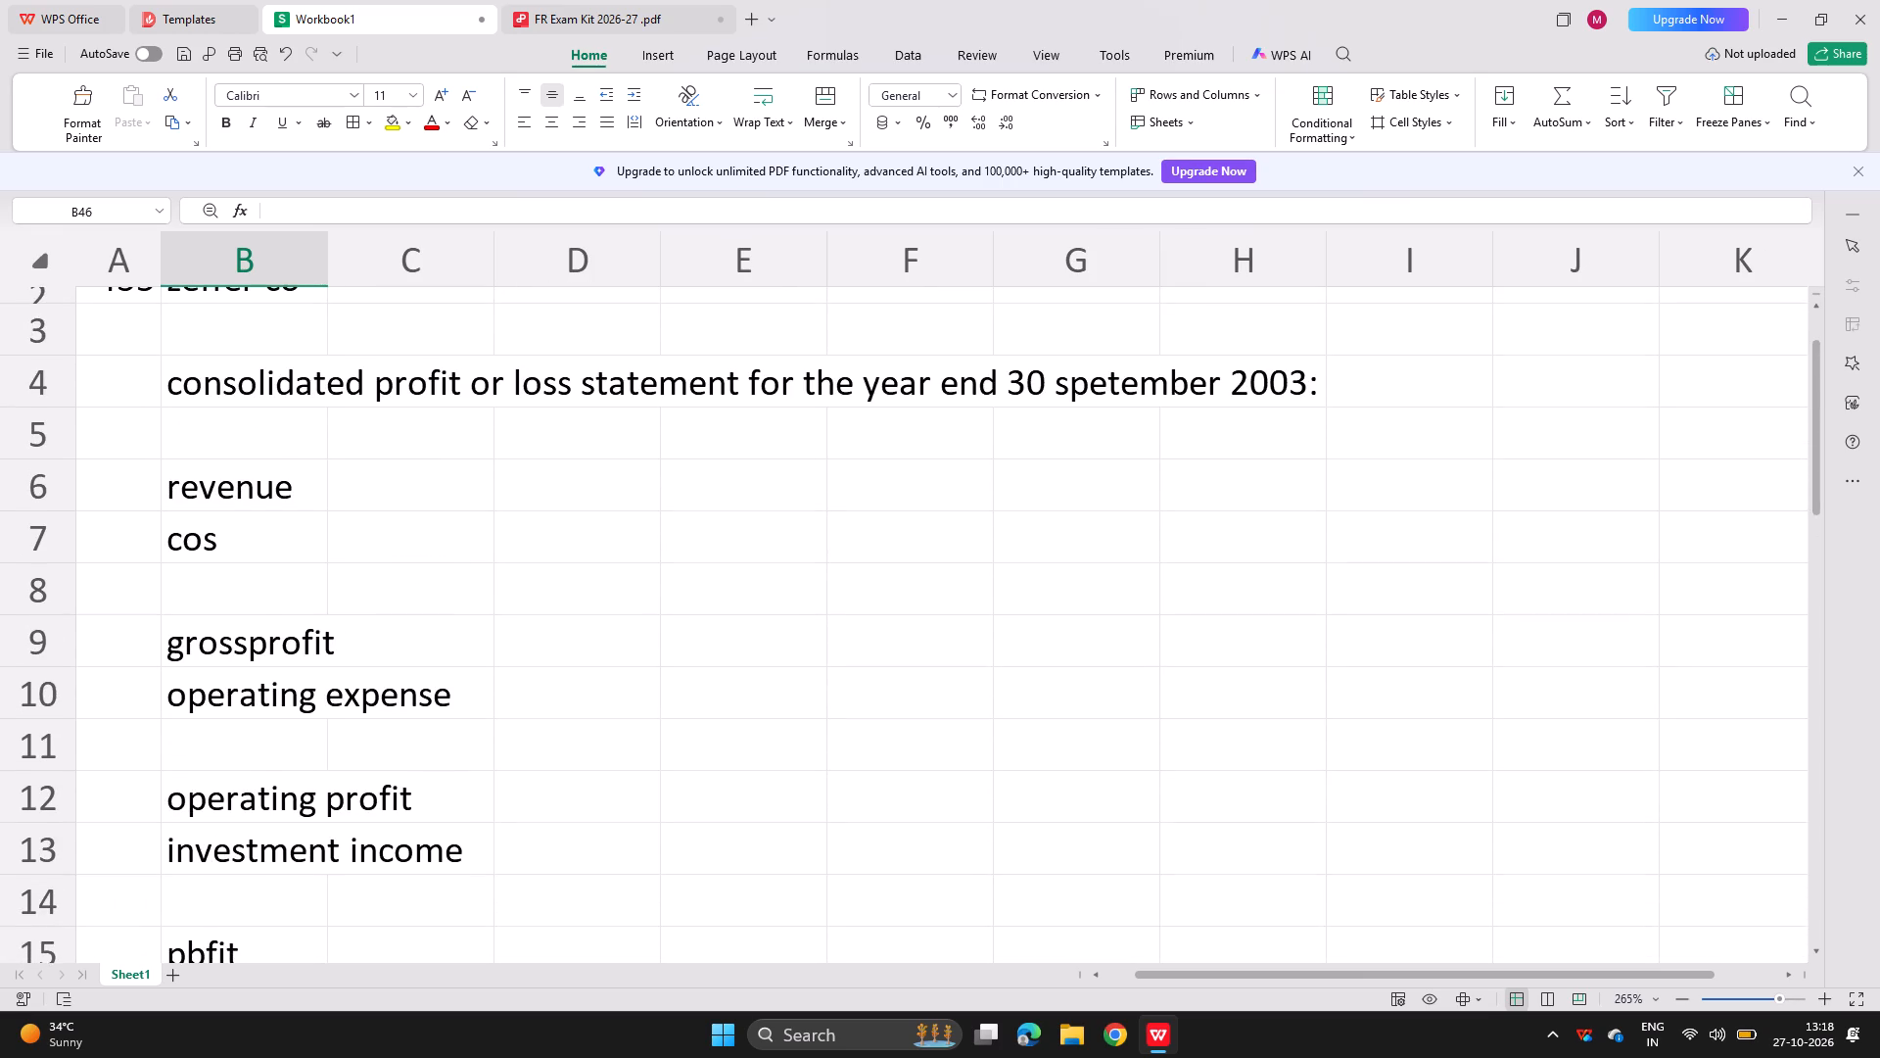
scroll(705, 560, "down", 14)
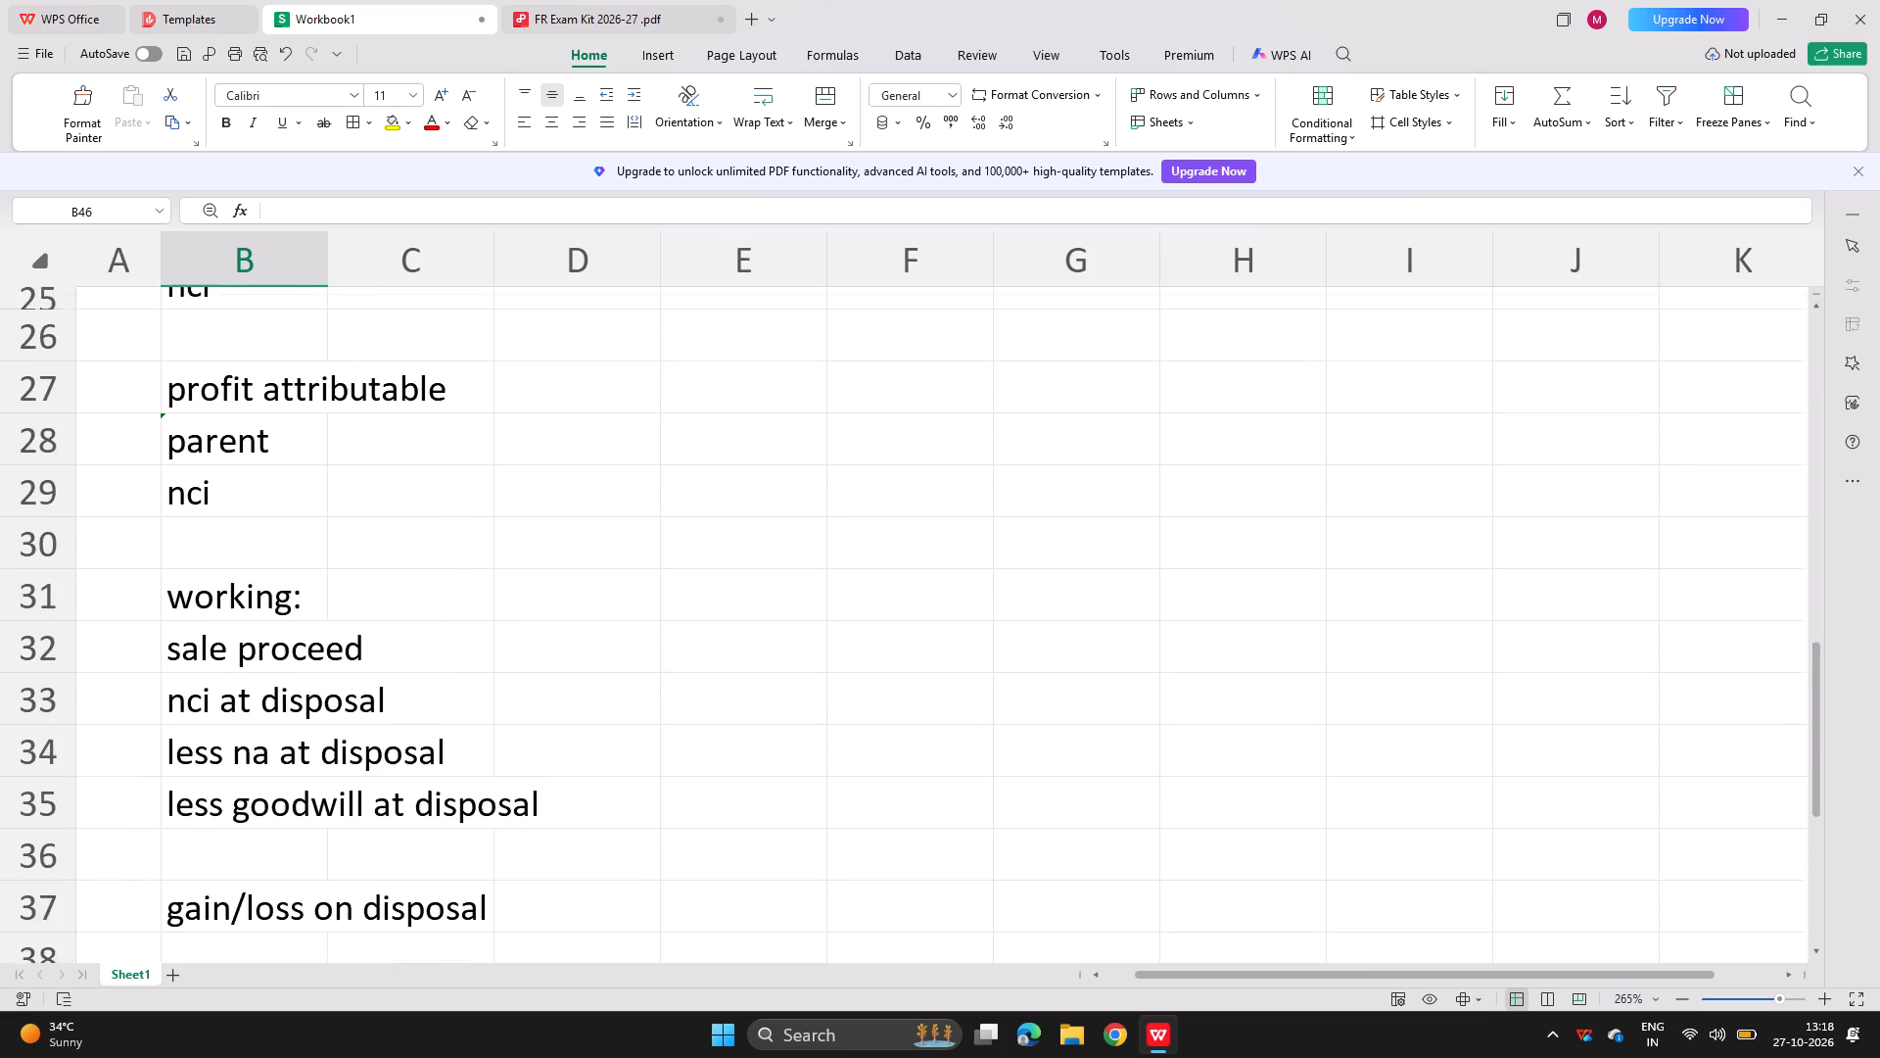
scroll(705, 560, "down", 5)
Start a net assets working beside the disposal working with the heading "na at disposal" in cell E32.
left_click(862, 596)
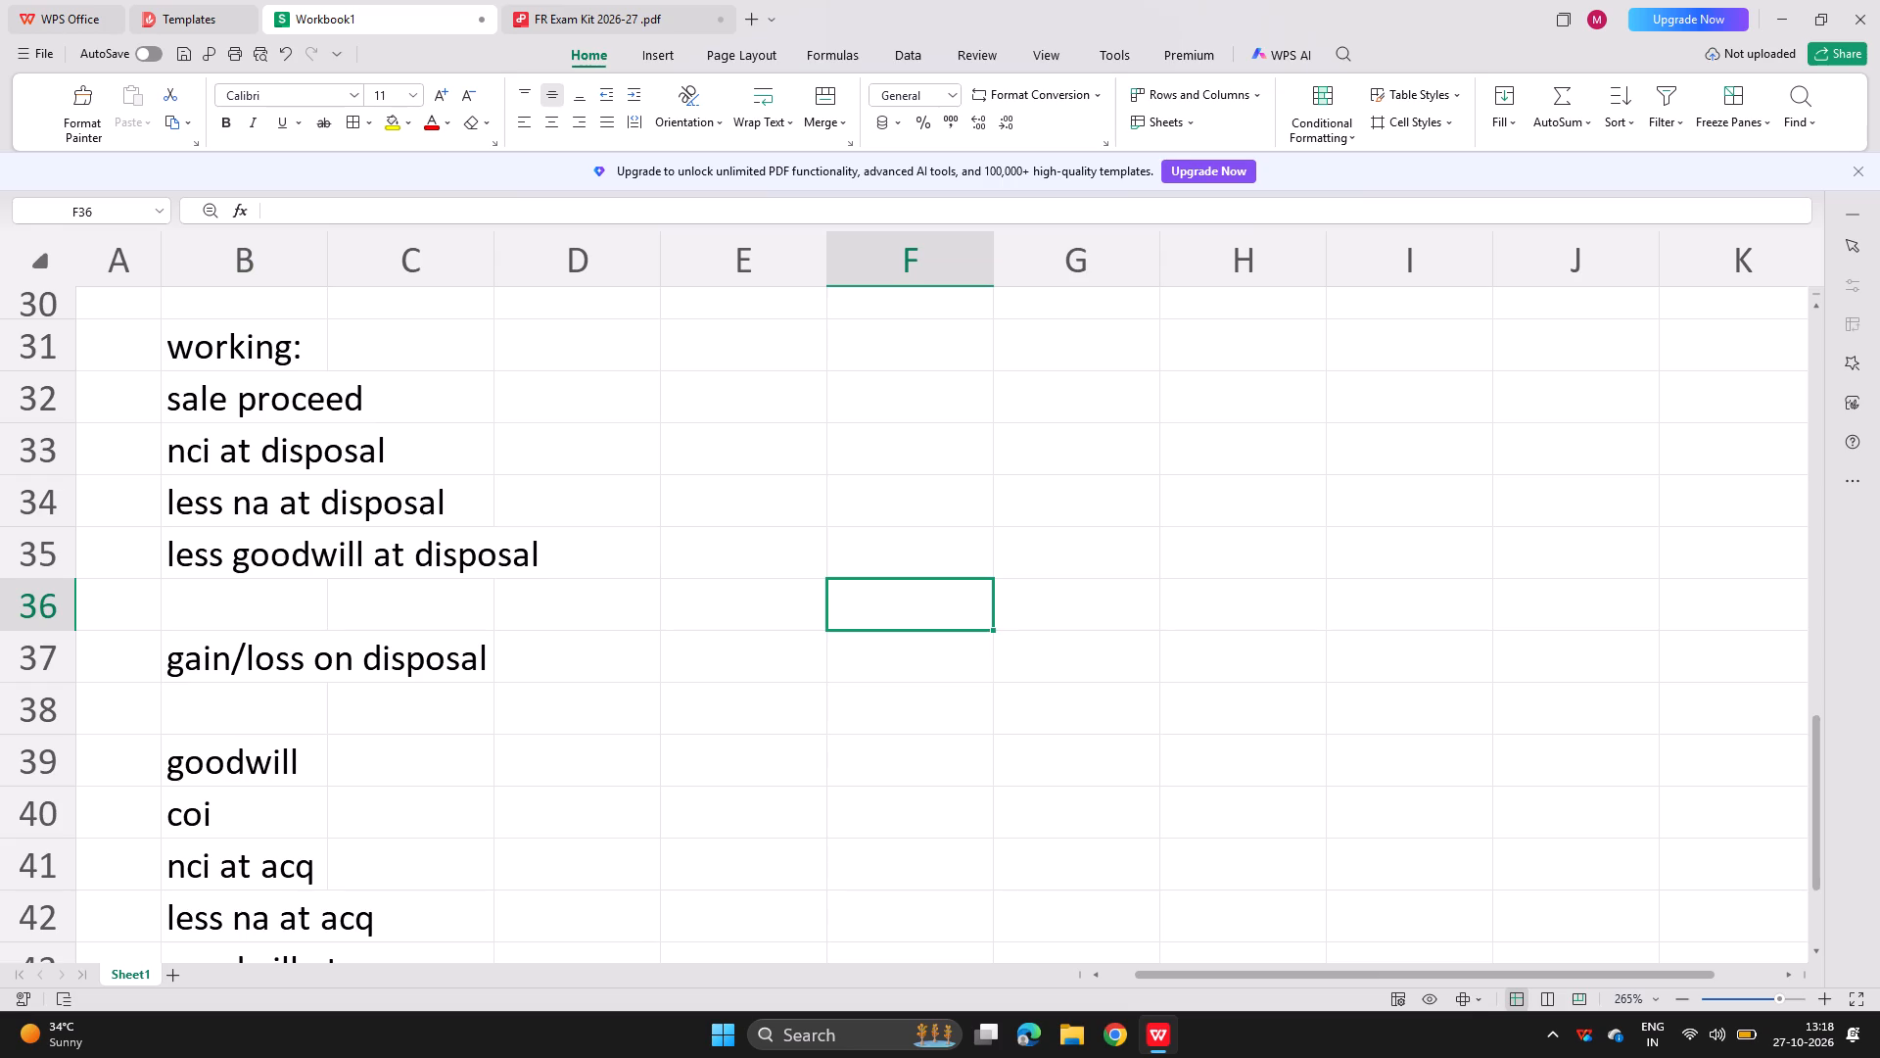
left_click(762, 403)
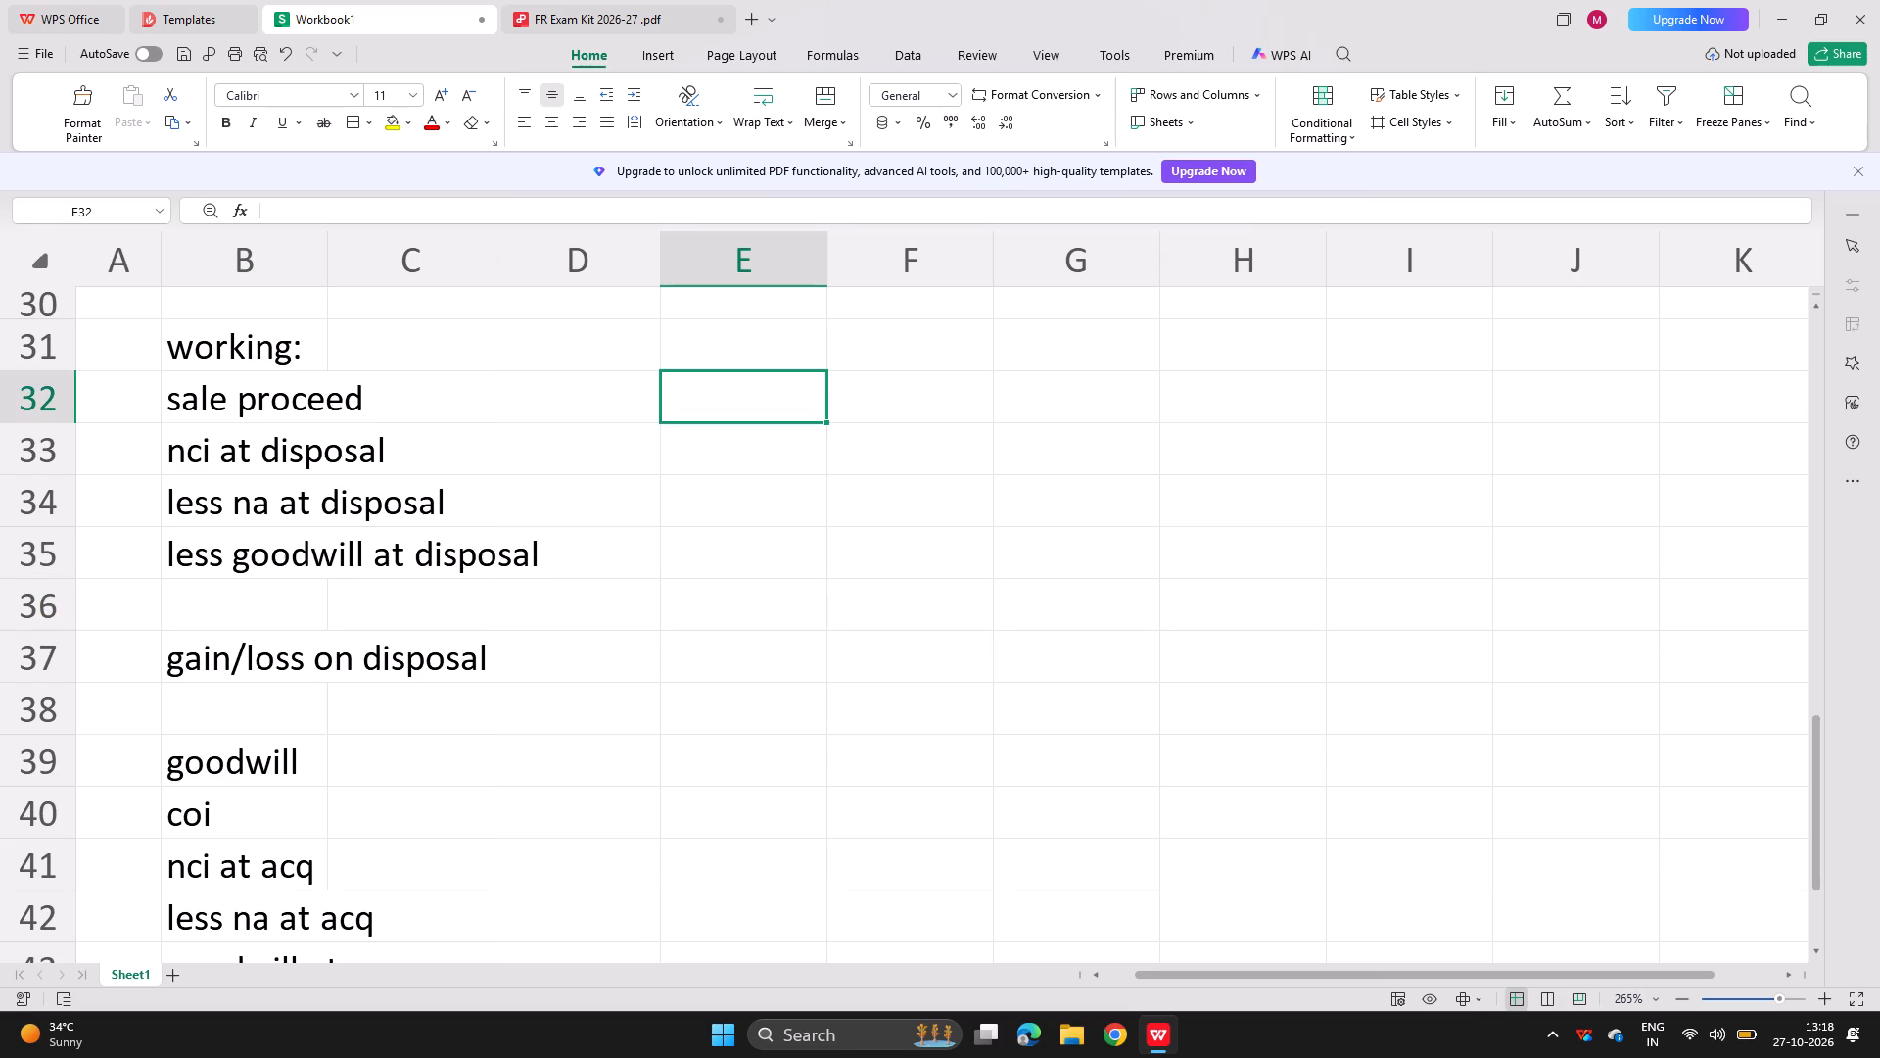
type("na at d")
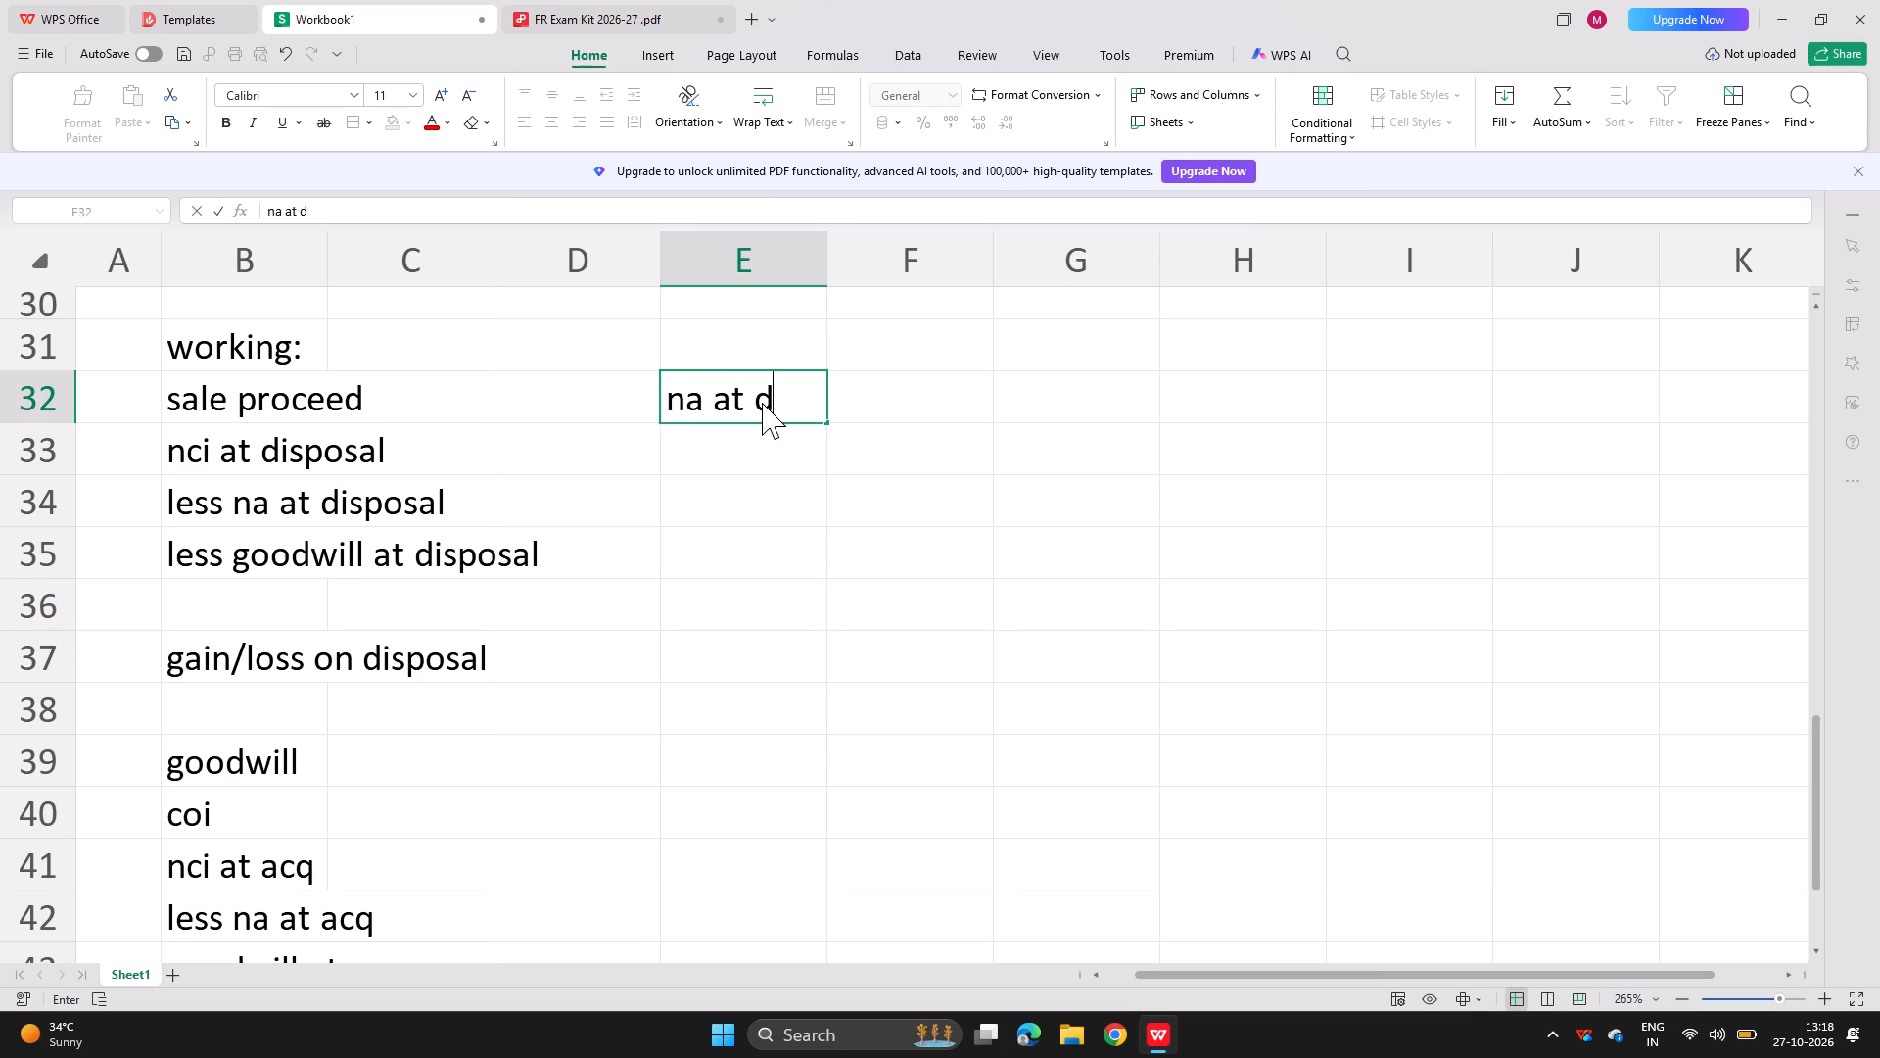
key("BackSpace")
type("di")
key("BackSpace")
type("isposal")
key("Return")
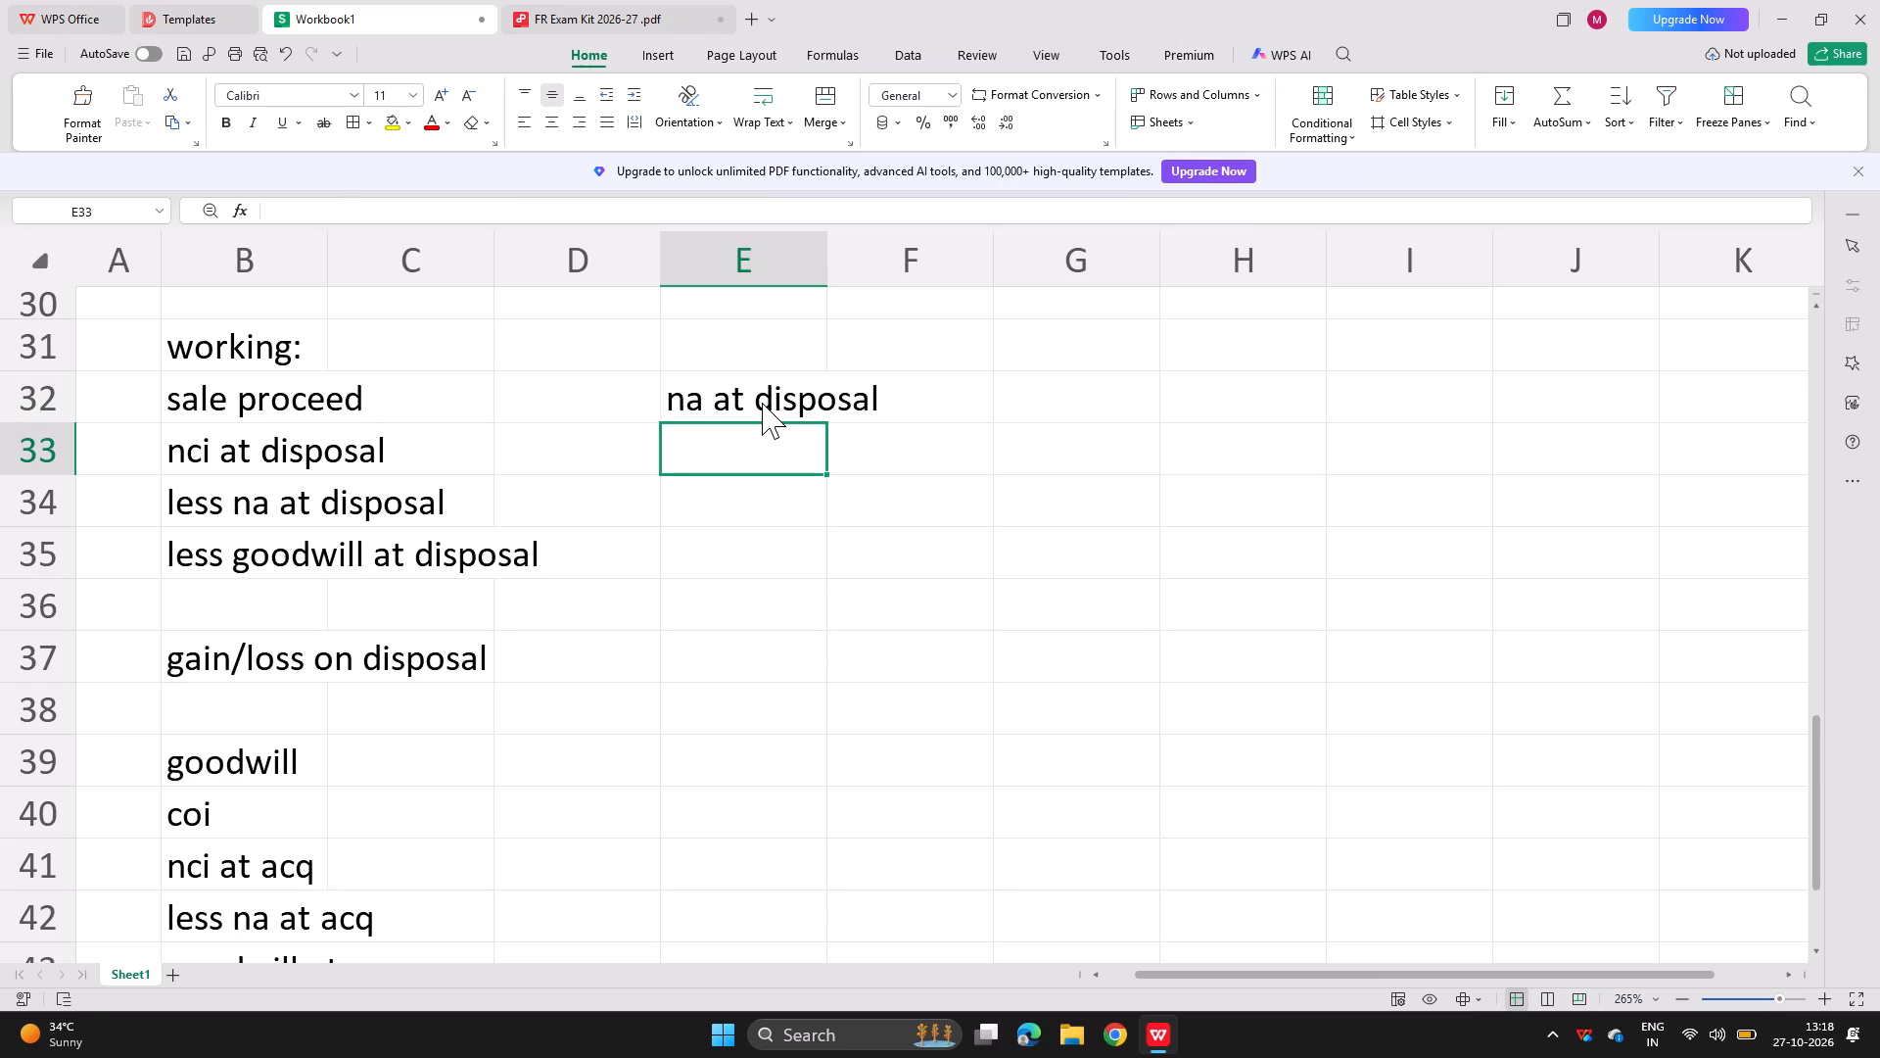
Add the opening net assets label "net asset b/f" in cell E33.
key("n")
key("BackSpace")
key("m")
key("BackSpace")
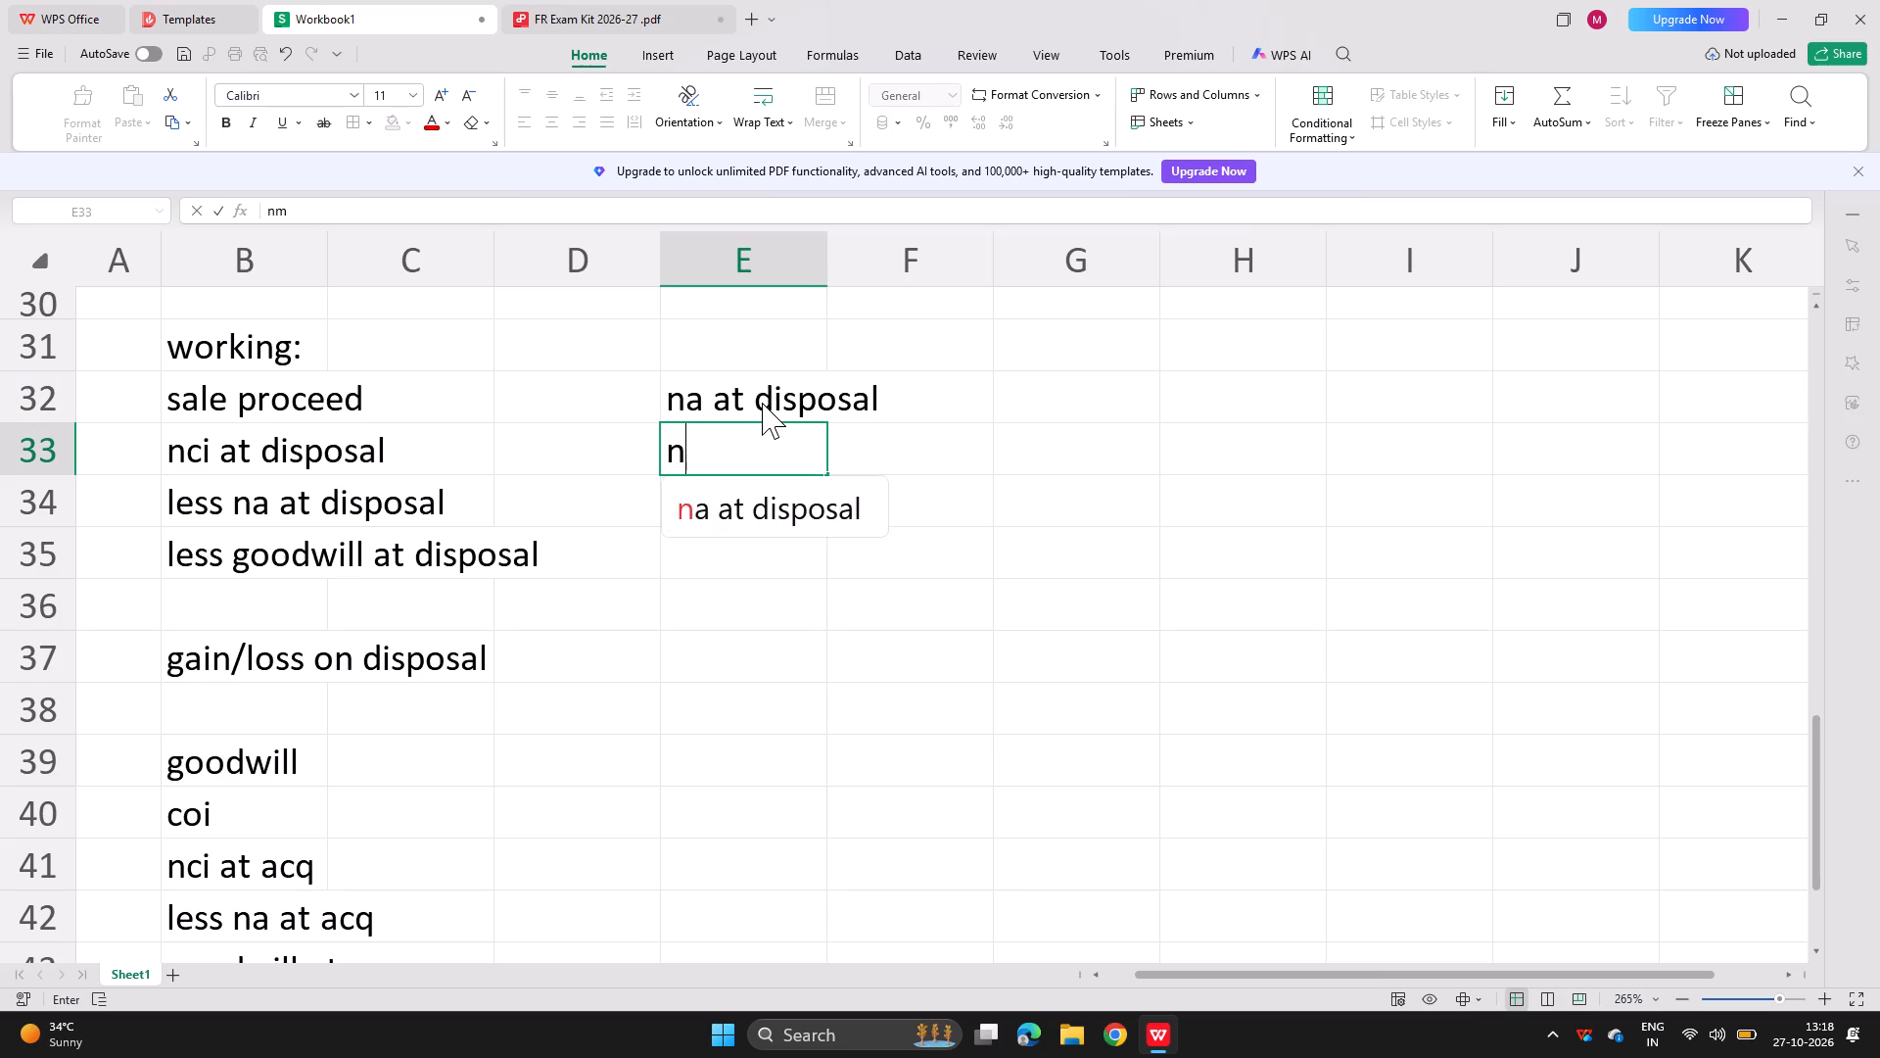
type("net")
key("BackSpace")
key("BackSpace")
key("BackSpace")
type("et ass")
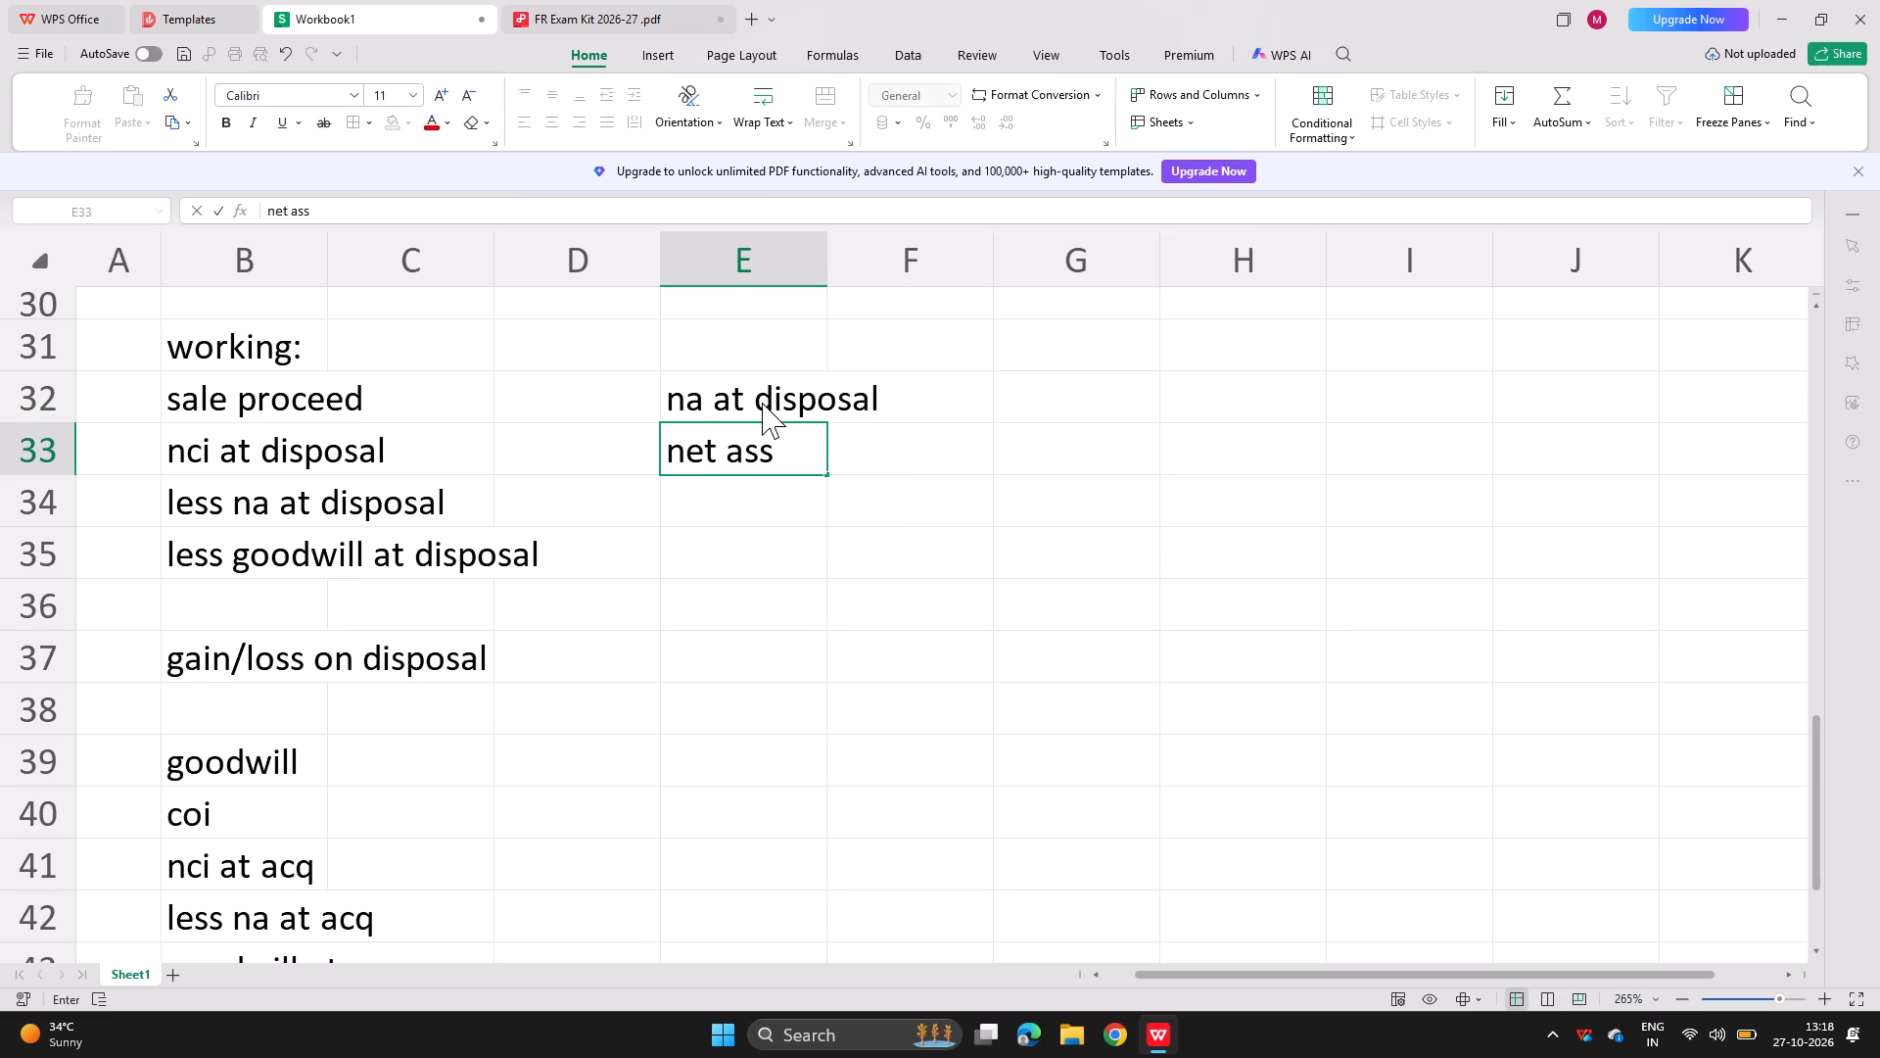
type("et")
key("space")
type("b/f")
key("Return")
Add the label "profit till disposal" in cell E34, correcting its spelling.
type("prtofit till dfi")
key("BackSpace")
key("BackSpace")
type("isposal")
key("Return")
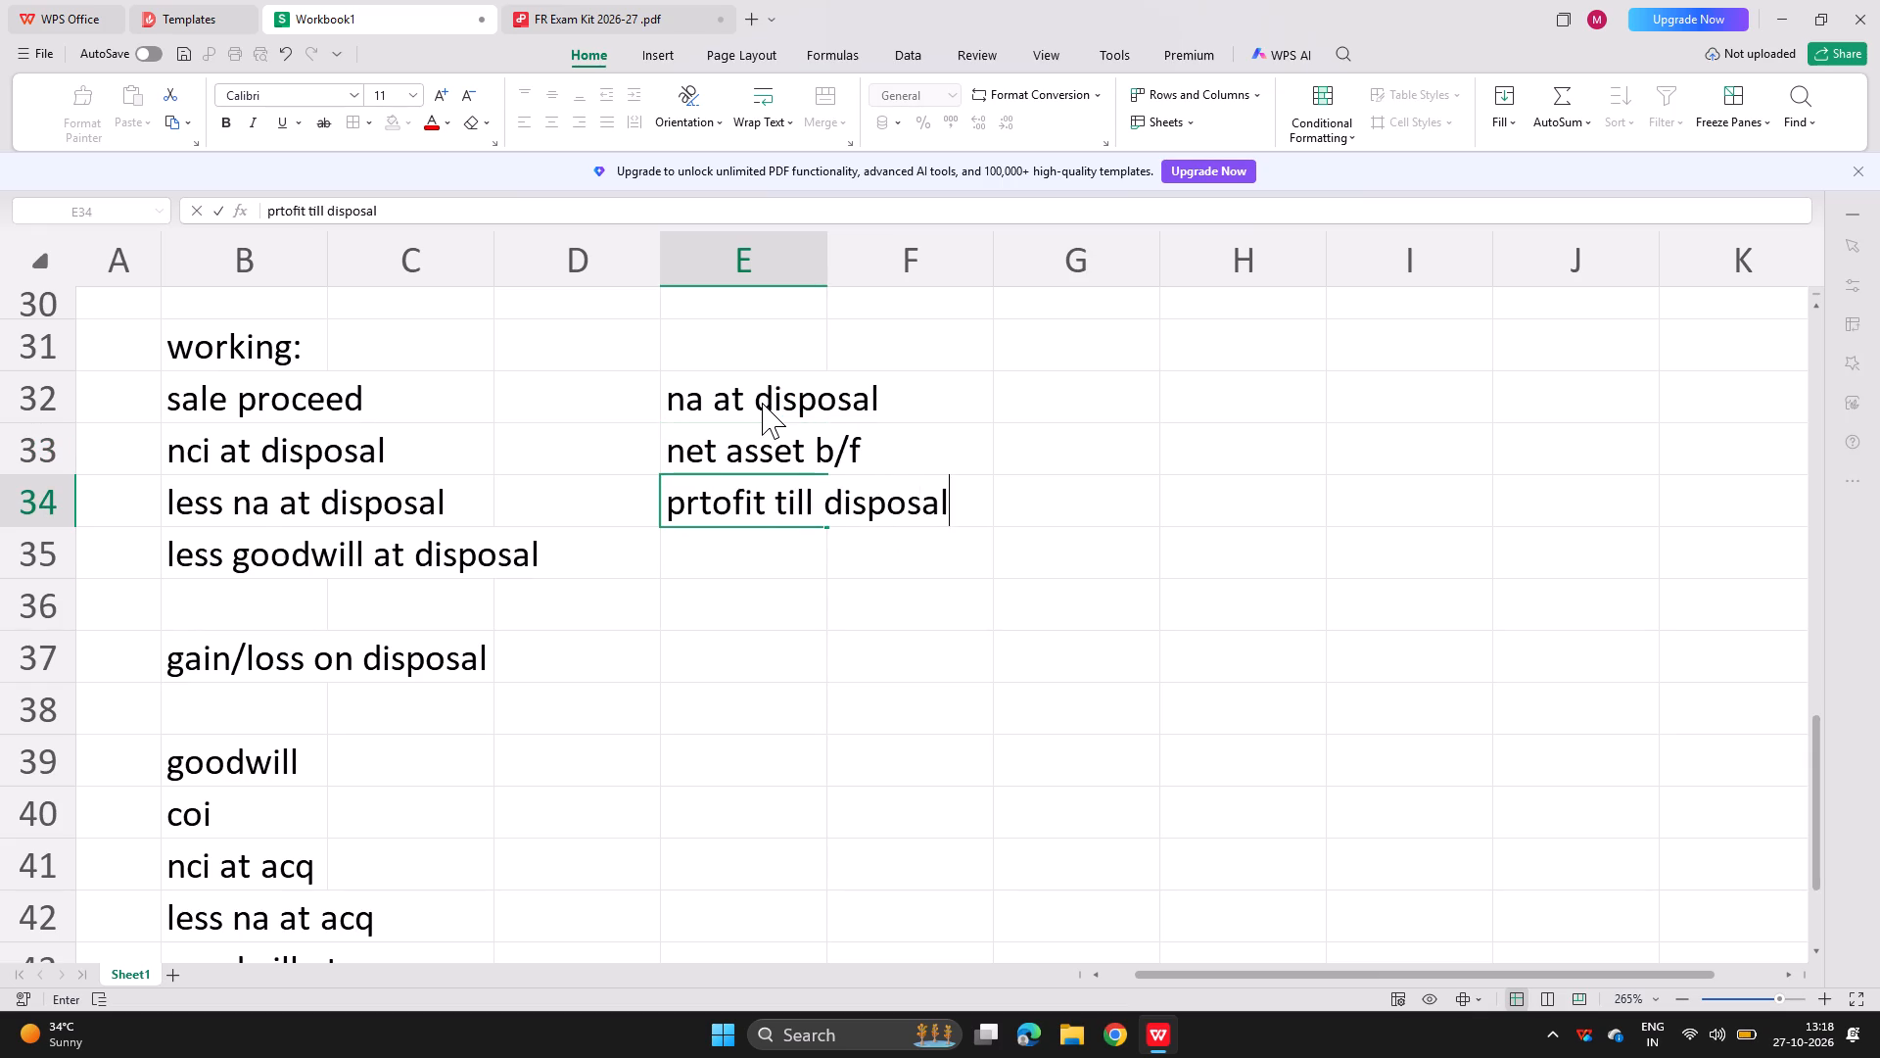
double_click(741, 492)
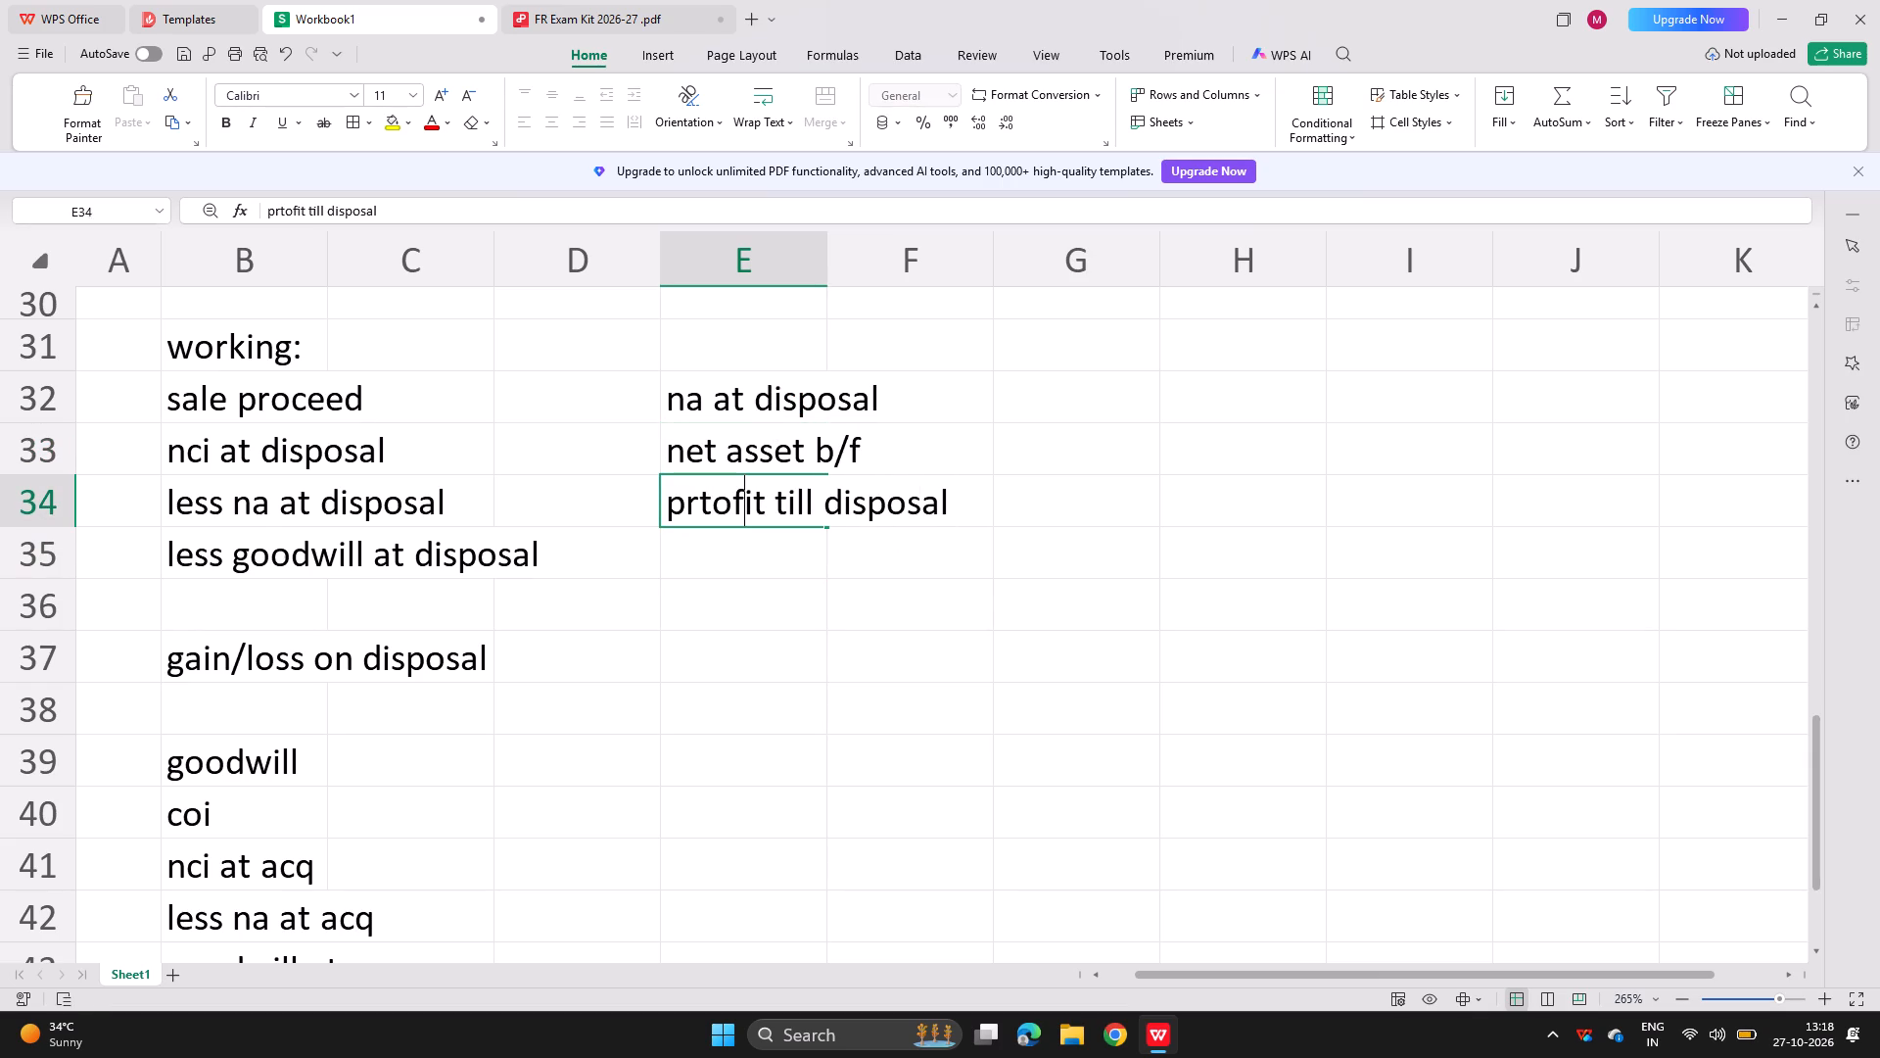
key("BackSpace")
key("BackSpace")
key("BackSpace")
type("of")
key("Return")
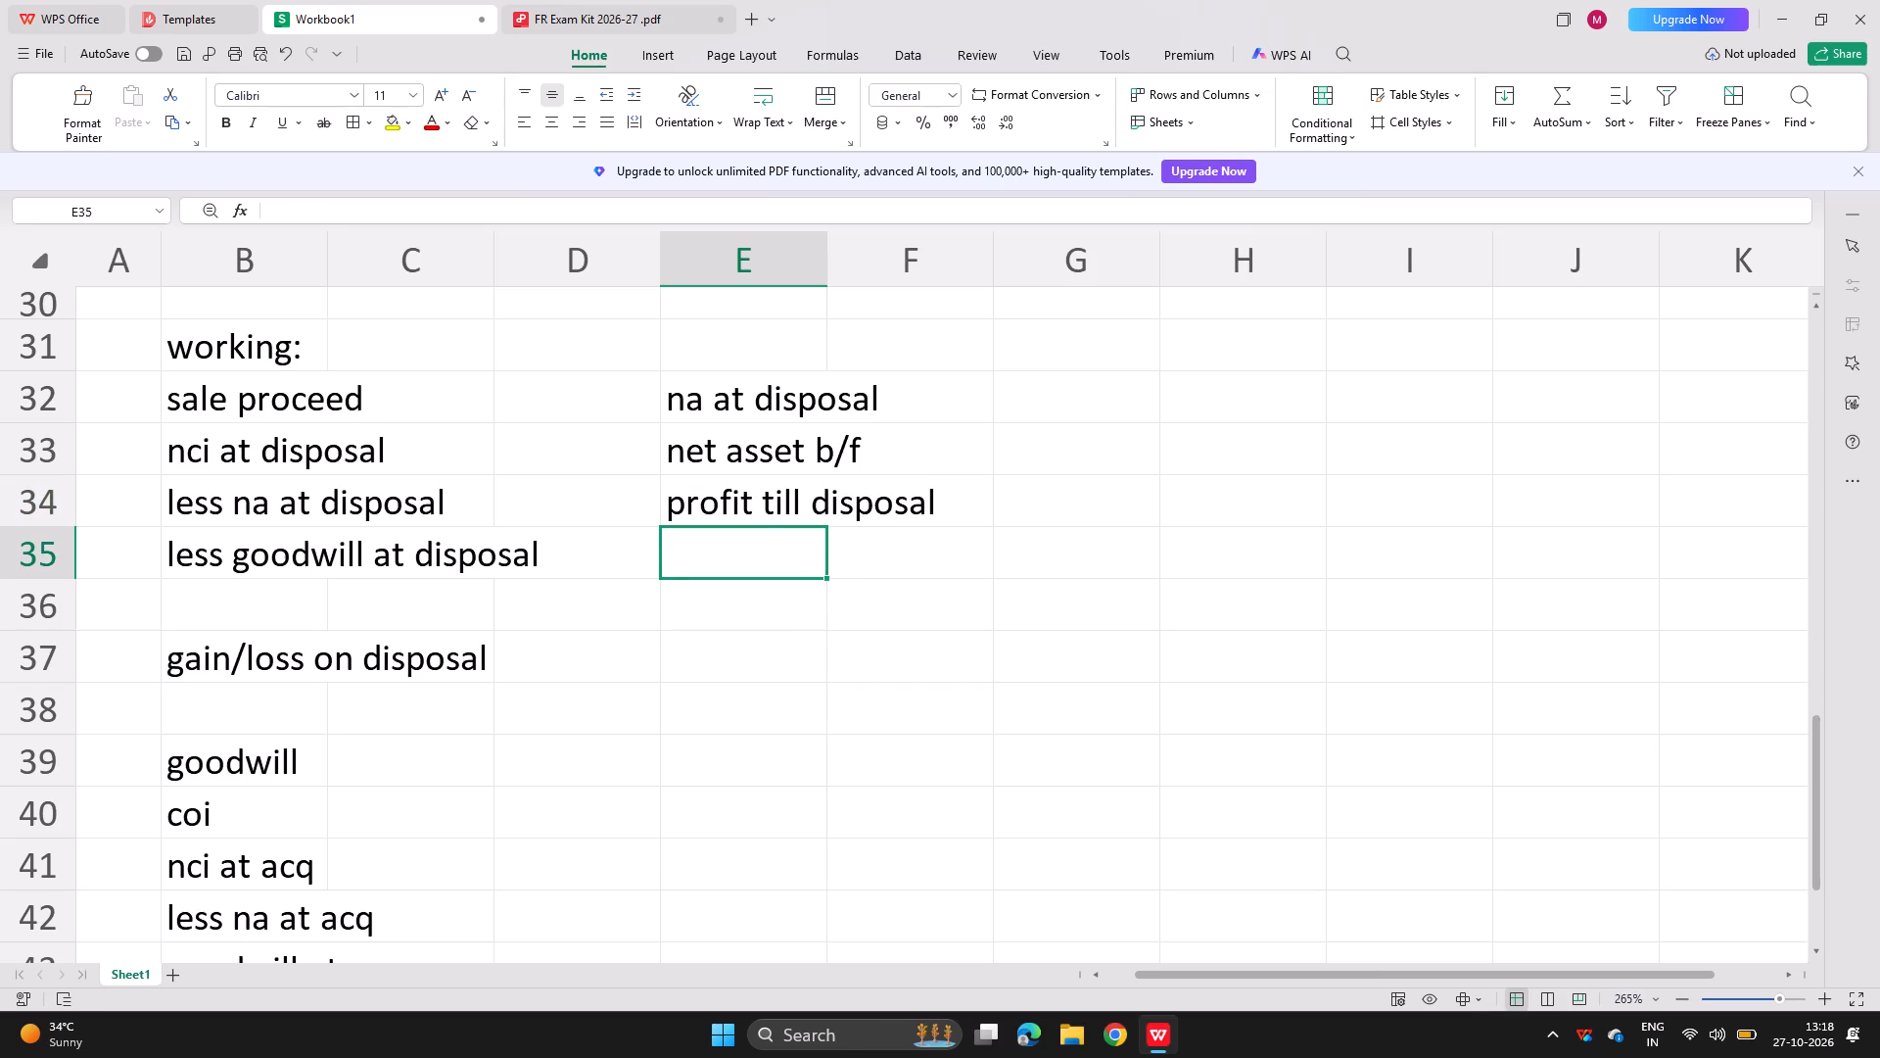
Complete the net assets working labels with "less dividend" in cell E35 and "total" in cell E36.
type("less fo")
key("BackSpace")
key("BackSpace")
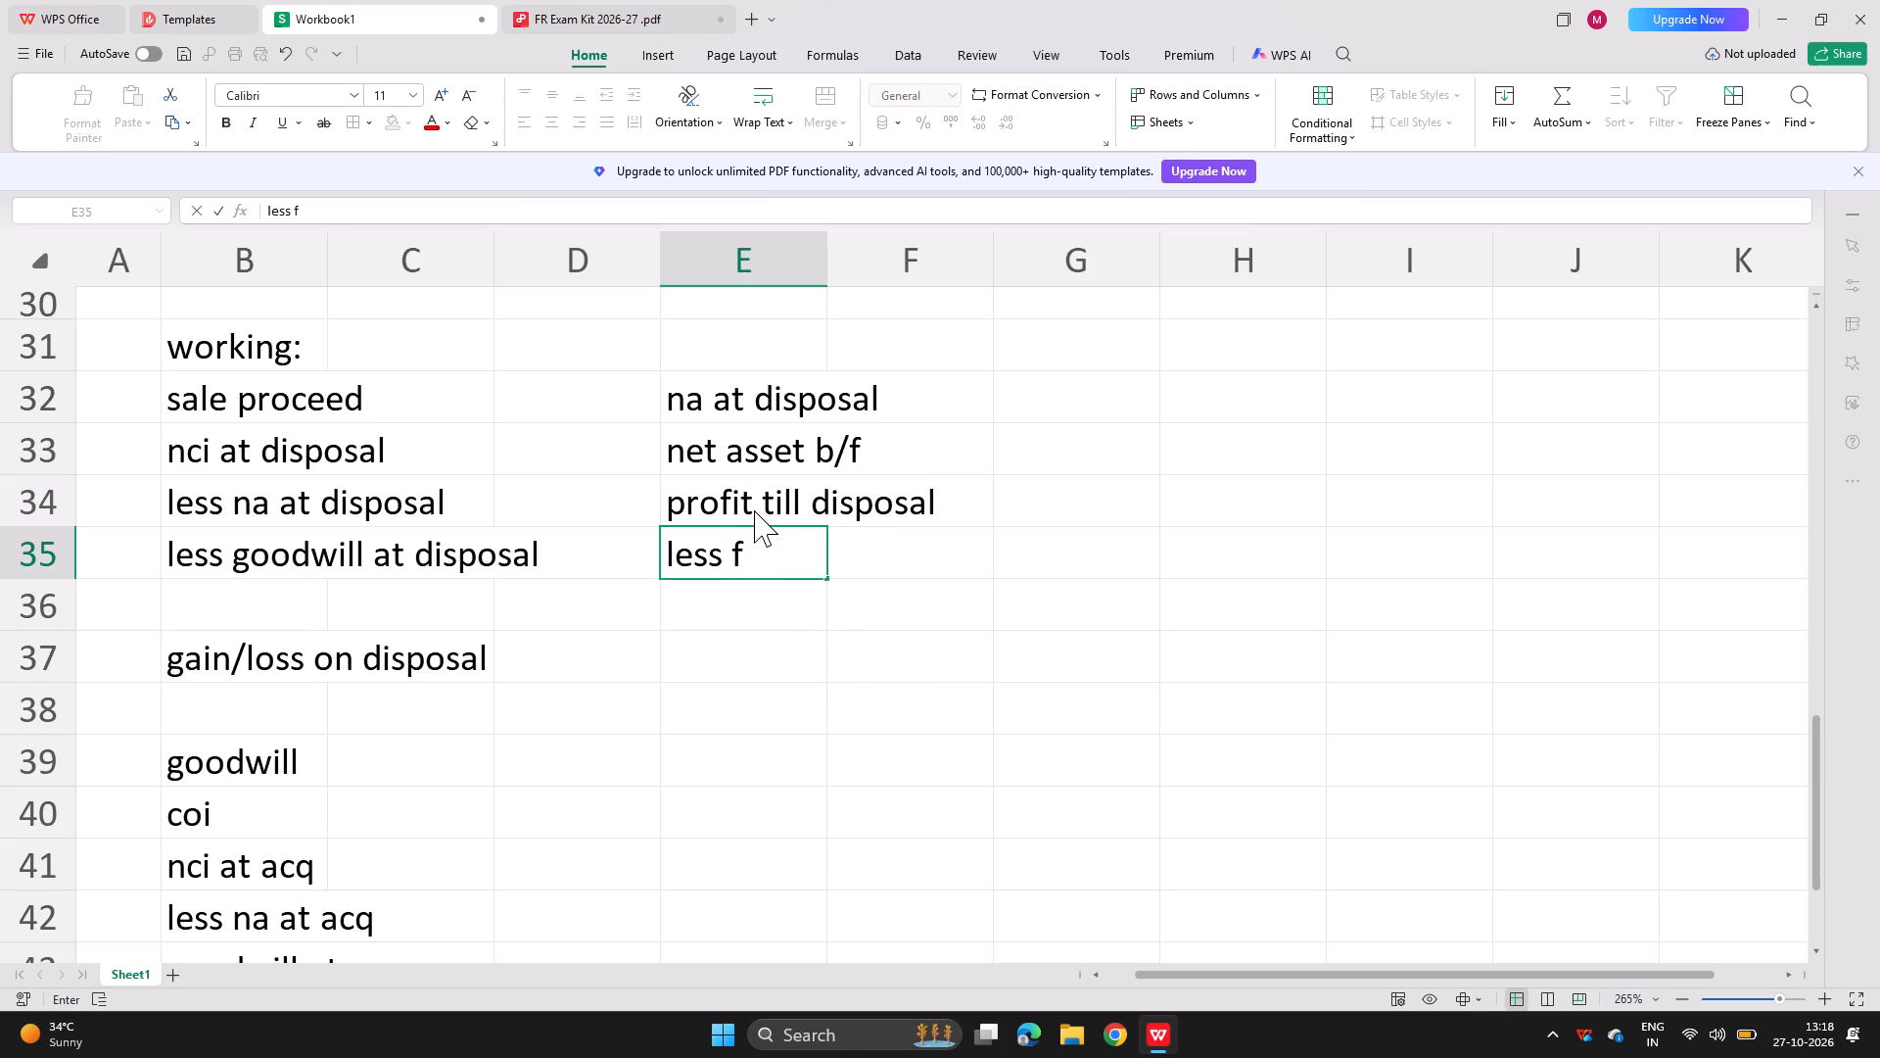
type("dividenf\\")
key("BackSpace")
key("BackSpace")
key("d")
key("Return")
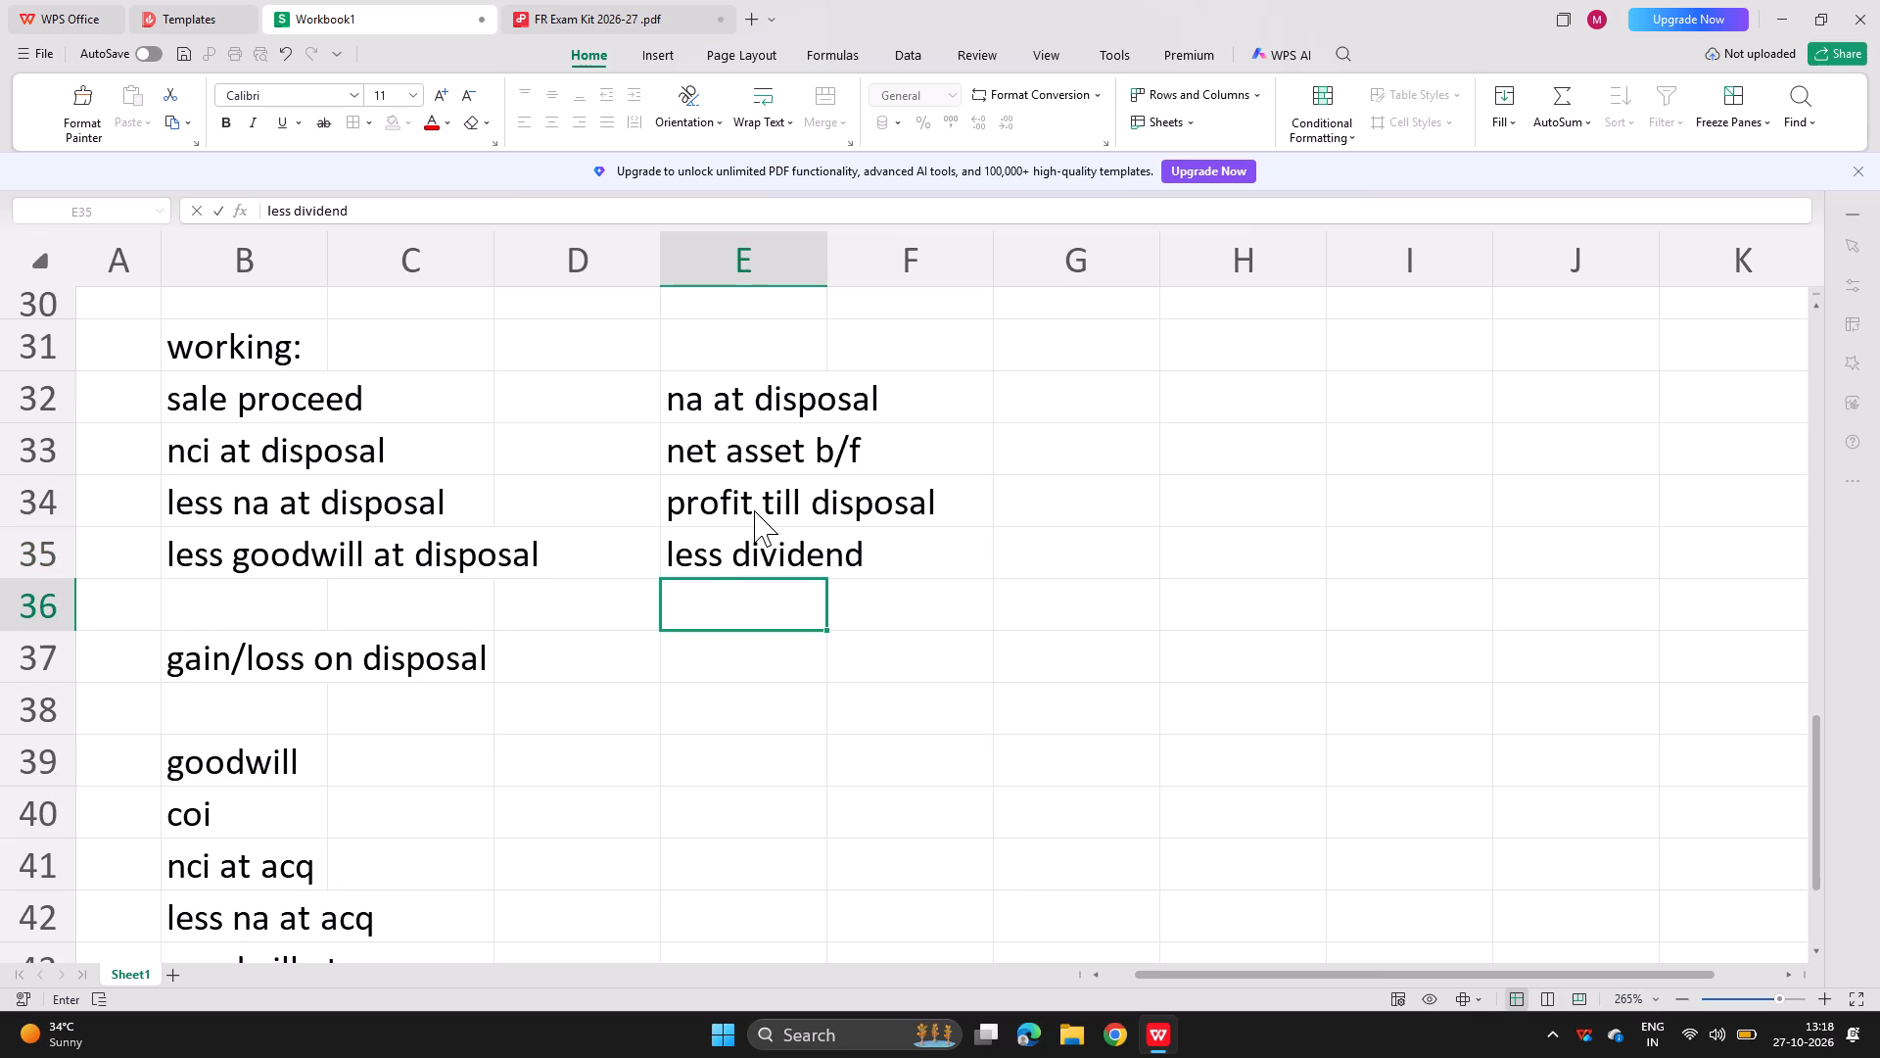
type("totla")
key("BackSpace")
key("BackSpace")
key("BackSpace")
type("tal")
key("Return")
Start an NCI working below the net assets working with the heading "nci" in E38 and the label "nci at acq" in E39.
key("Return")
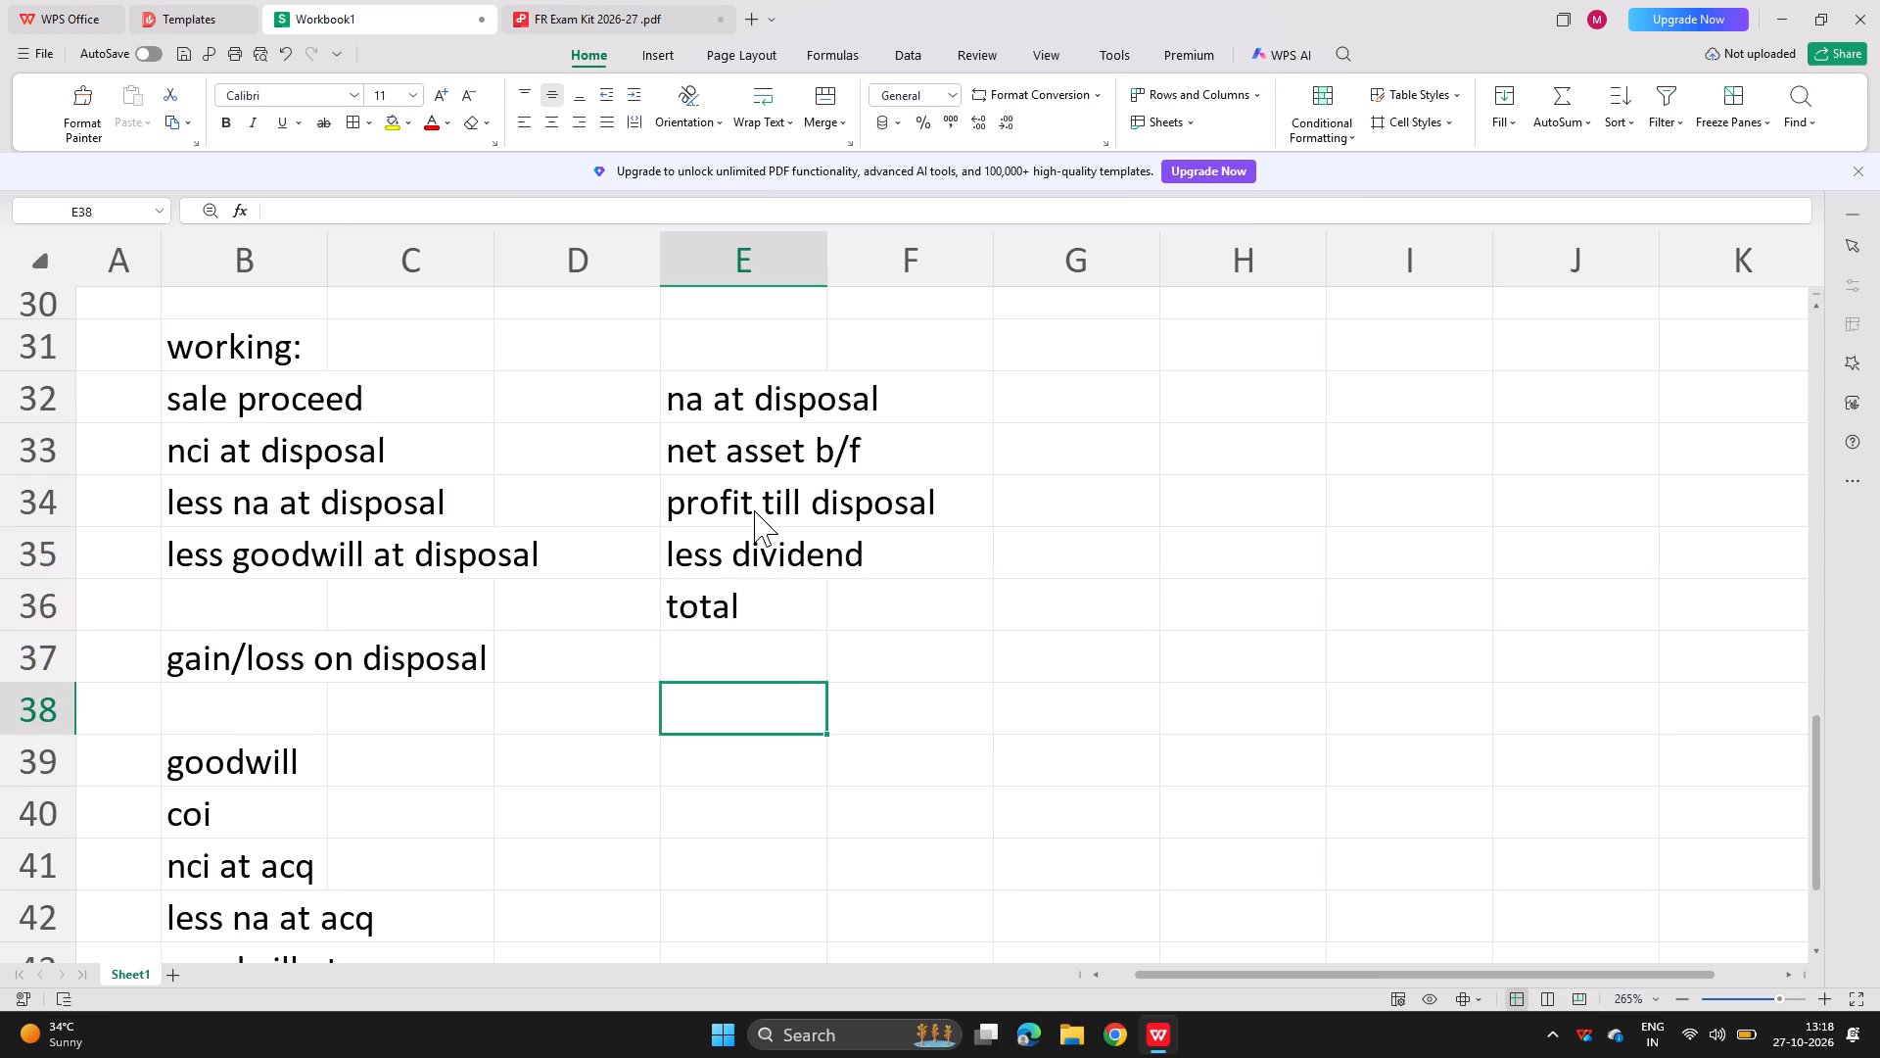
type("nci")
key("Return")
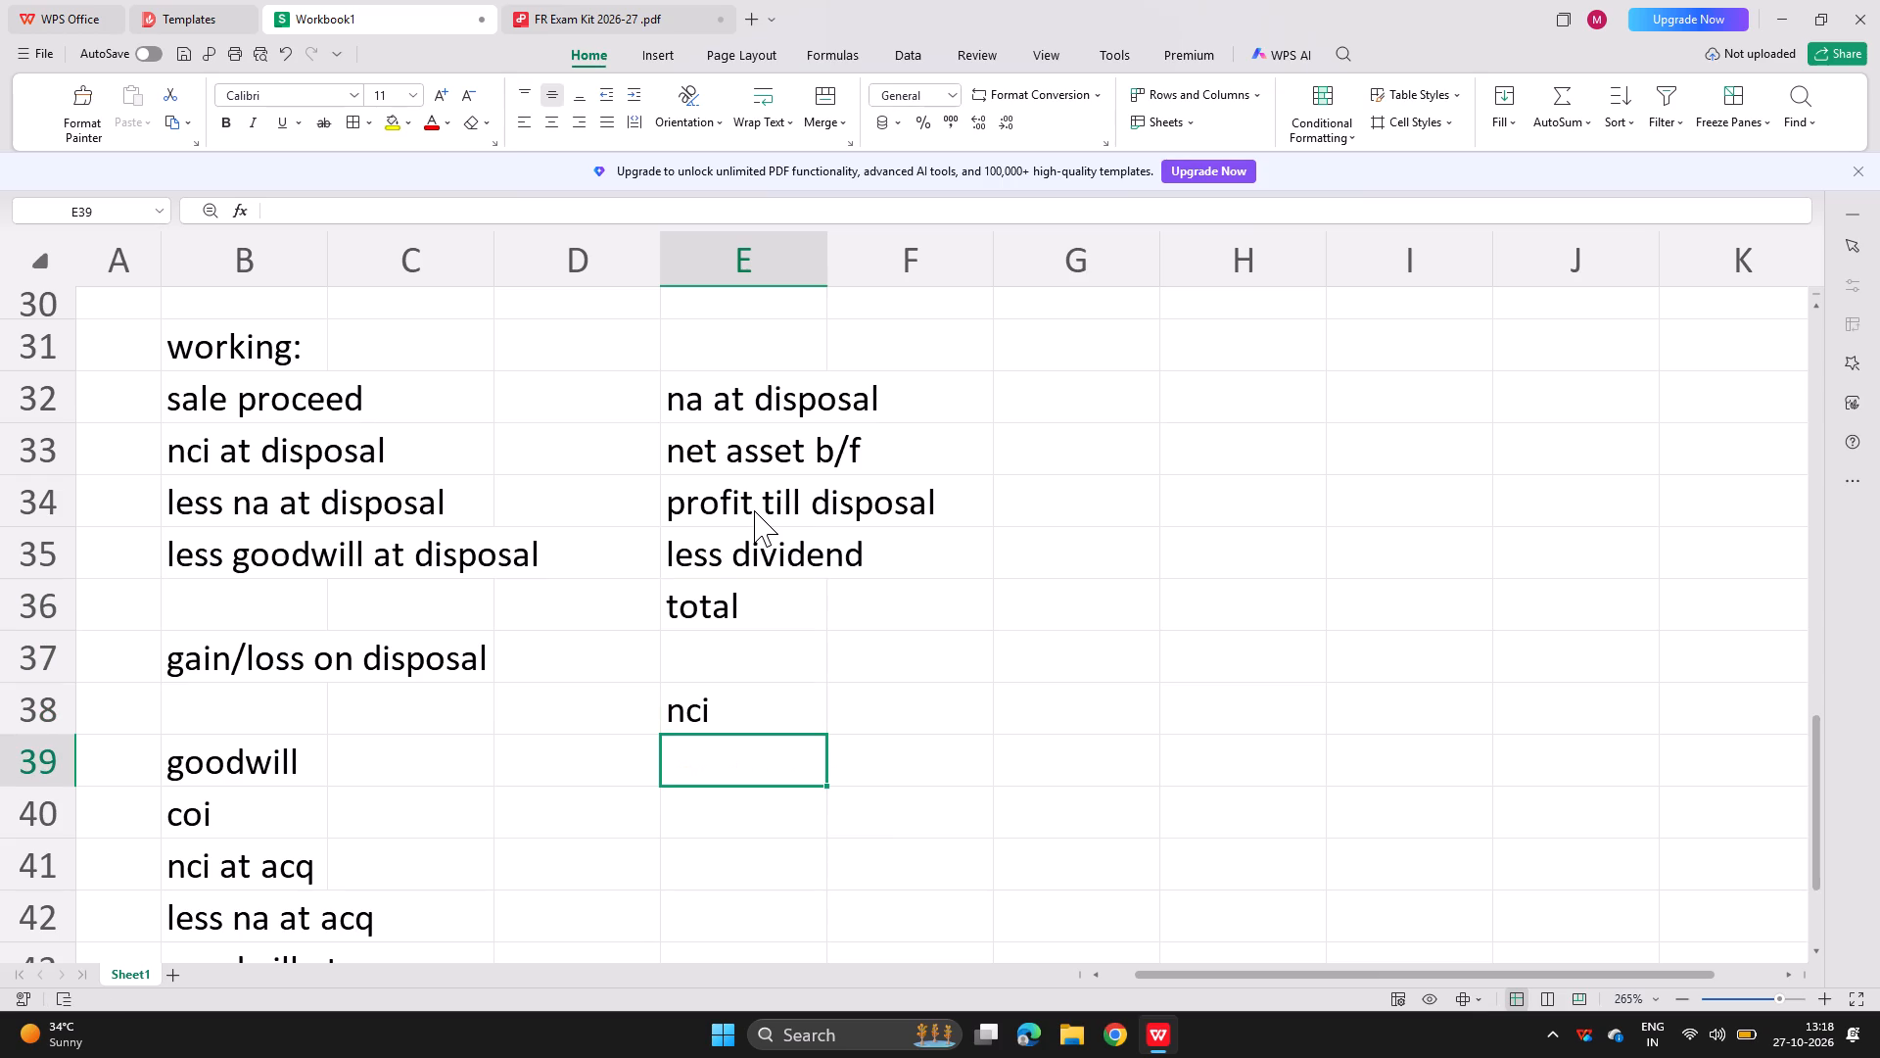
type("nci at acq")
key("Return")
Add the post-acquisition profit share label "post acq * ncio %" in cell E40.
type("[pp")
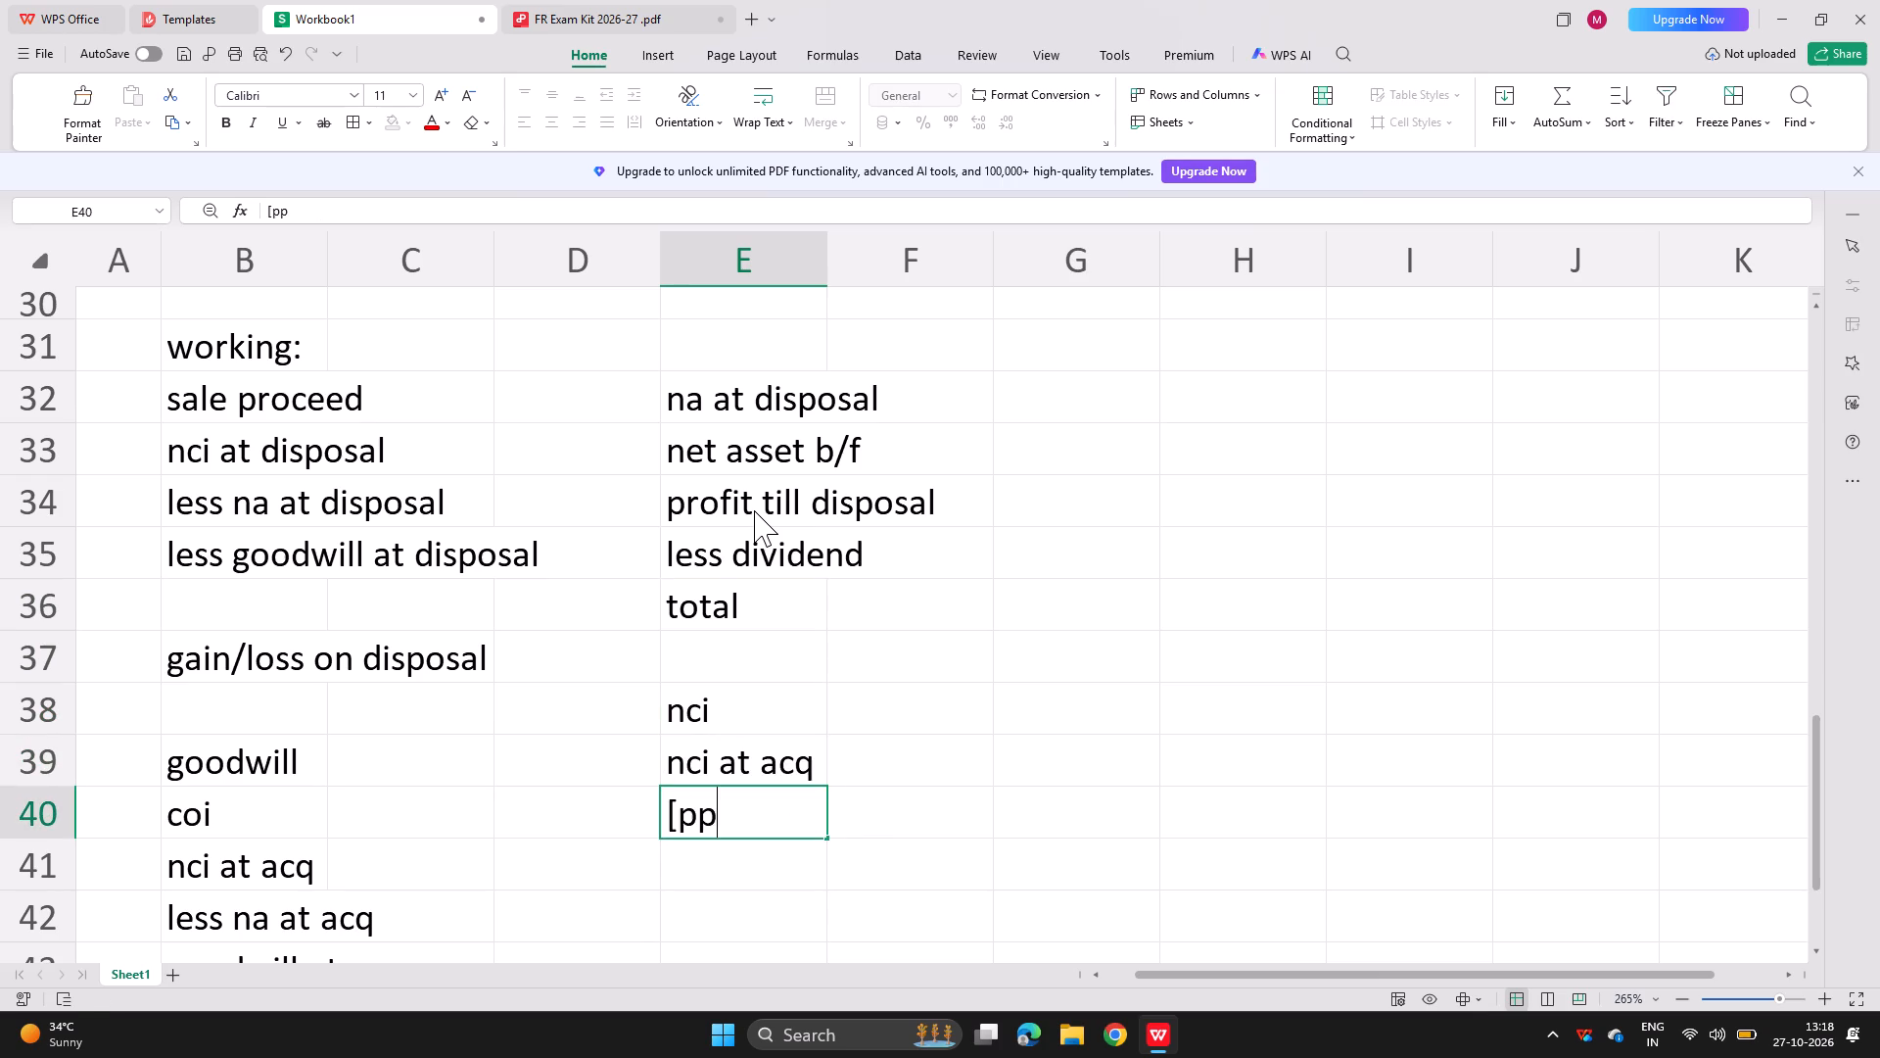
key("BackSpace")
key("BackSpace")
key("BackSpace")
type("post acq")
key("space")
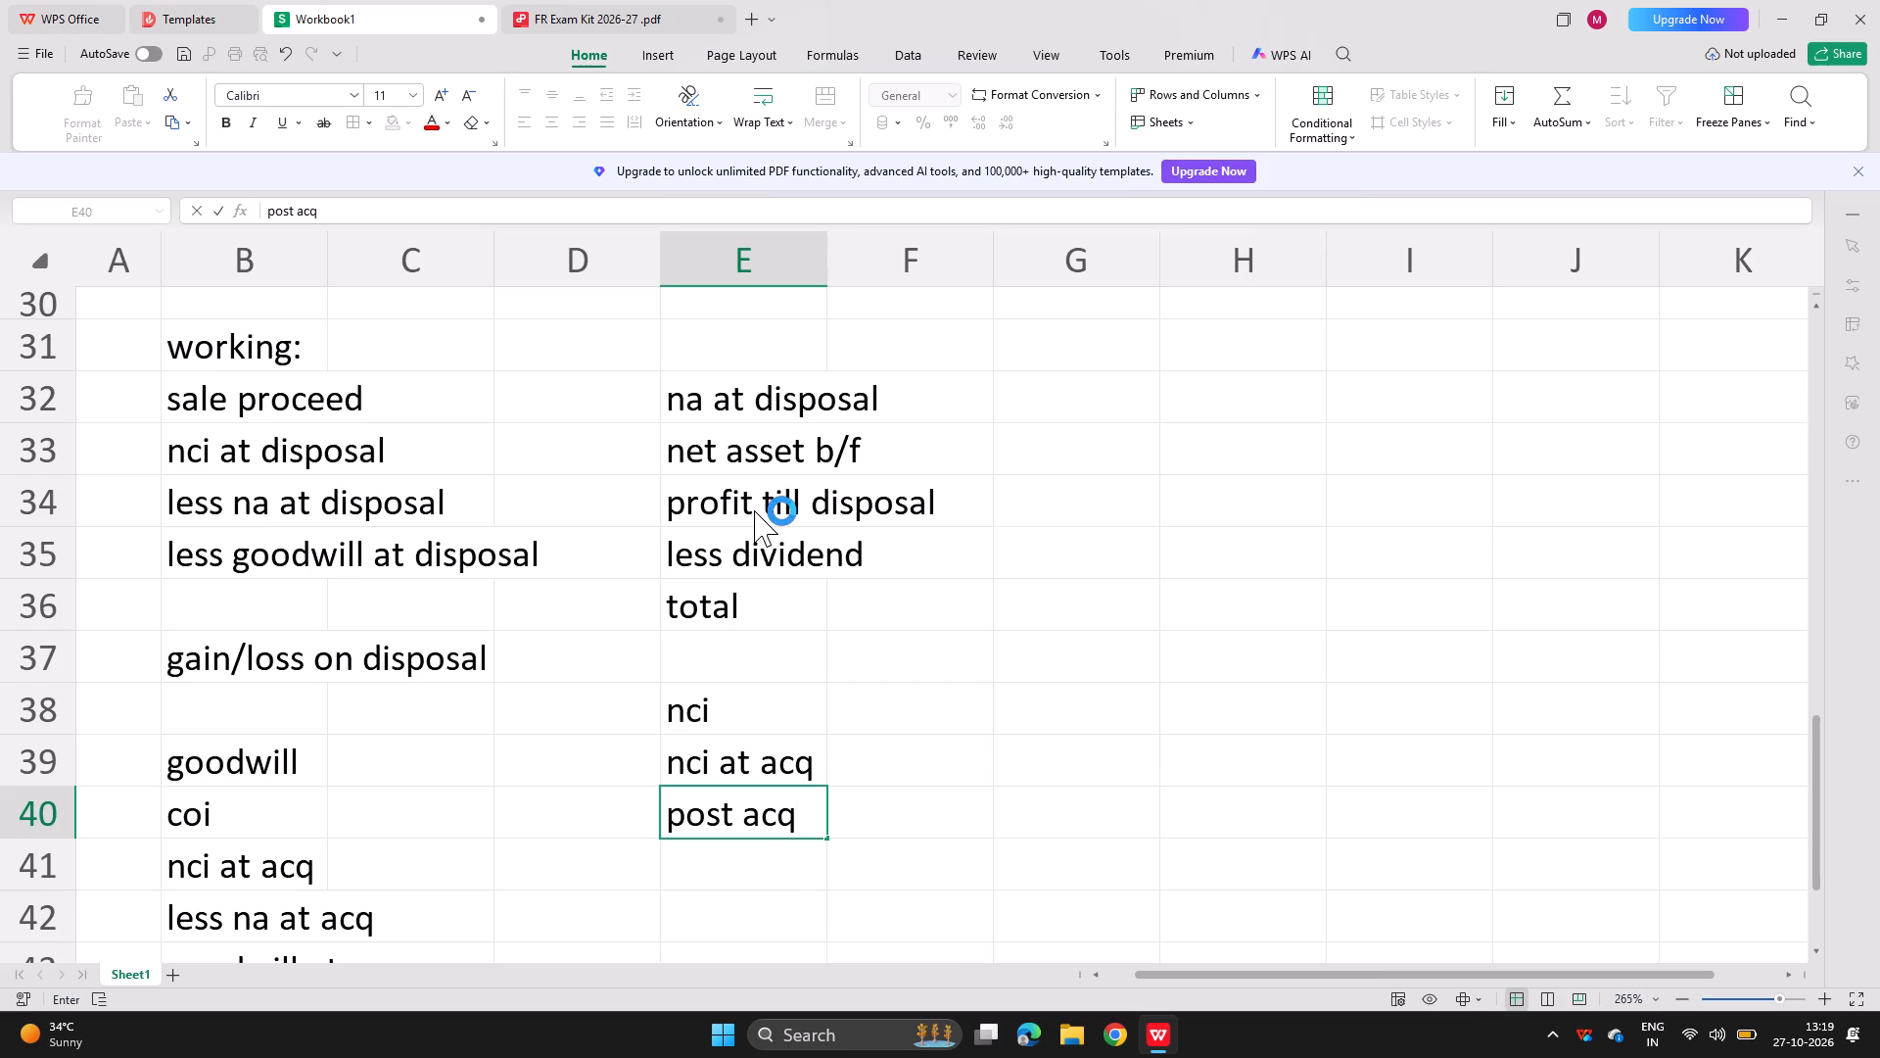
type("* ncio %")
key("Return")
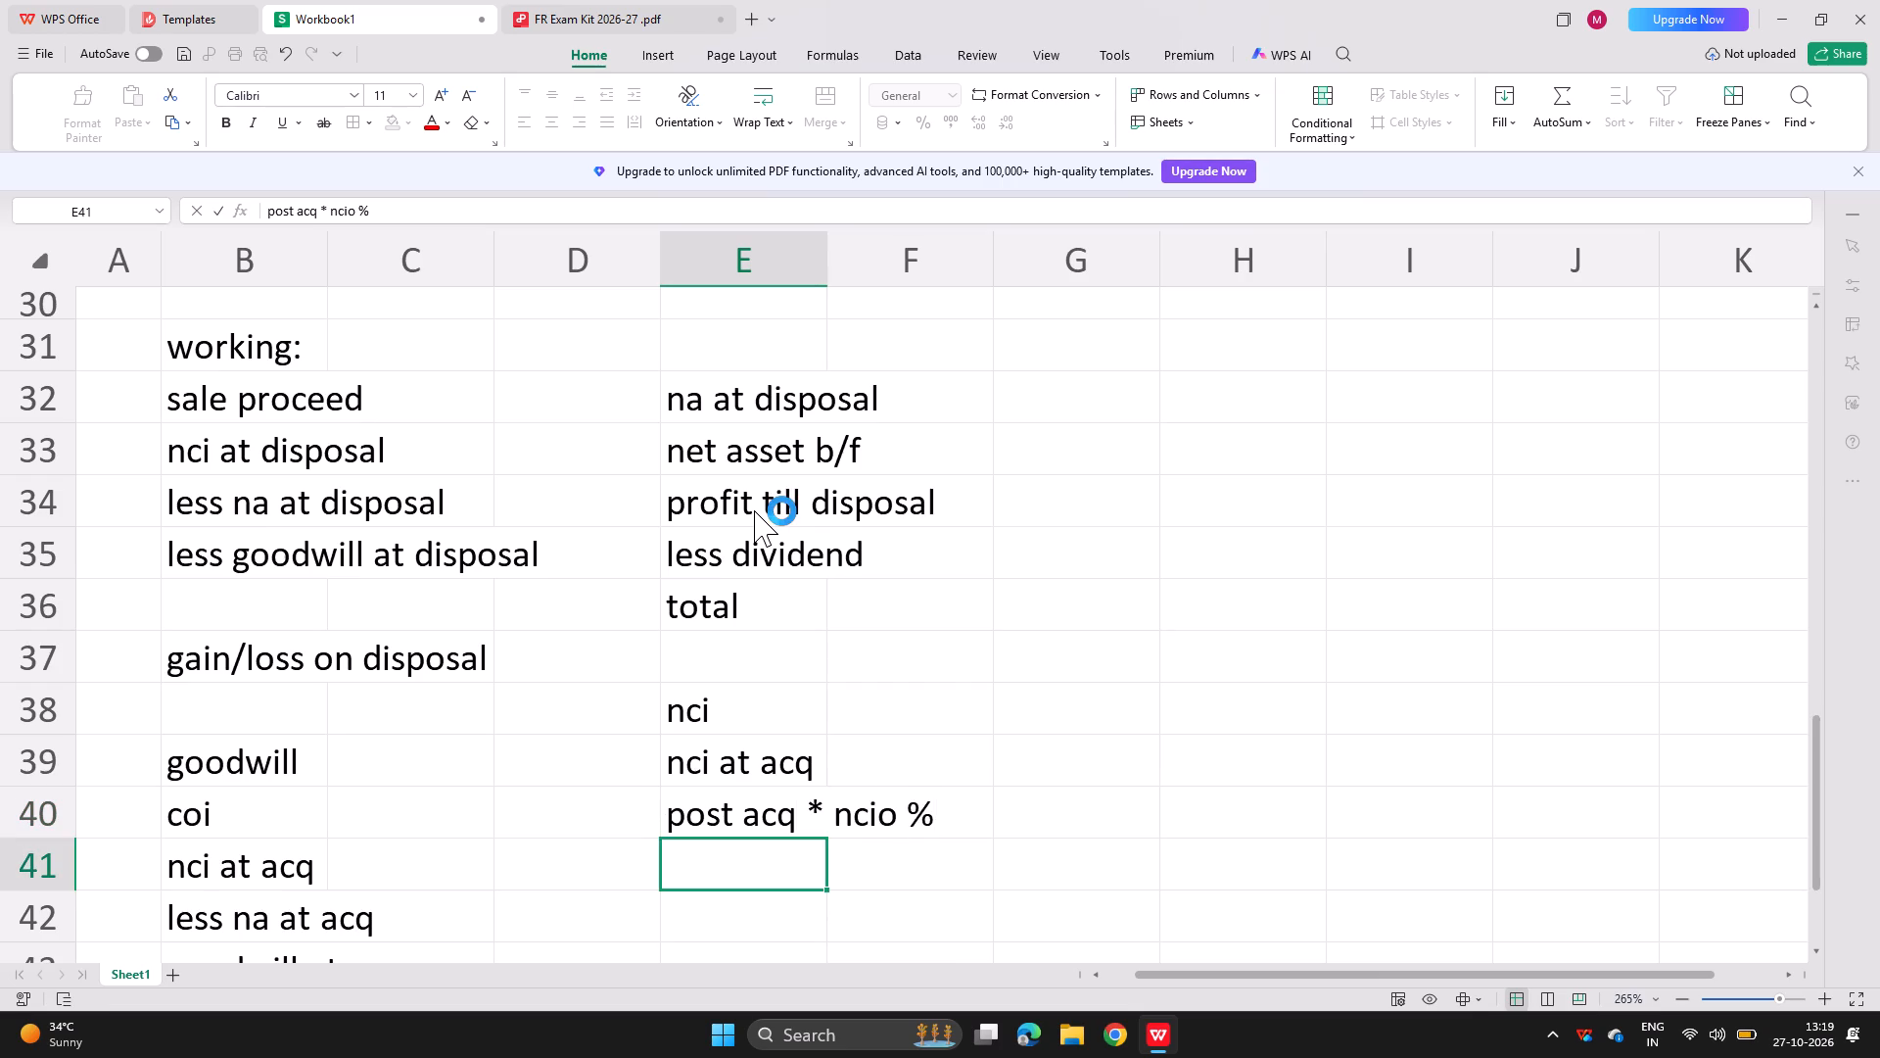
Complete the NCI working labels with "less imp * nci %" in cell E41 and "total" in cell E42.
type("less imp * nci %")
key("Return")
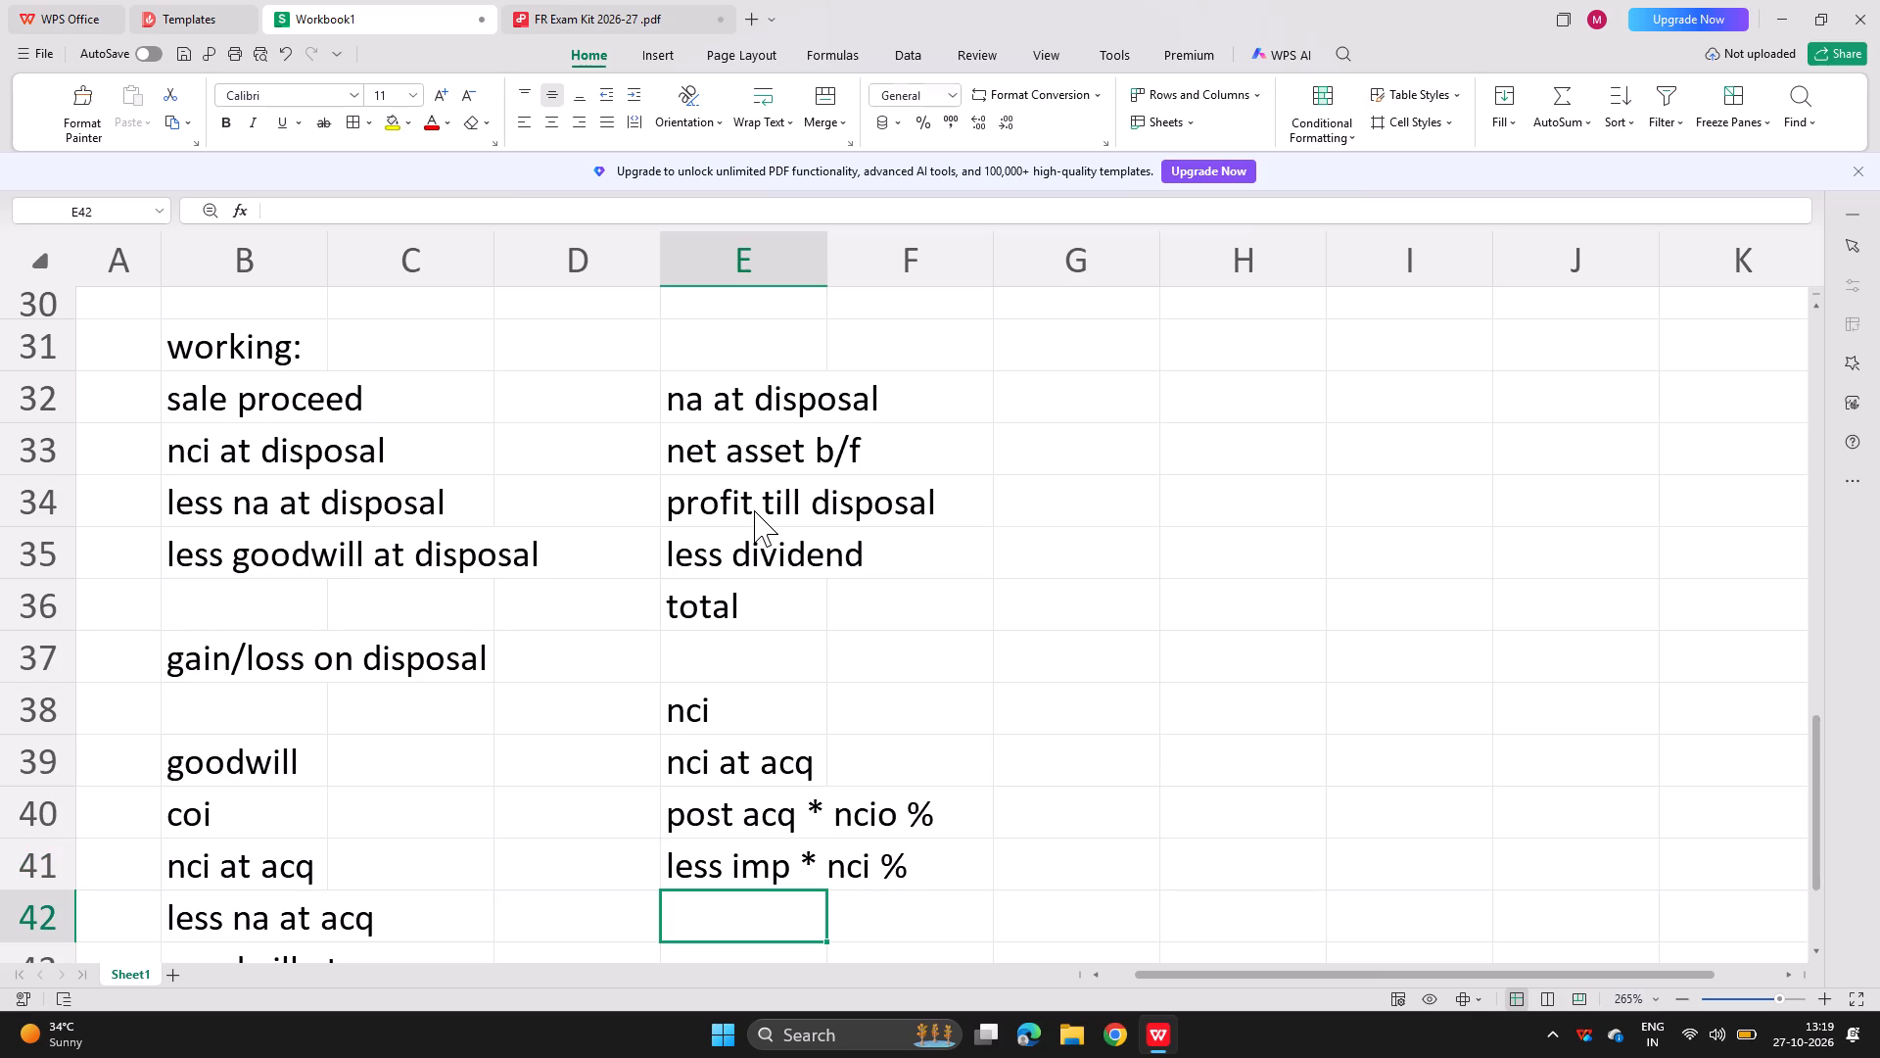
type("total")
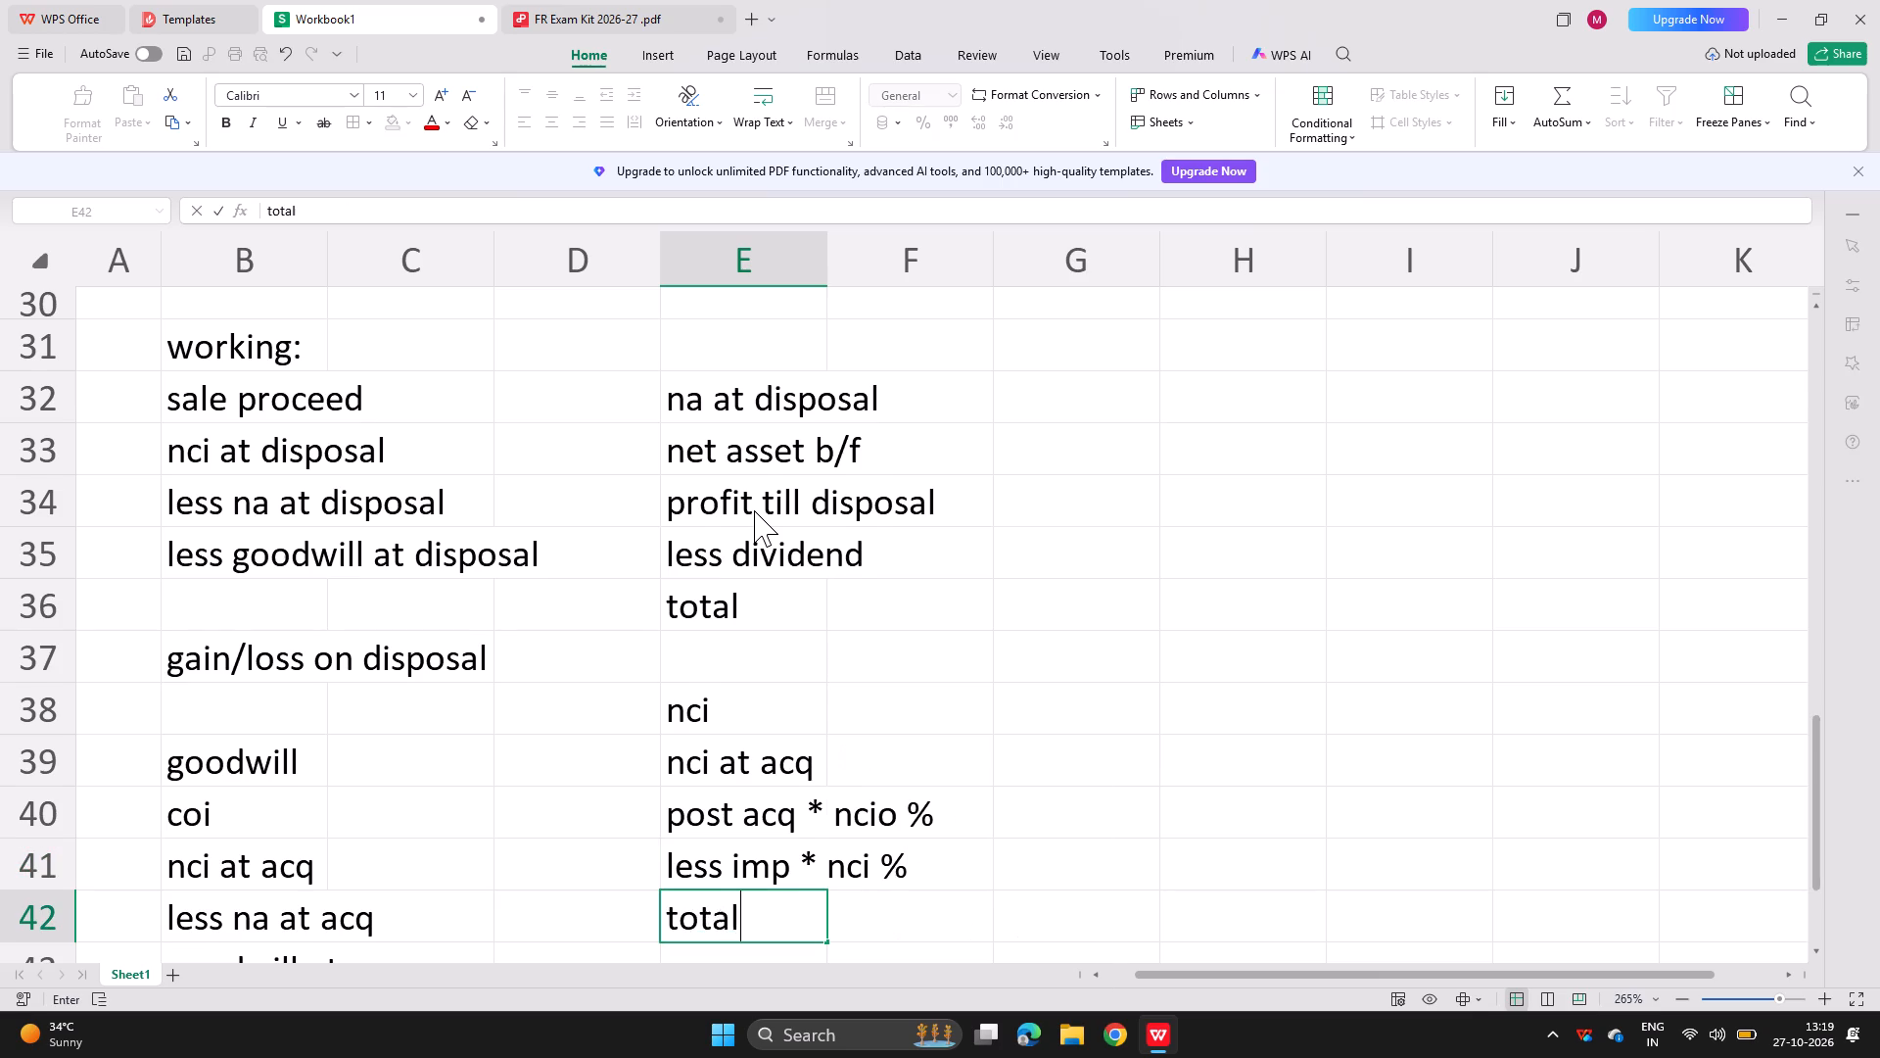
key("Return")
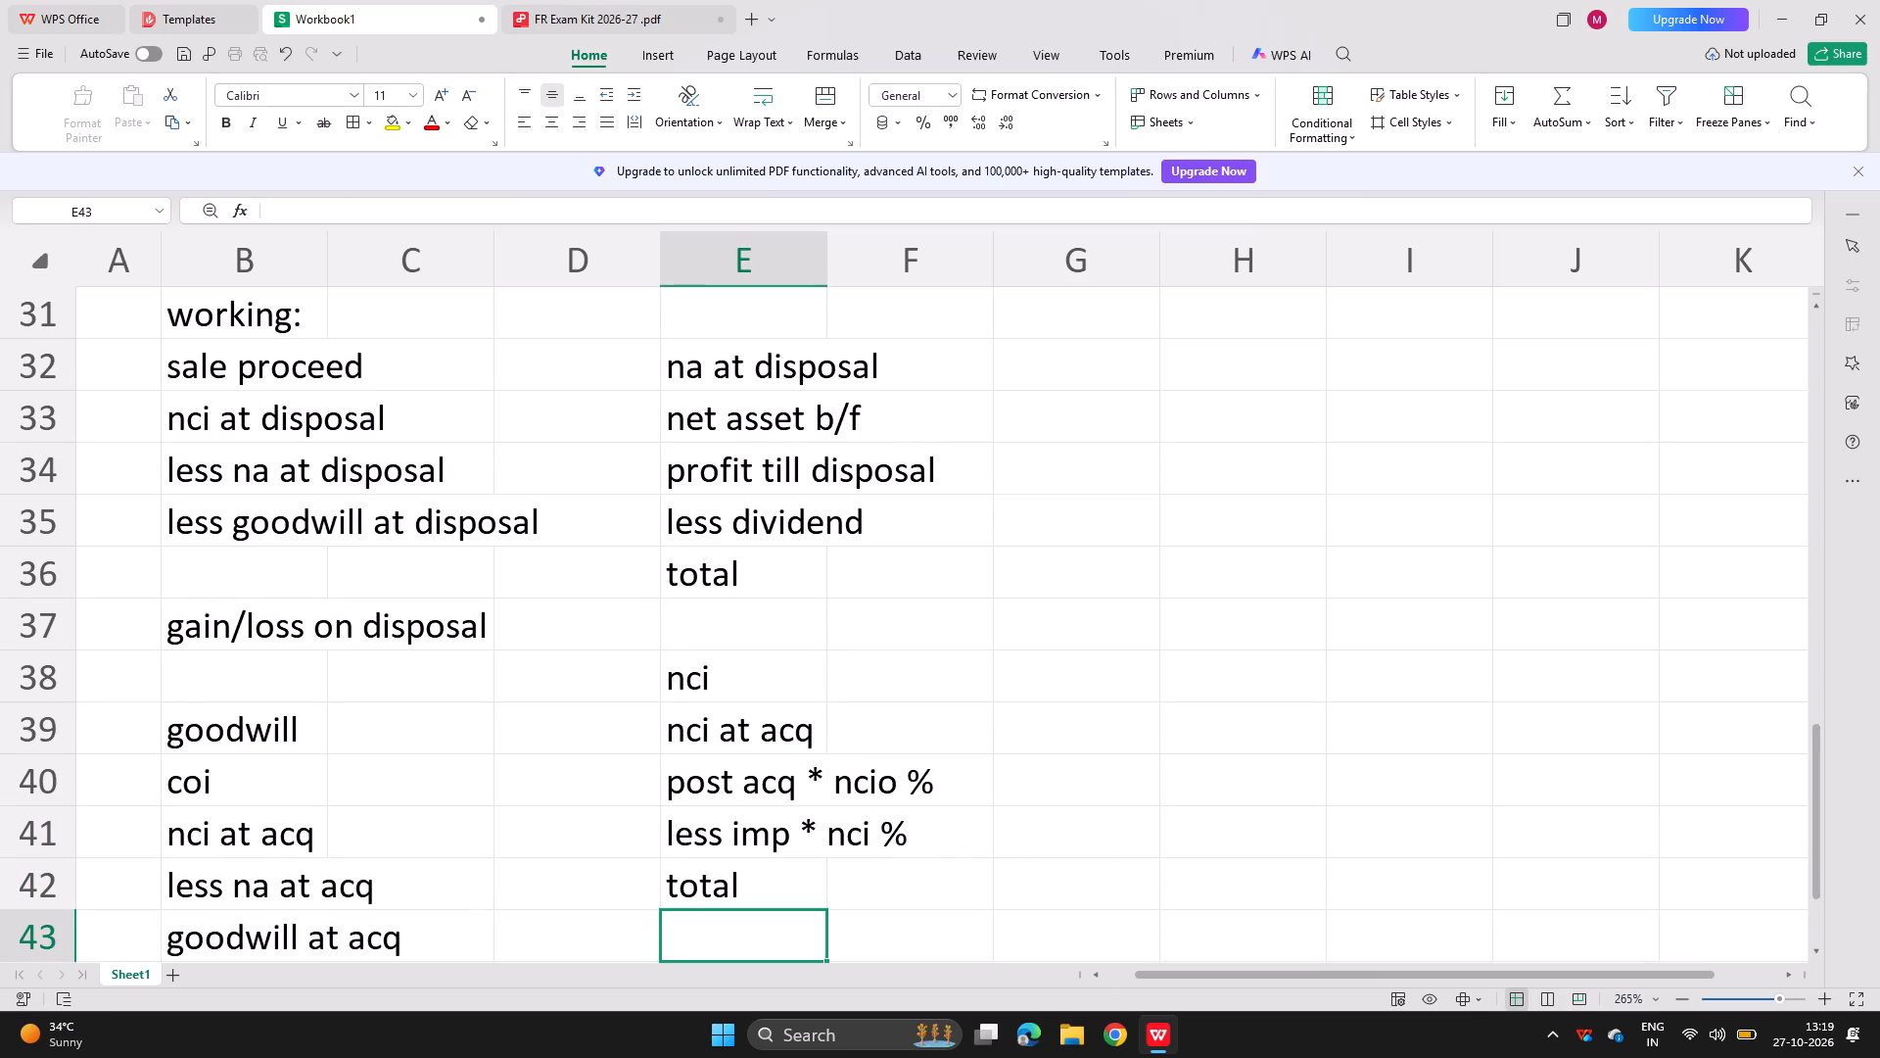
Enter the sale proceeds of 6200 in cell C32 of the disposal working.
left_click(436, 367)
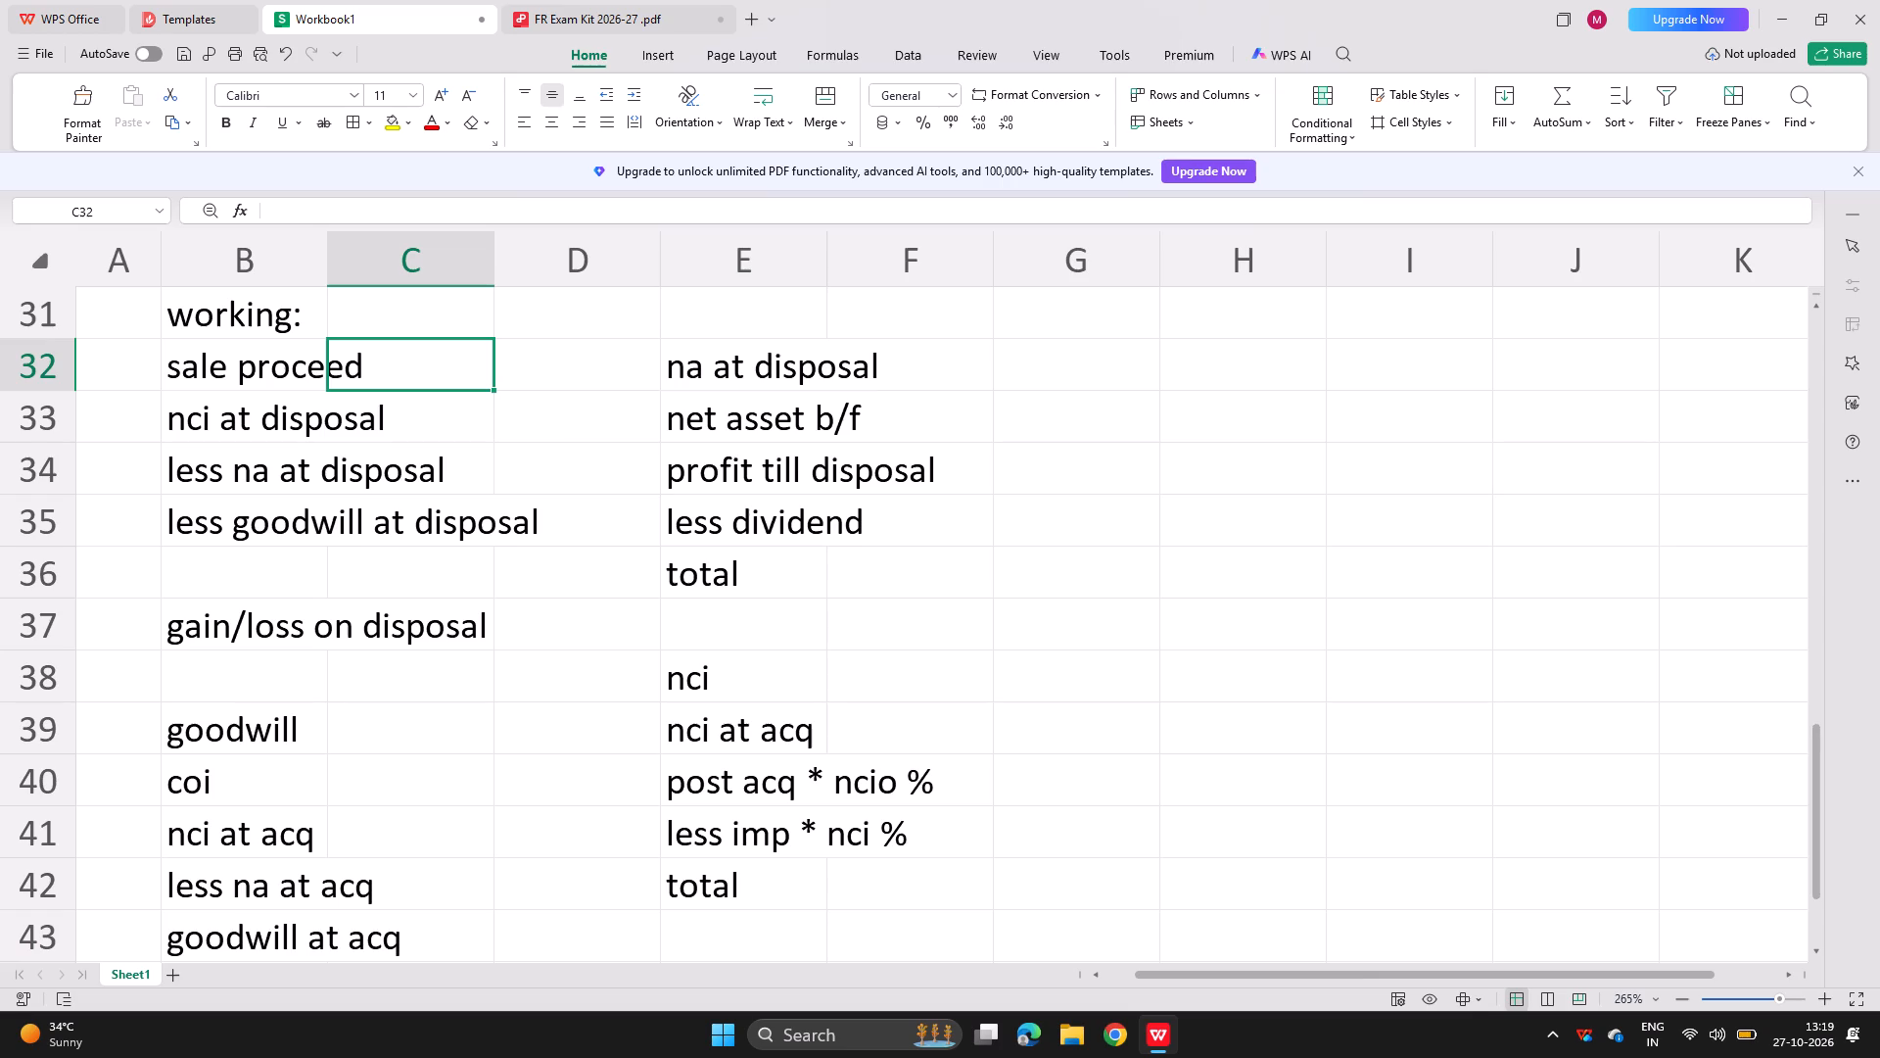
left_click(545, 371)
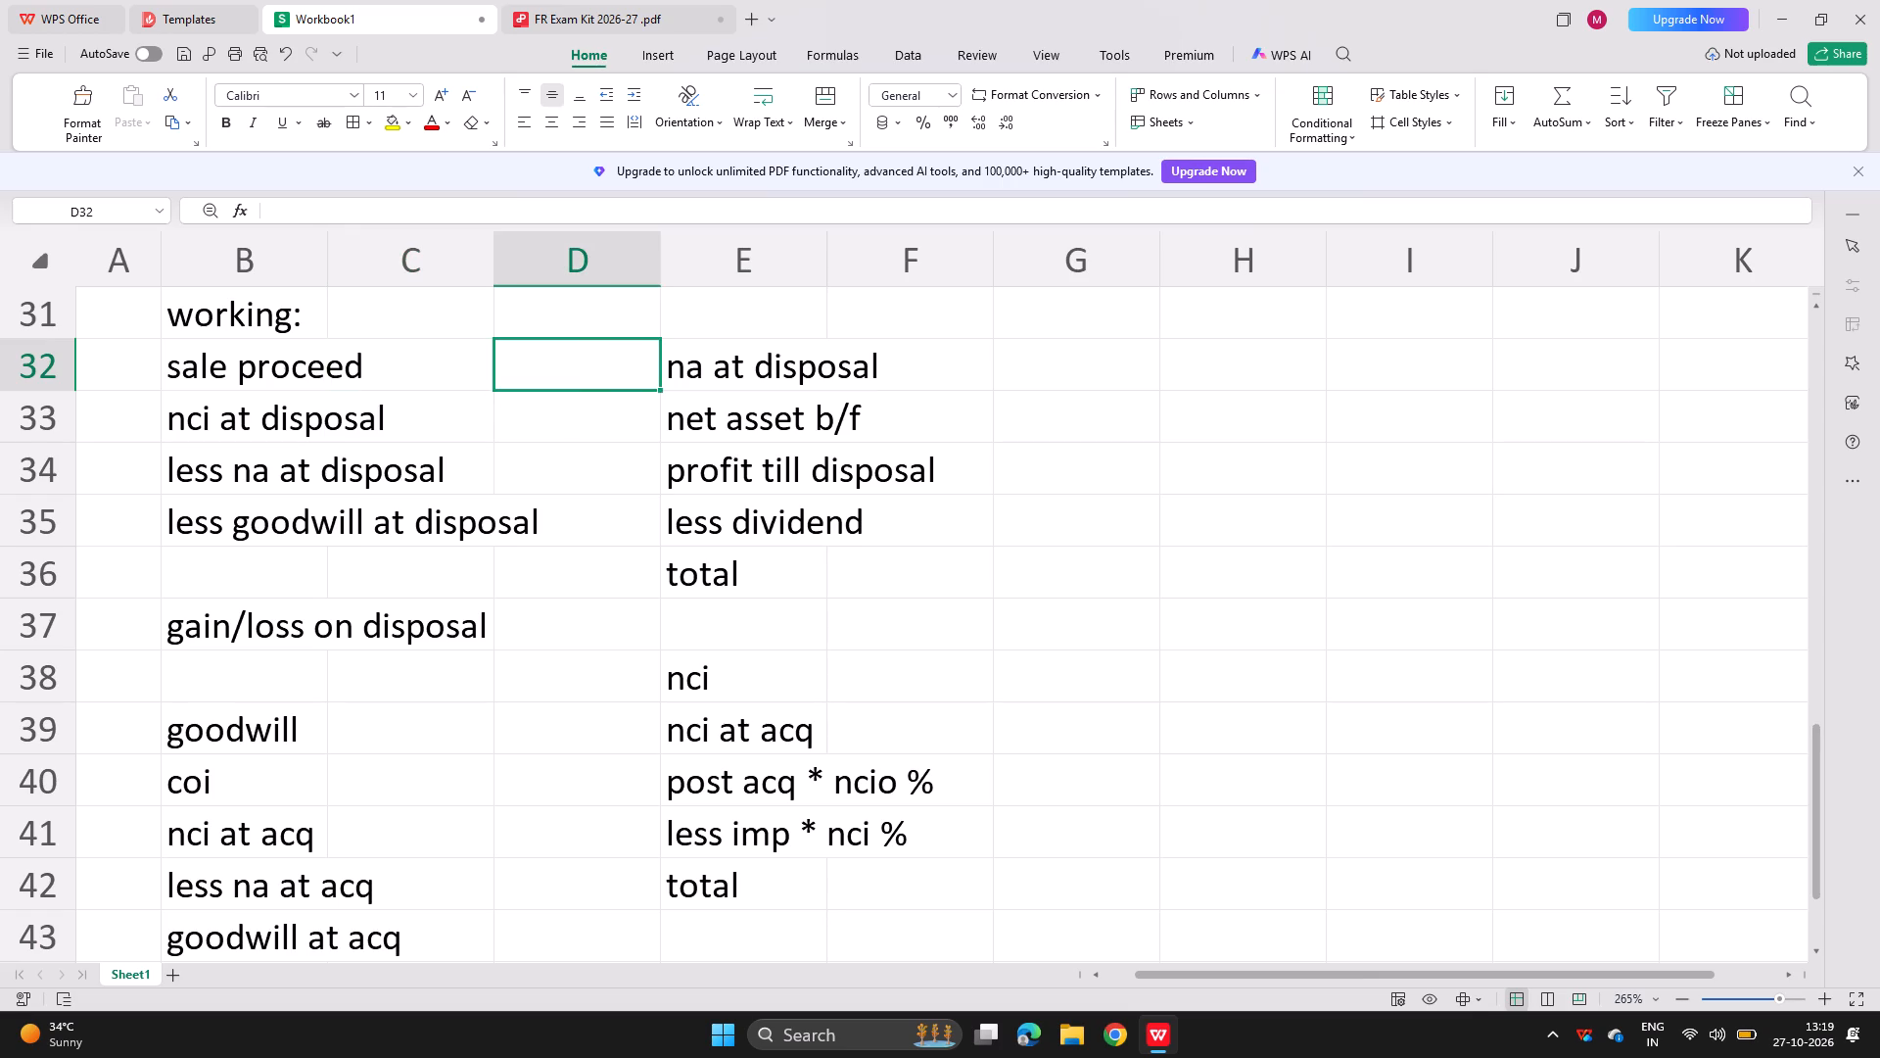
left_click(443, 378)
type("6200")
key("Return")
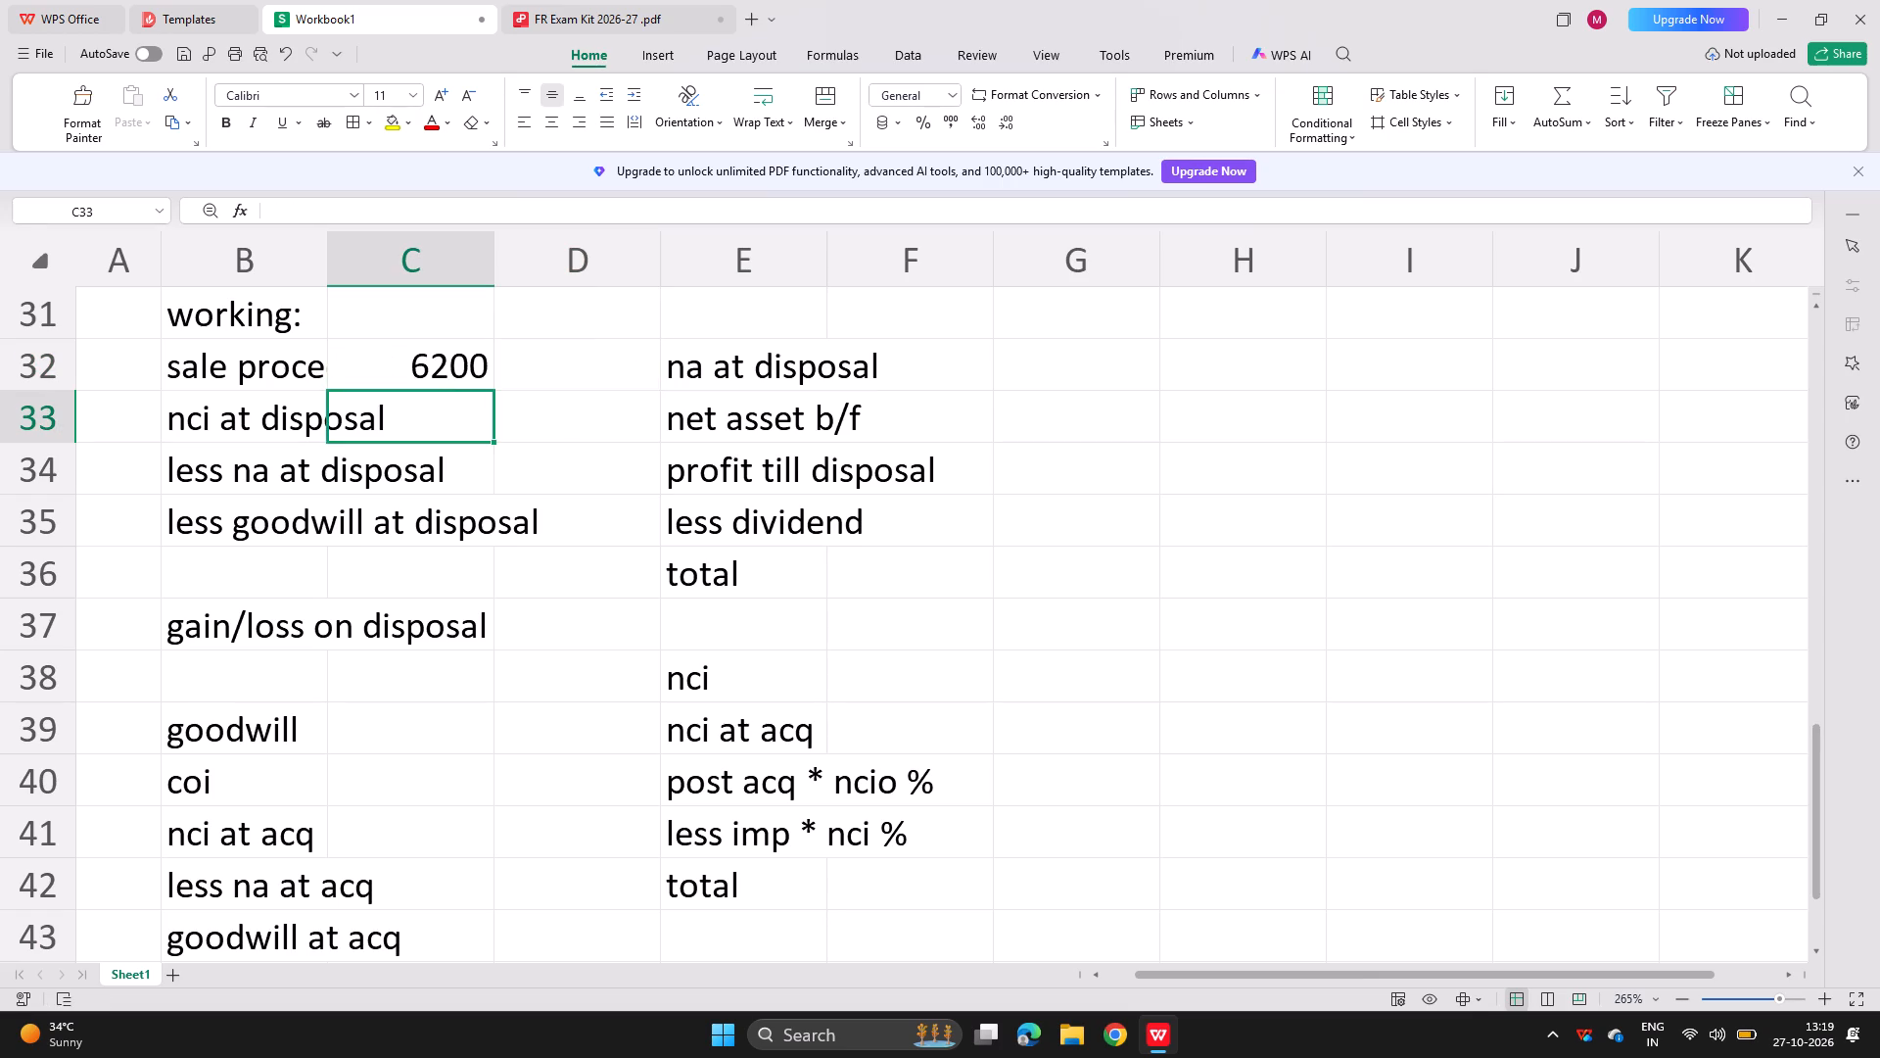
Readjust the width of column A and widen column B to show the full "sale proceed" label beside its amount.
left_click_drag(158, 271, 149, 271)
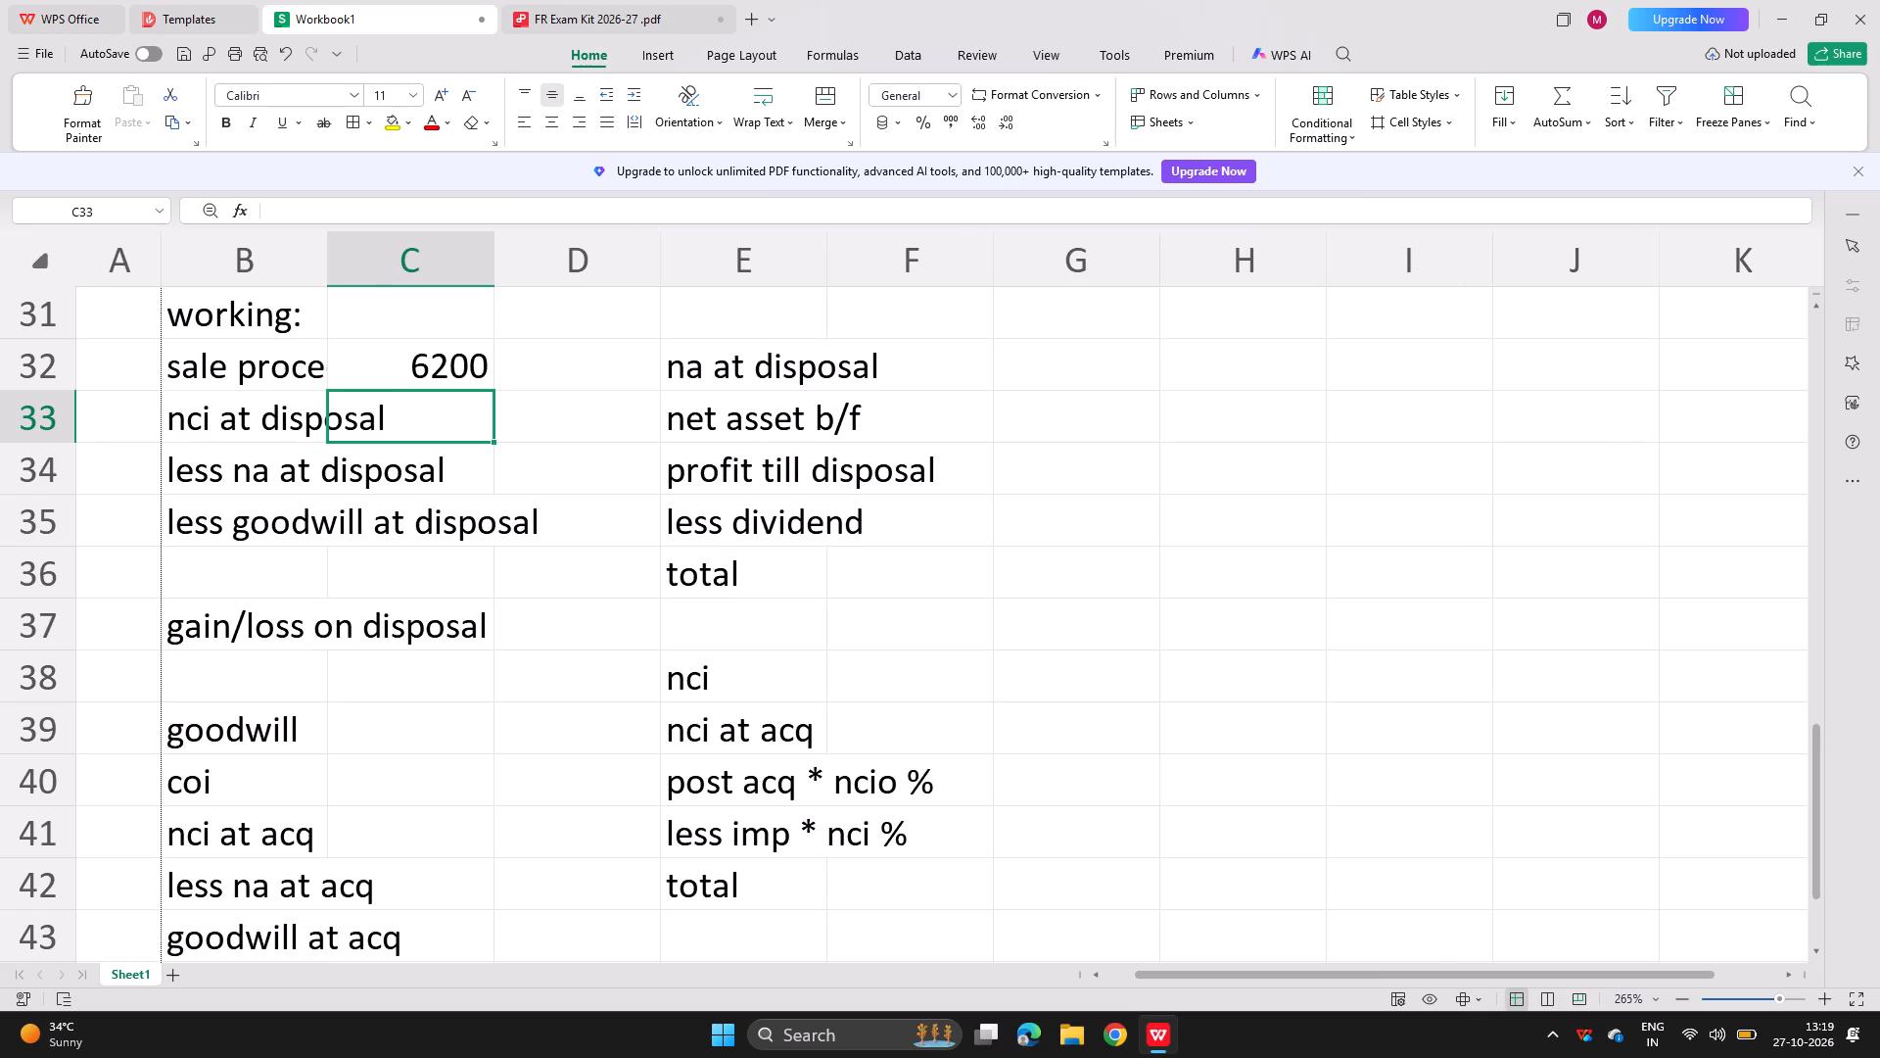
left_click_drag(149, 271, 105, 279)
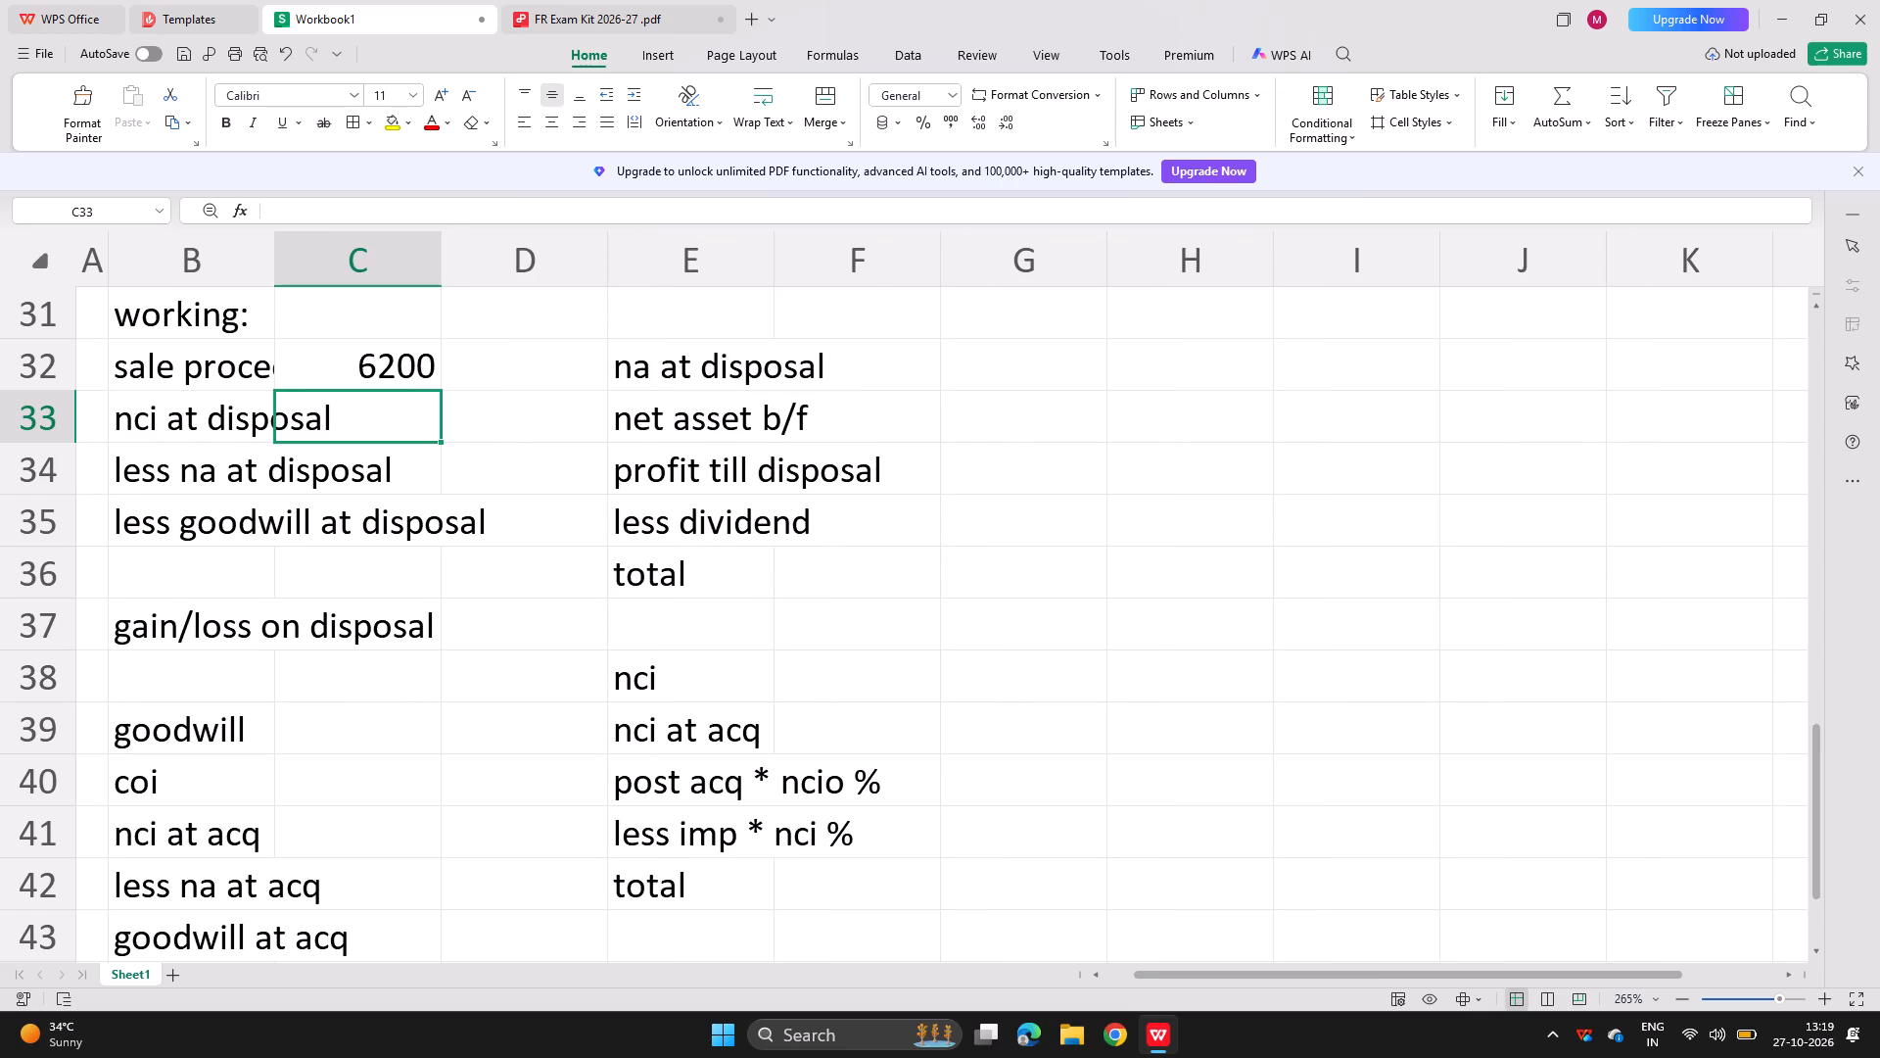
scroll(217, 308, "right", 3)
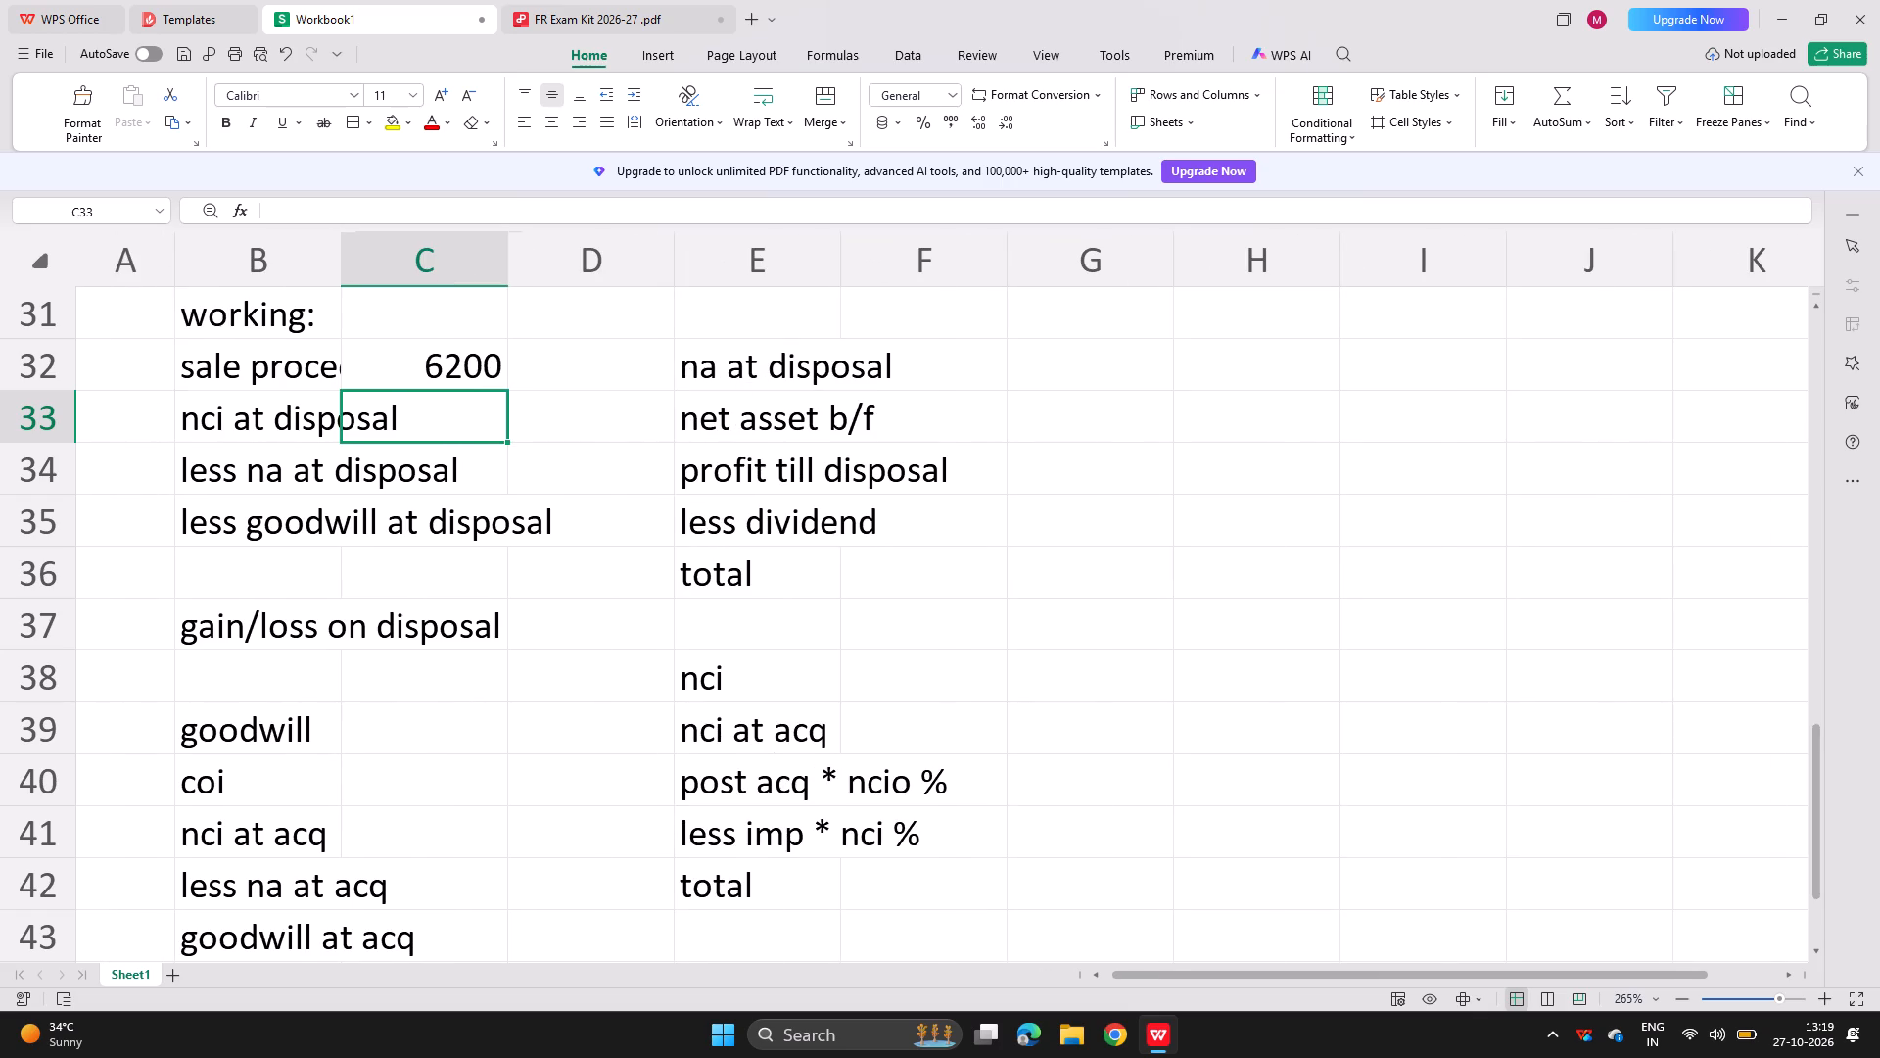
left_click_drag(183, 274, 213, 285)
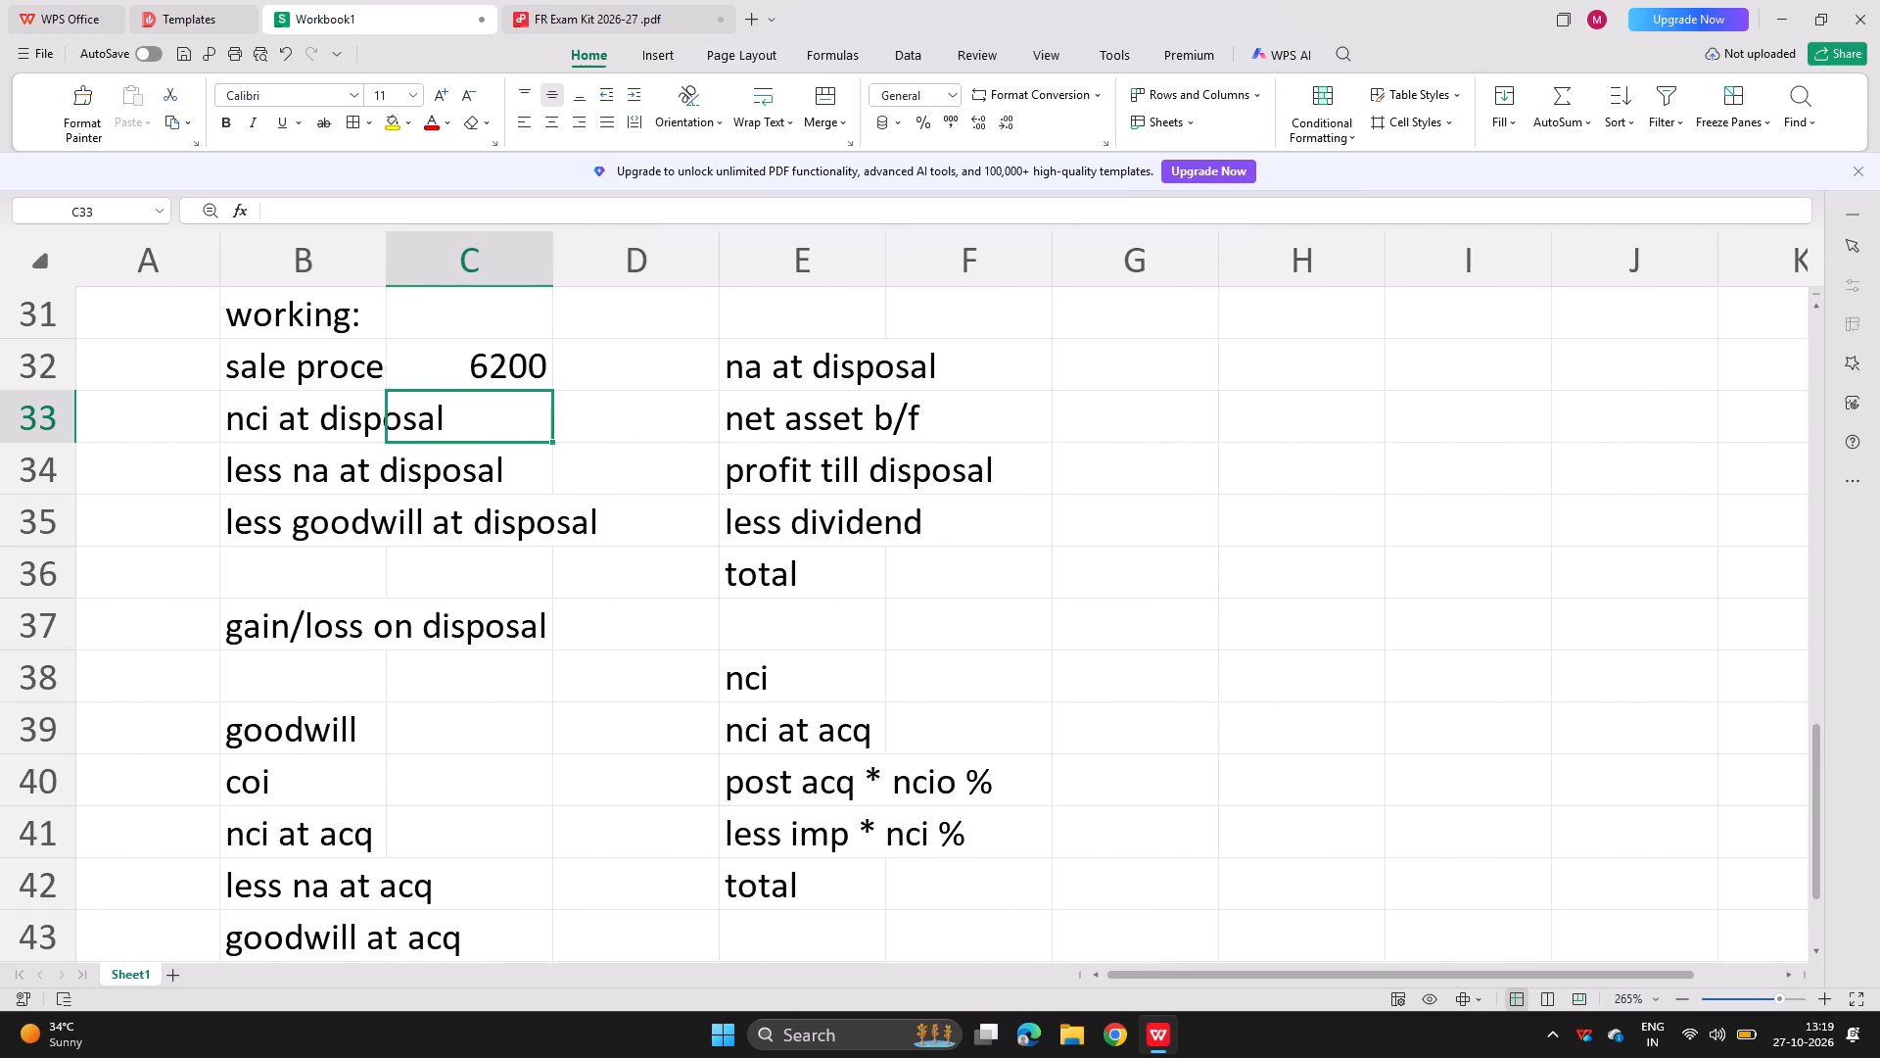
left_click_drag(381, 277, 436, 280)
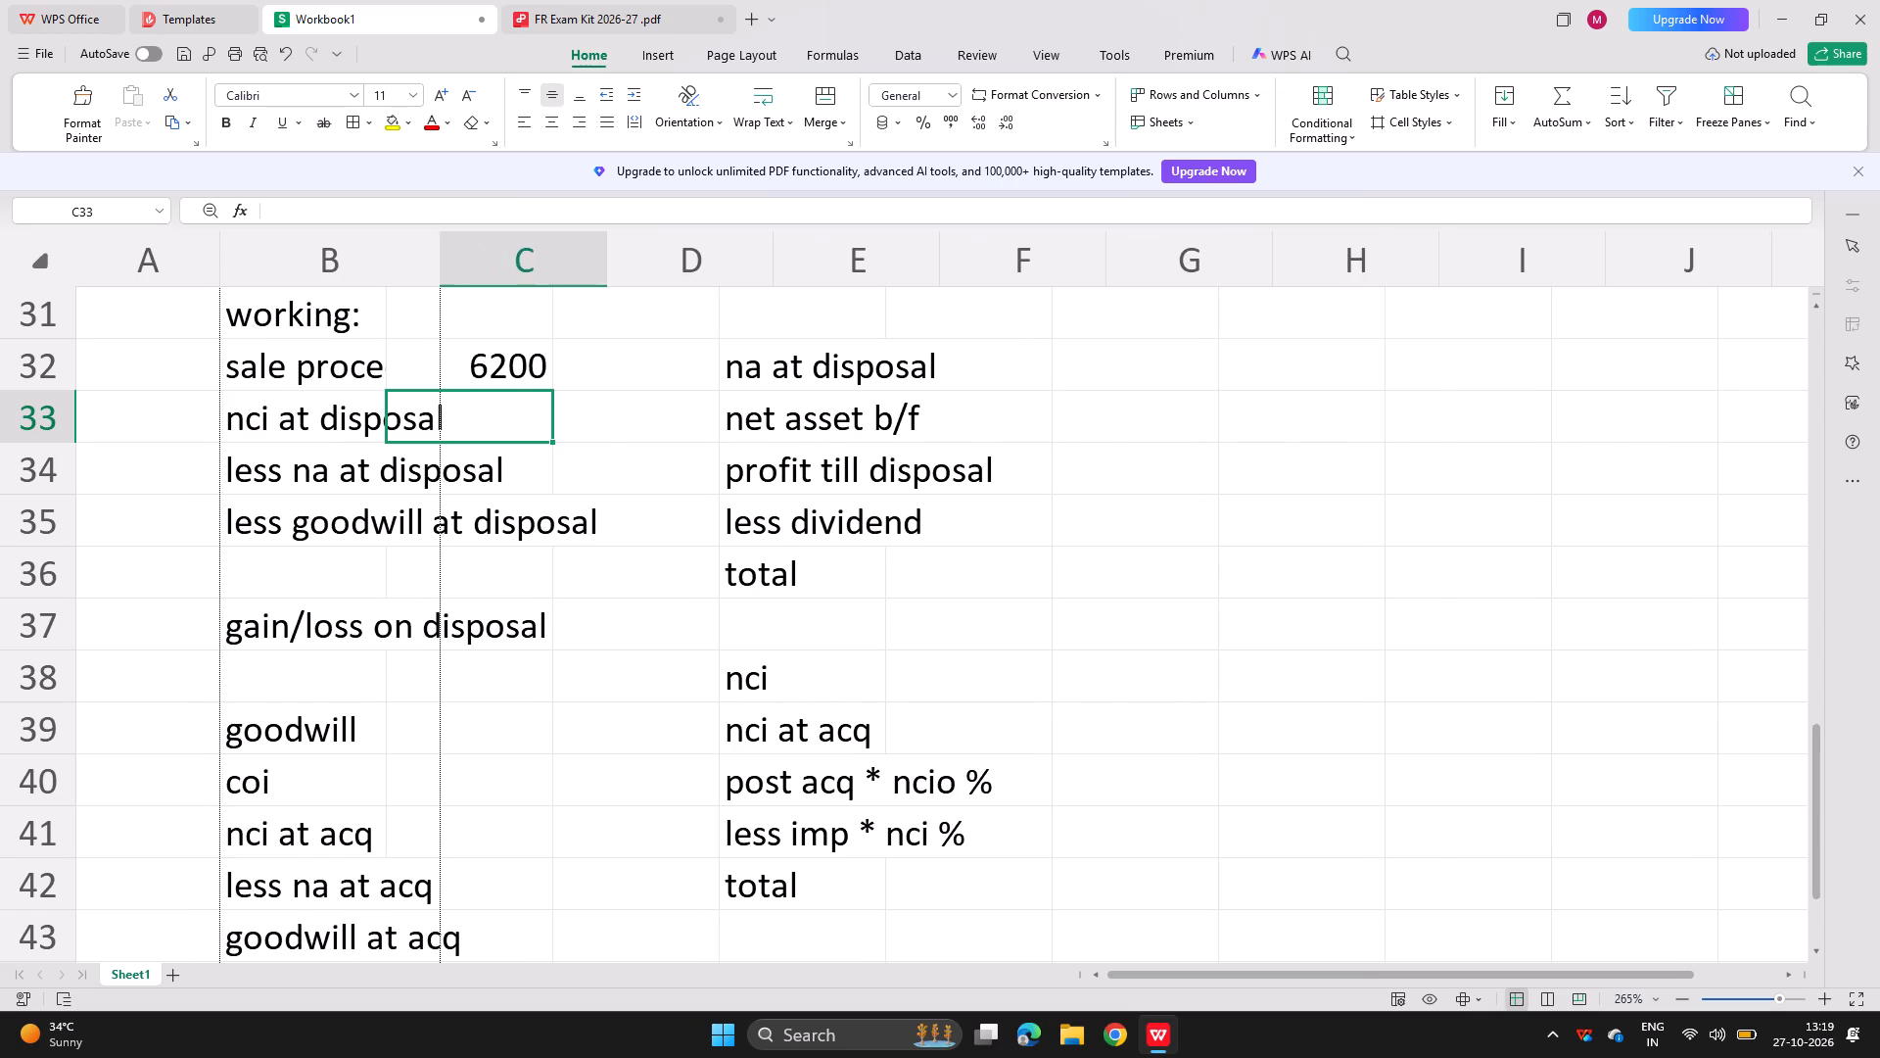
left_click_drag(436, 280, 437, 280)
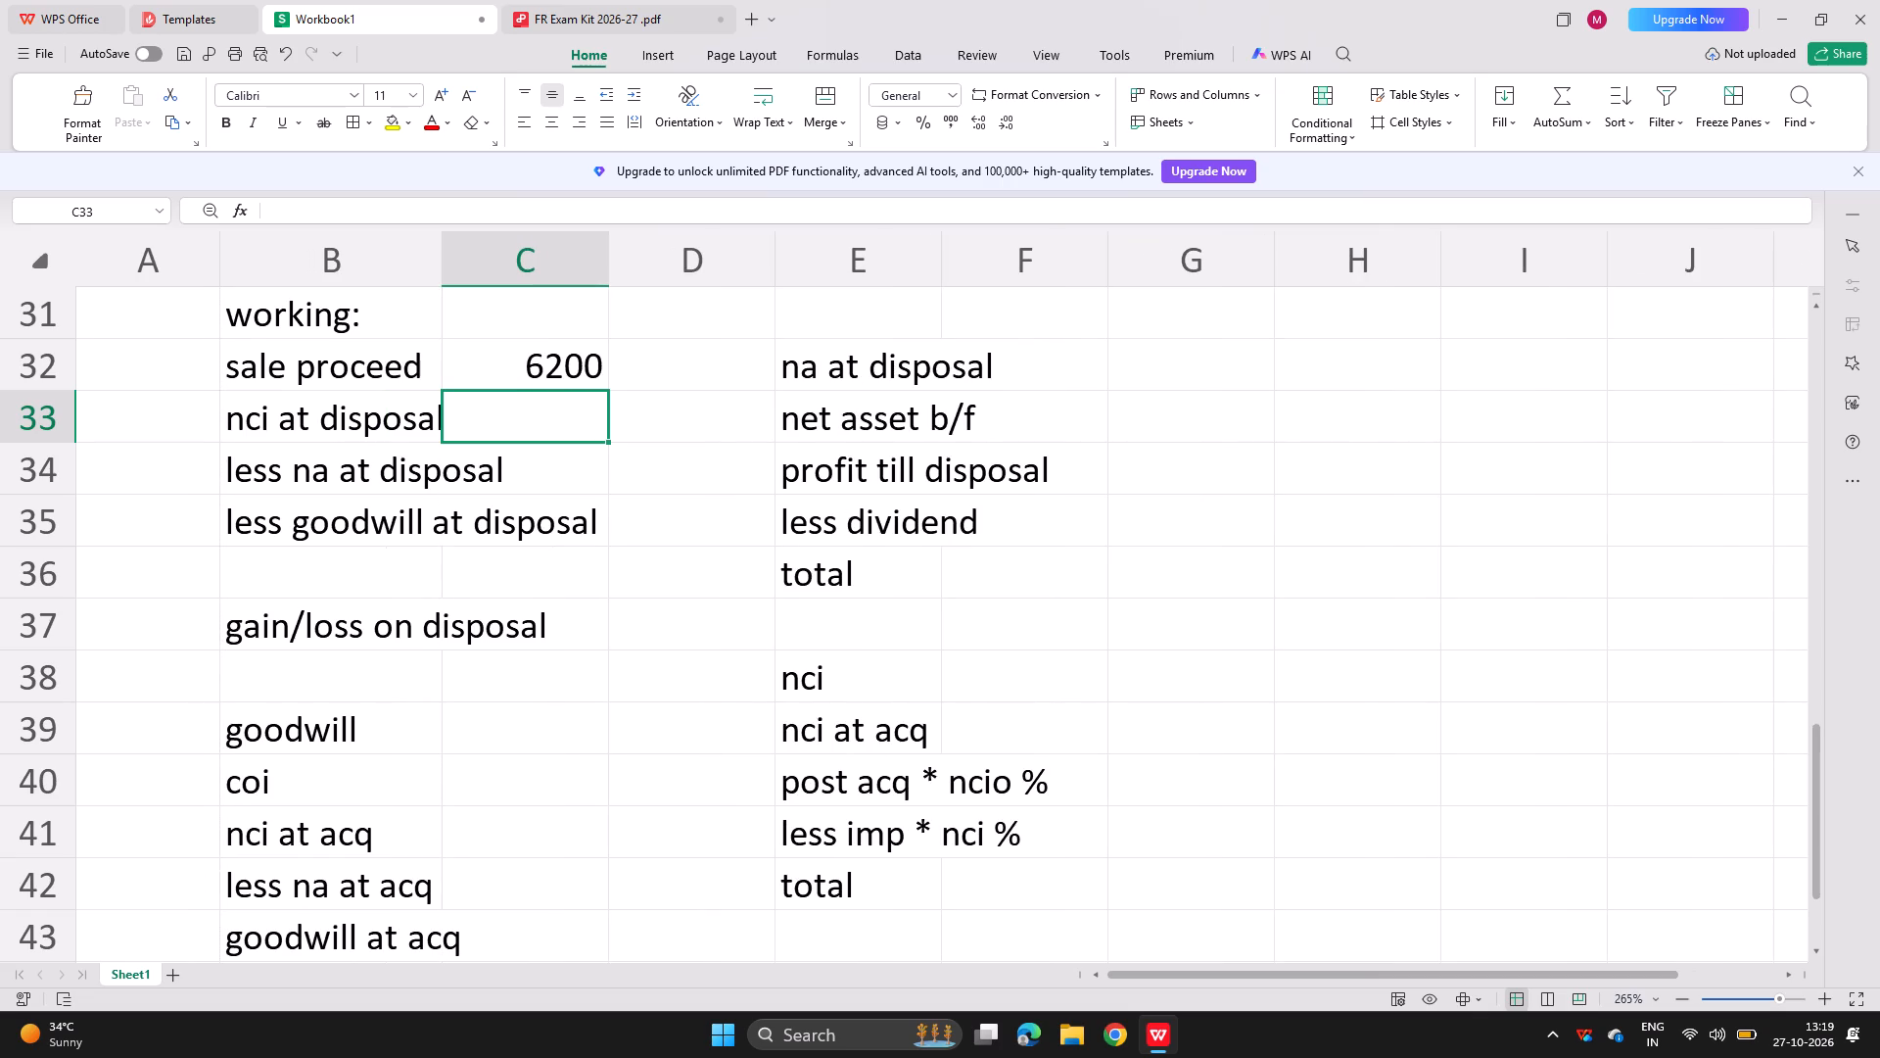
Select cell C41, the amount cell for "nci at acq" in the goodwill working.
left_click(498, 831)
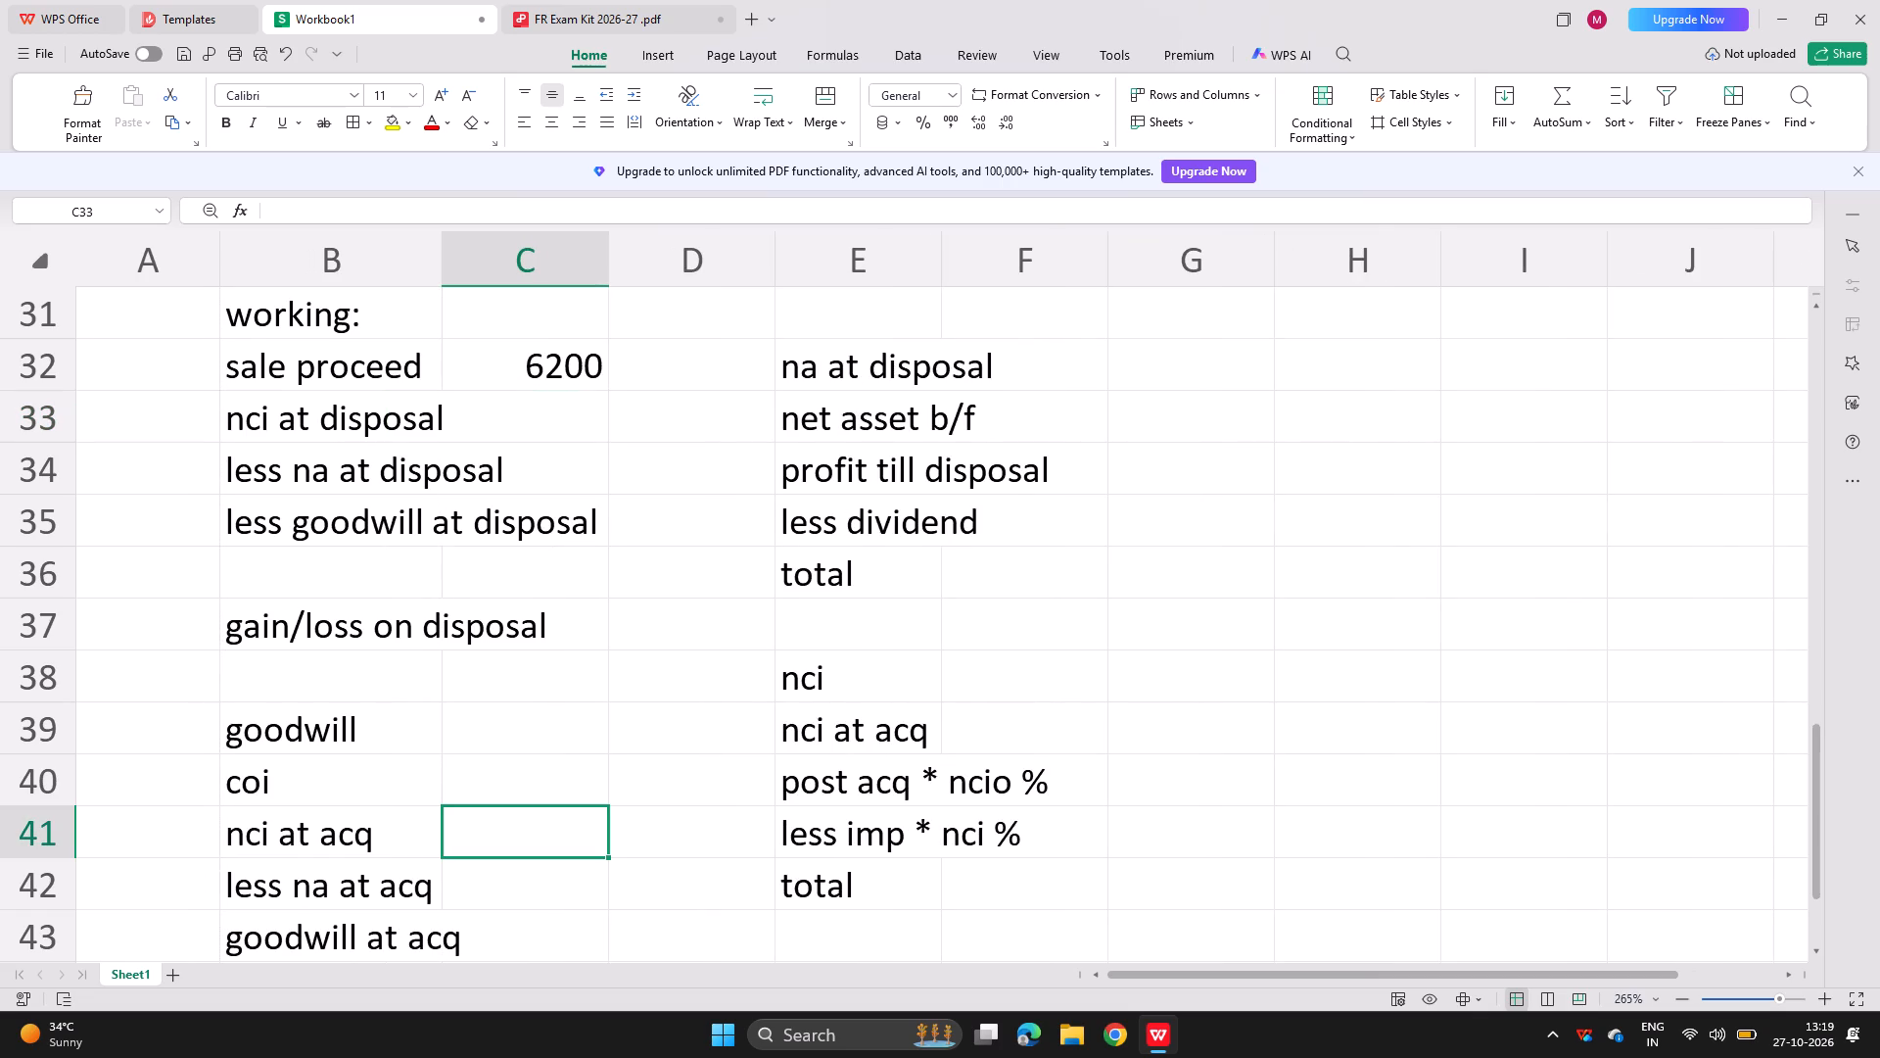
Enter 3500 as the "nci at acq" amount in cell C41 of the goodwill working.
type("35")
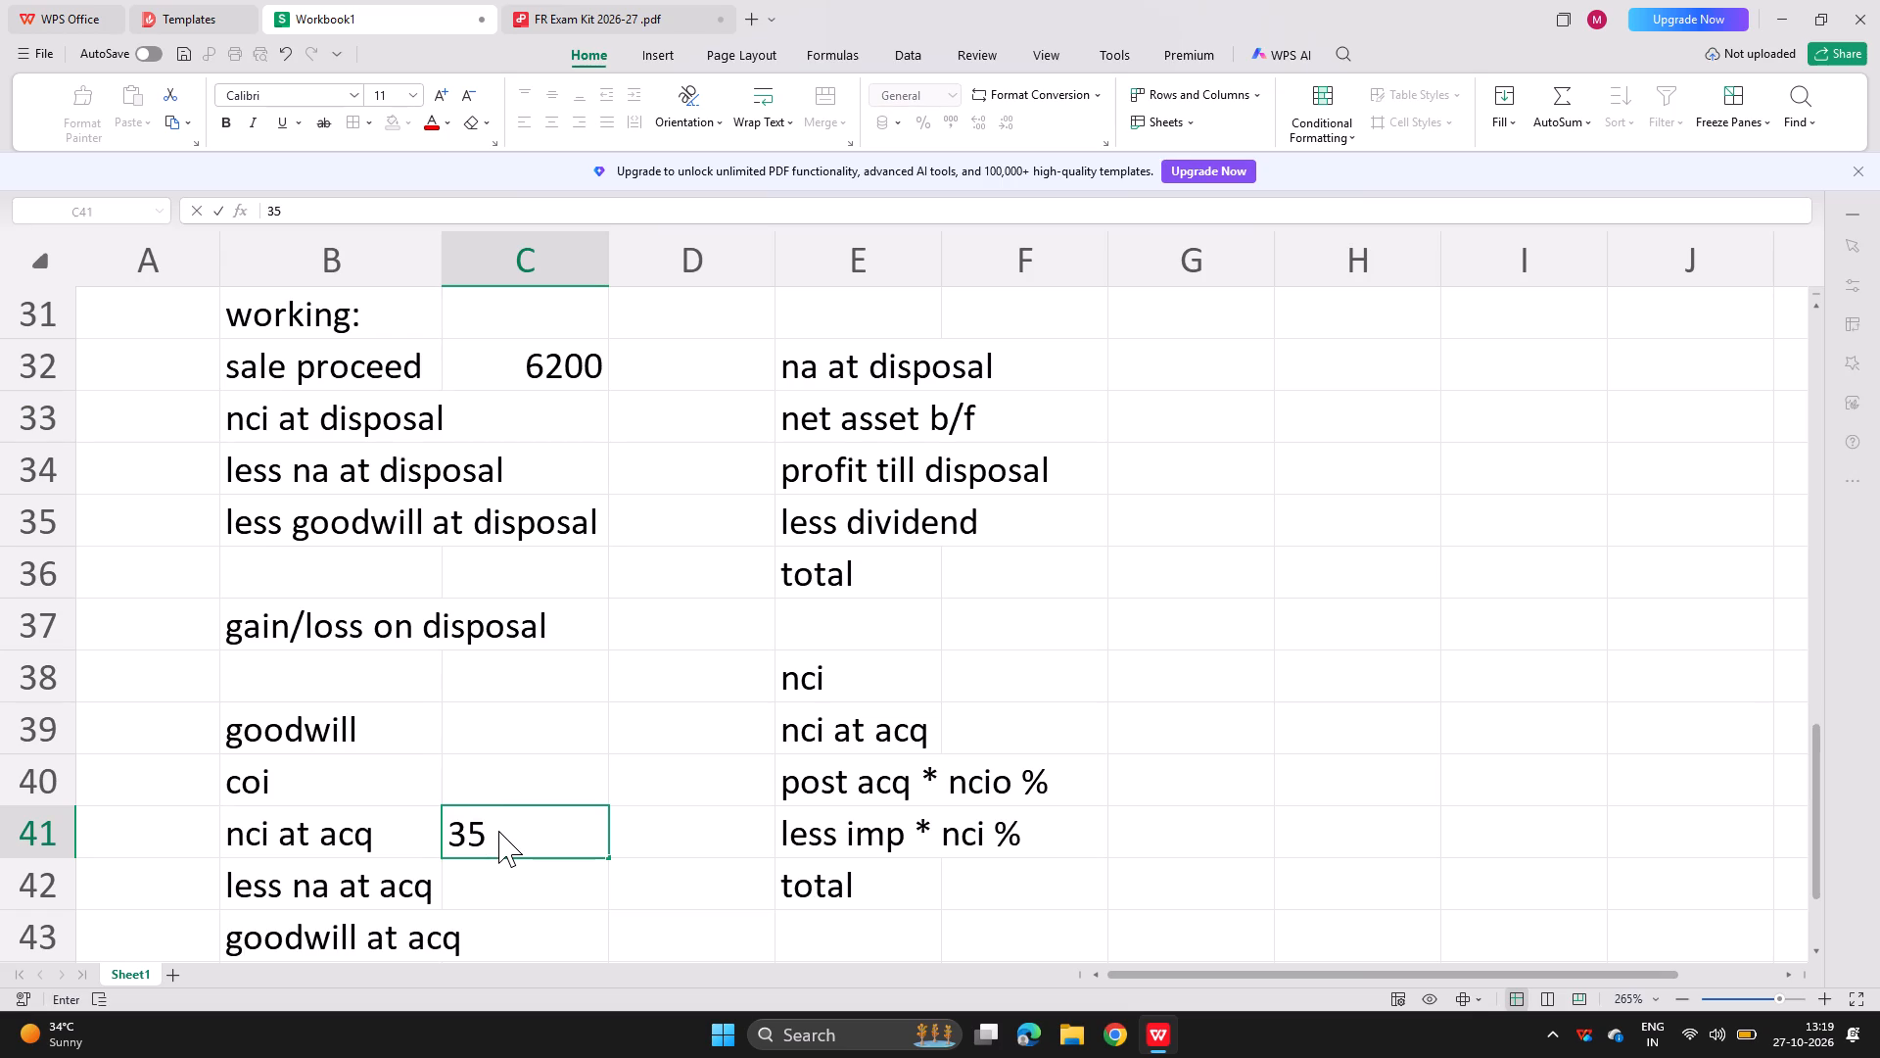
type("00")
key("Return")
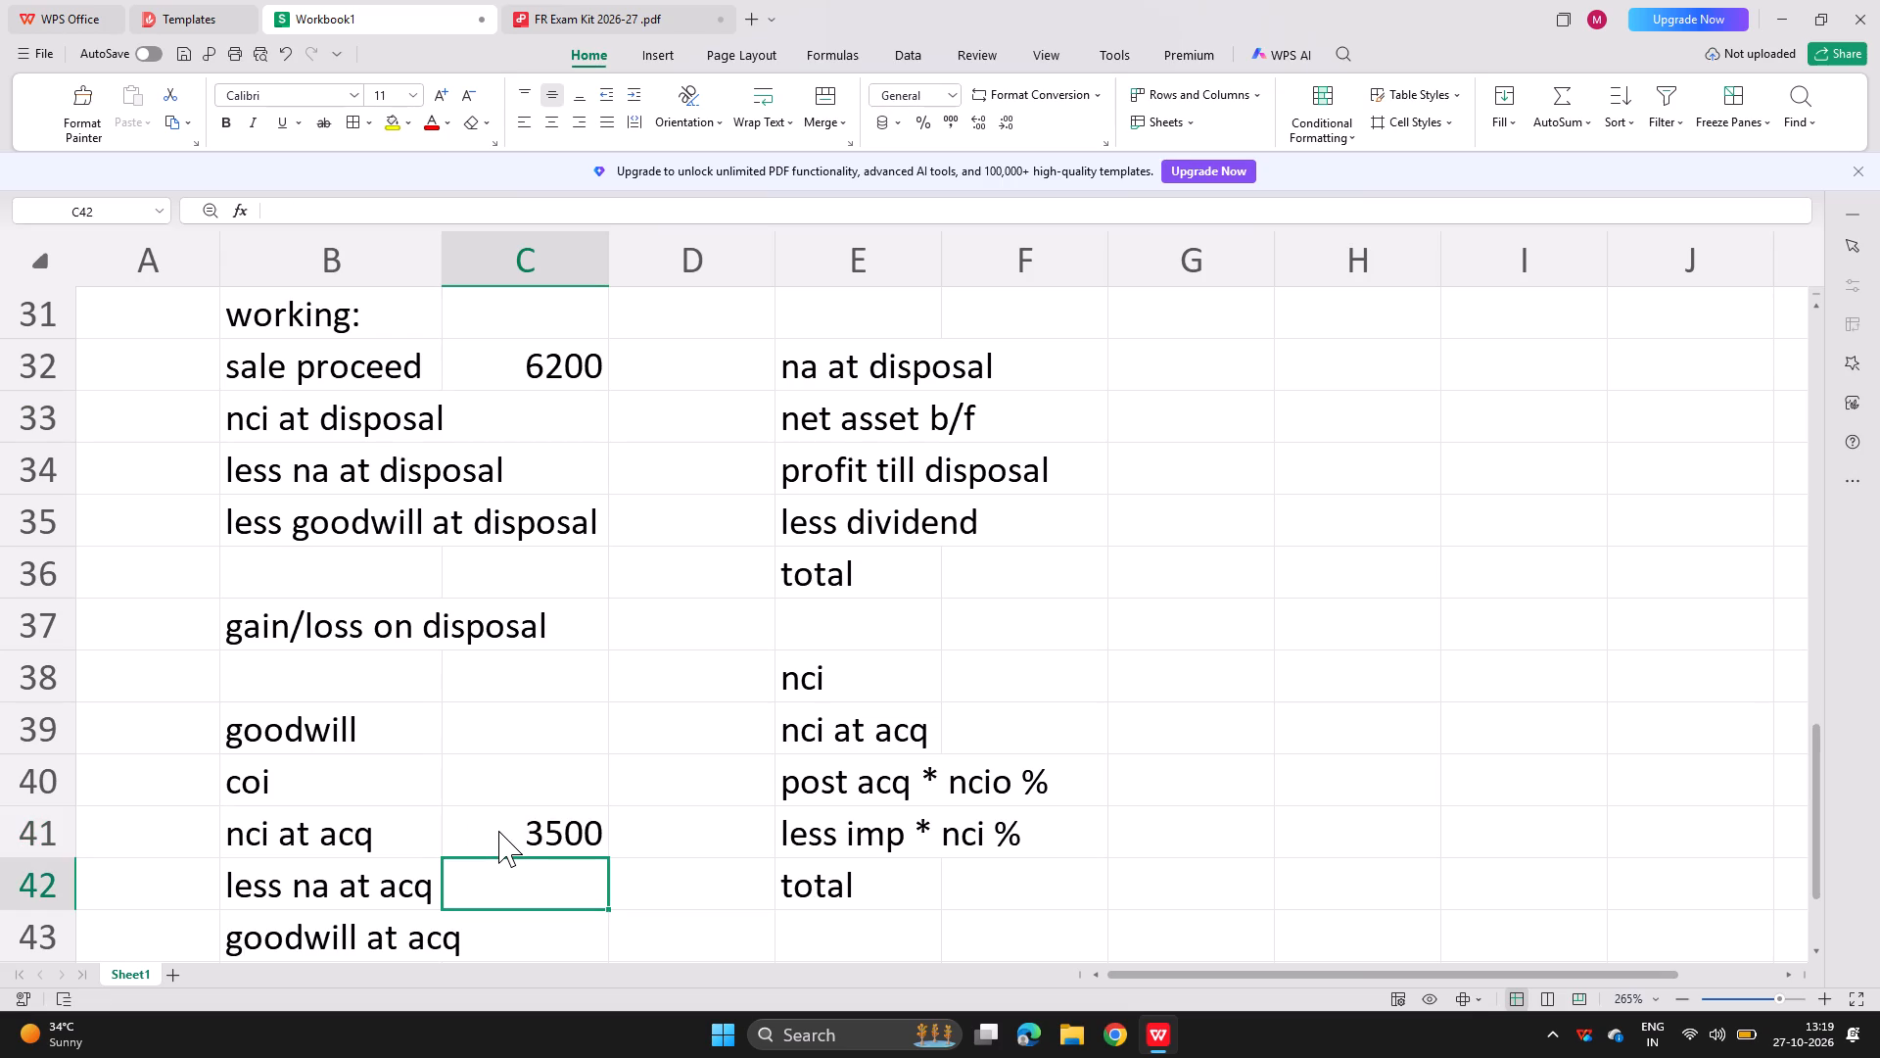
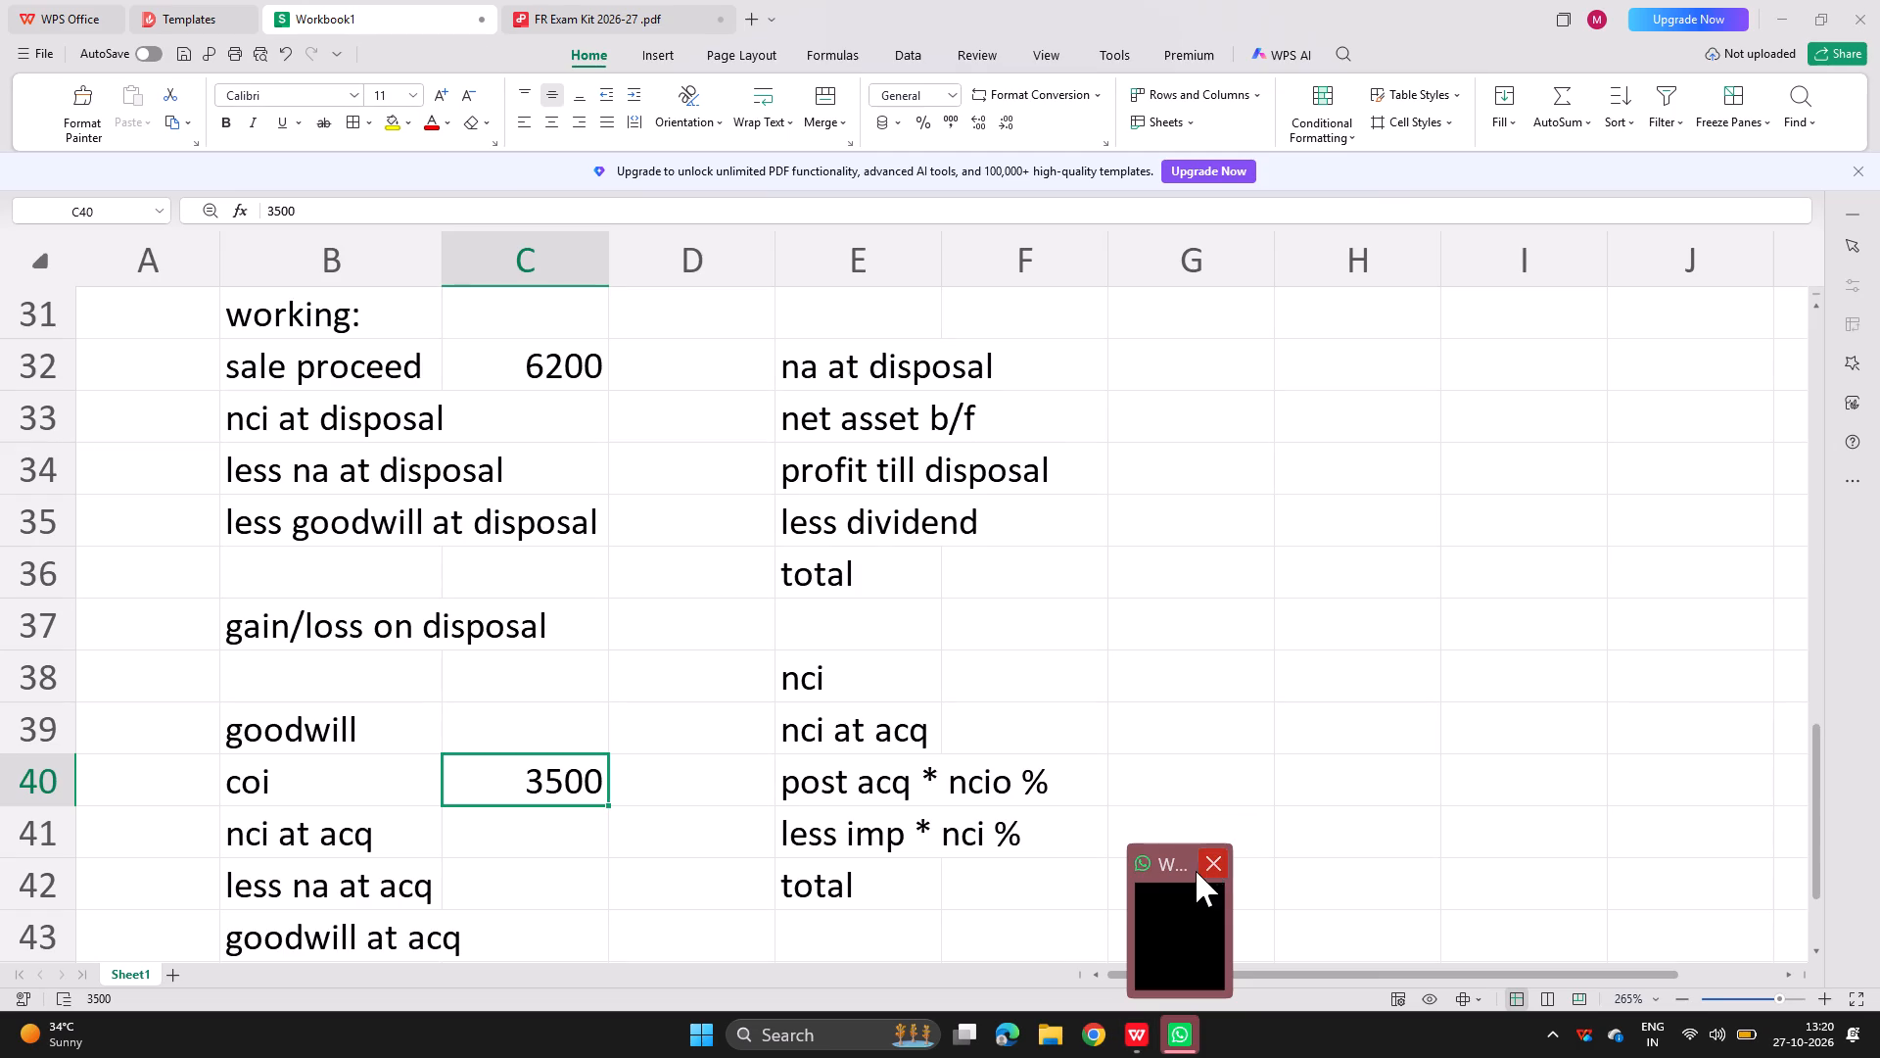
left_click(1215, 869)
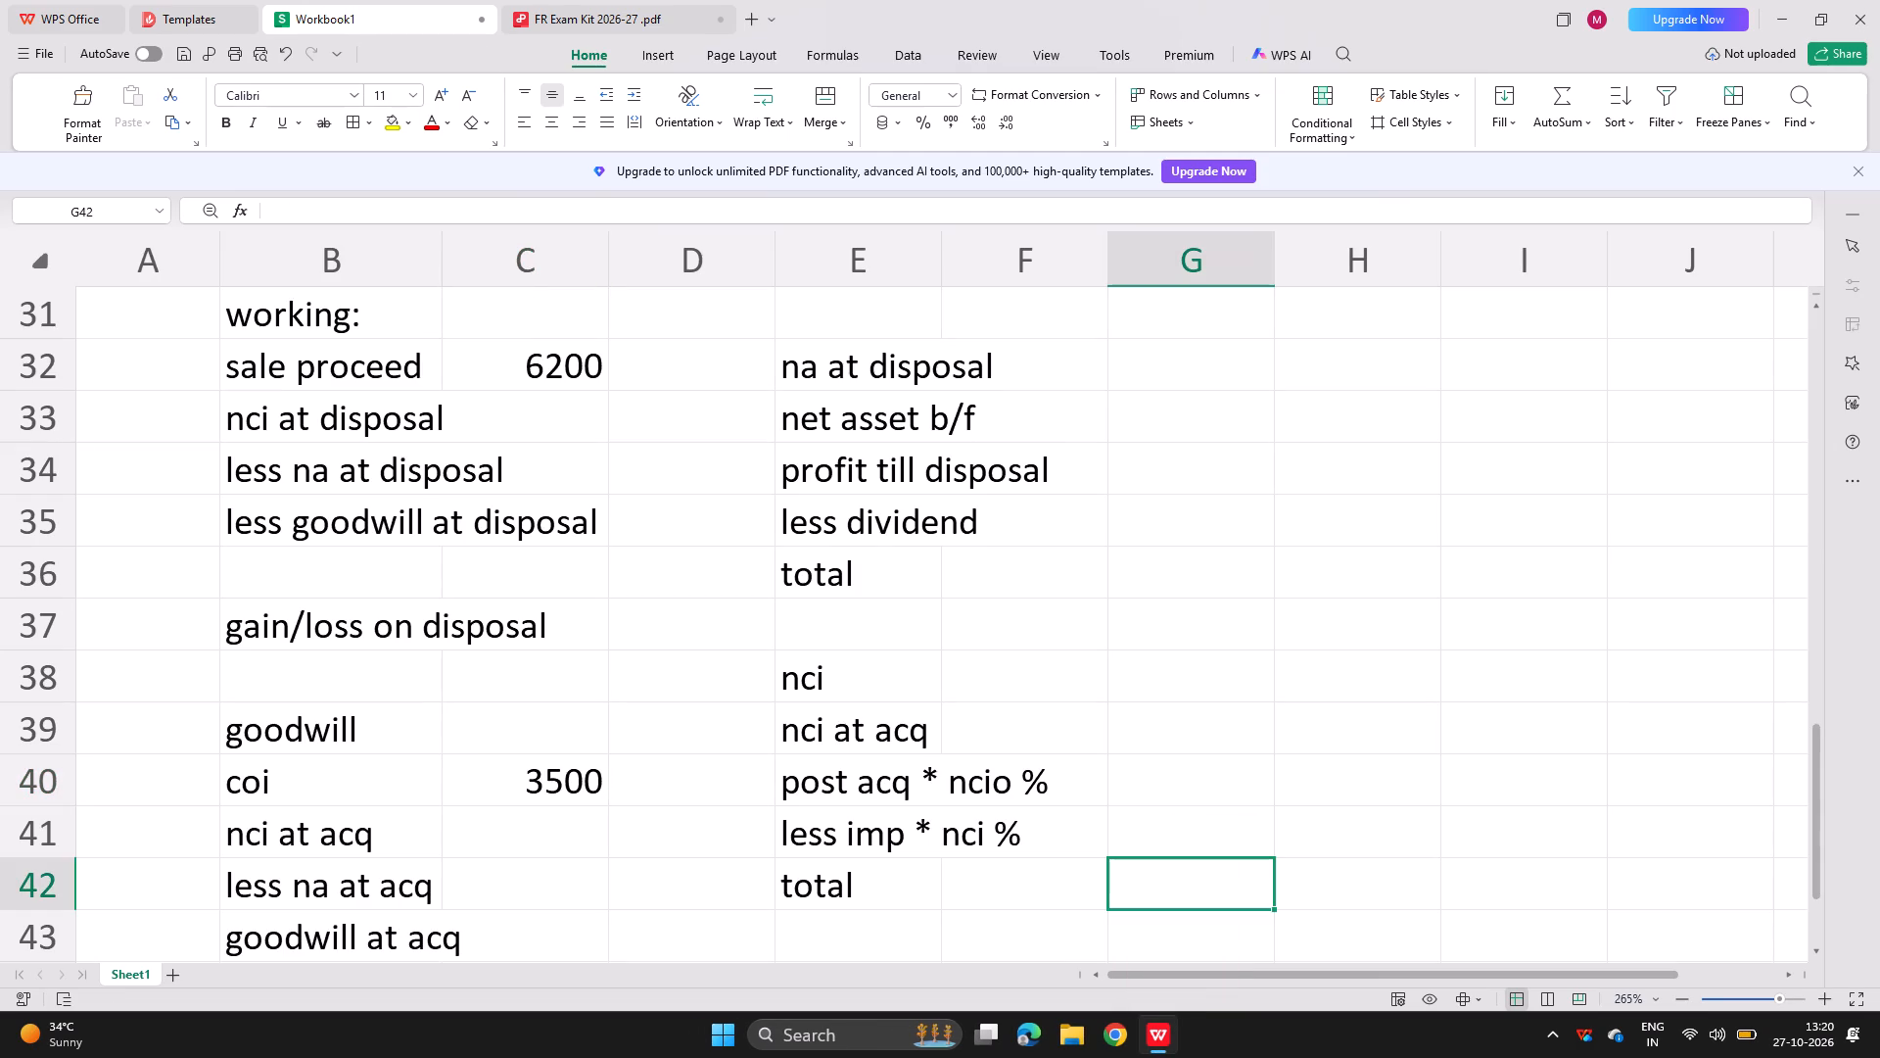
Select cell C41 for the "nci at acq" amount and consult the Zeffer Co question in the FR Exam Kit PDF.
left_click(534, 826)
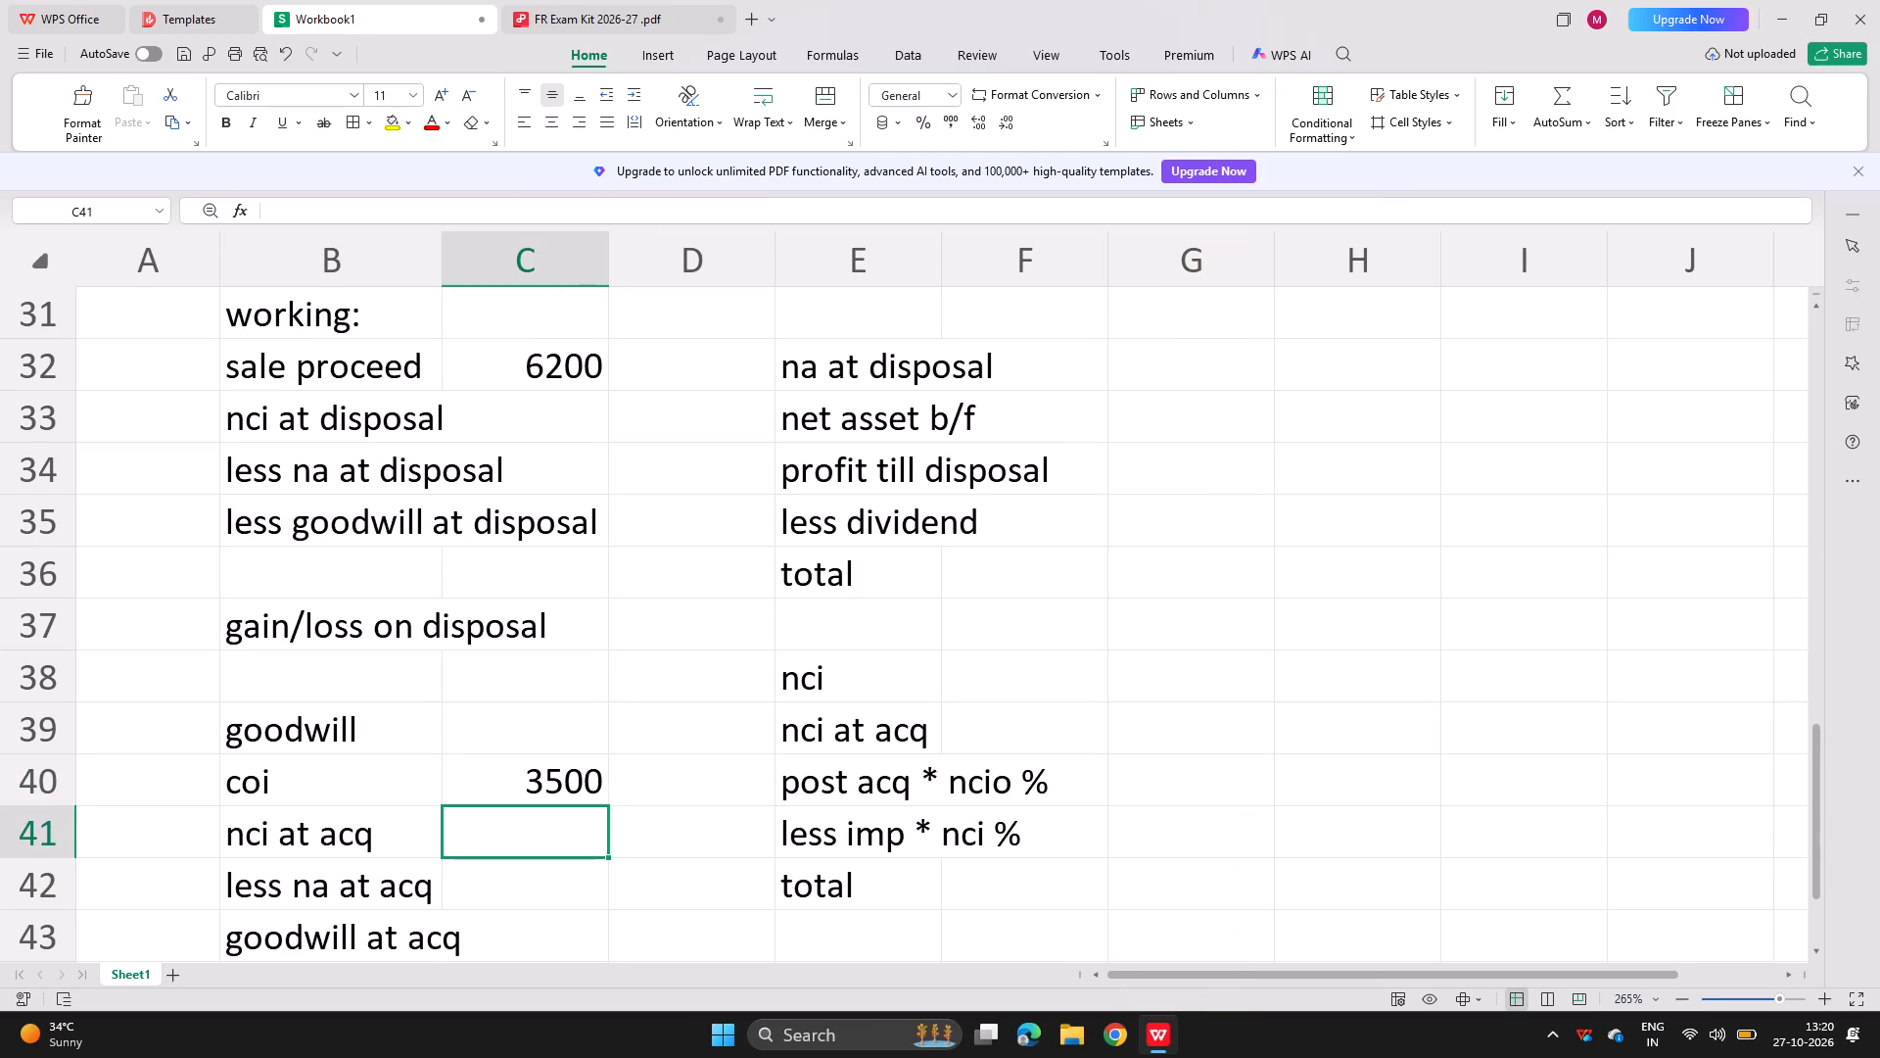
left_click(655, 1)
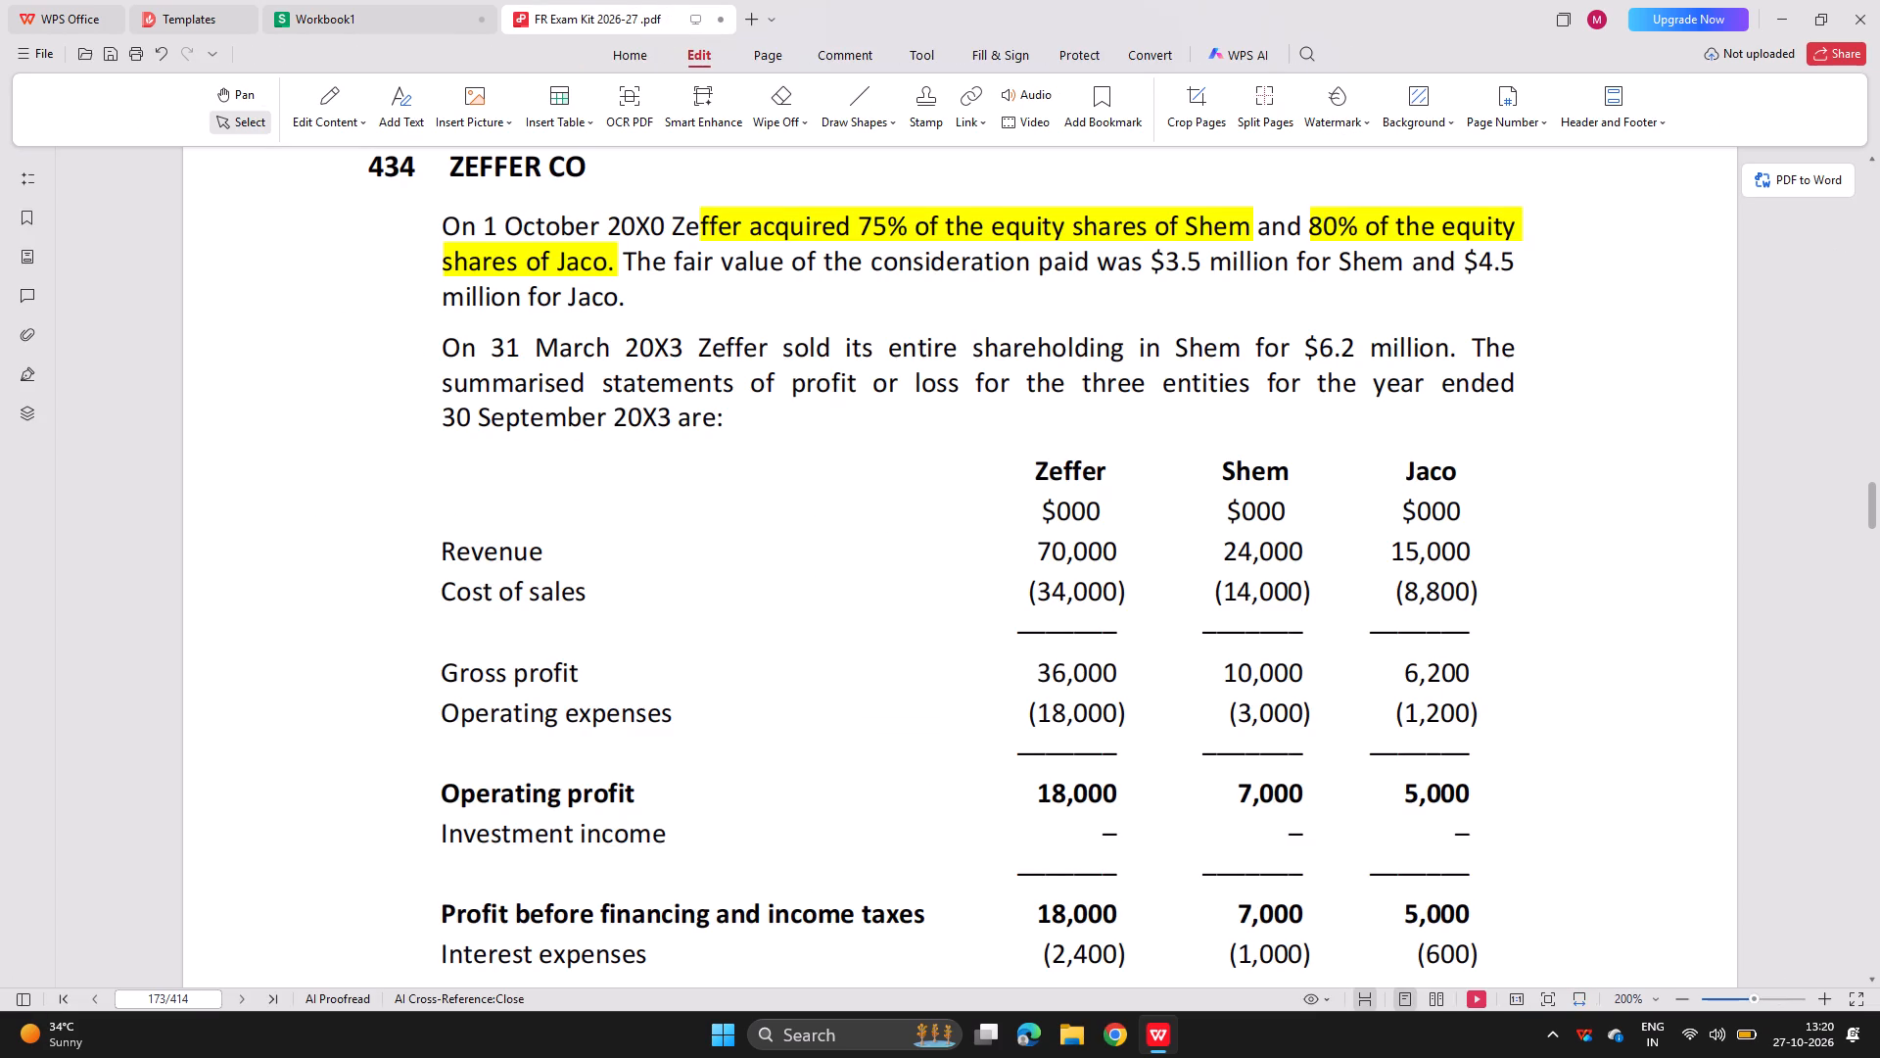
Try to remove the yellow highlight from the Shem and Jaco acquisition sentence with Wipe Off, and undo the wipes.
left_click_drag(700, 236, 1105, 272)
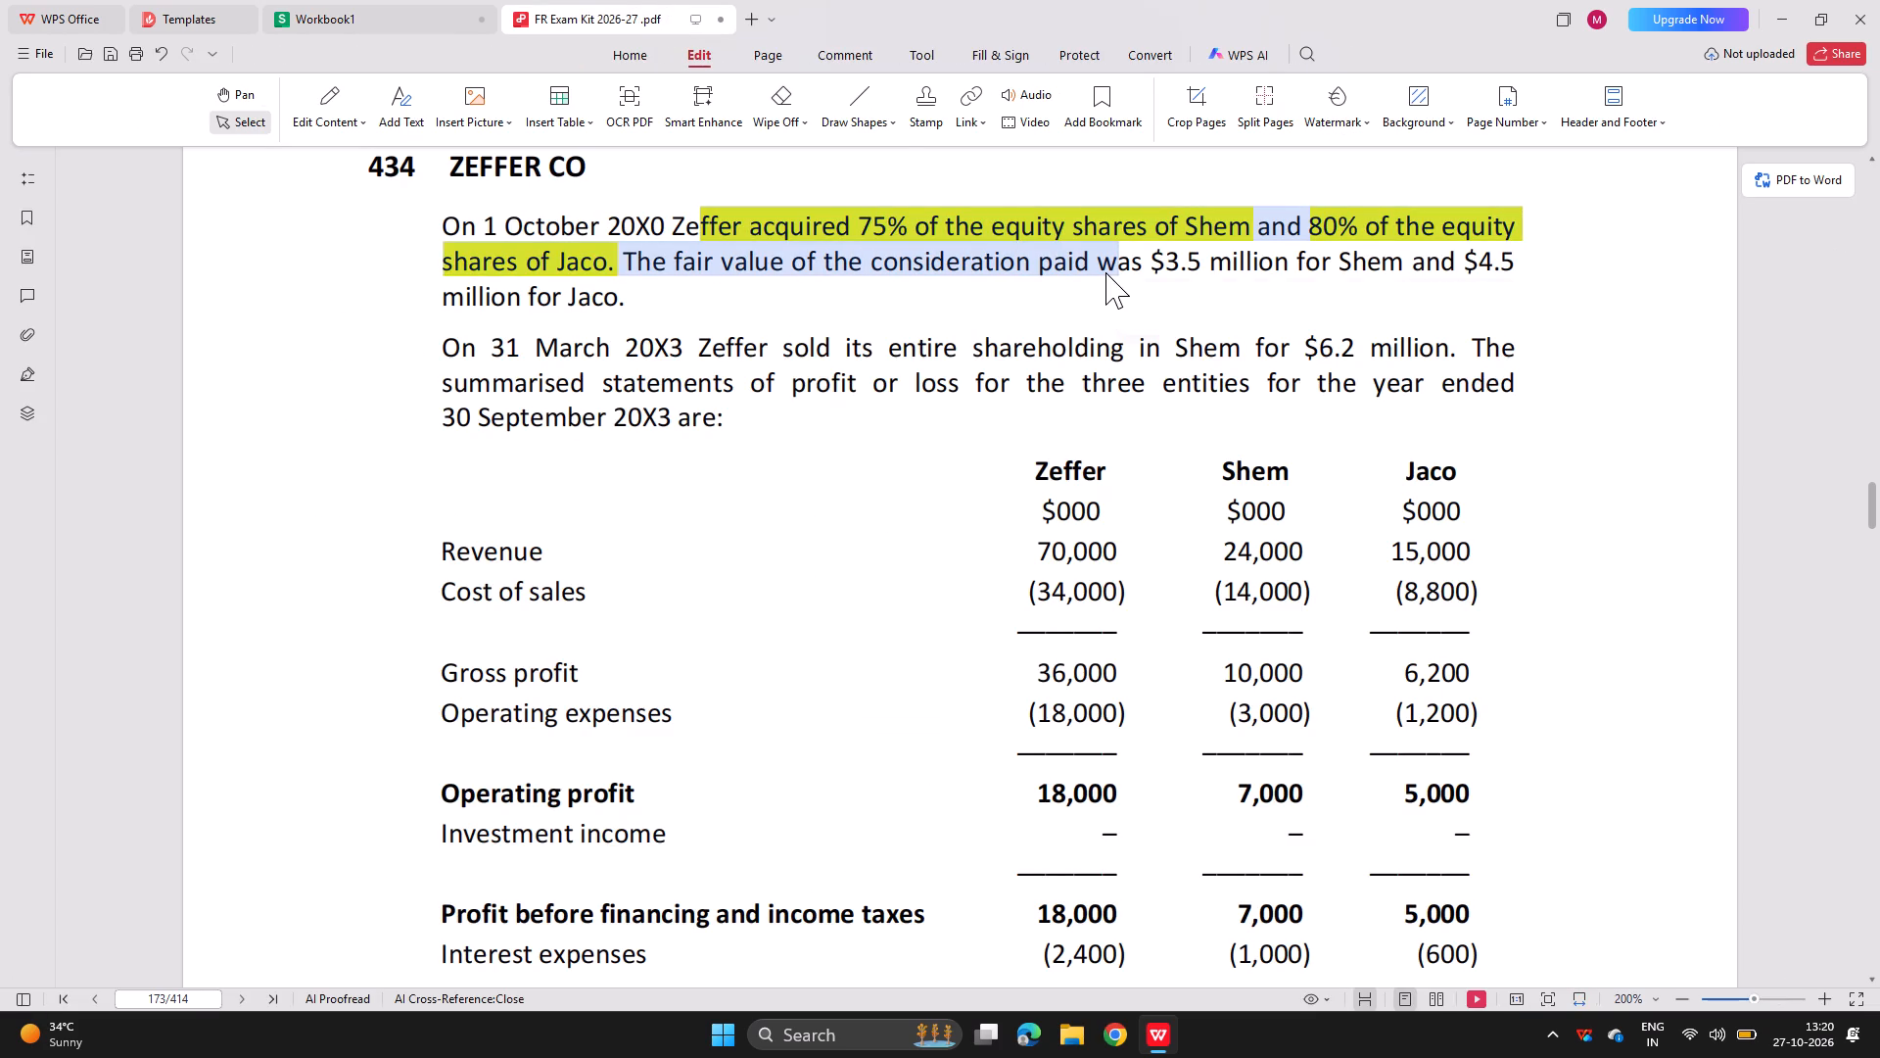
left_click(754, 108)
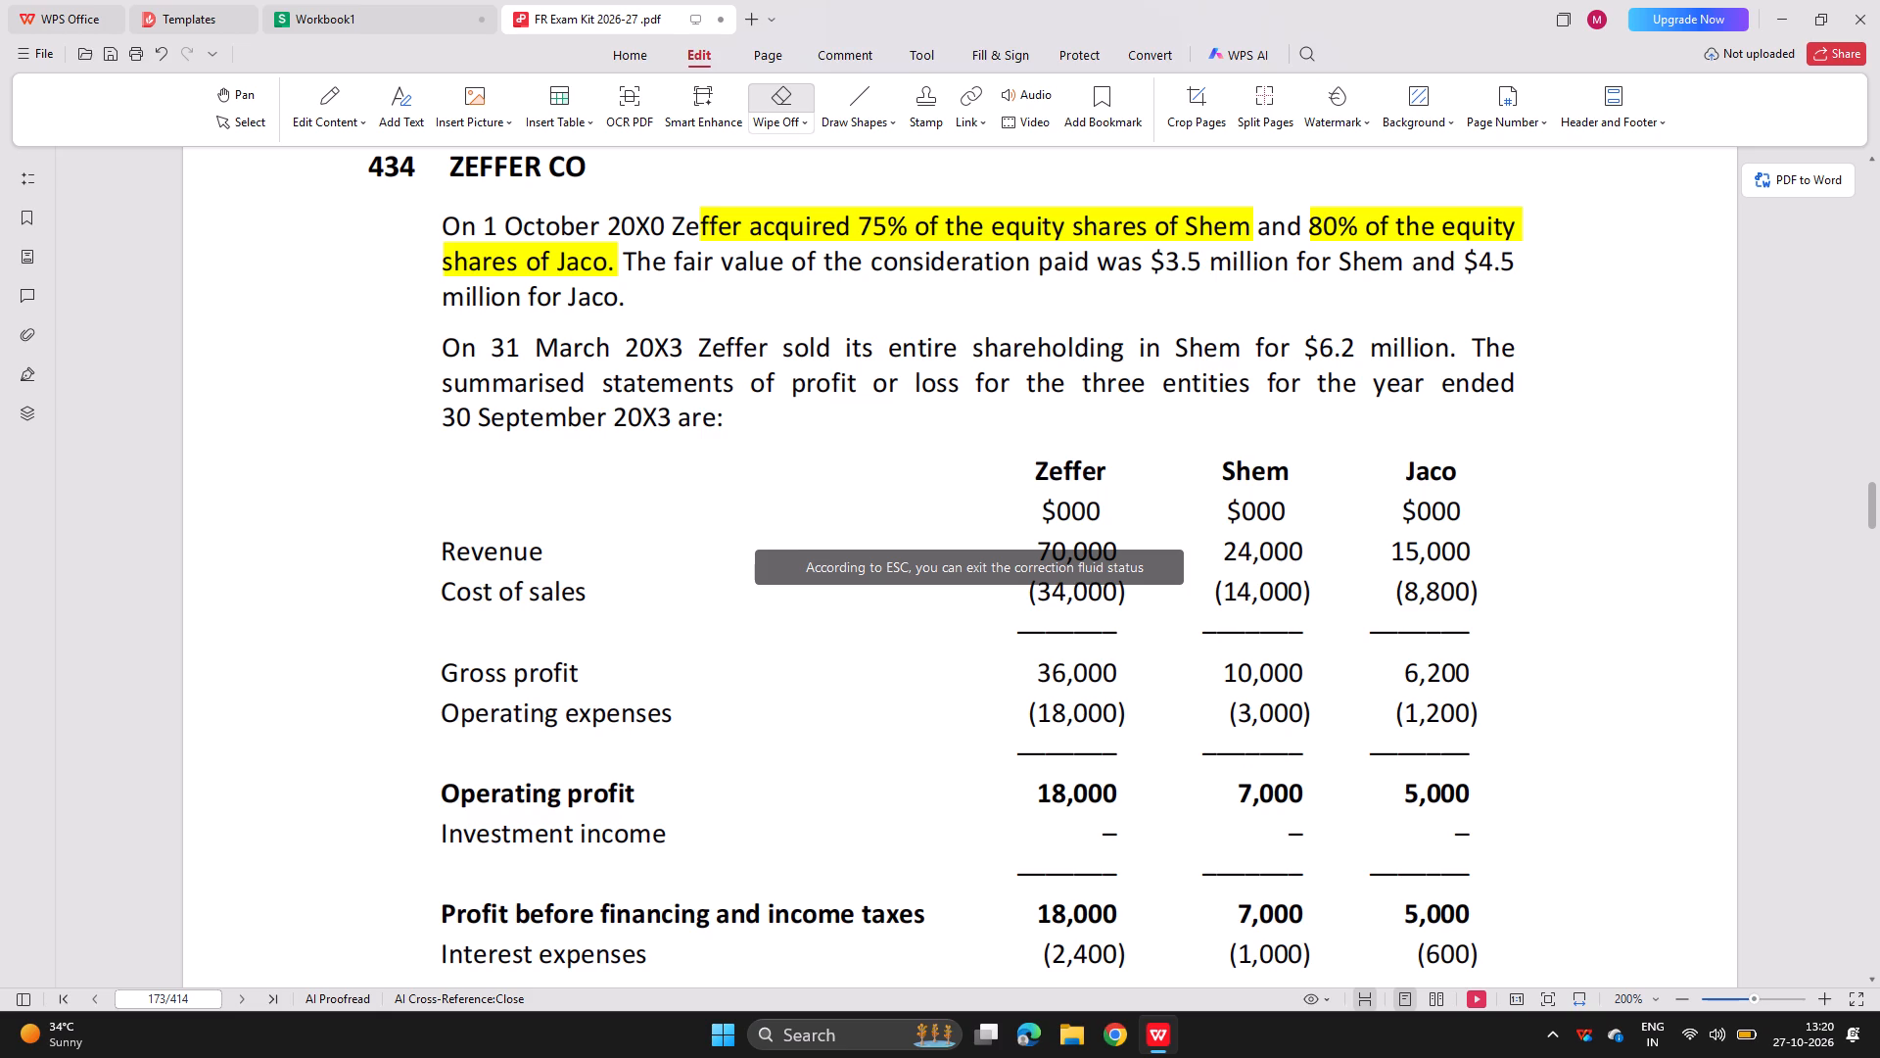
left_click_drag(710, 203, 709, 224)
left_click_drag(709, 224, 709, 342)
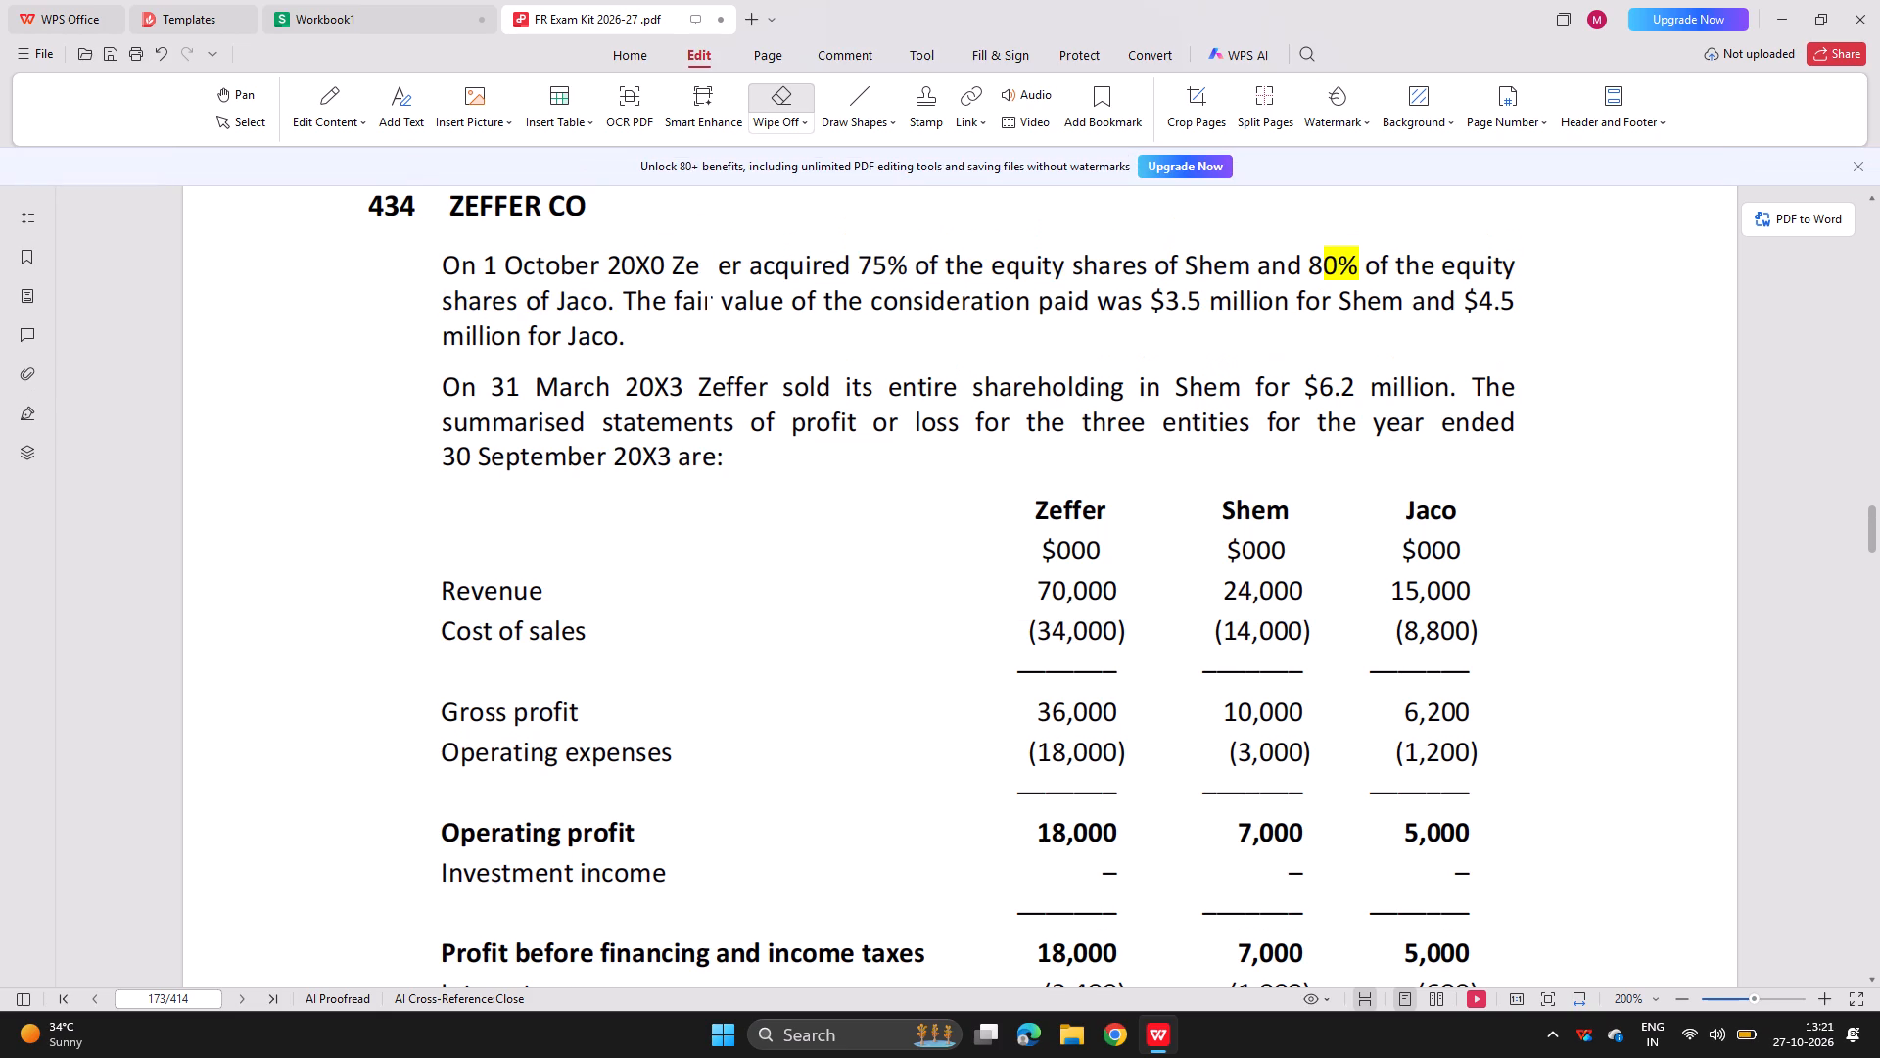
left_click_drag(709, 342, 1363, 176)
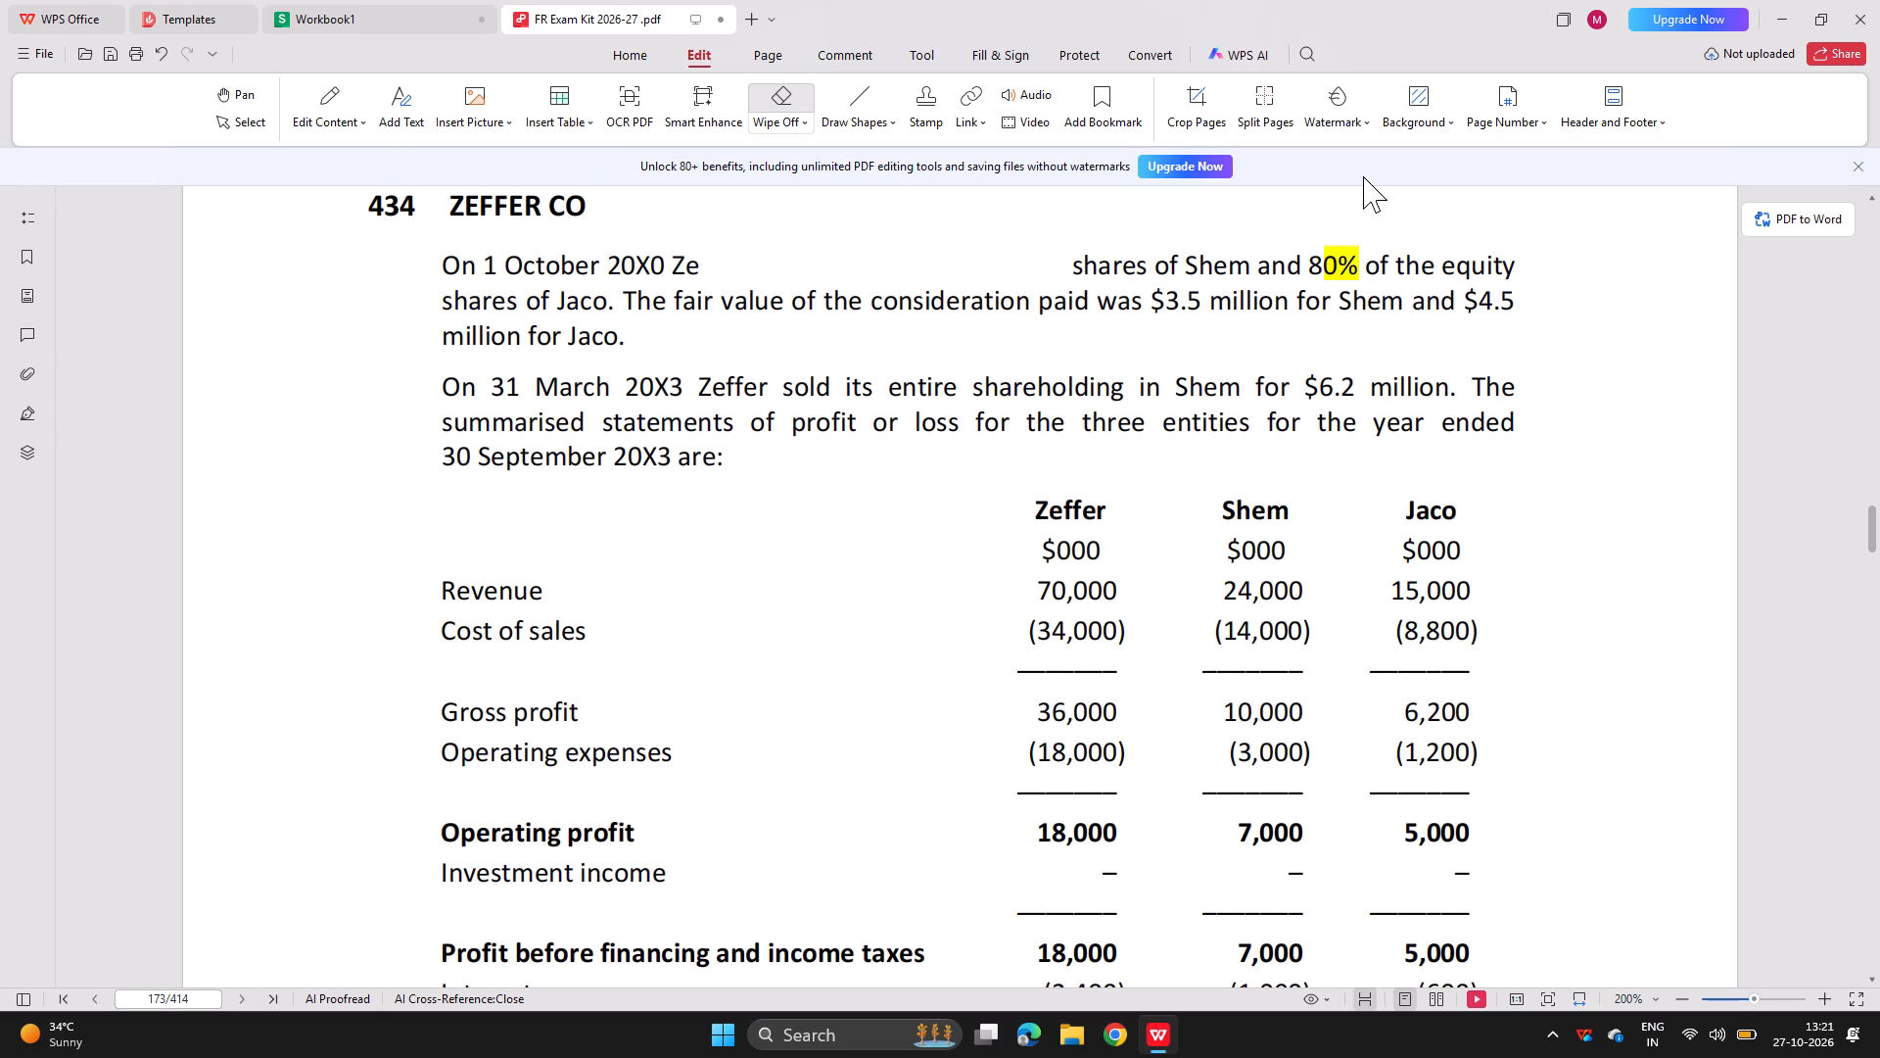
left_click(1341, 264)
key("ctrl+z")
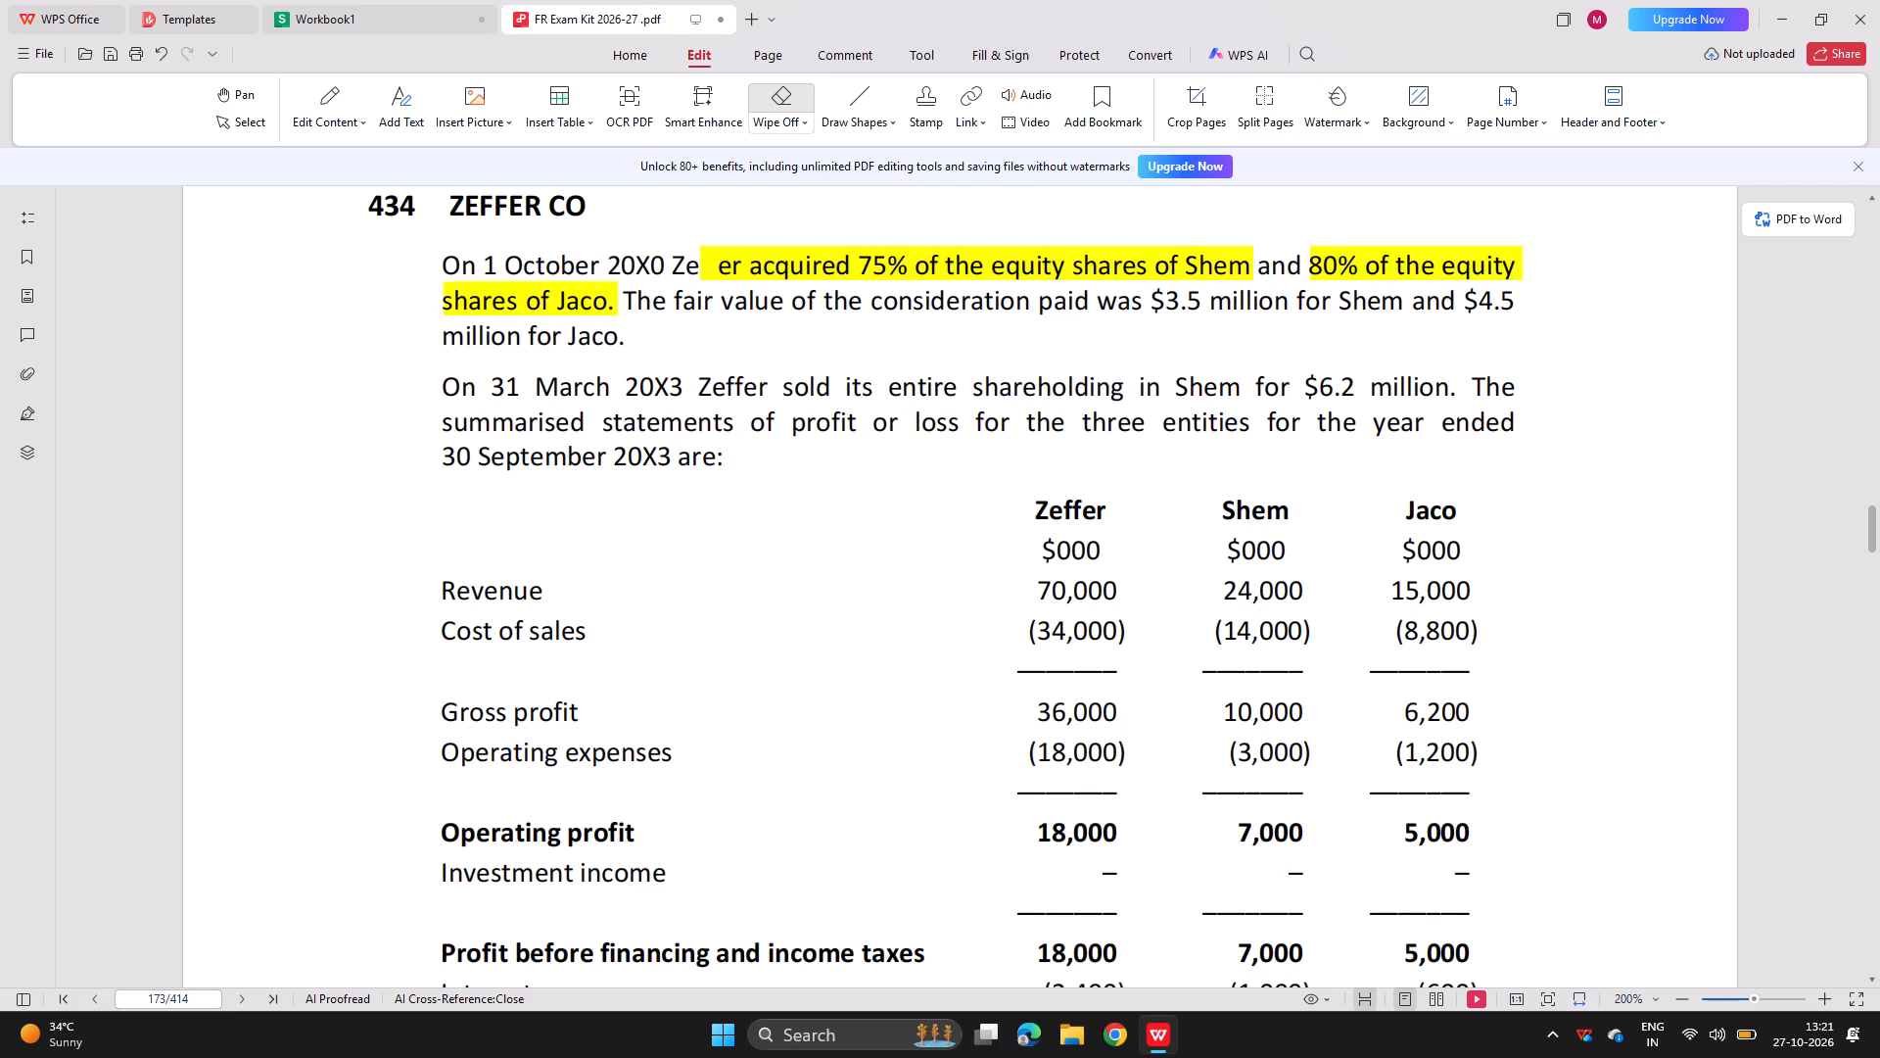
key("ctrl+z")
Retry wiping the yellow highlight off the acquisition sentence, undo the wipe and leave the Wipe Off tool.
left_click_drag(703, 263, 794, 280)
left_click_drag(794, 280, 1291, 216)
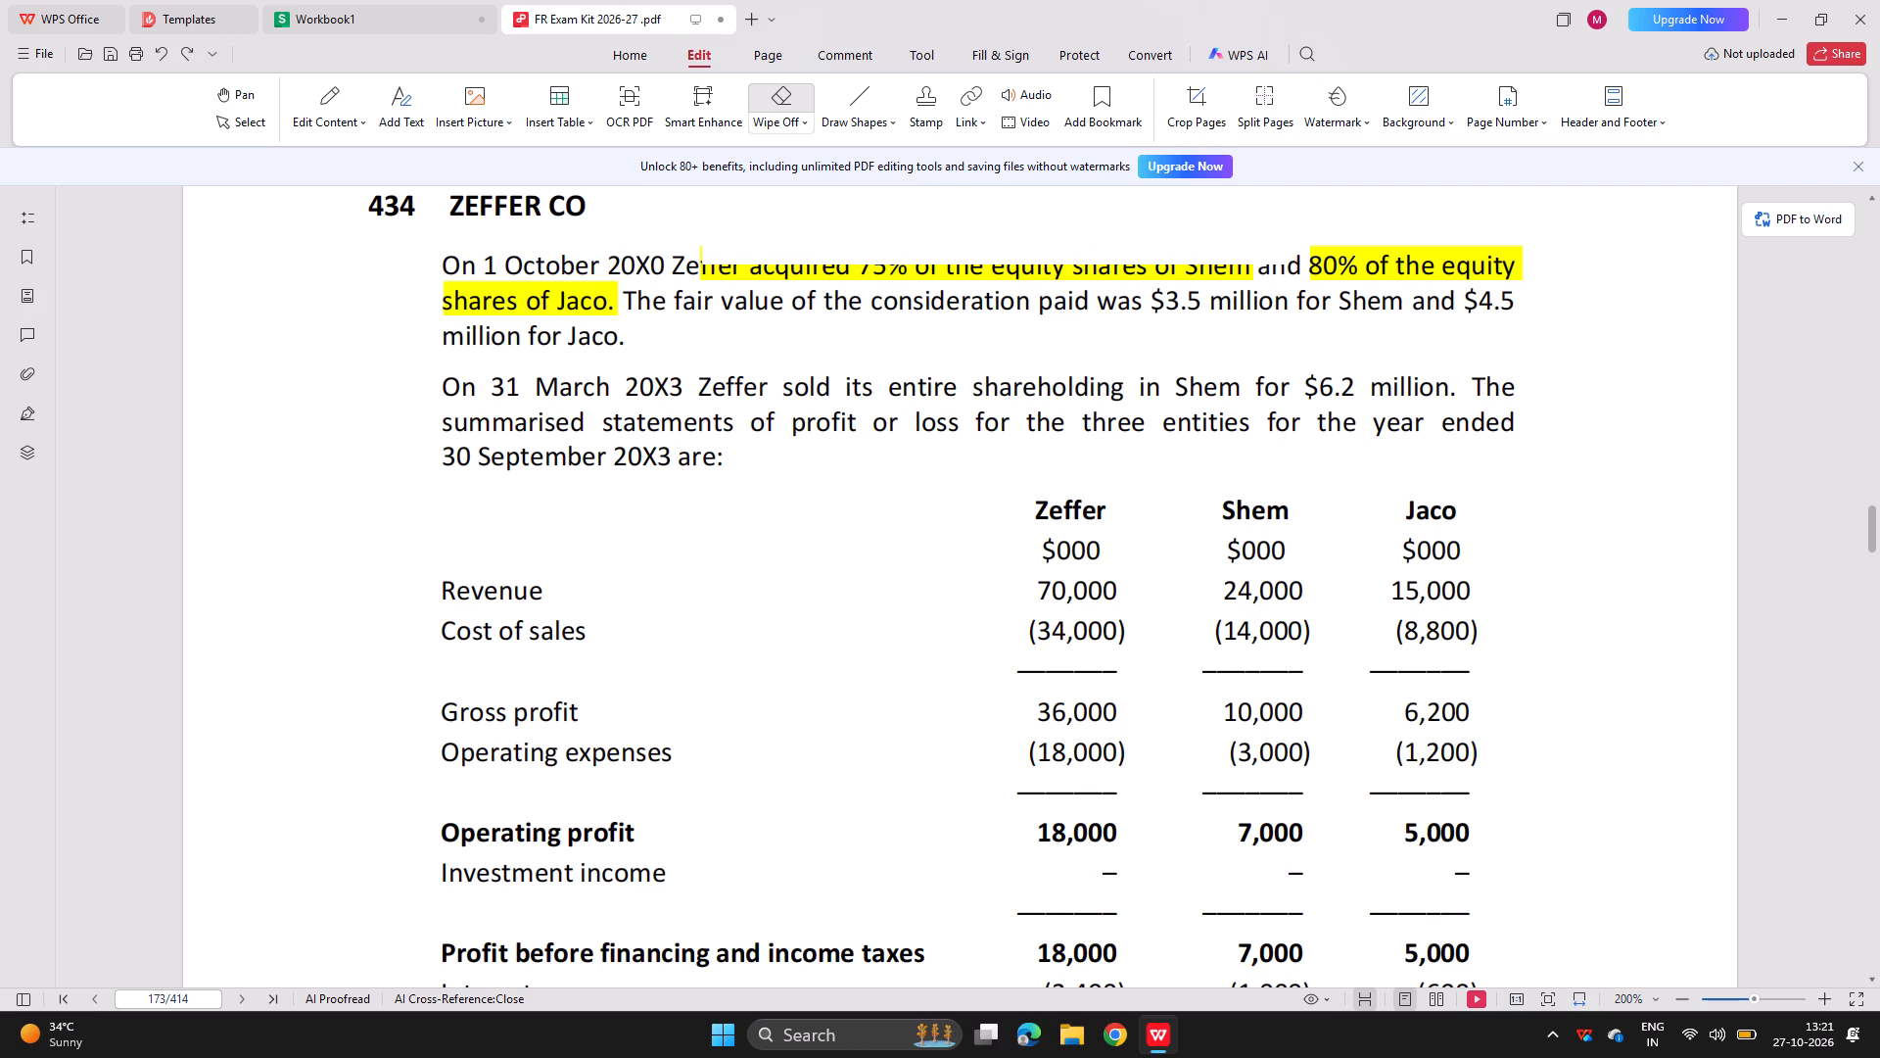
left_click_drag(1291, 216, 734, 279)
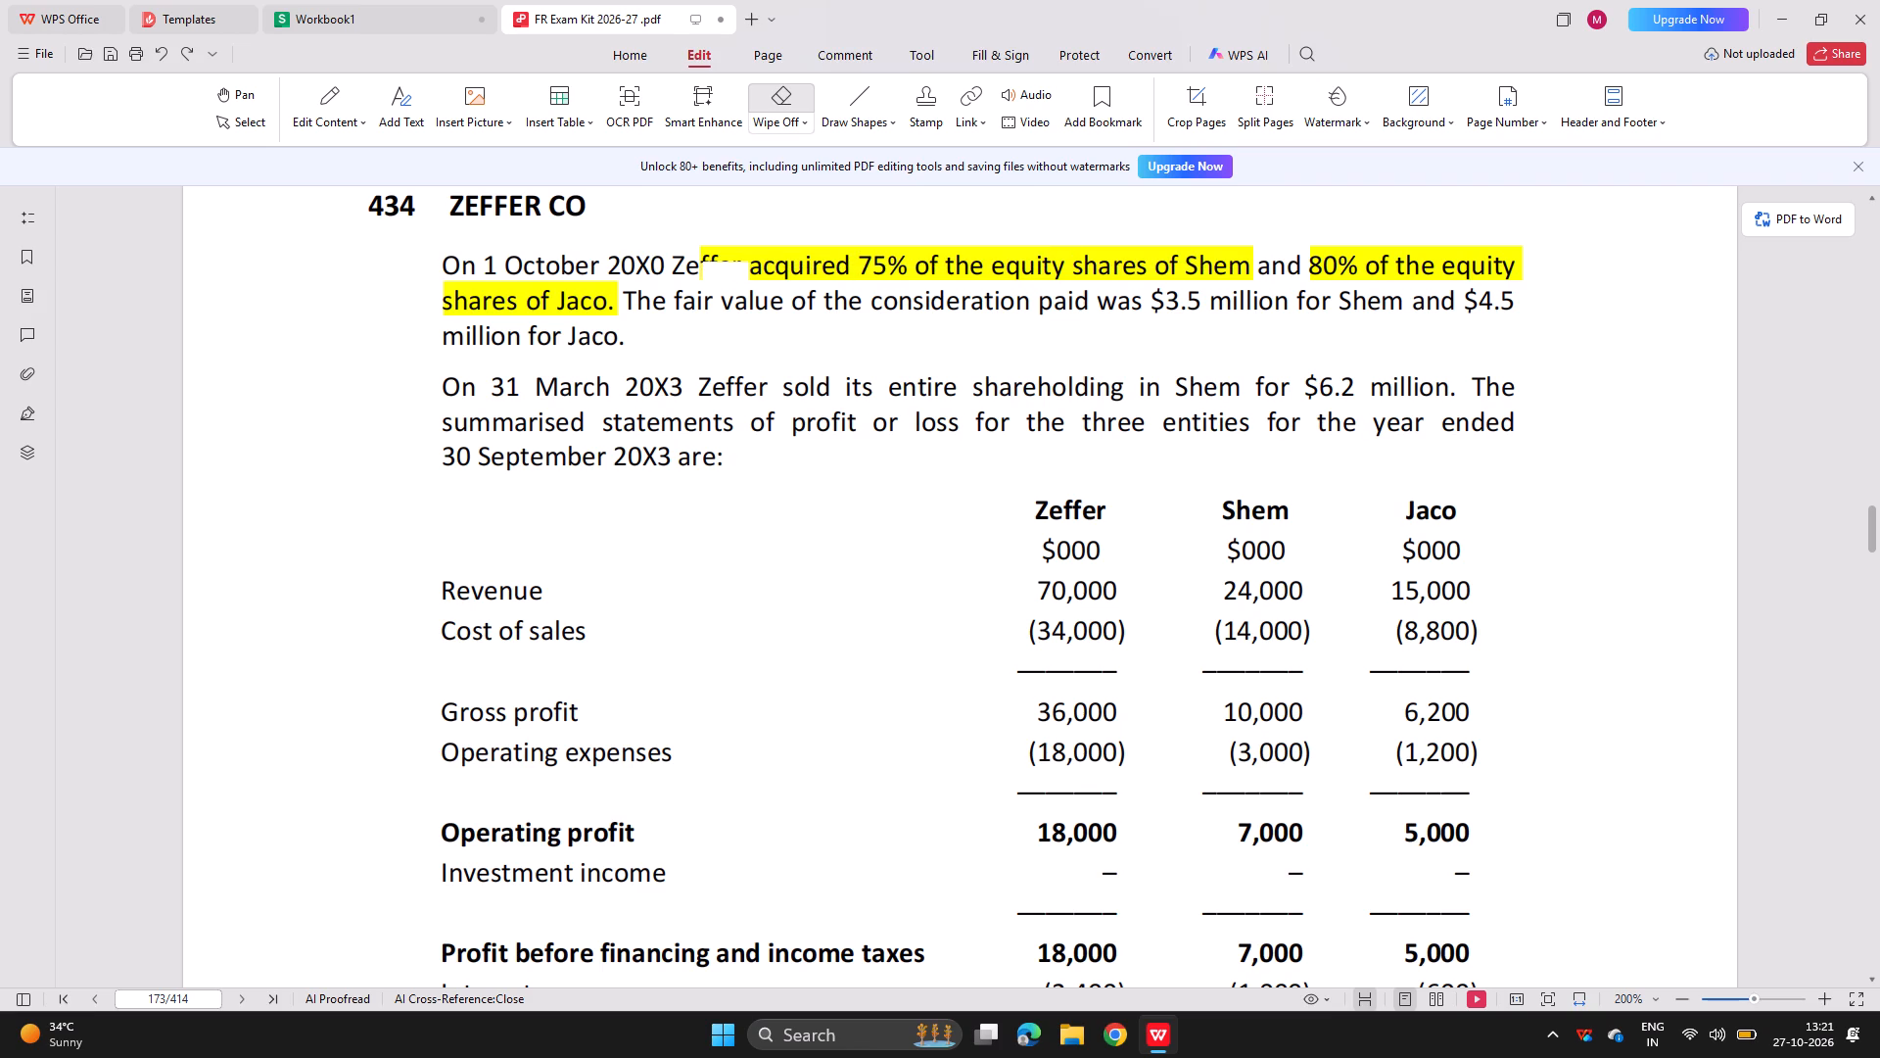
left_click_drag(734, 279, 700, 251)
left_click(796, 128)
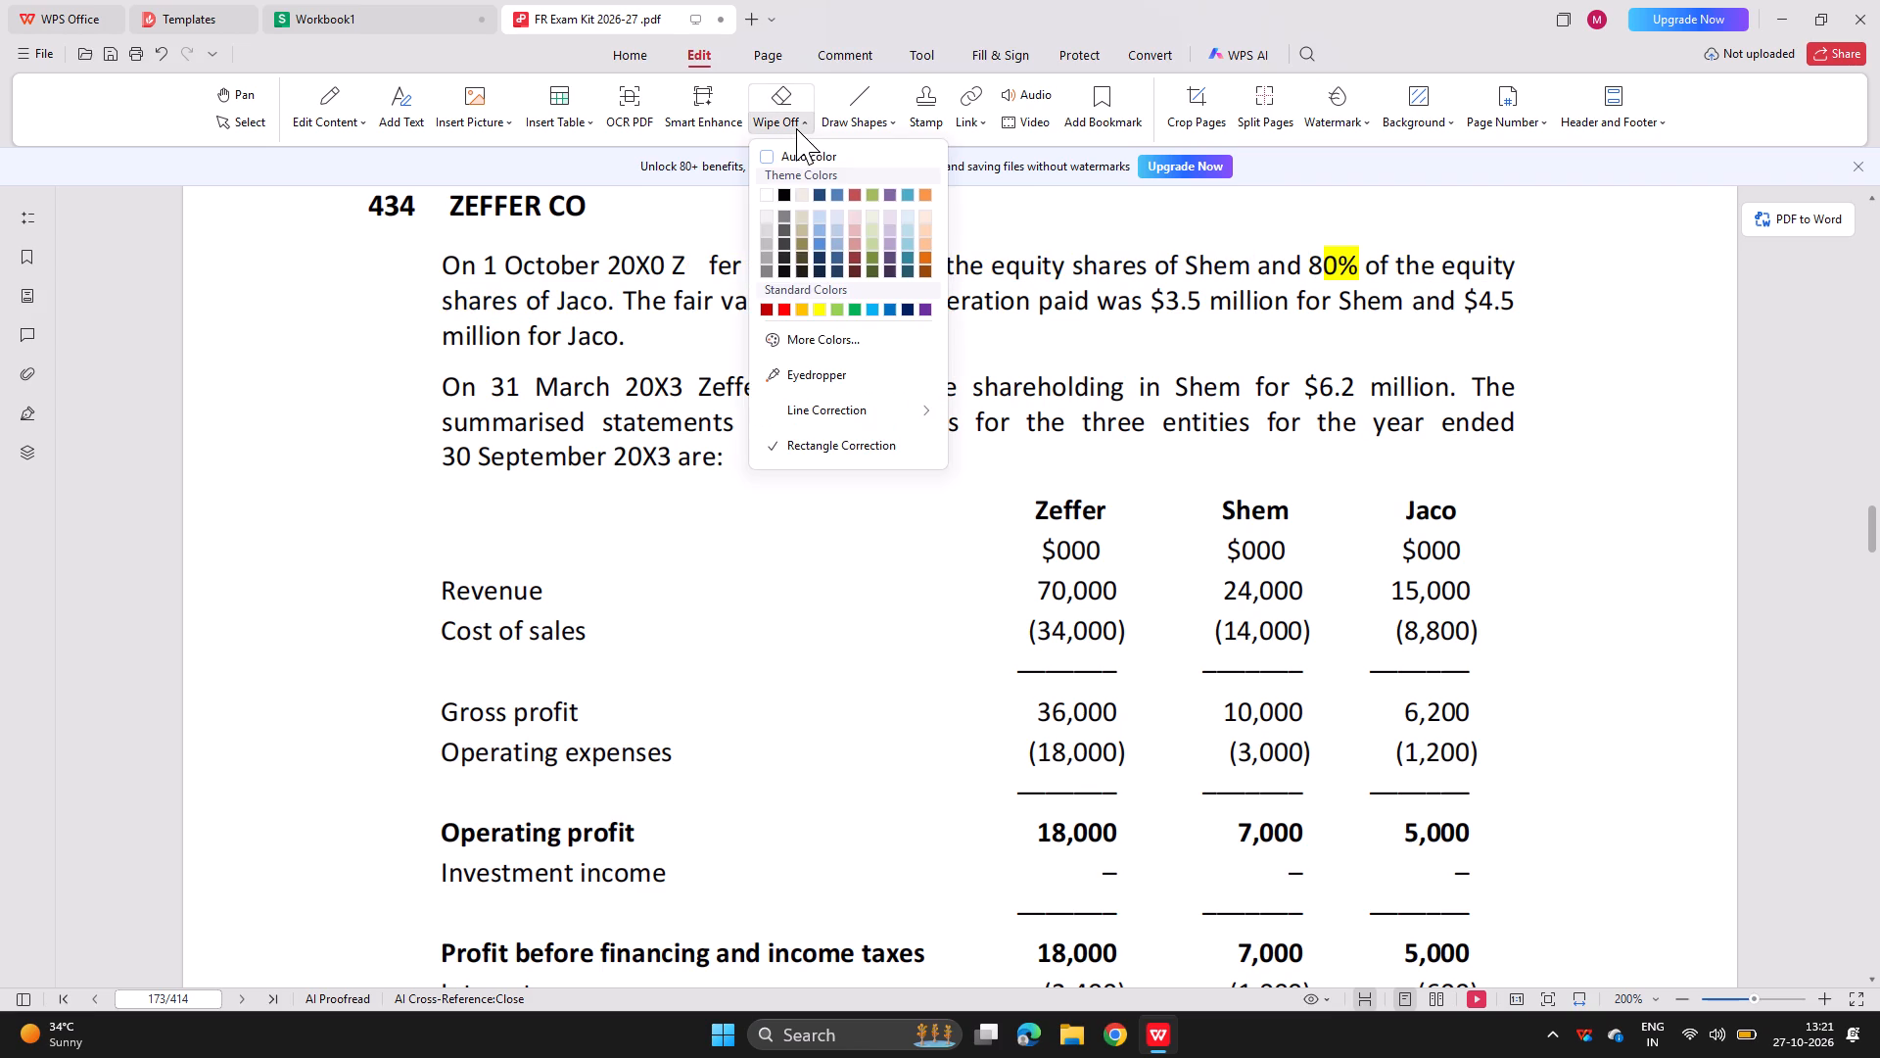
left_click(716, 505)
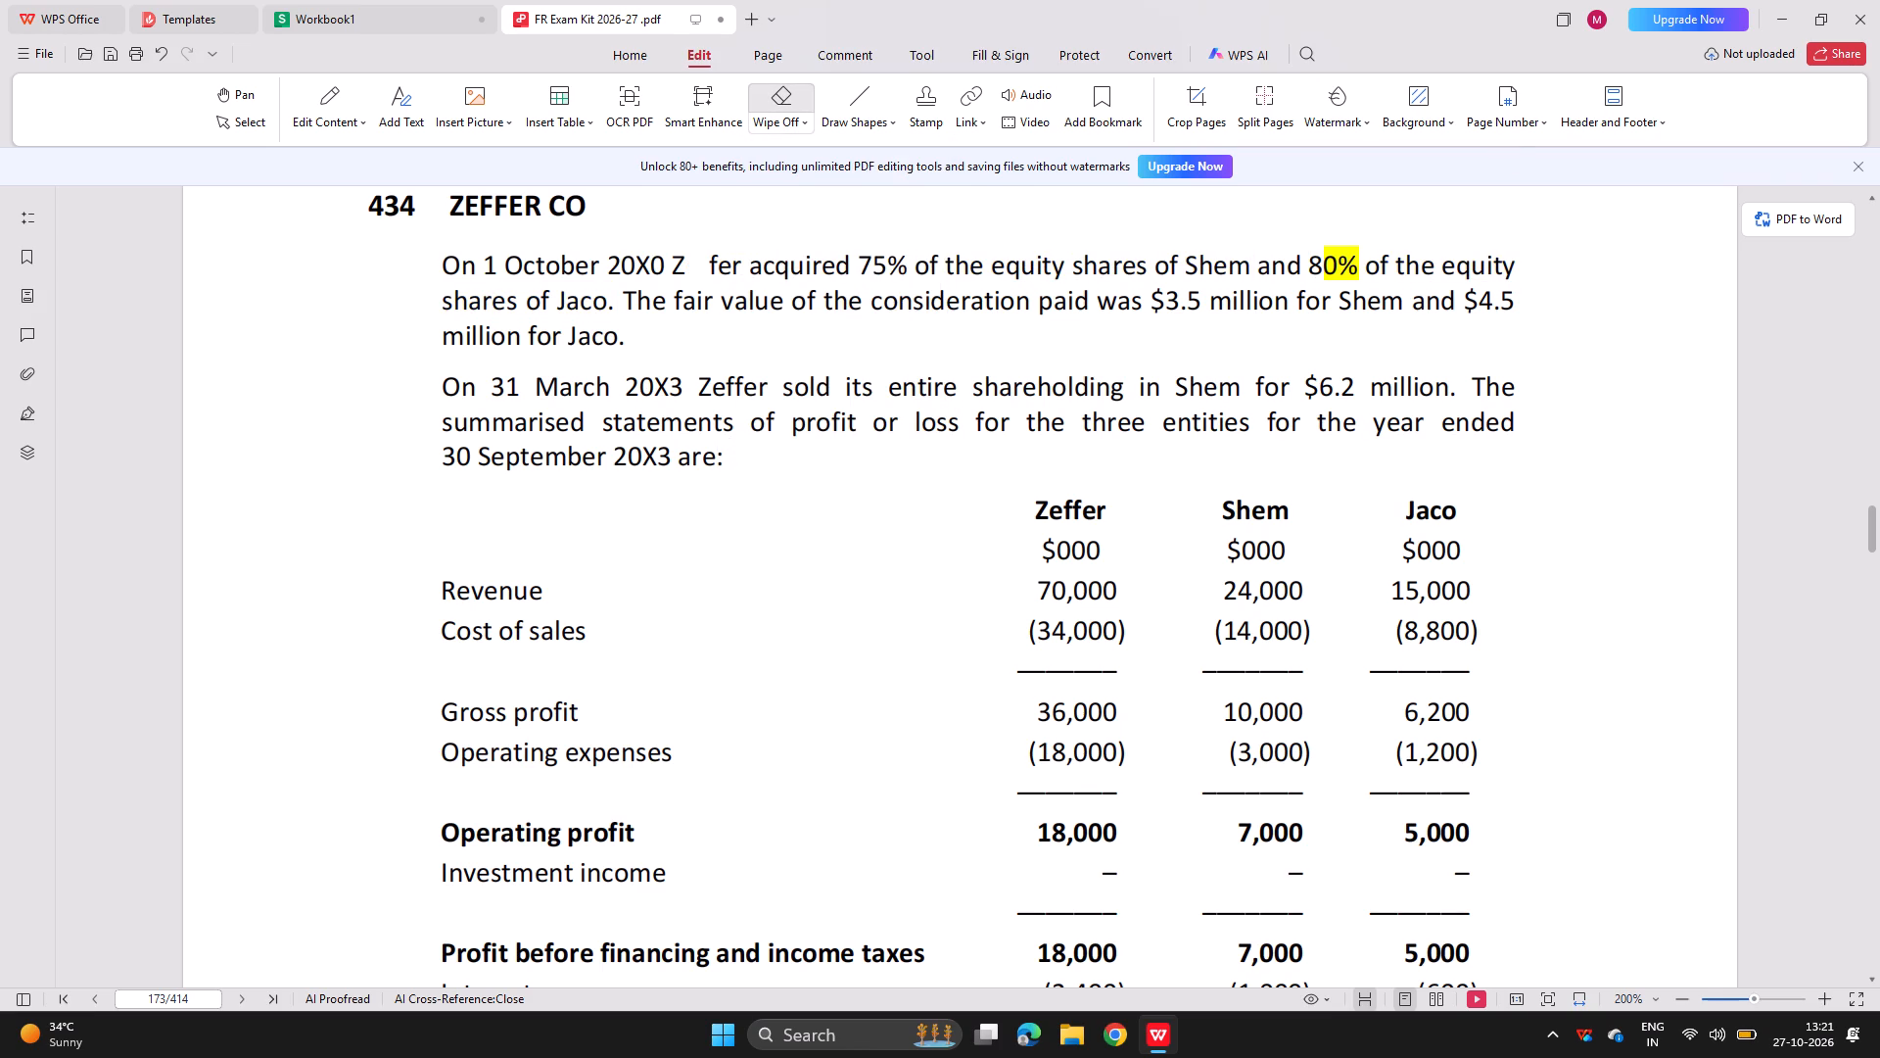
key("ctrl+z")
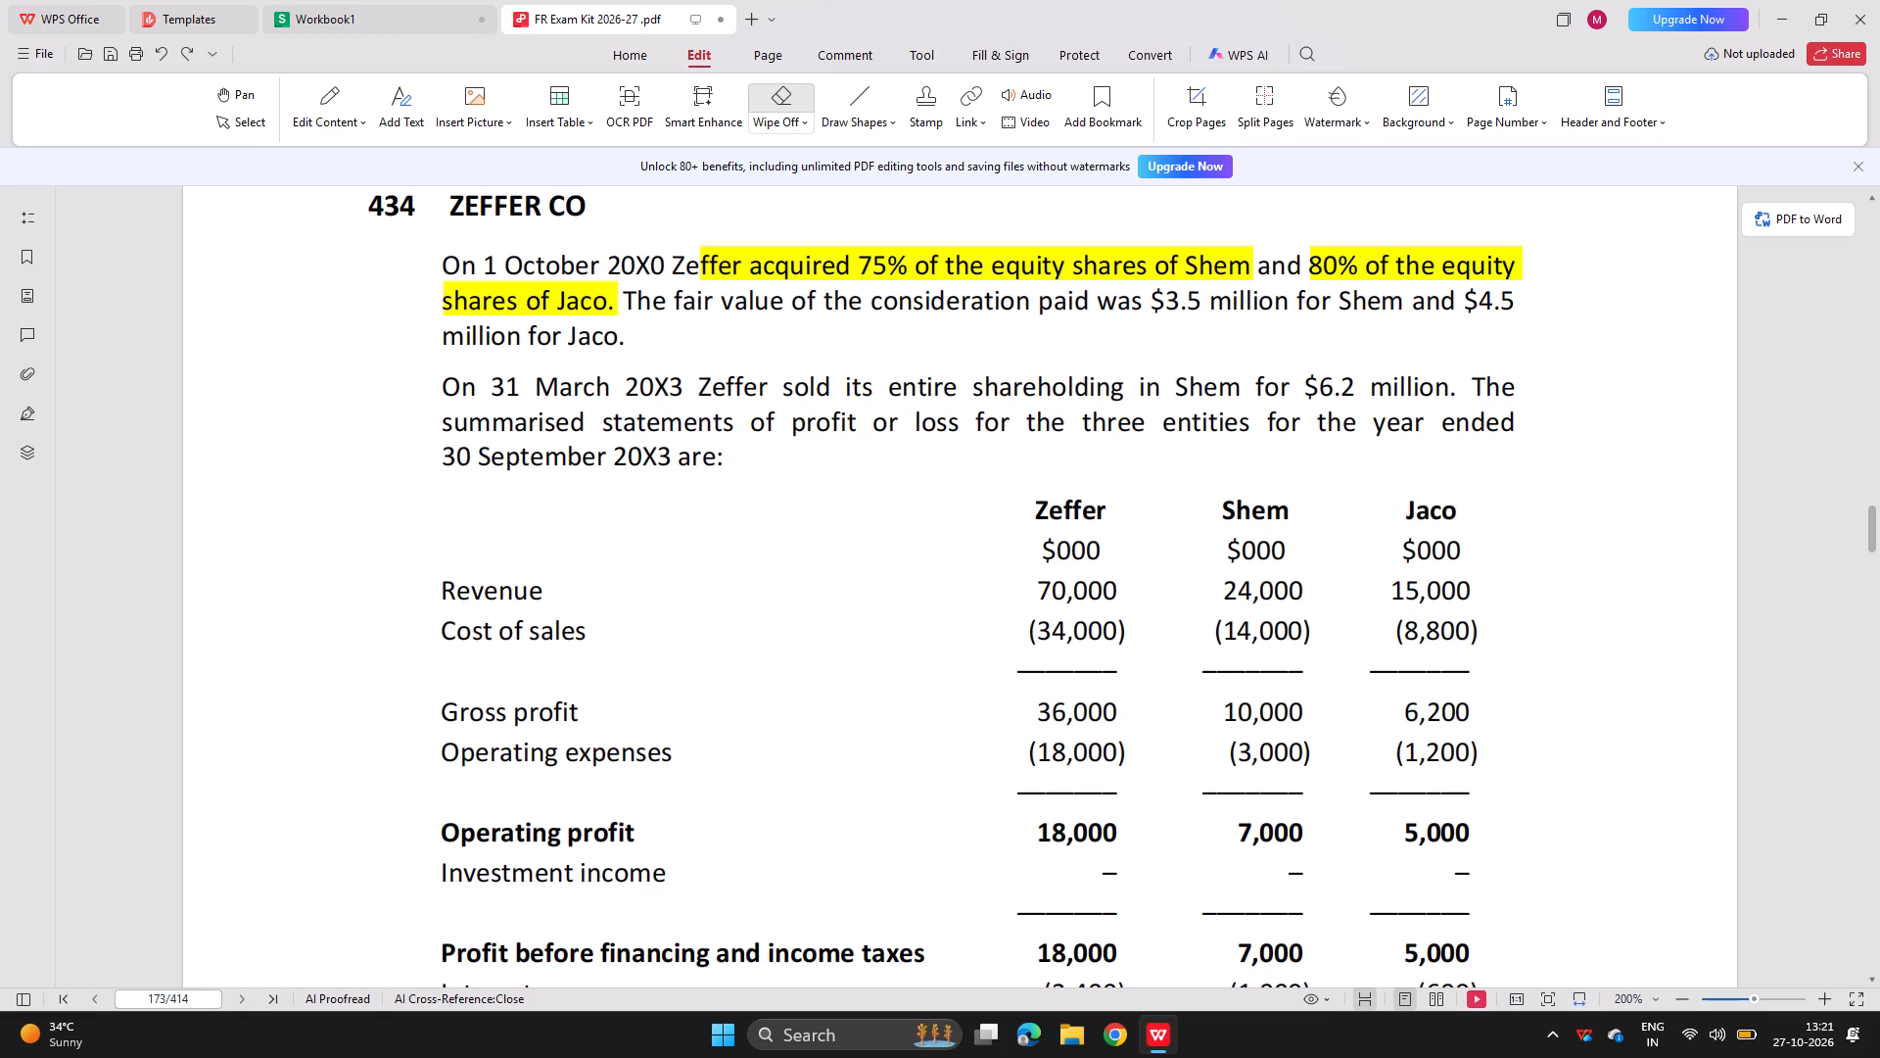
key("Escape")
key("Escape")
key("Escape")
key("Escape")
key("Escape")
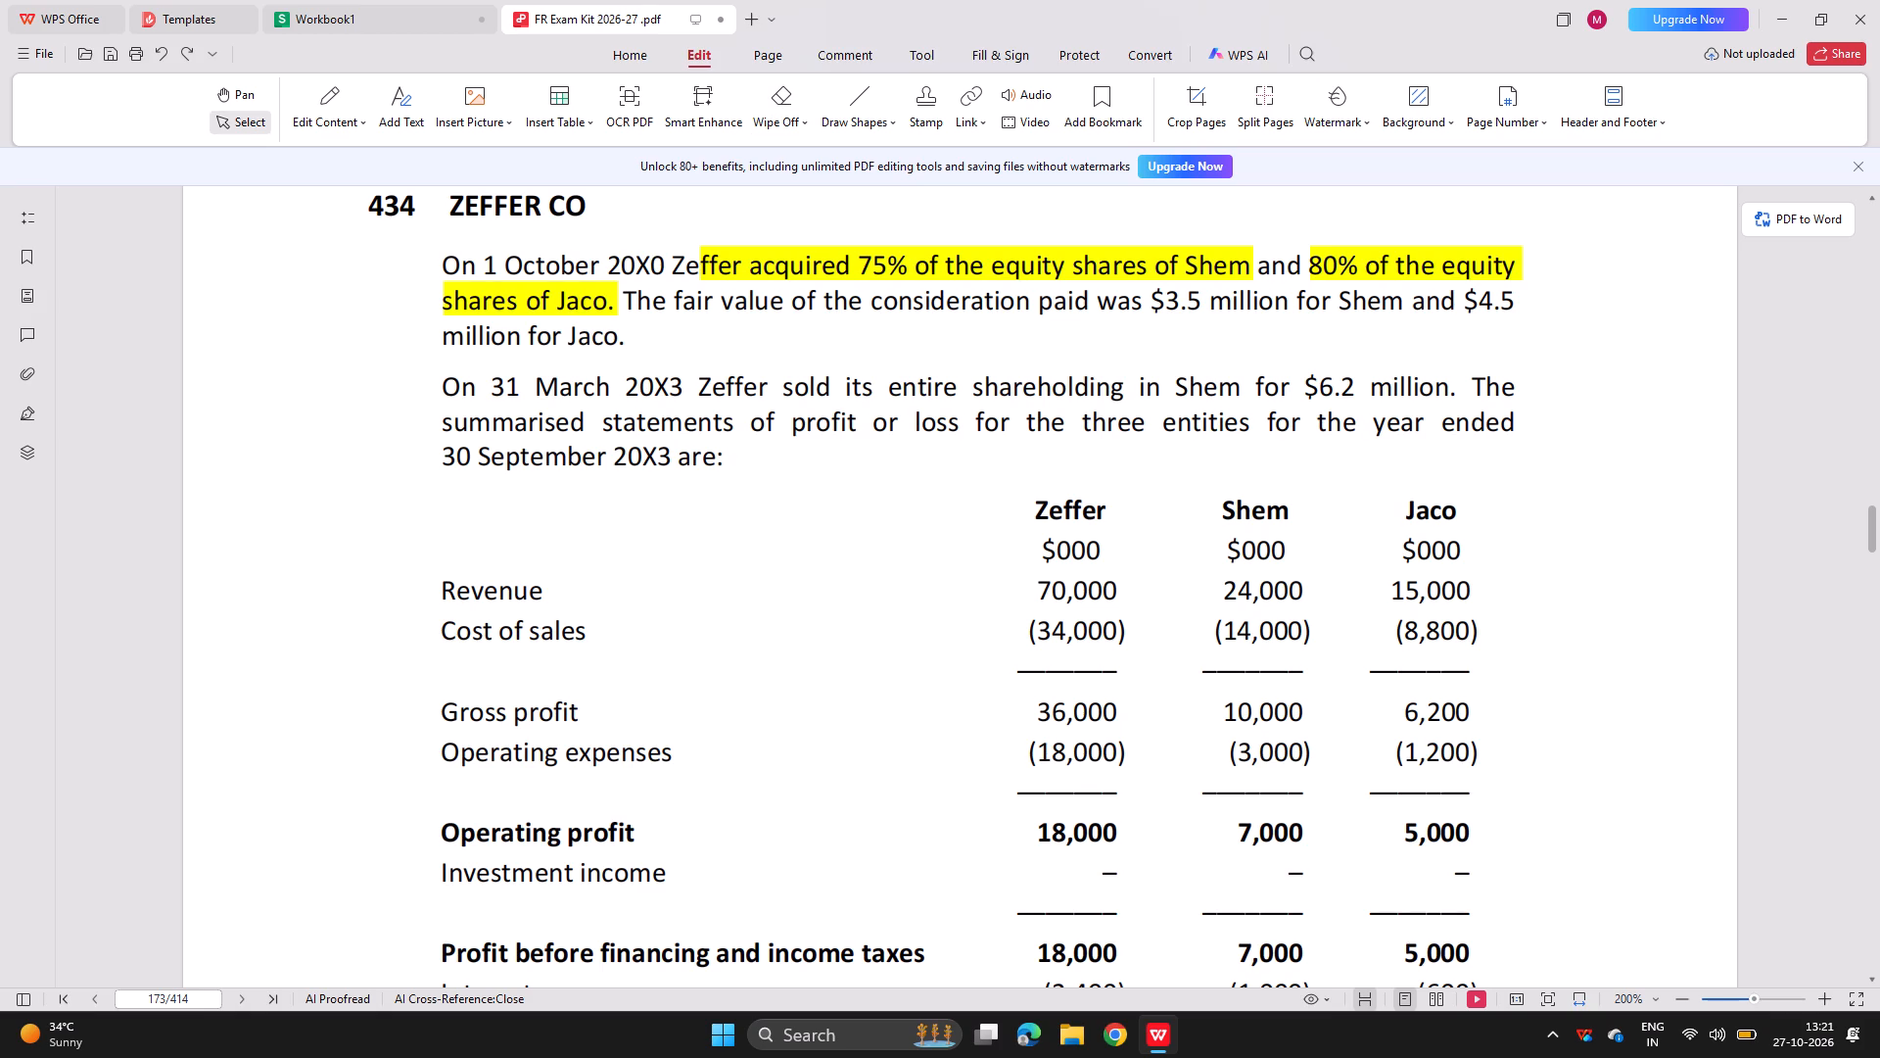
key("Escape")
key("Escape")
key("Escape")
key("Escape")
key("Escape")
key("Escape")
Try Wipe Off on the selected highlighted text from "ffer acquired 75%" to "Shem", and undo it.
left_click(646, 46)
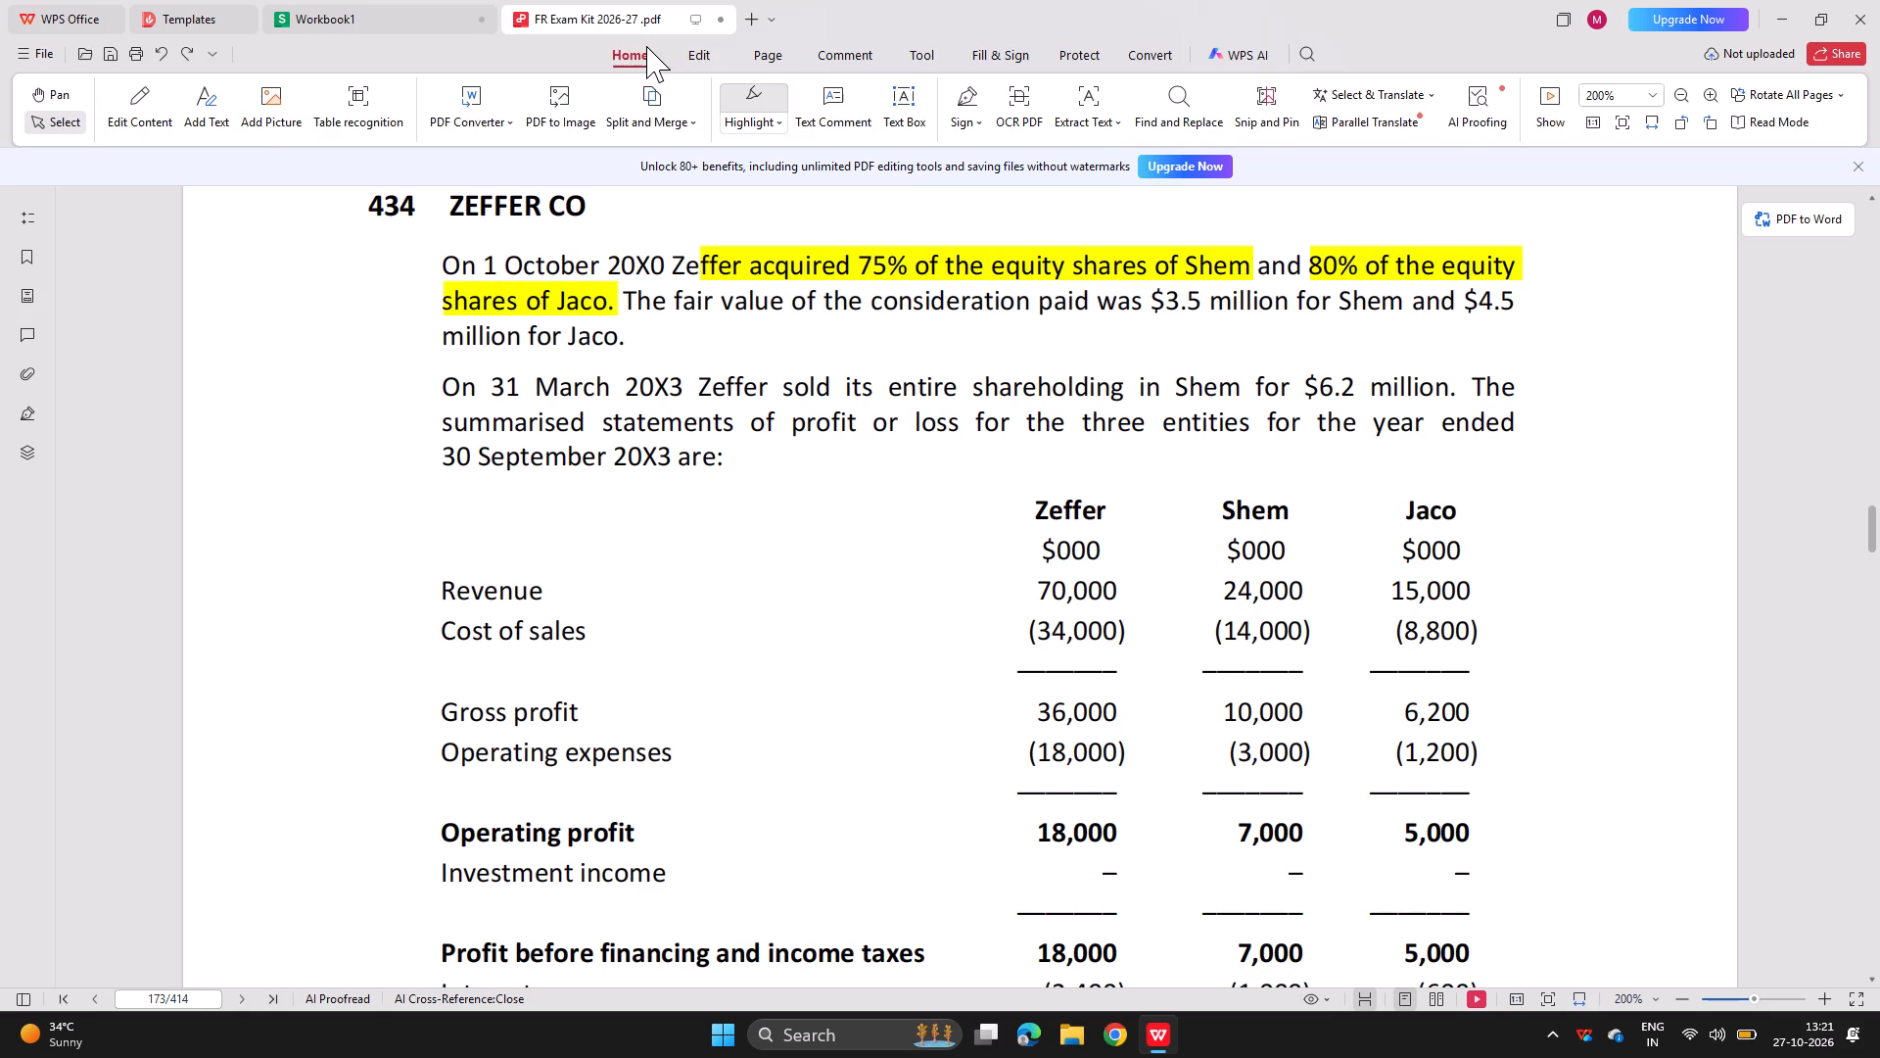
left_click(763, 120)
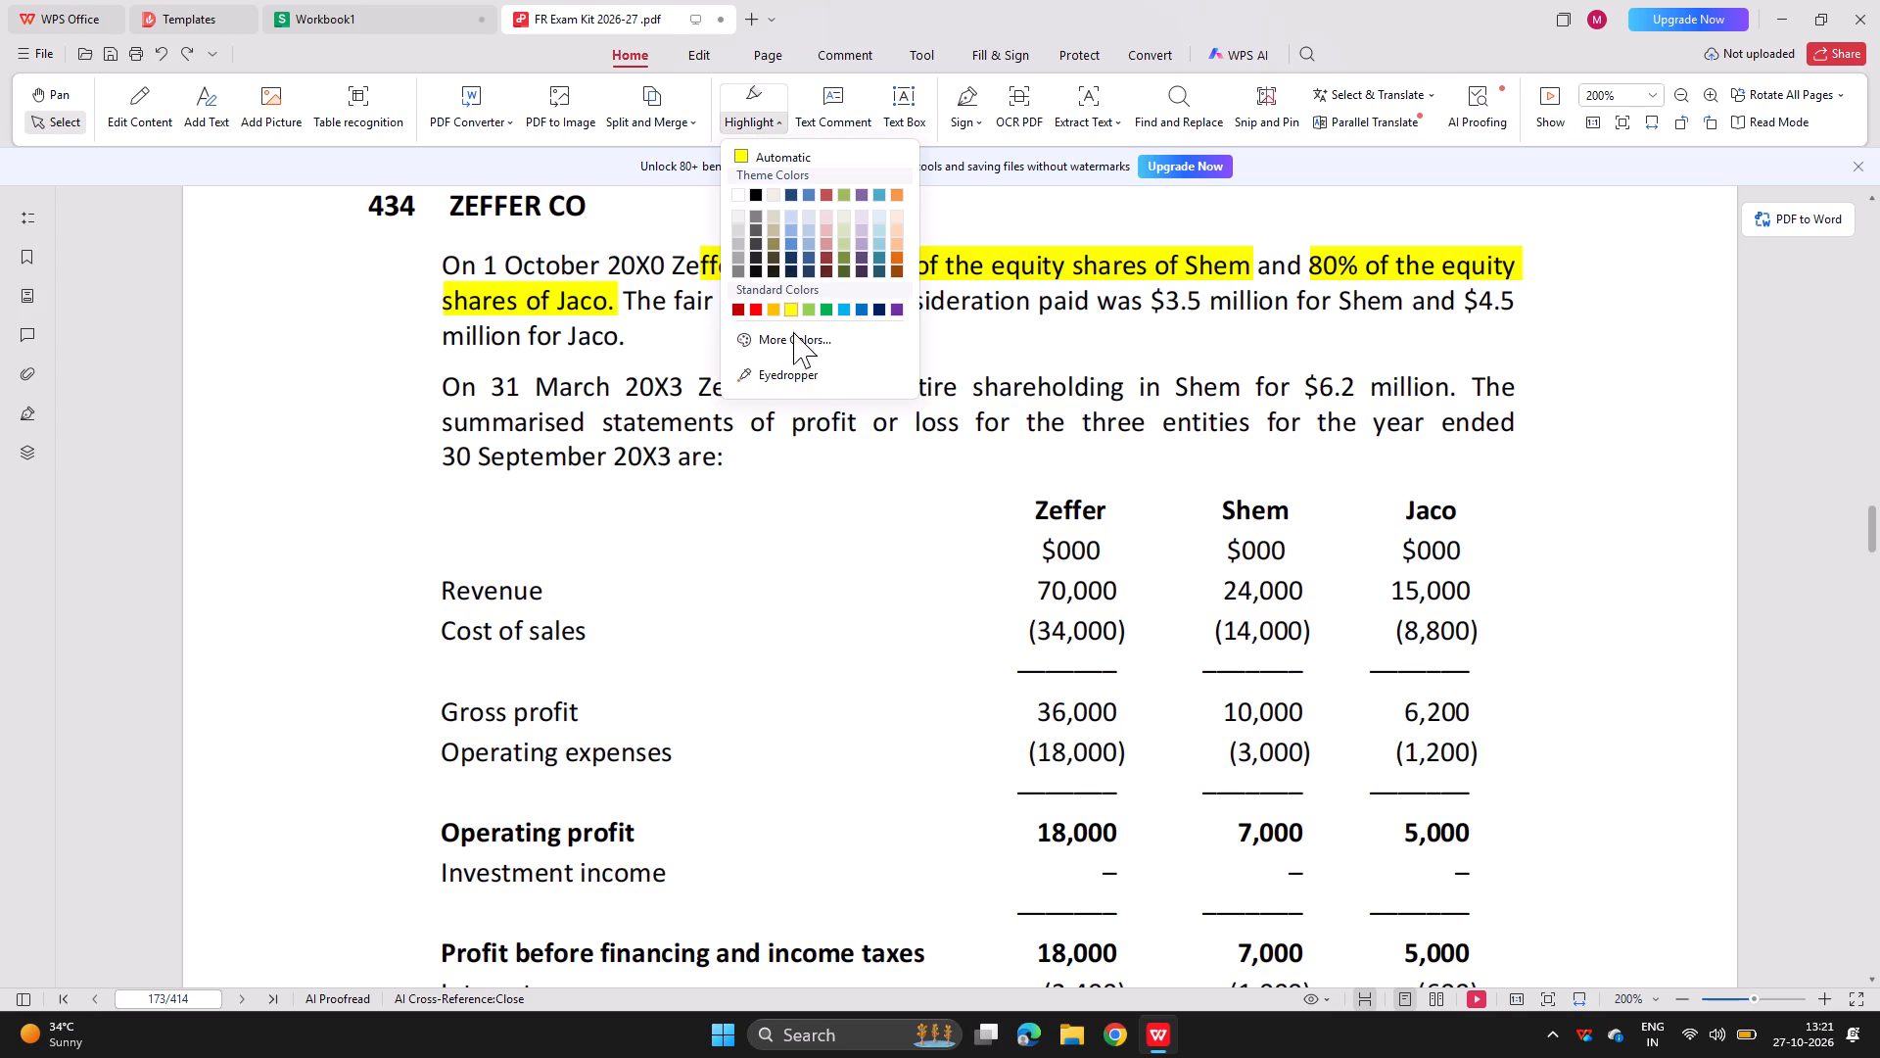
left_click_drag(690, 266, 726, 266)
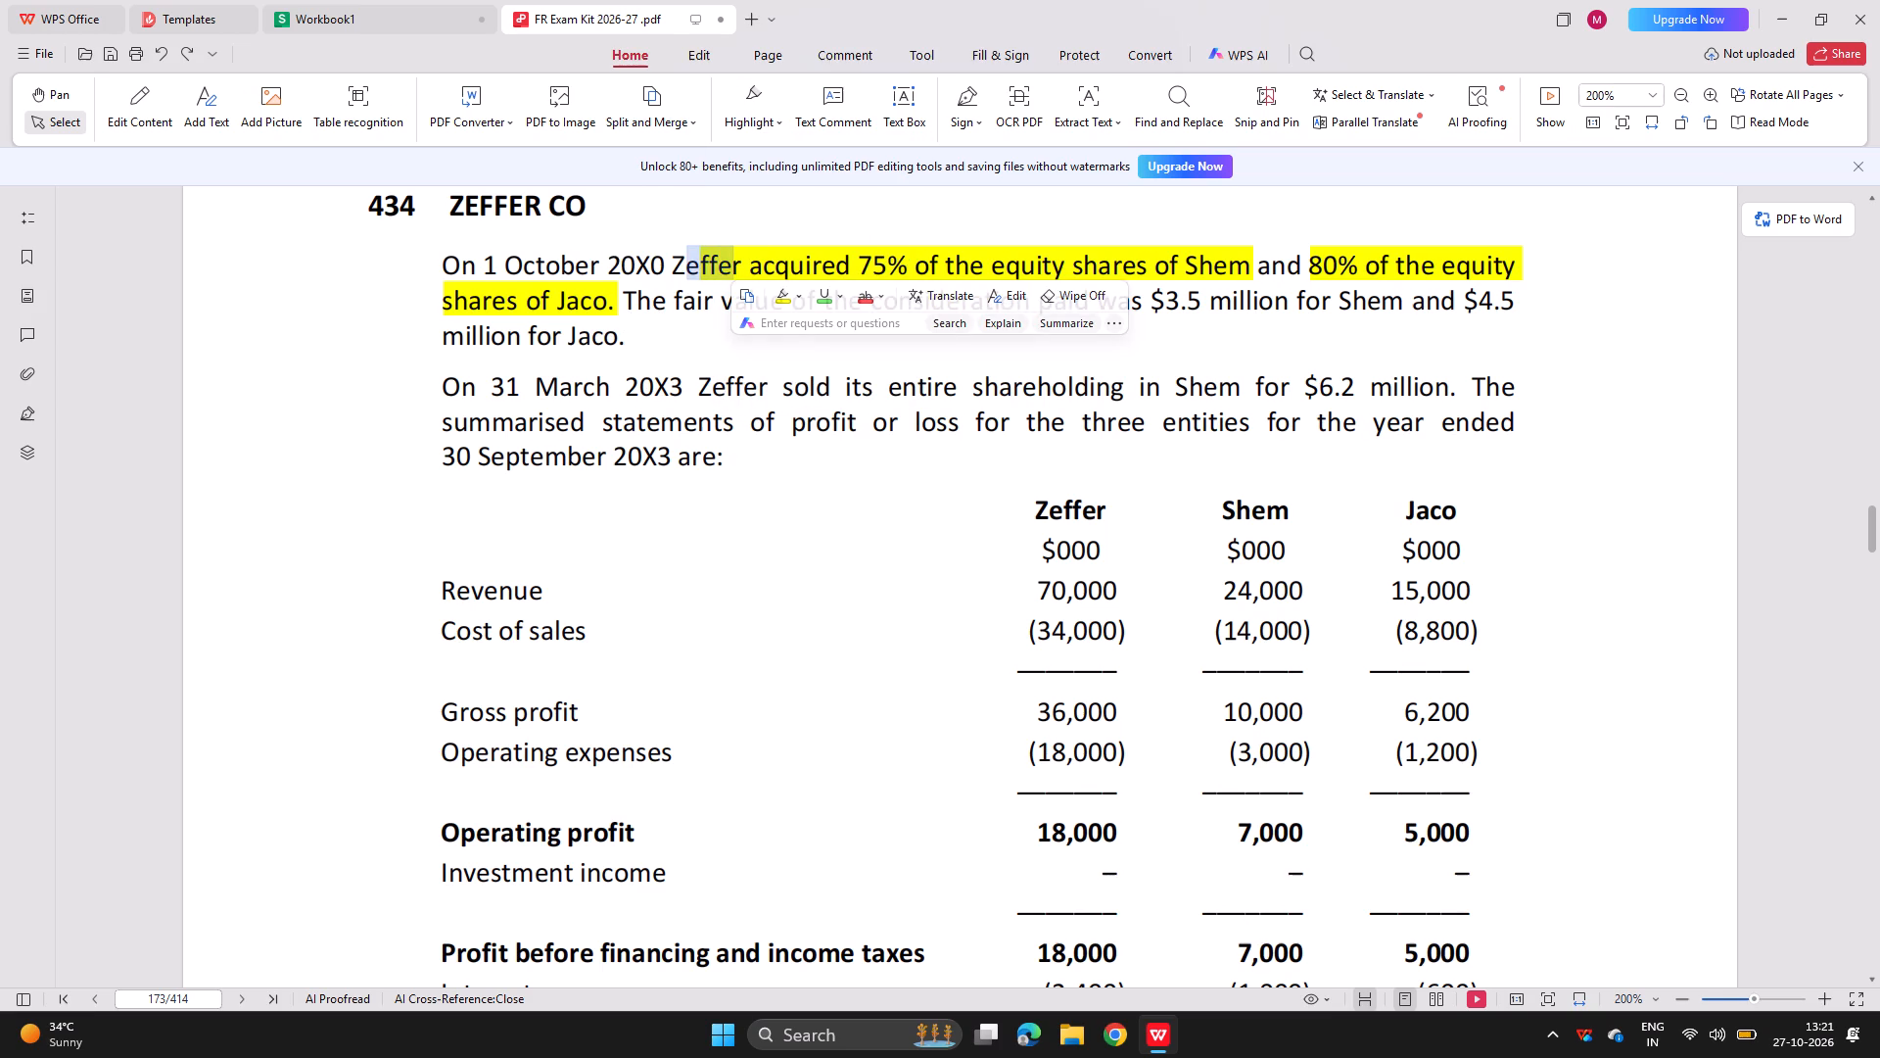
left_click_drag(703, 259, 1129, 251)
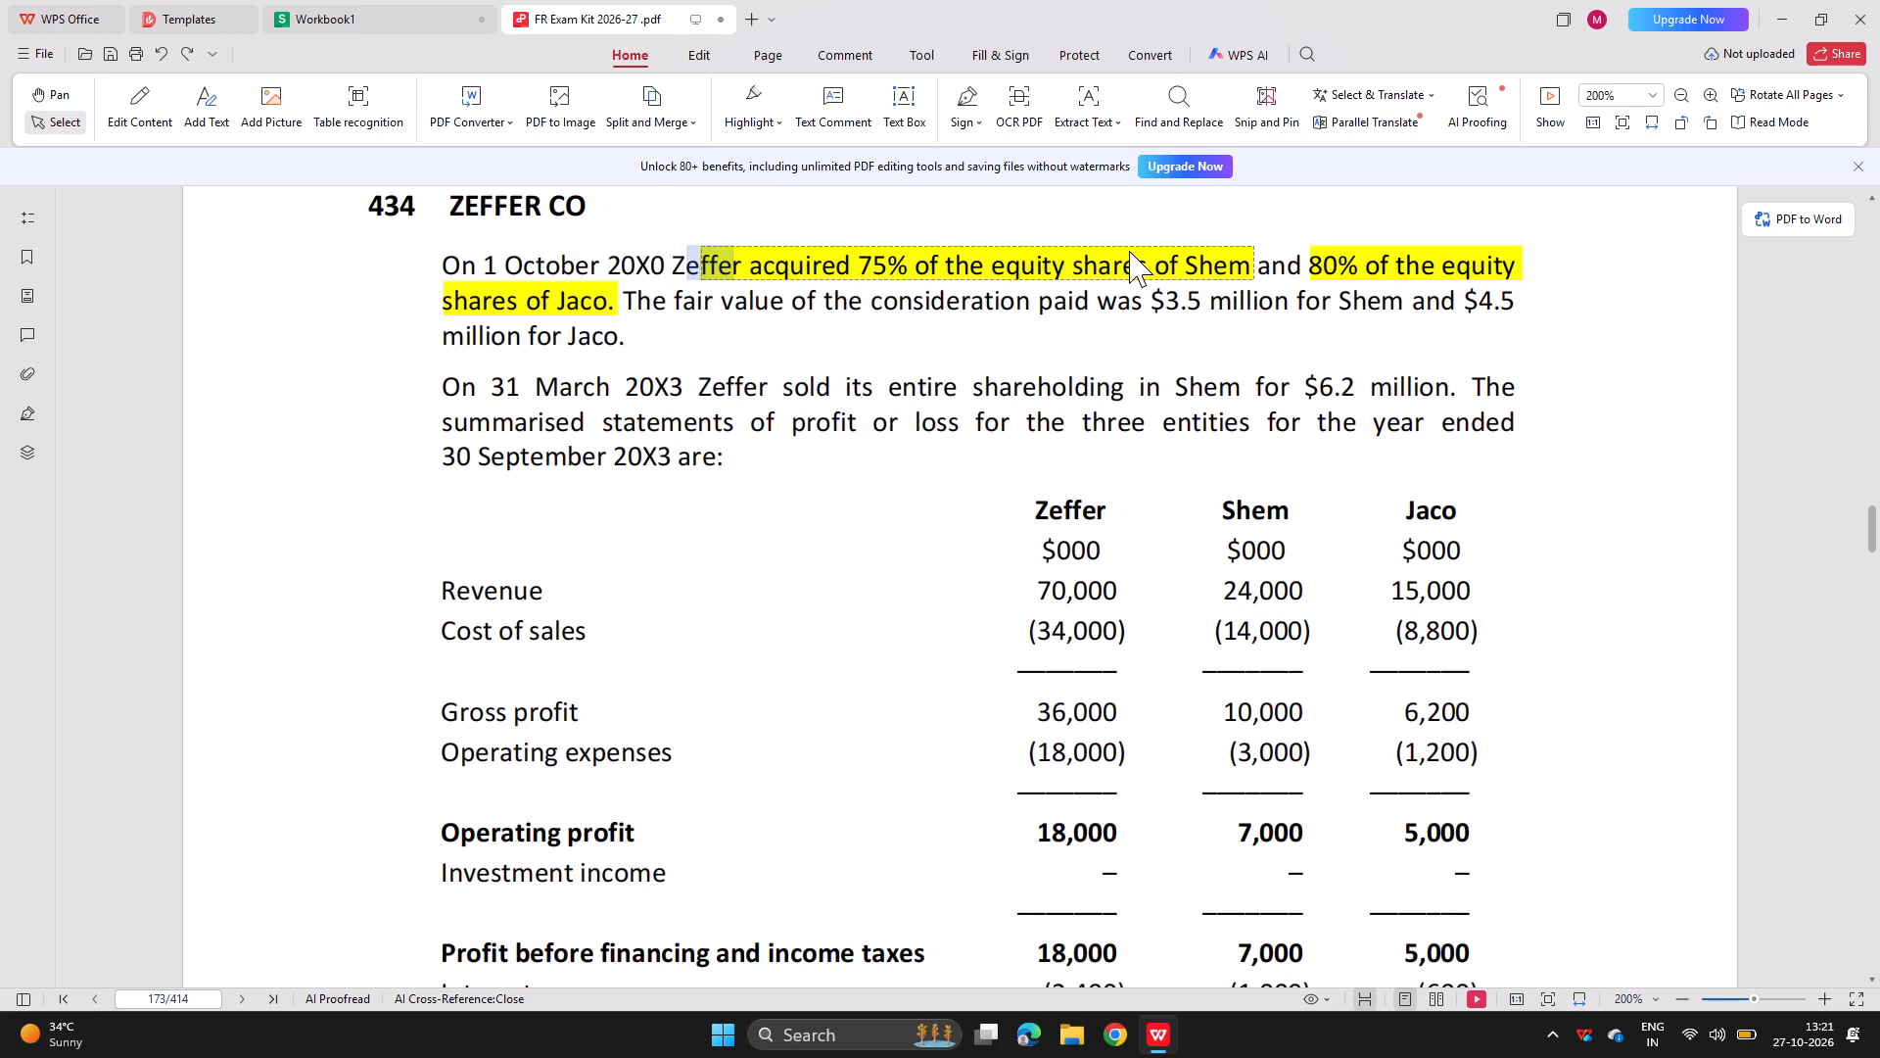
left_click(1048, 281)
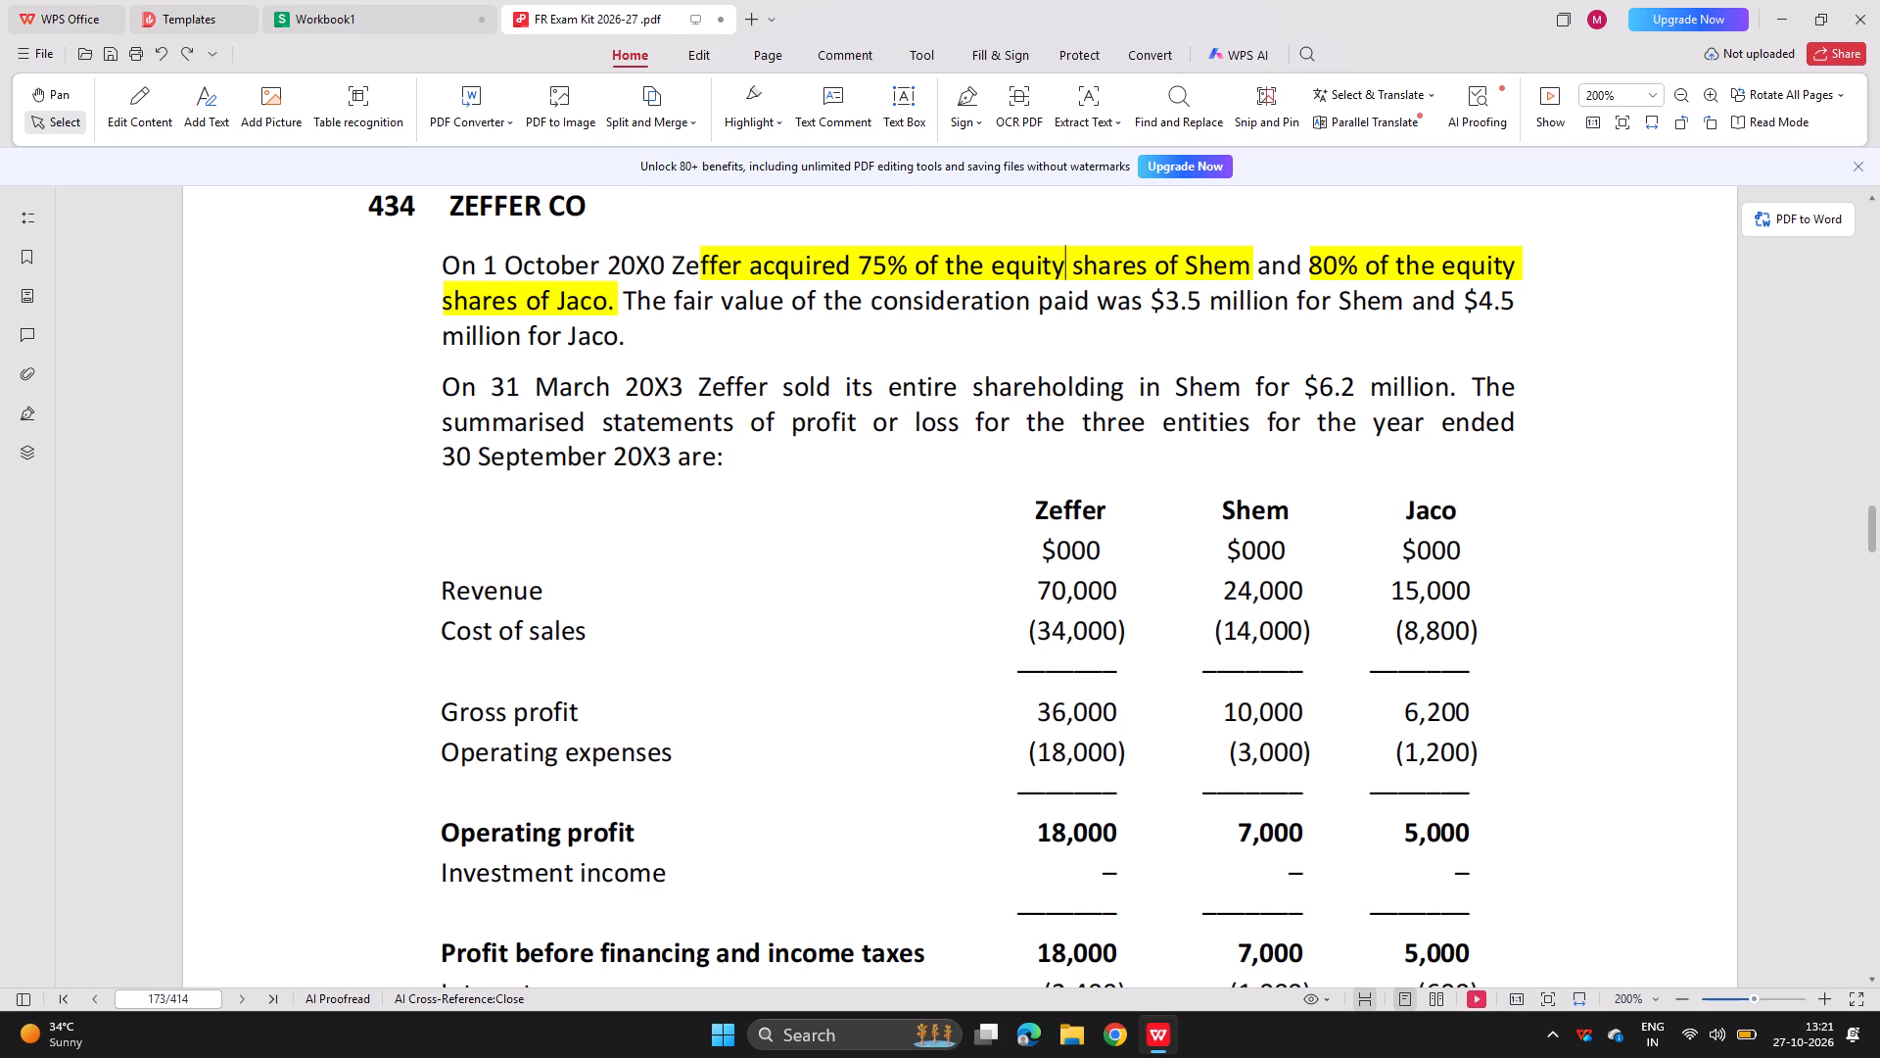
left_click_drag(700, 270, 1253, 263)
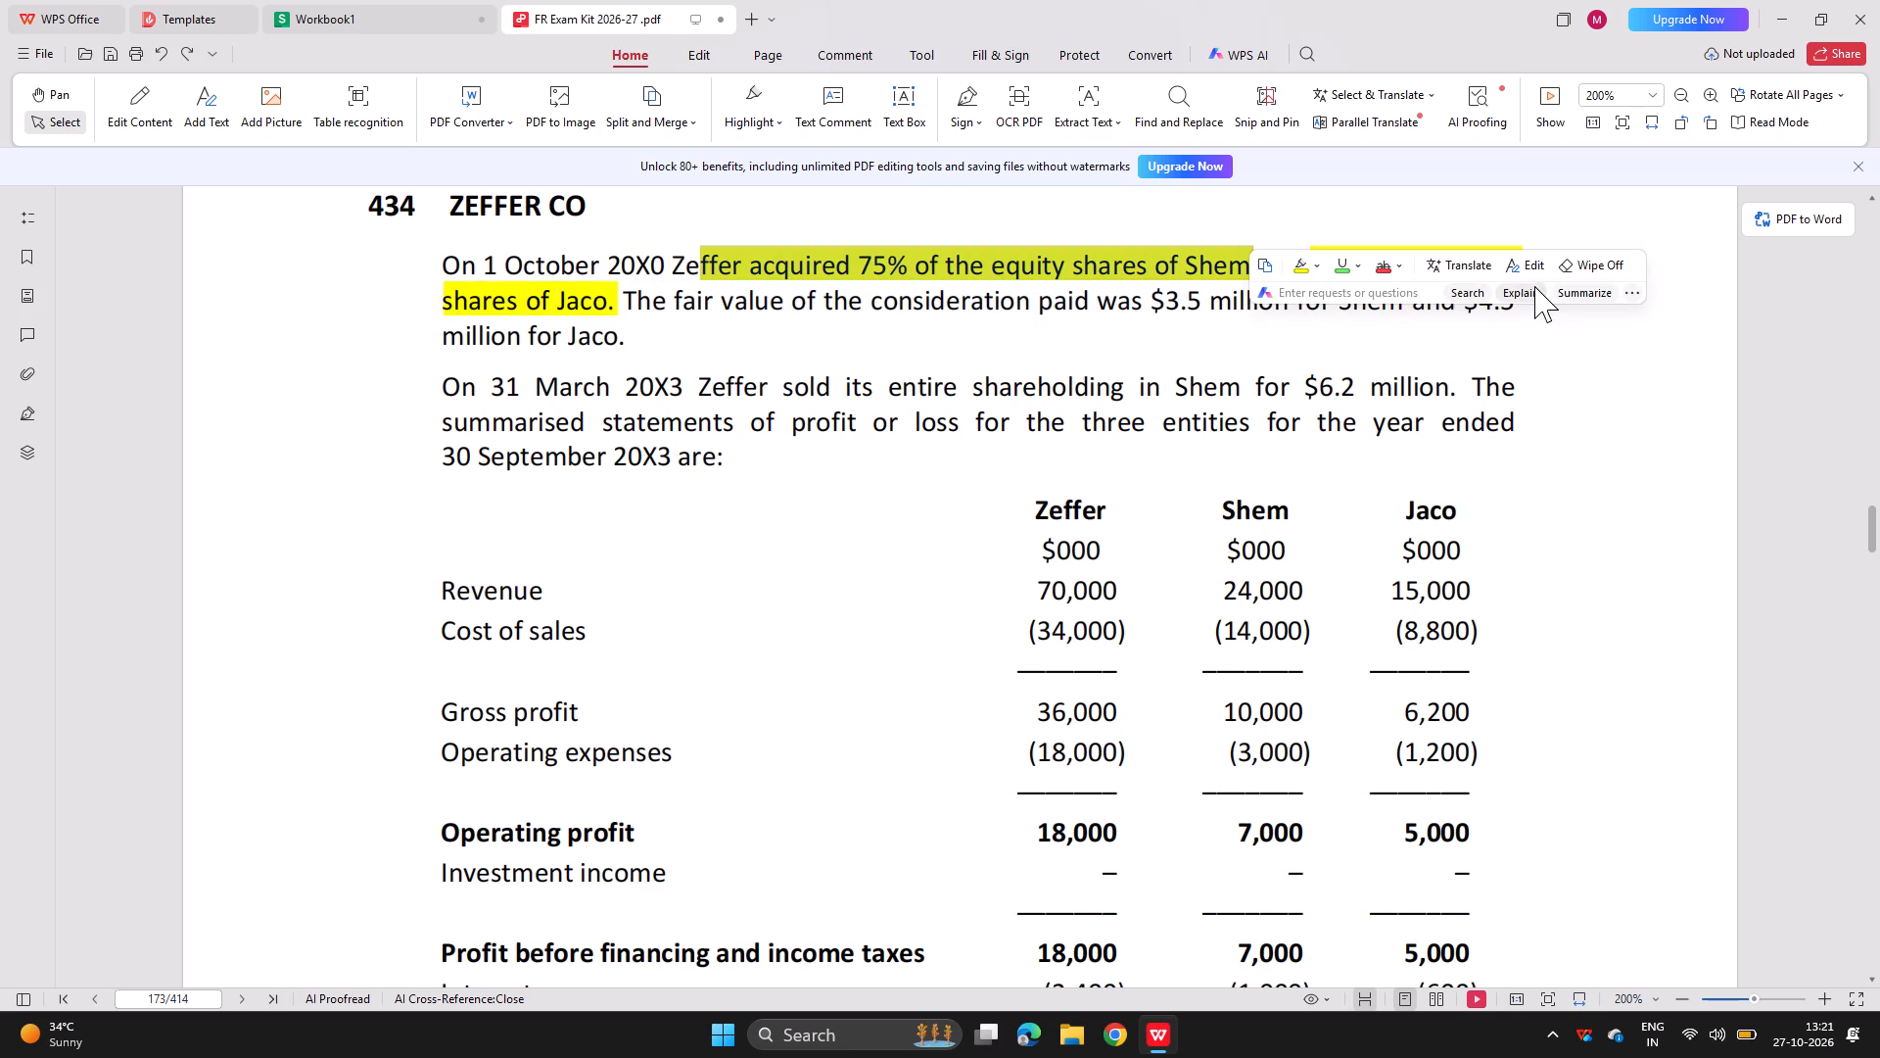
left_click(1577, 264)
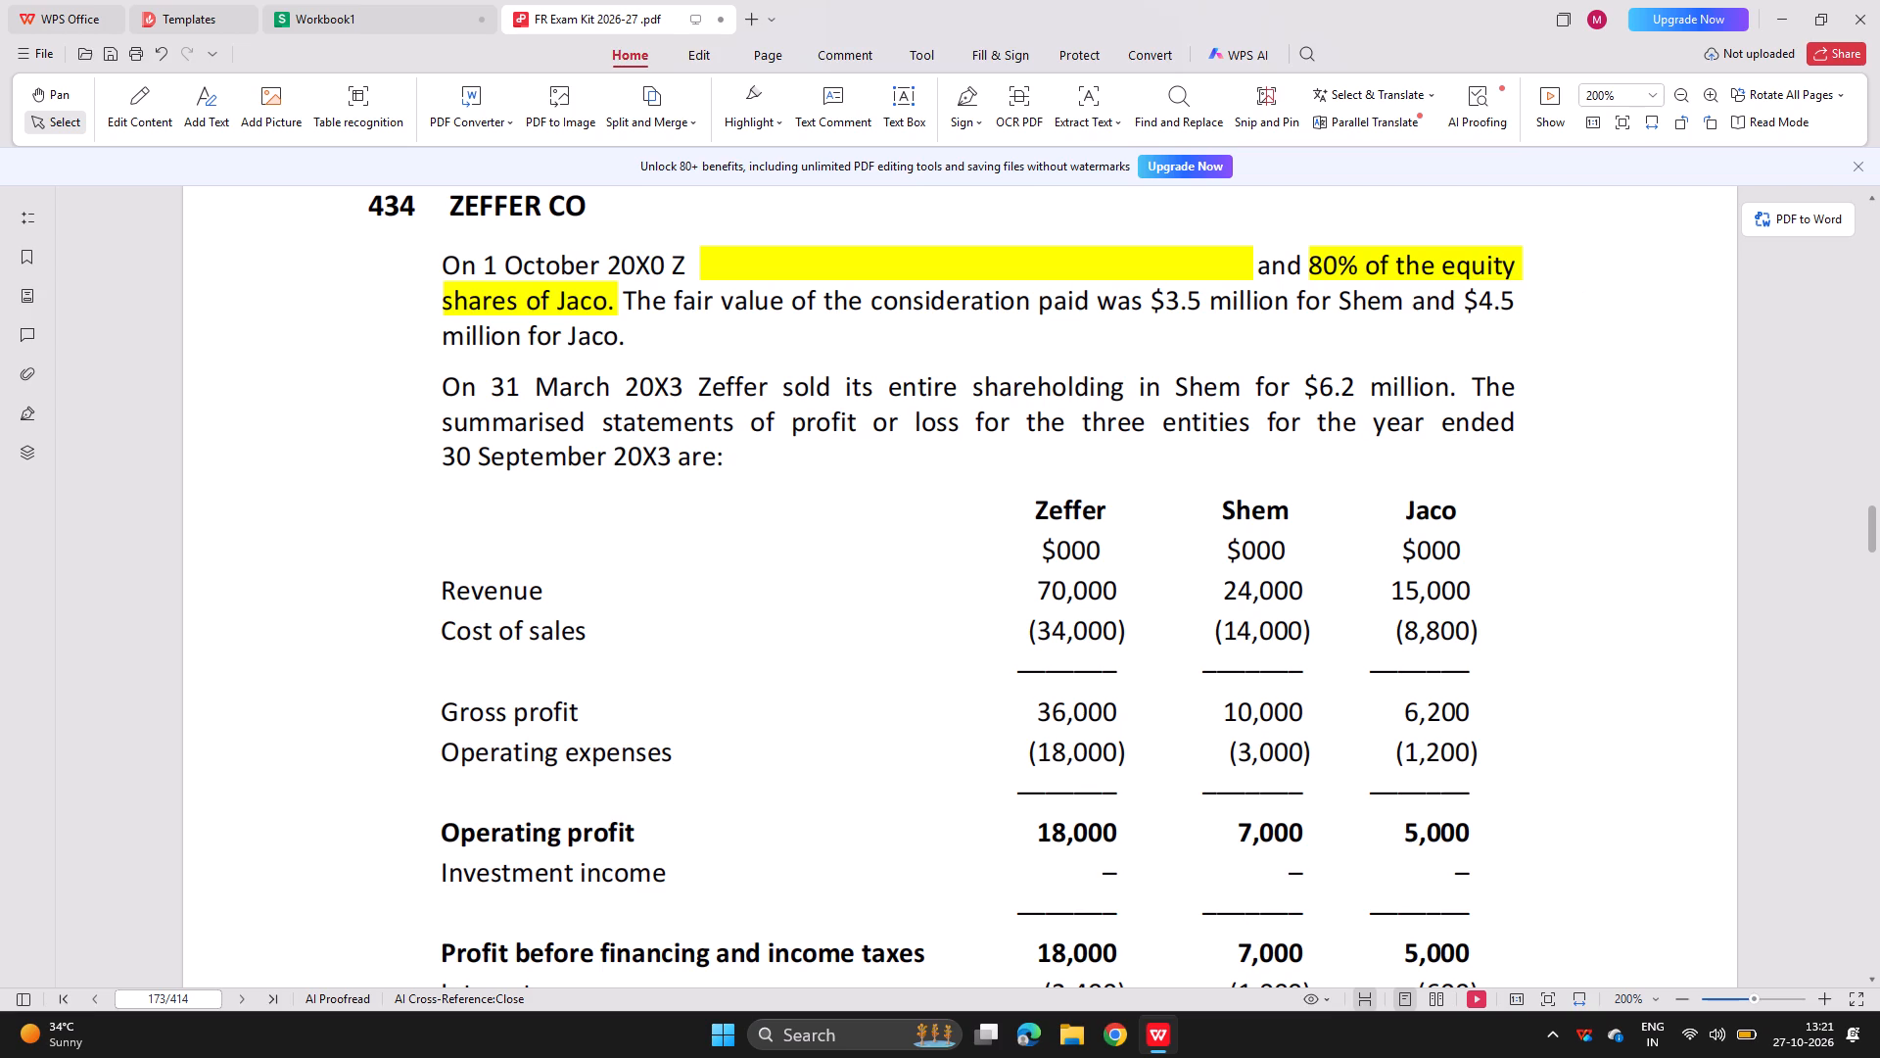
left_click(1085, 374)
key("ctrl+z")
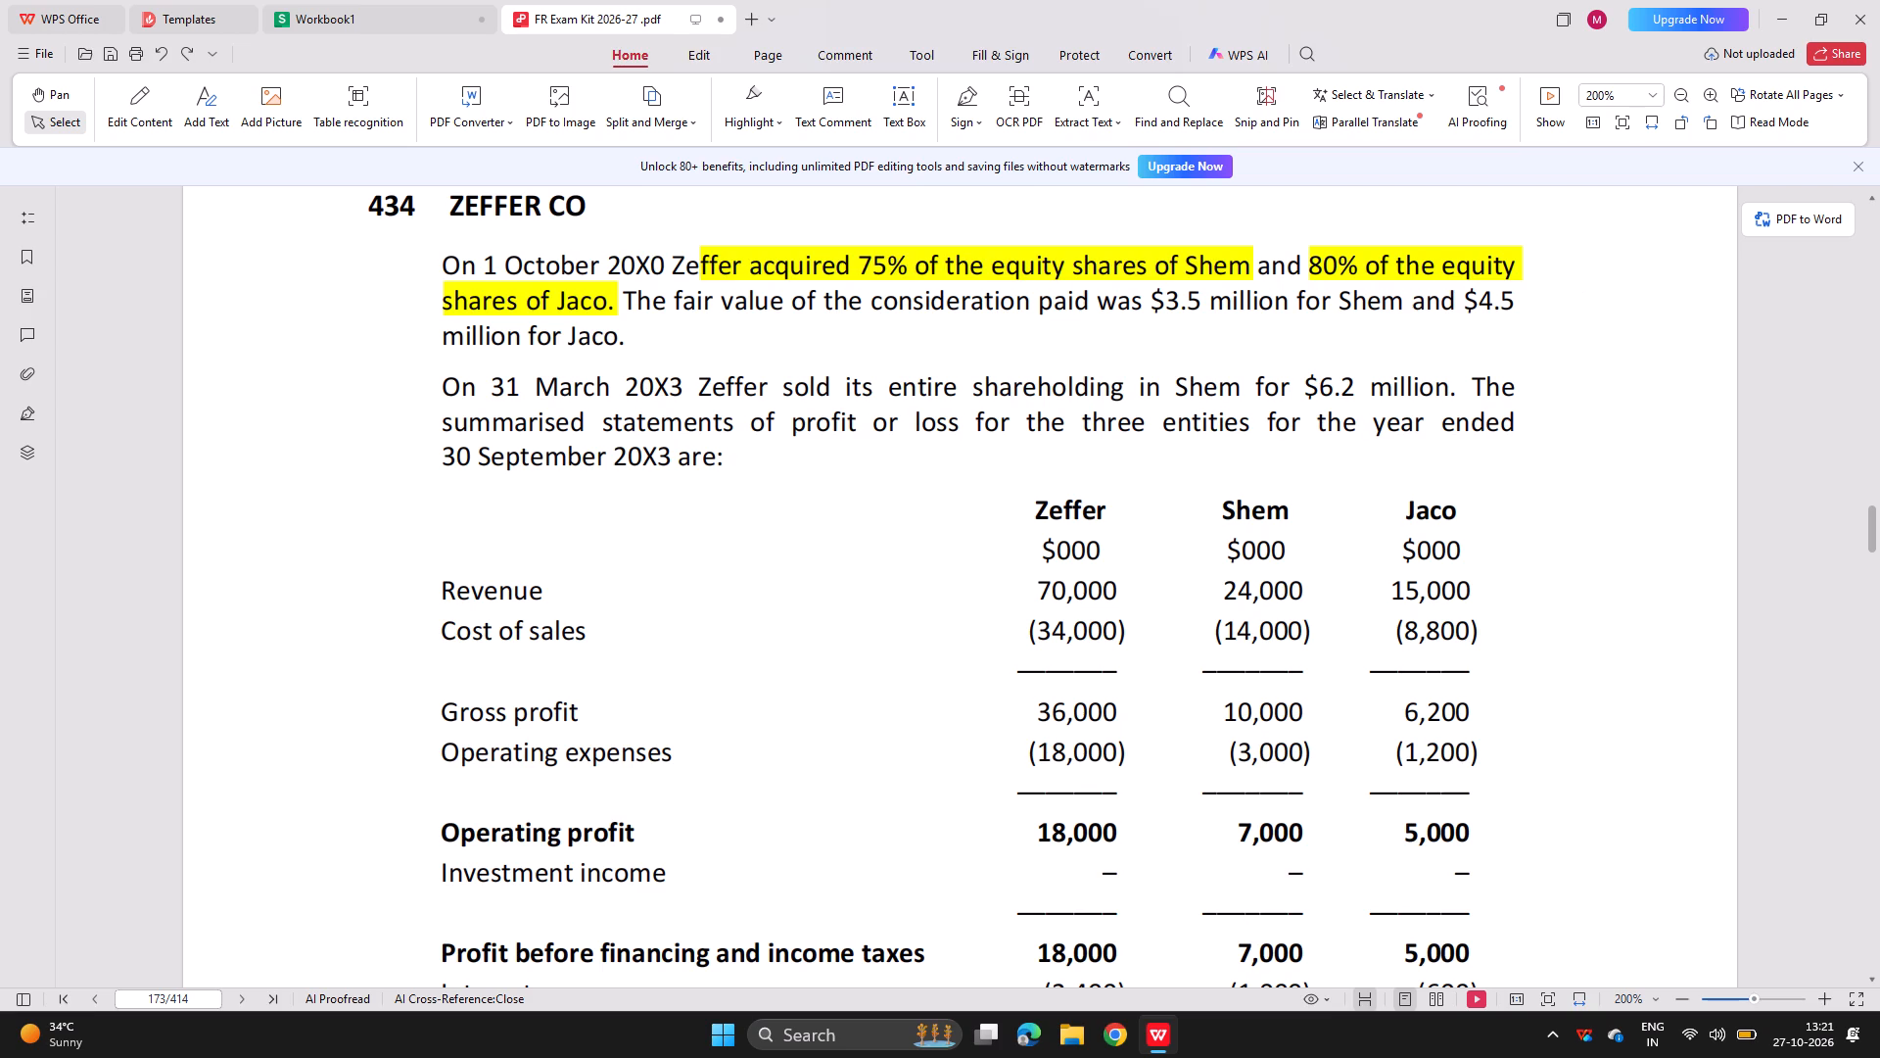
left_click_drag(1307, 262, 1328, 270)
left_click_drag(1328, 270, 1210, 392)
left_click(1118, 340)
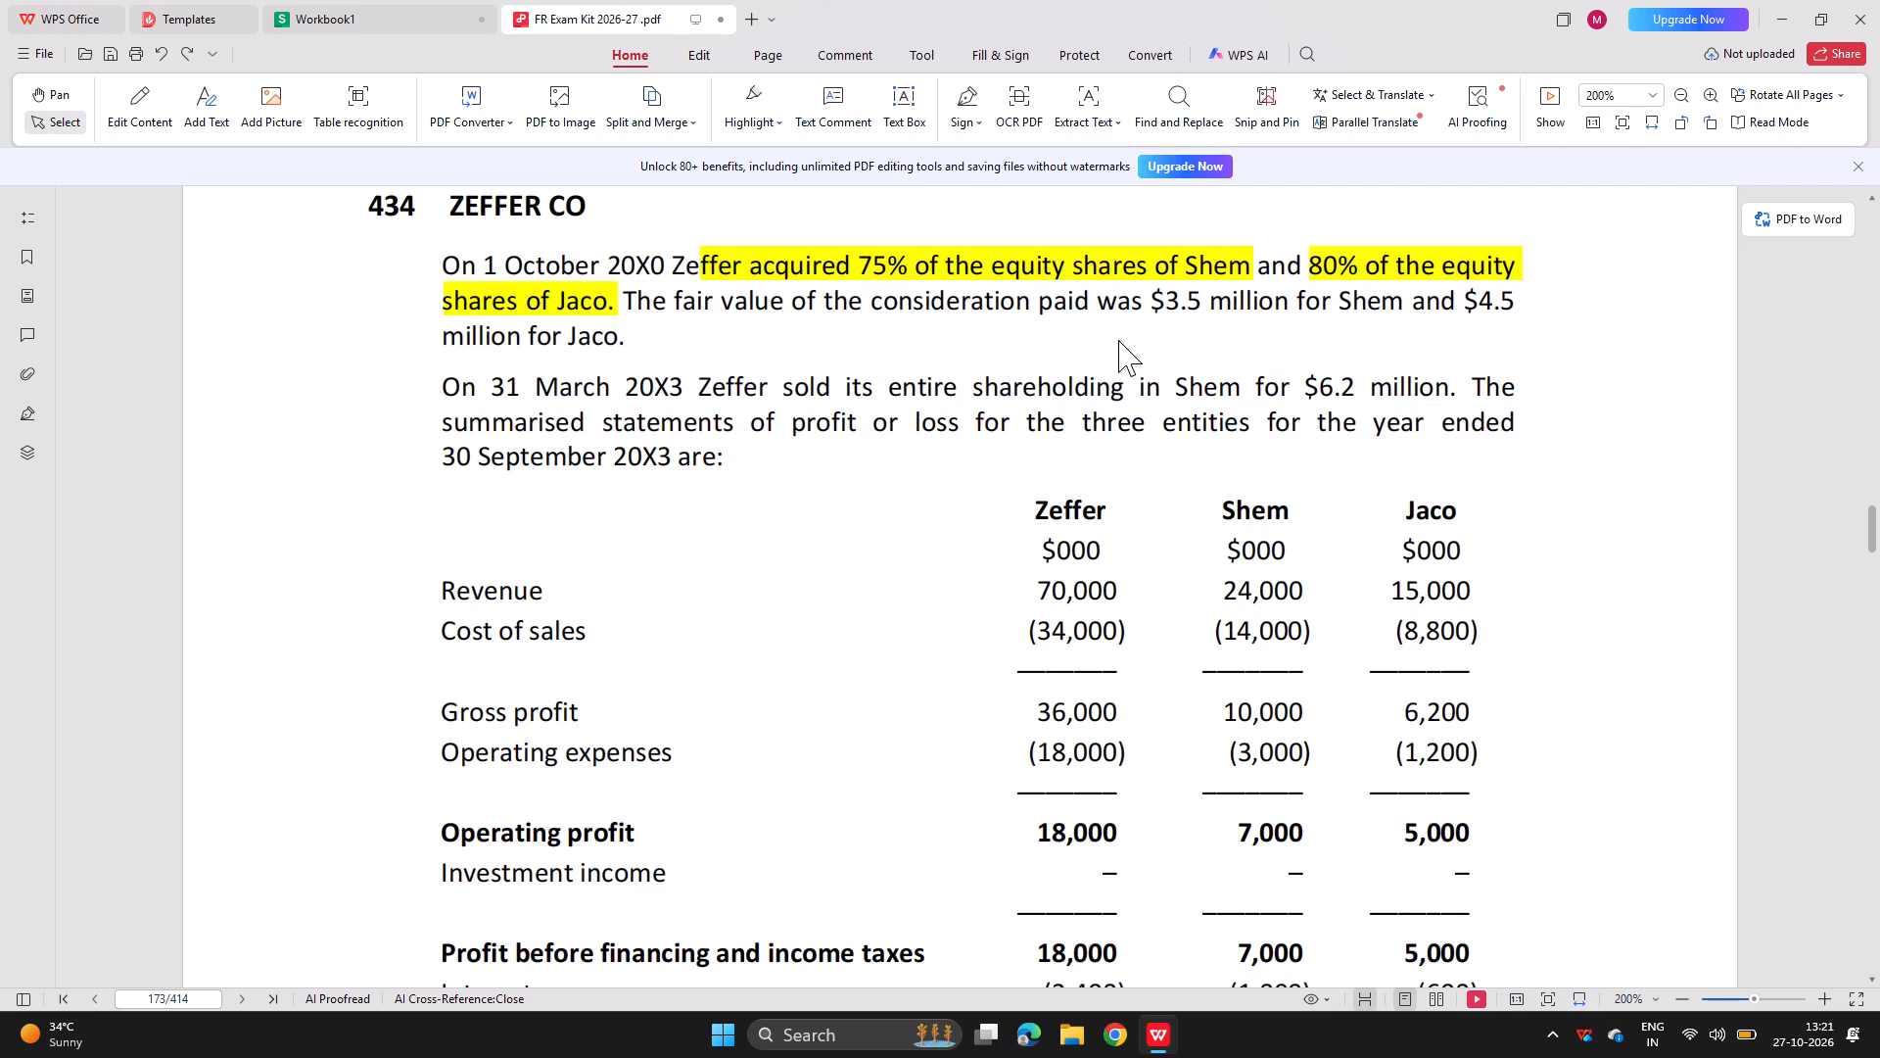
Consult the question's numbered notes in the exam kit, and enter -3800 for "less na at acq" in cell C42 of Workbook1.
scroll(1118, 340, "down", 2)
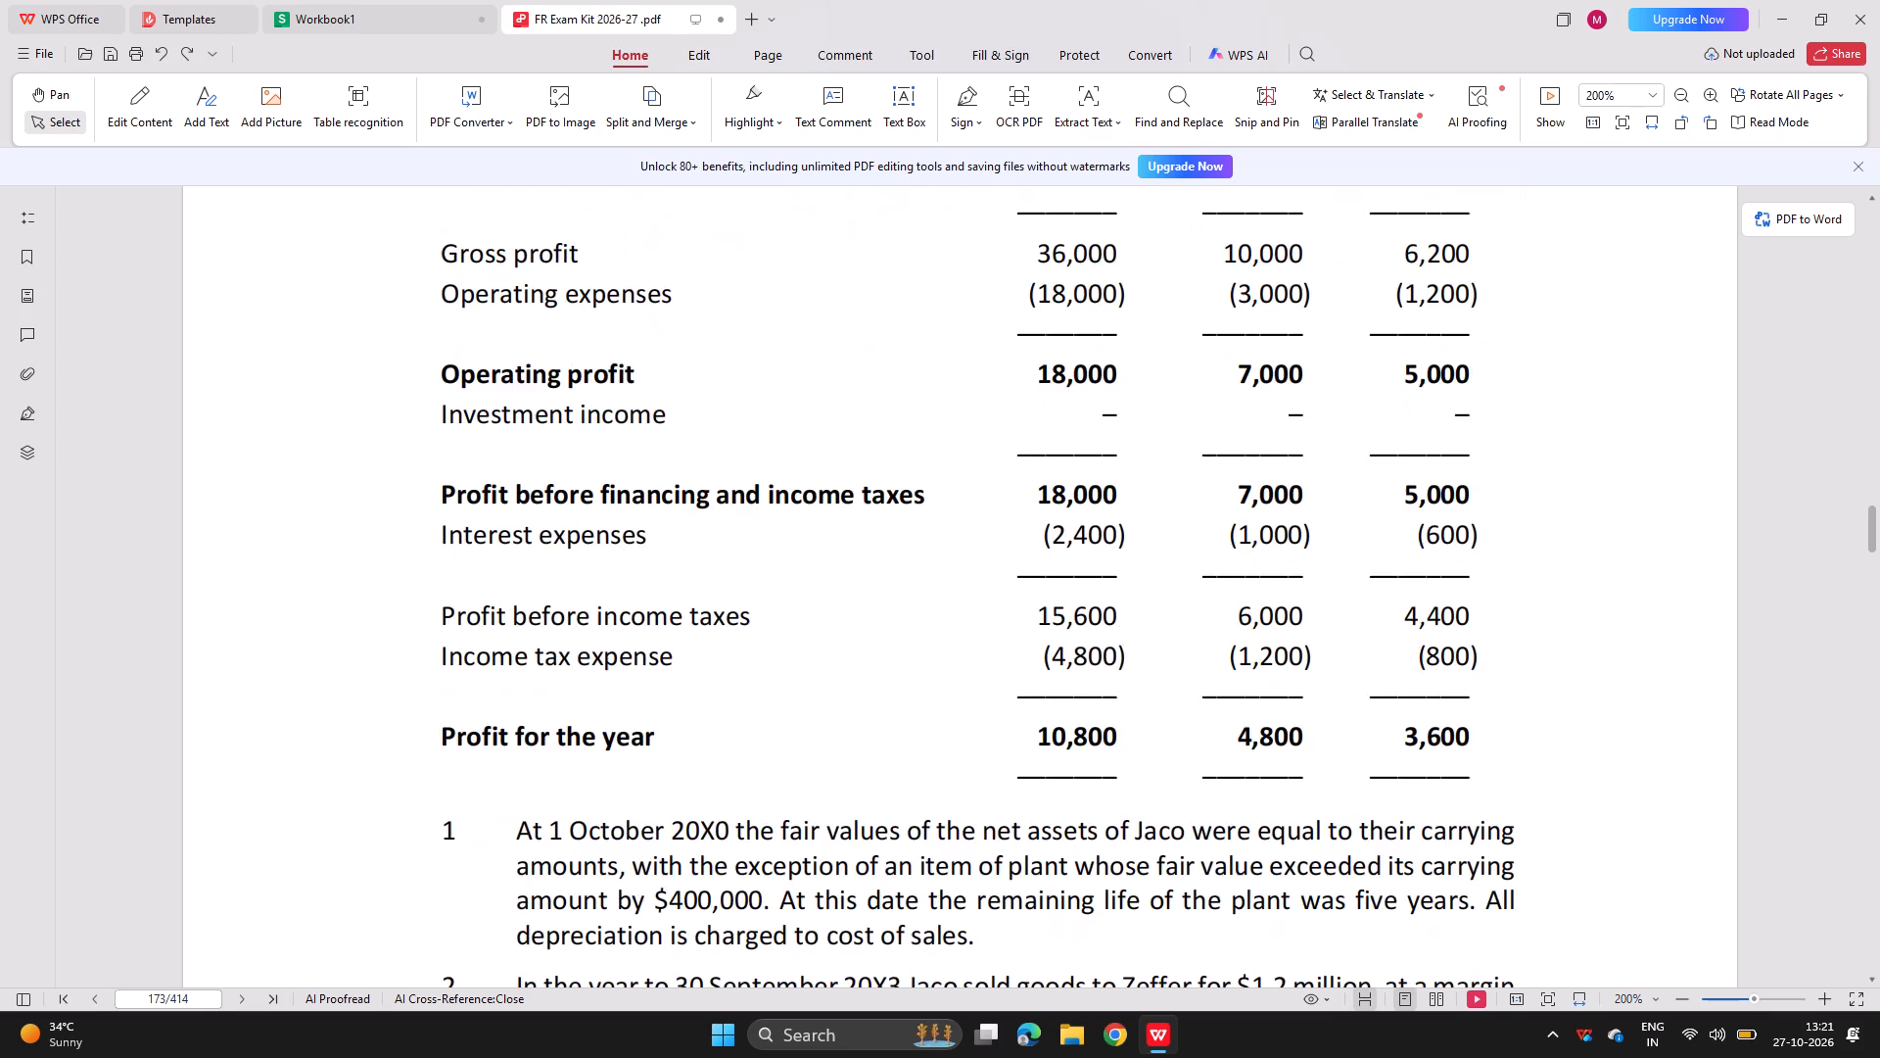
scroll(1118, 340, "down", 2)
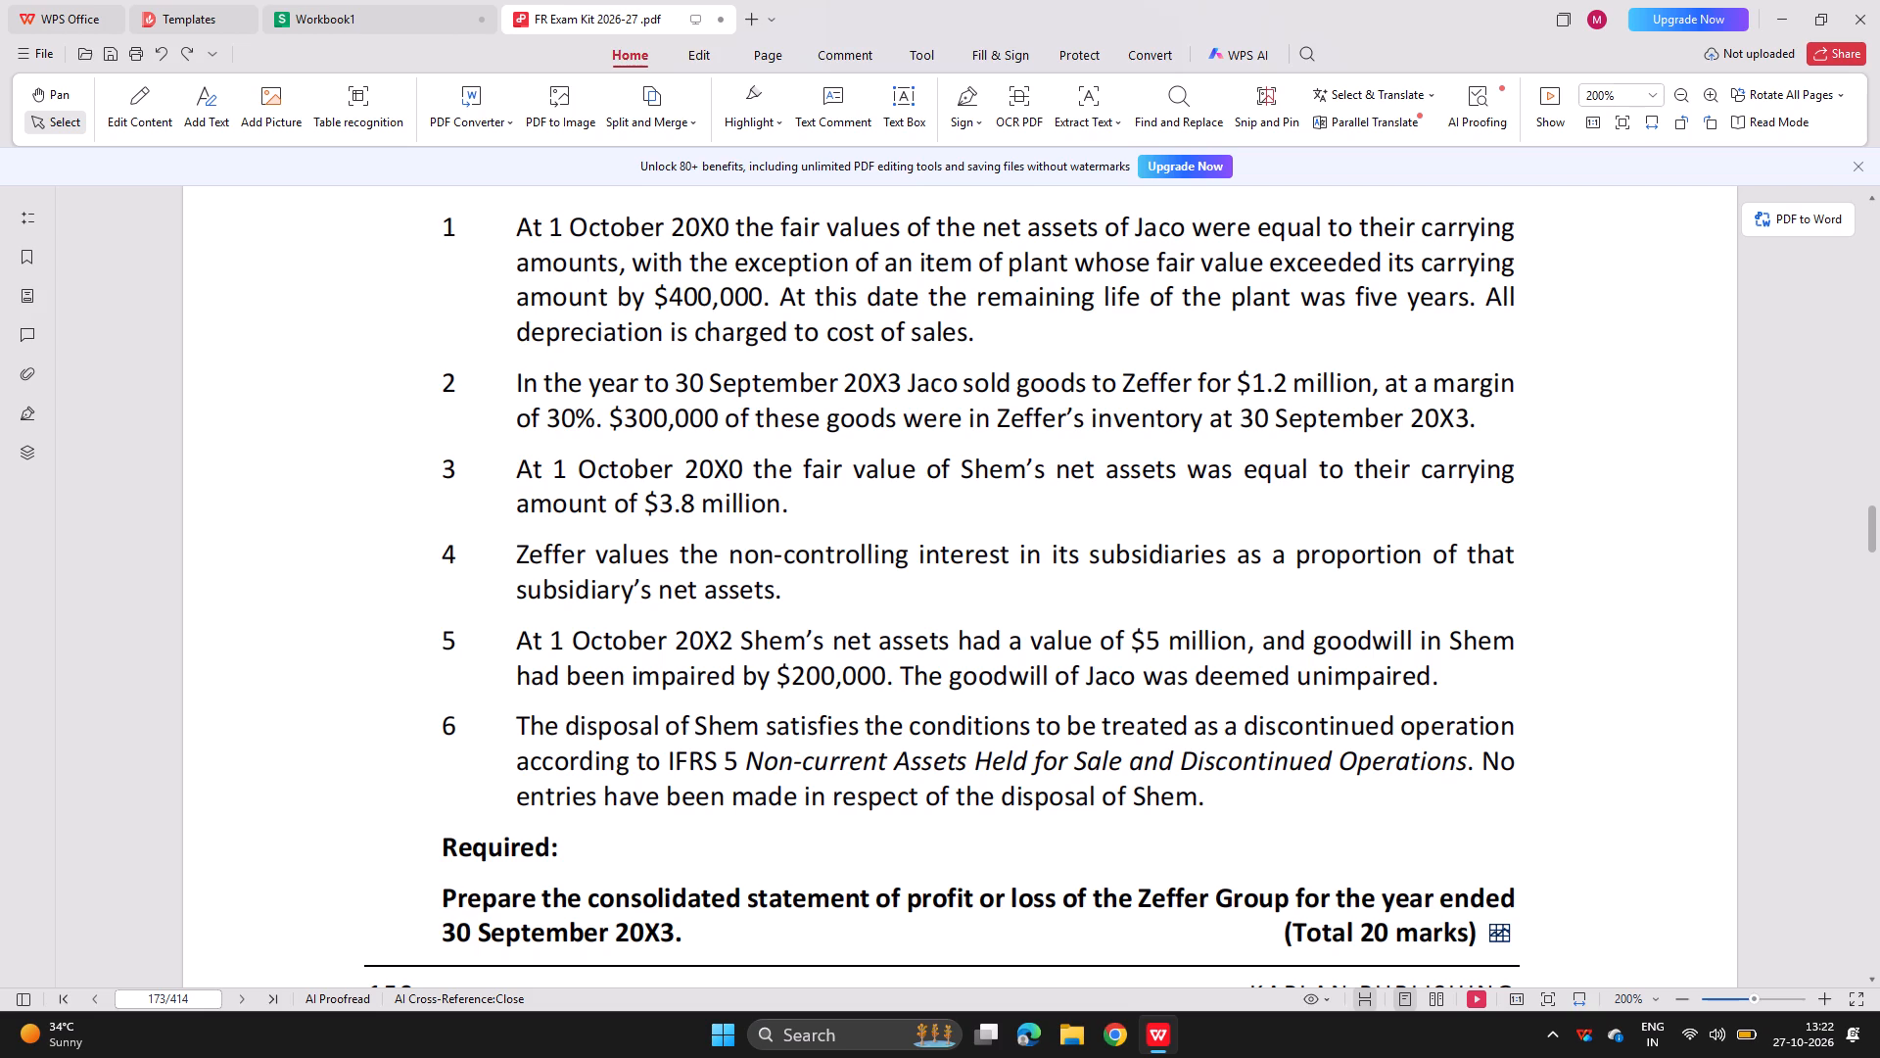
left_click(395, 8)
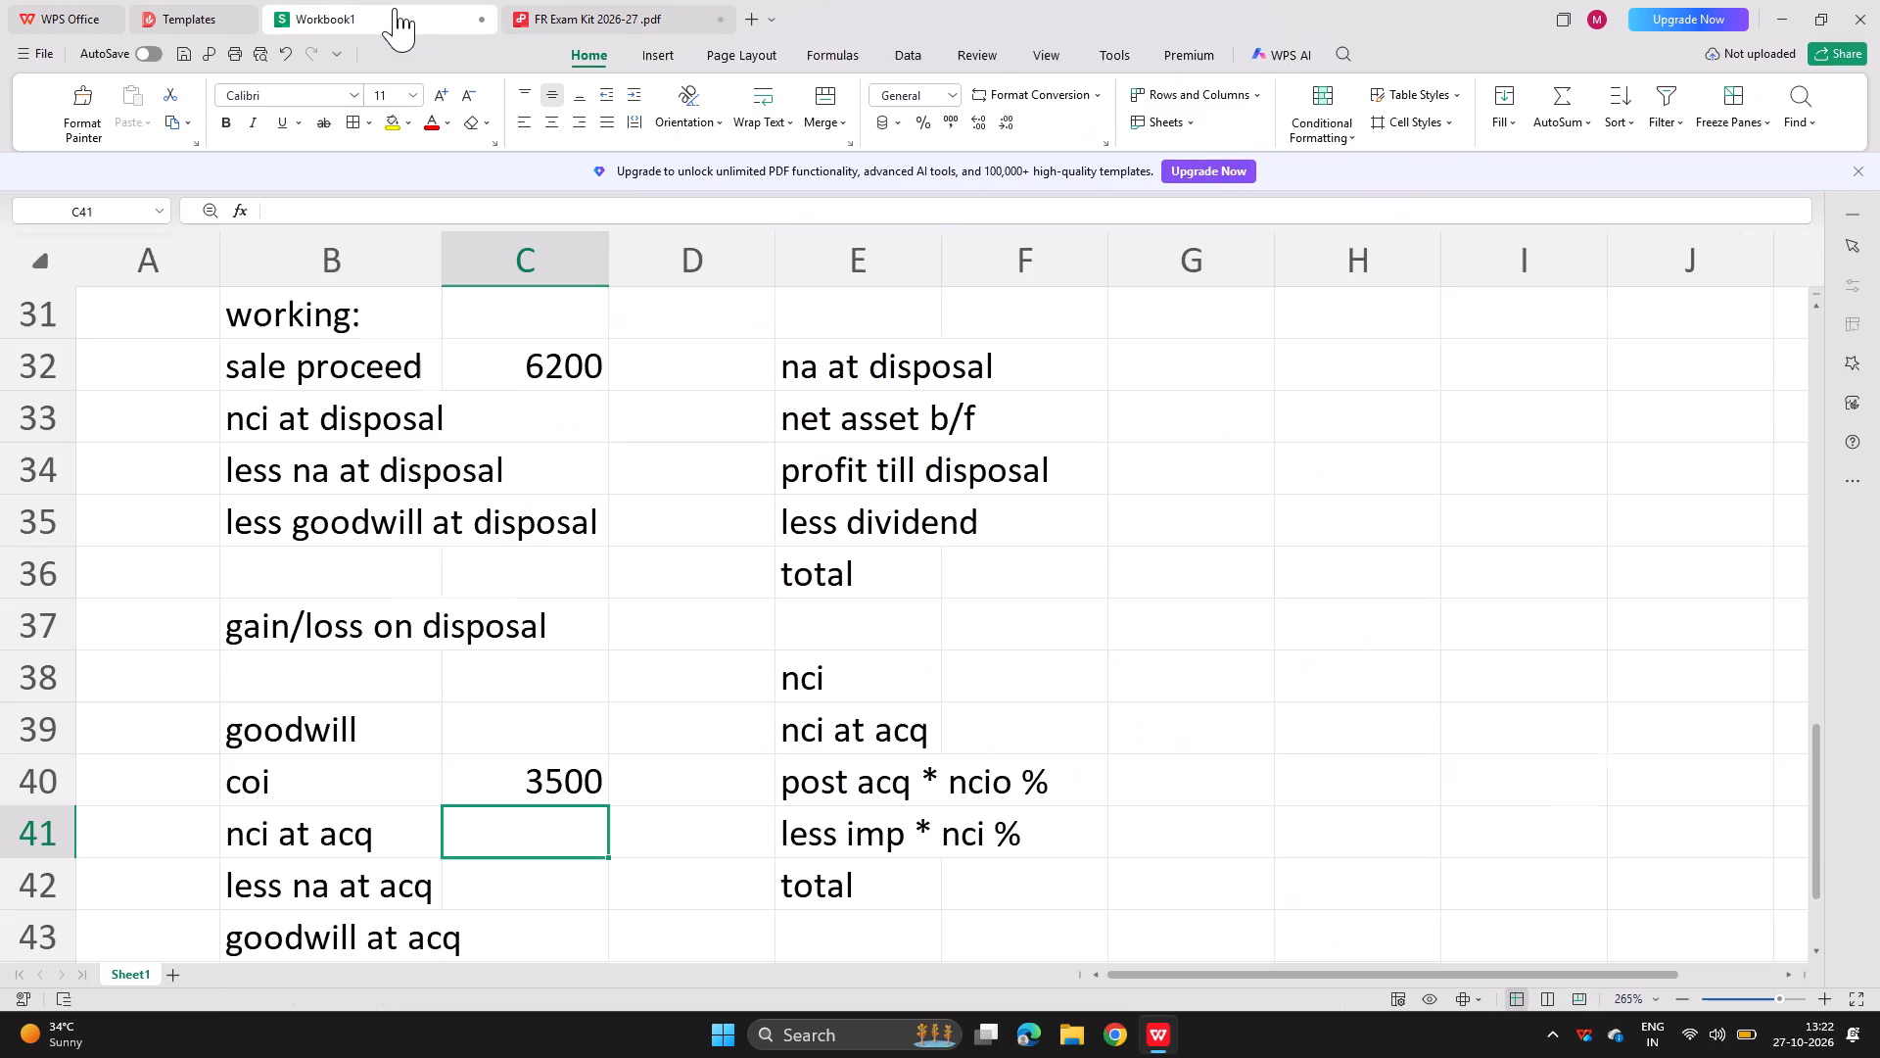
scroll(605, 889, "down", 1)
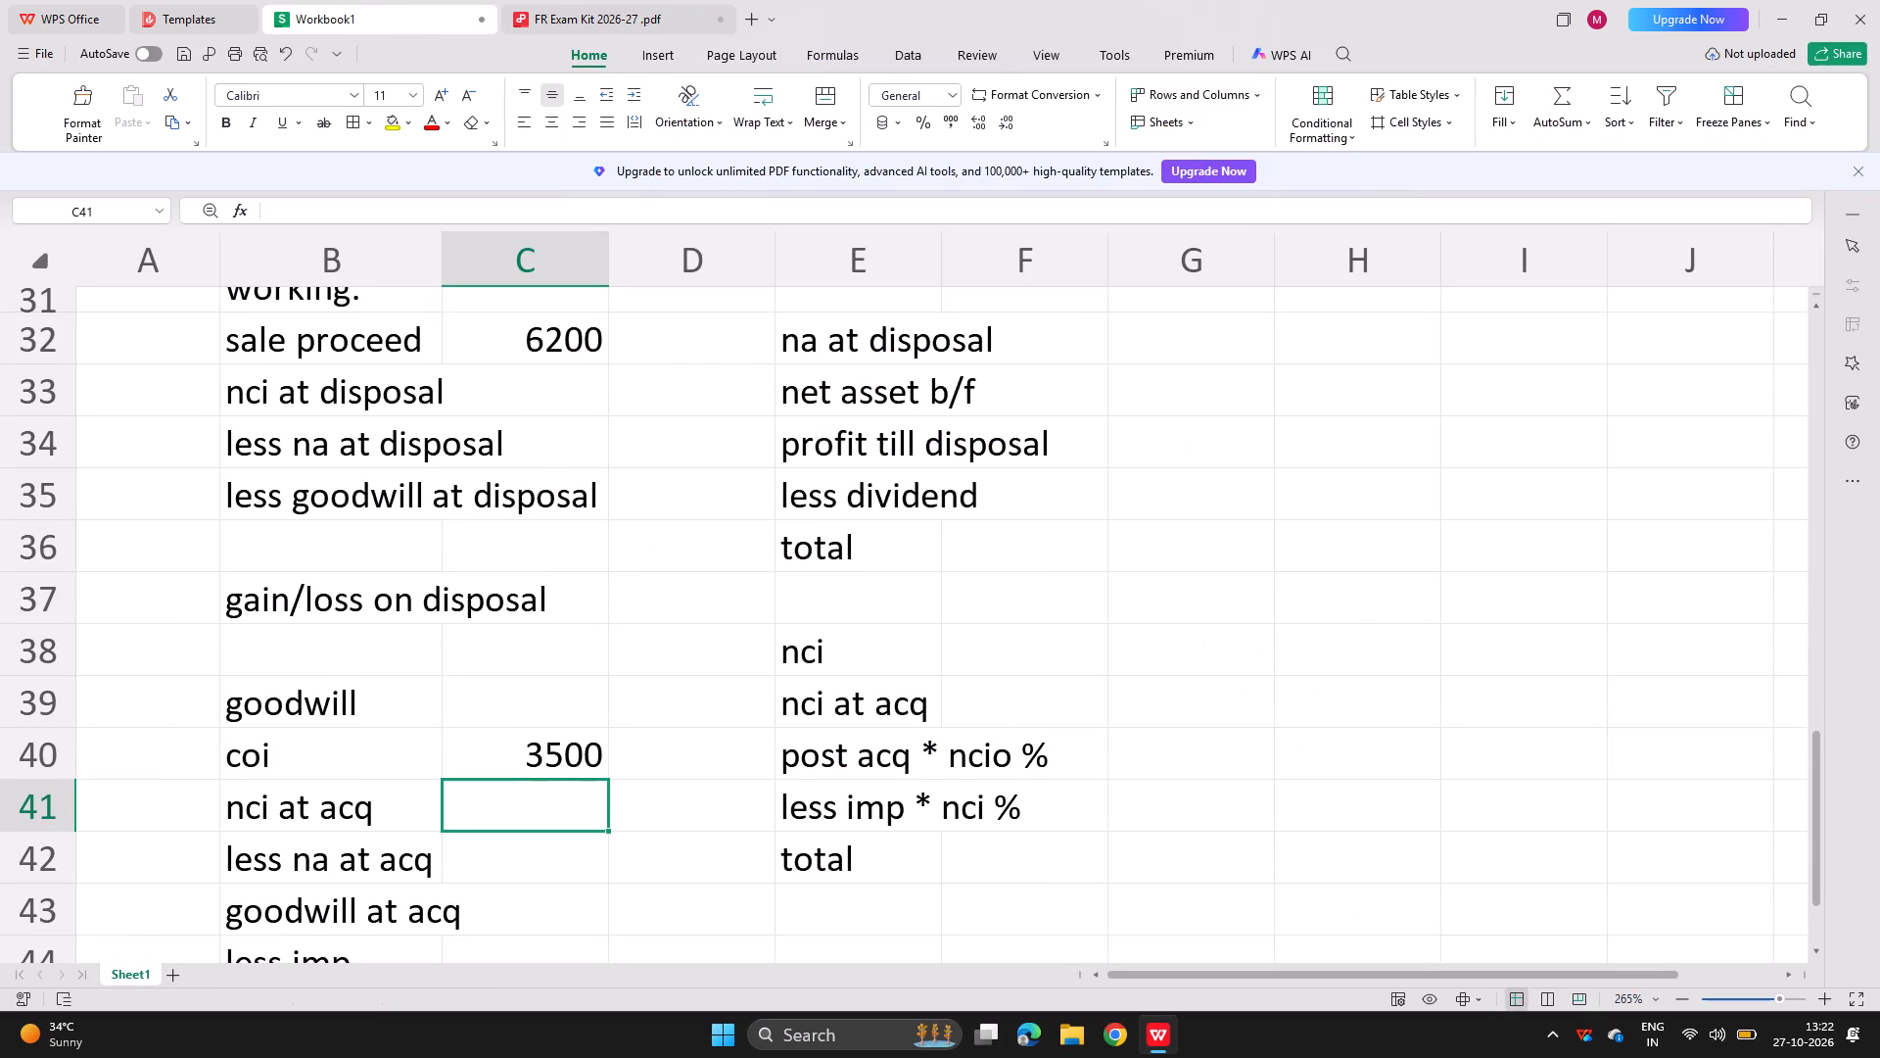
left_click(525, 847)
type("-38000")
key("BackSpace")
key("Return")
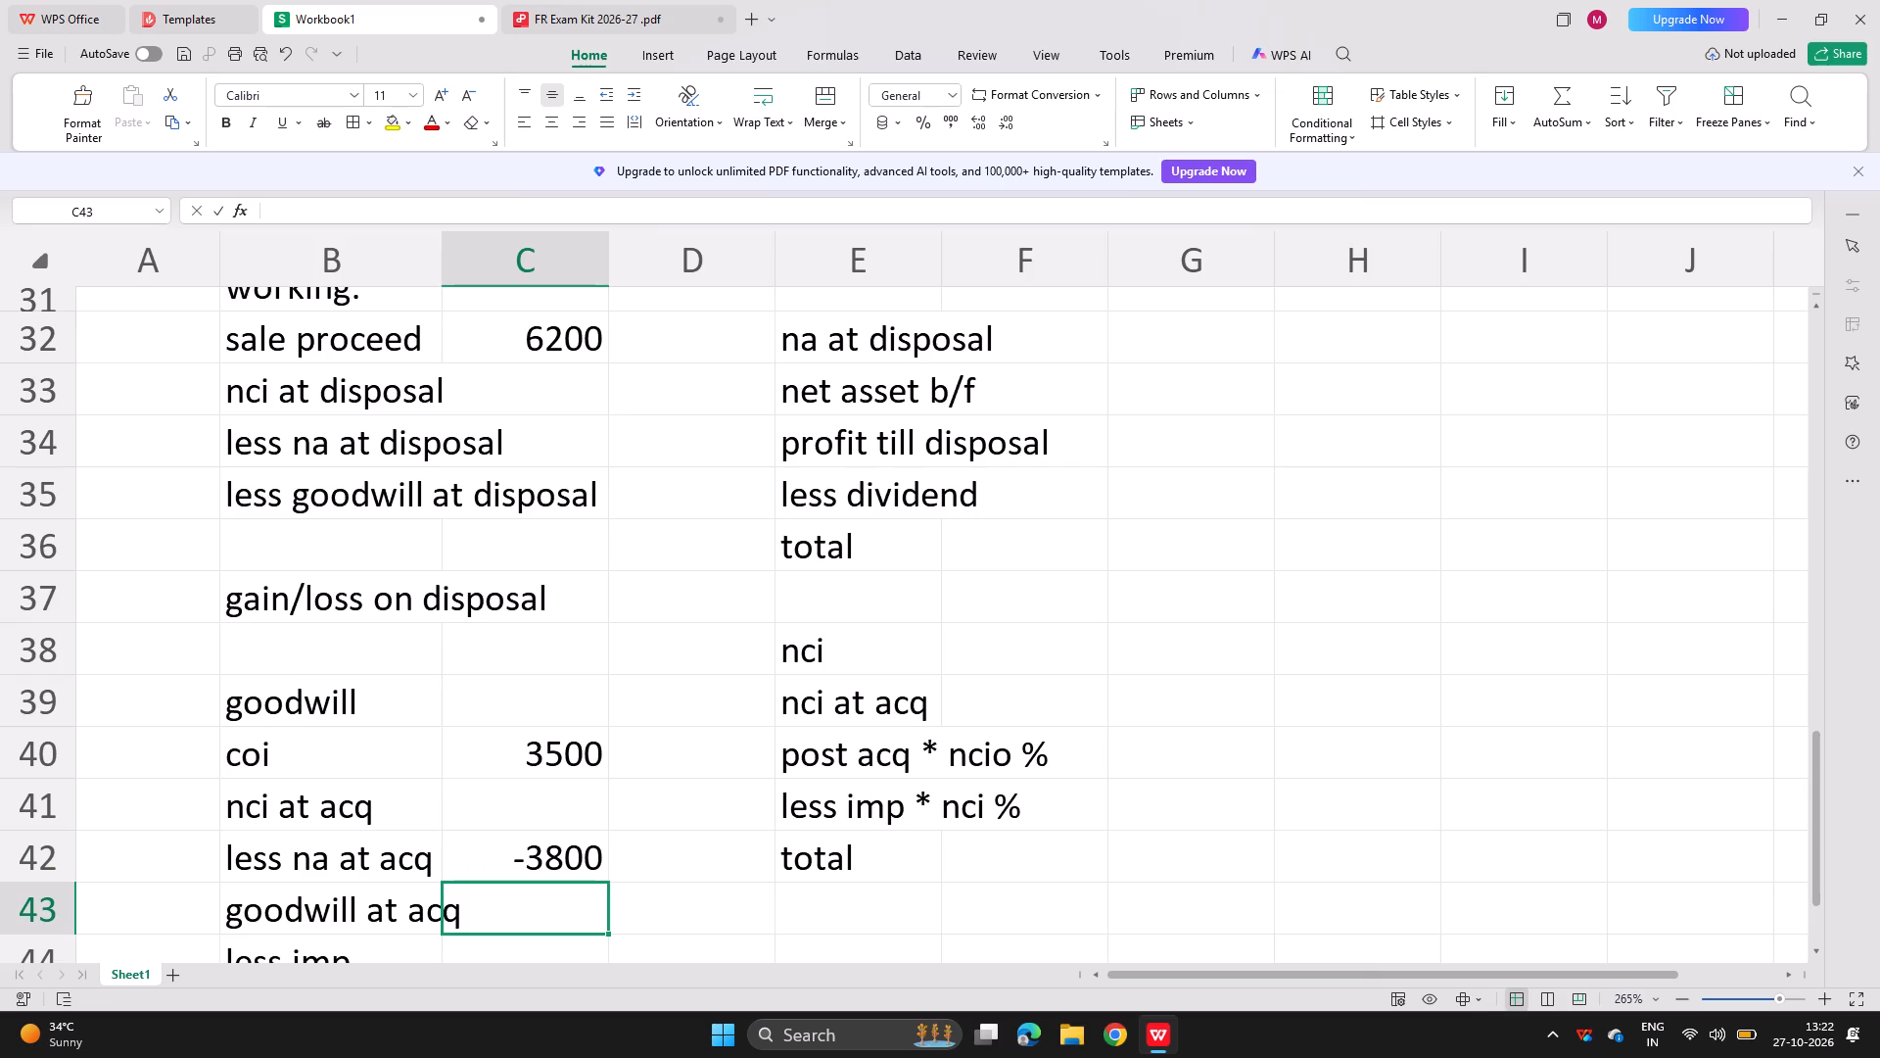
Check the question's numbered notes in the exam kit, and enter =3800*0.25 for "nci at acq" in cell C41 of Workbook1.
left_click(556, 0)
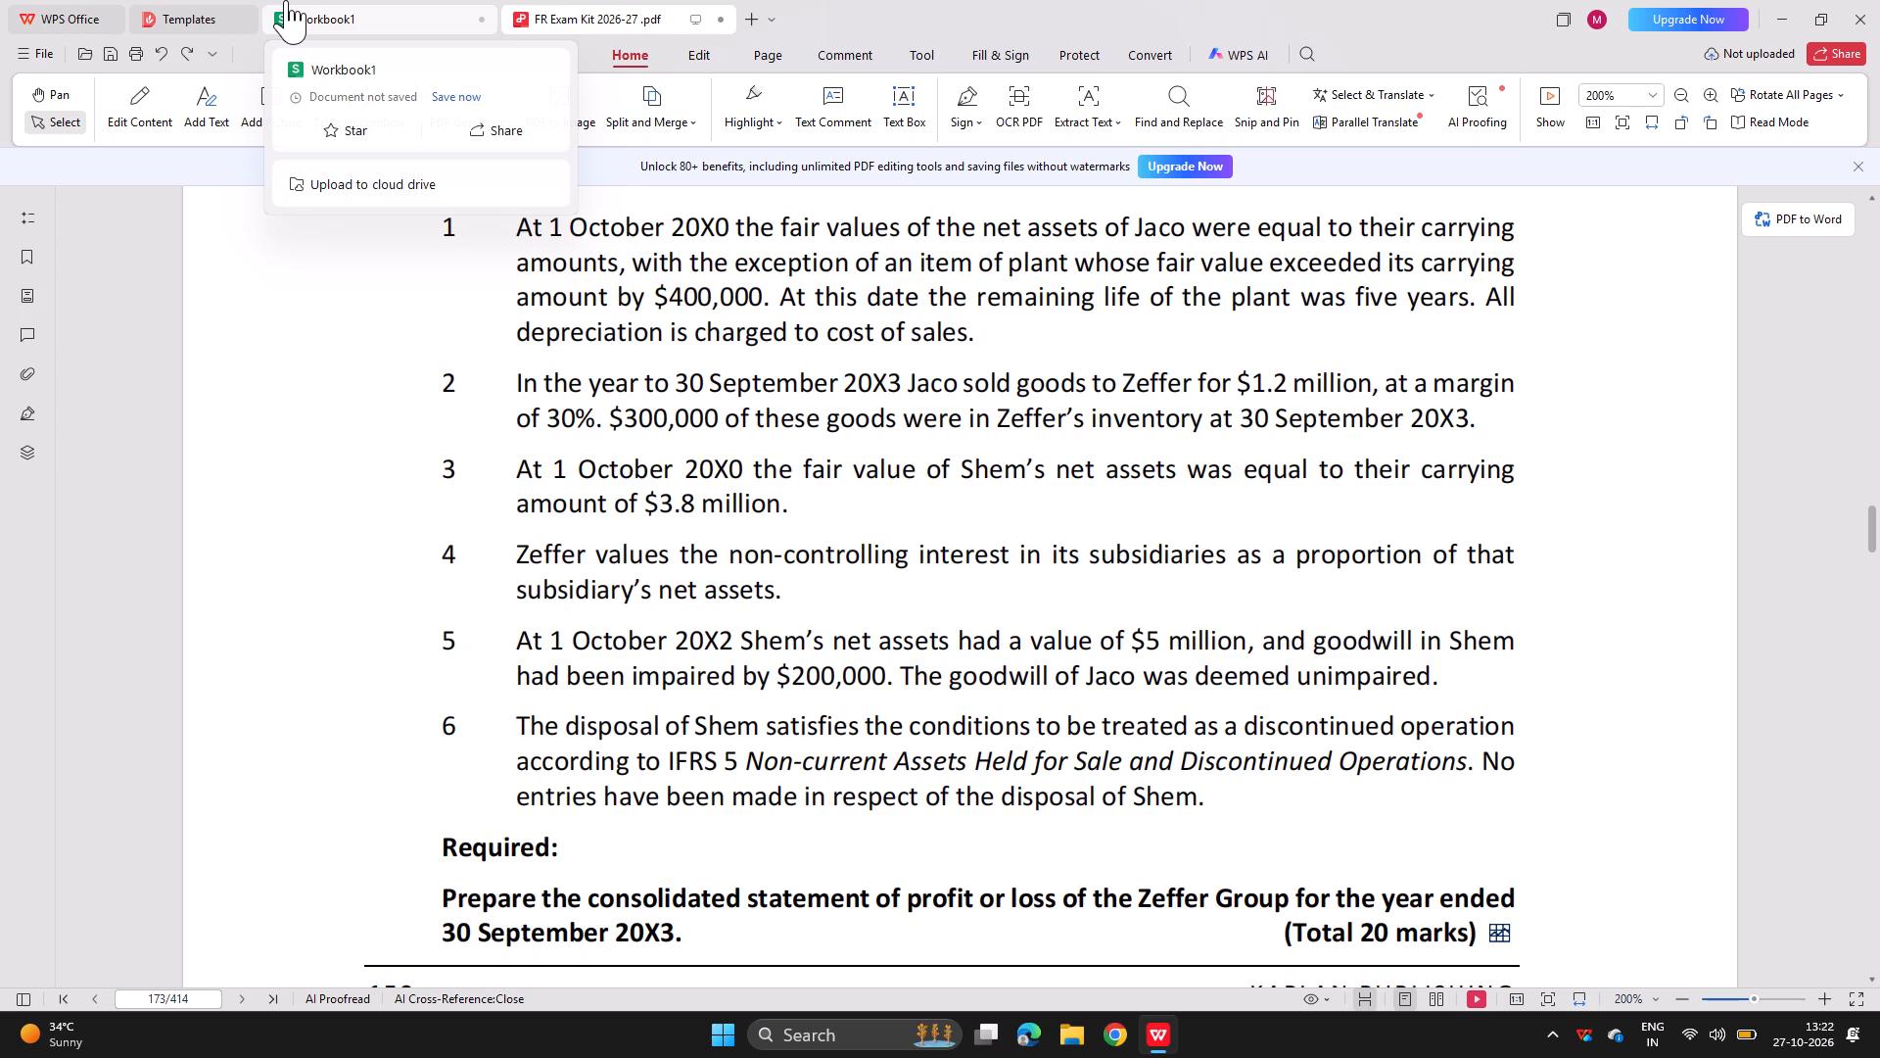
left_click(302, 0)
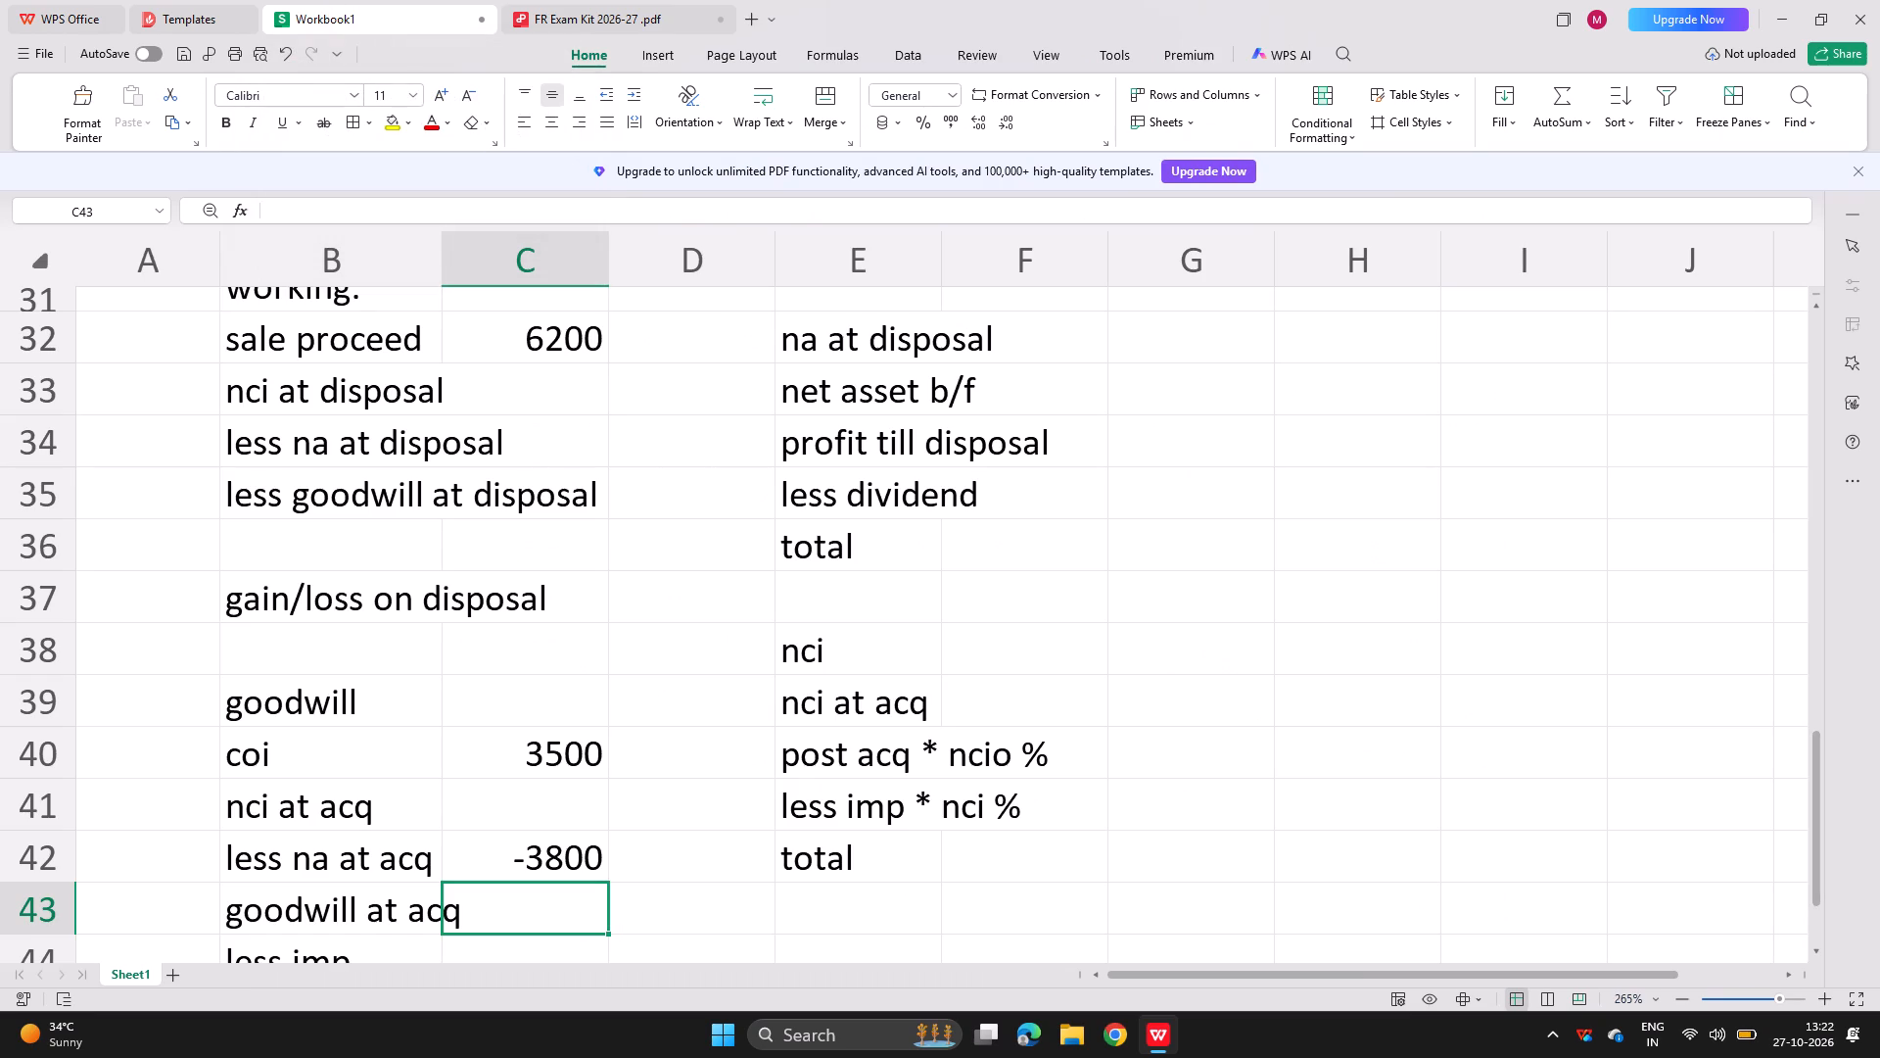
left_click(504, 799)
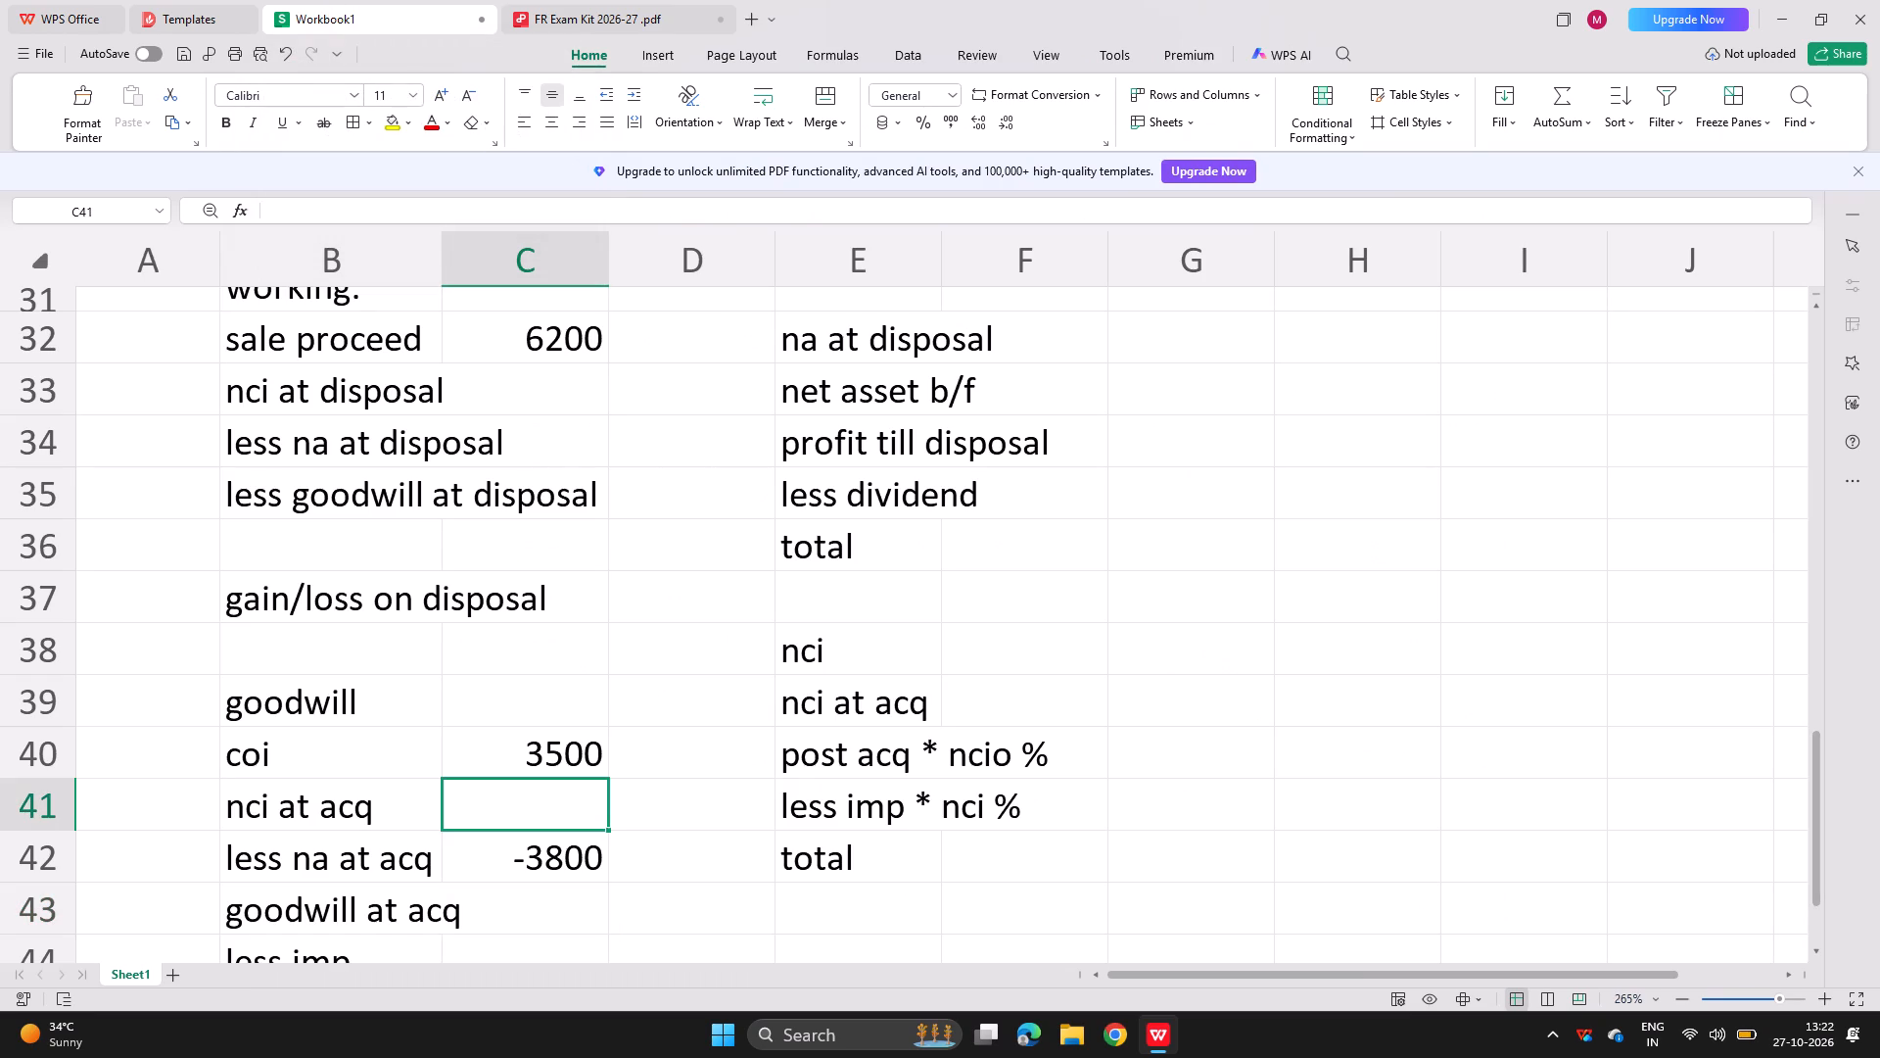
key("equal")
type("3800")
key("asterisk")
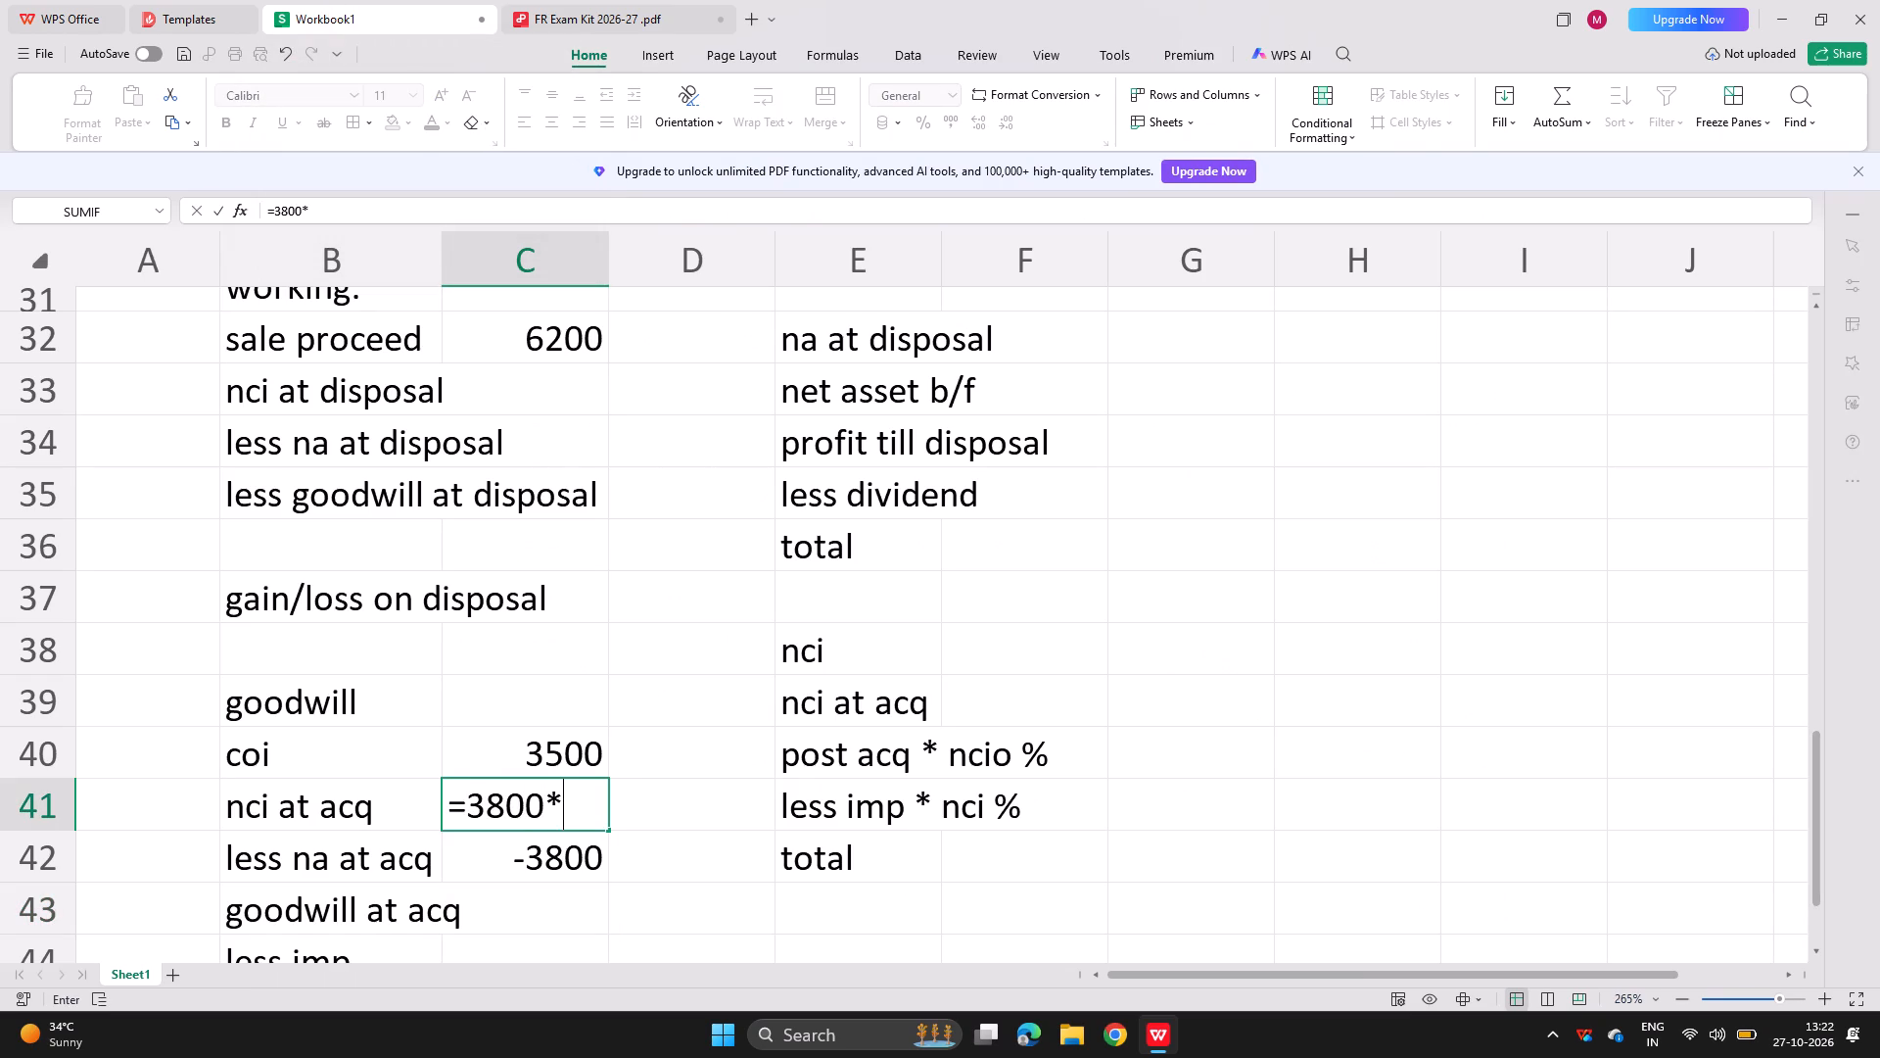
type("25")
key("BackSpace")
key("BackSpace")
type("0.25")
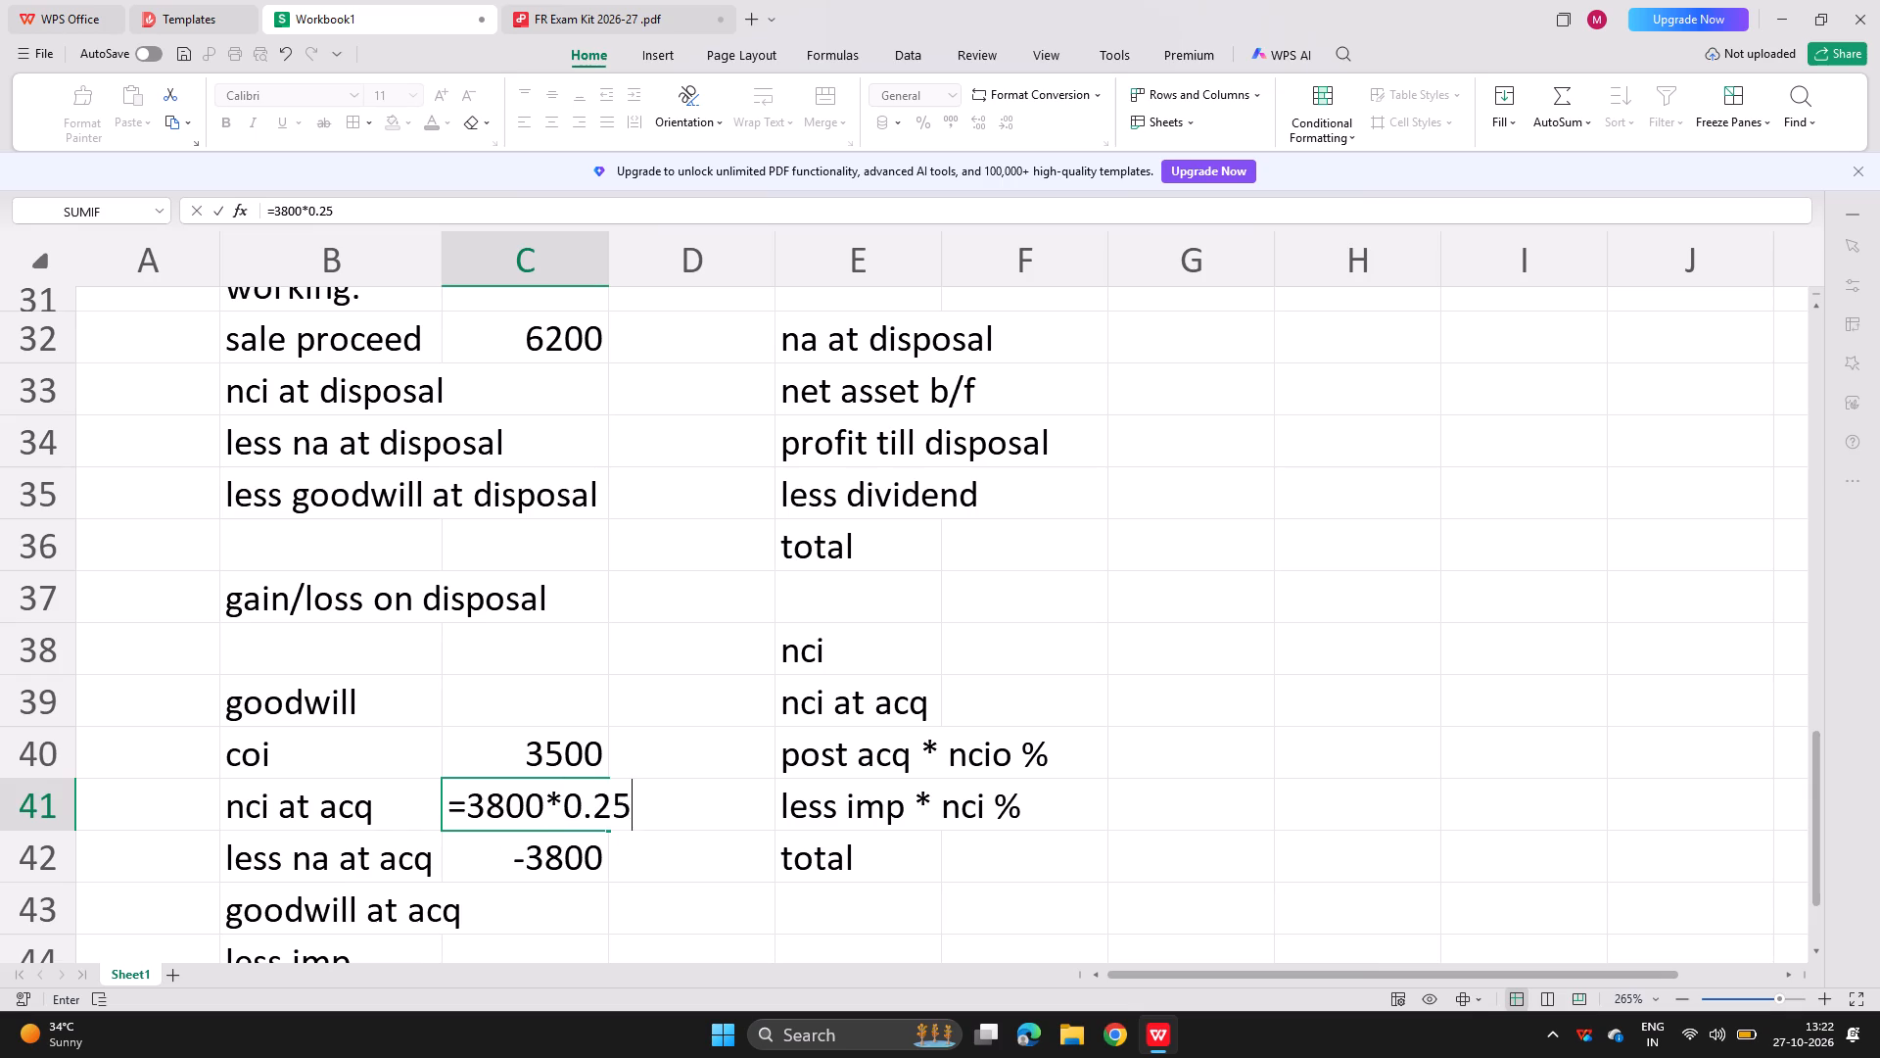
key("Return")
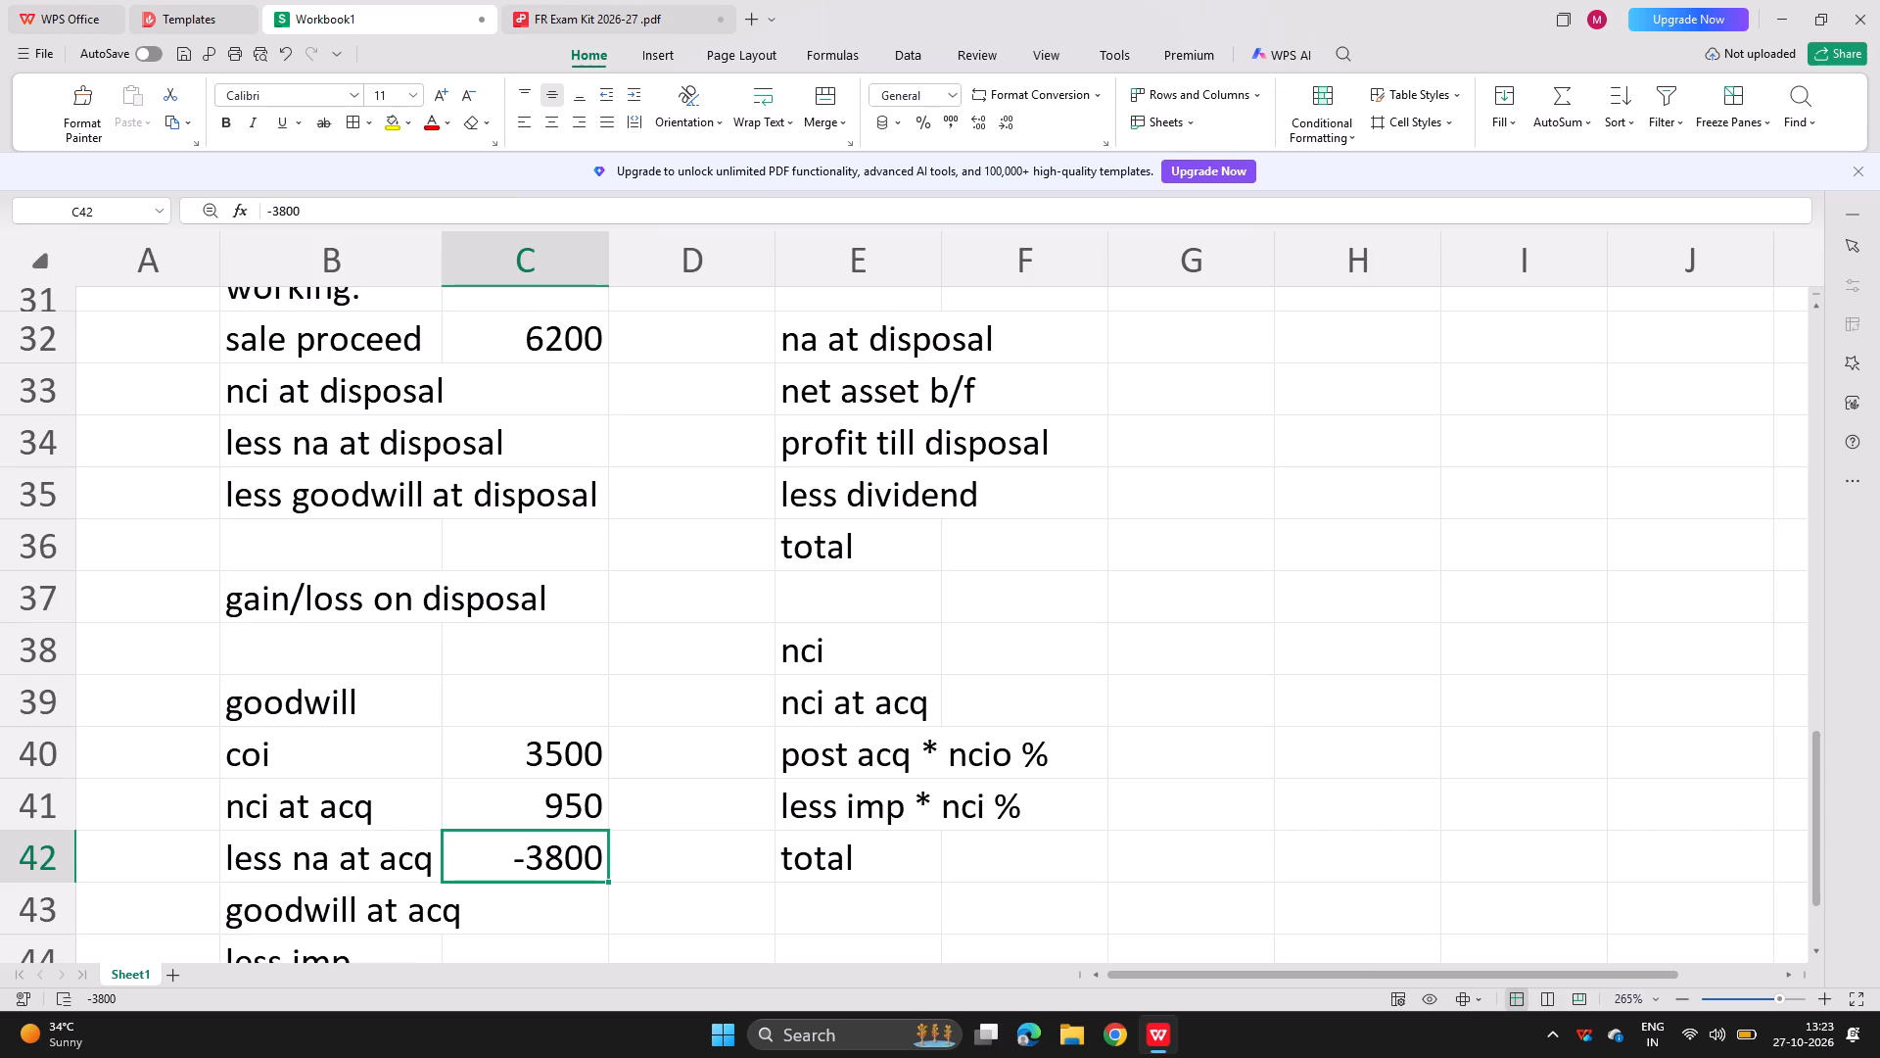
Calculate "goodwill at acq" in cell C43 as the sum of C40 to C42.
left_click(534, 929)
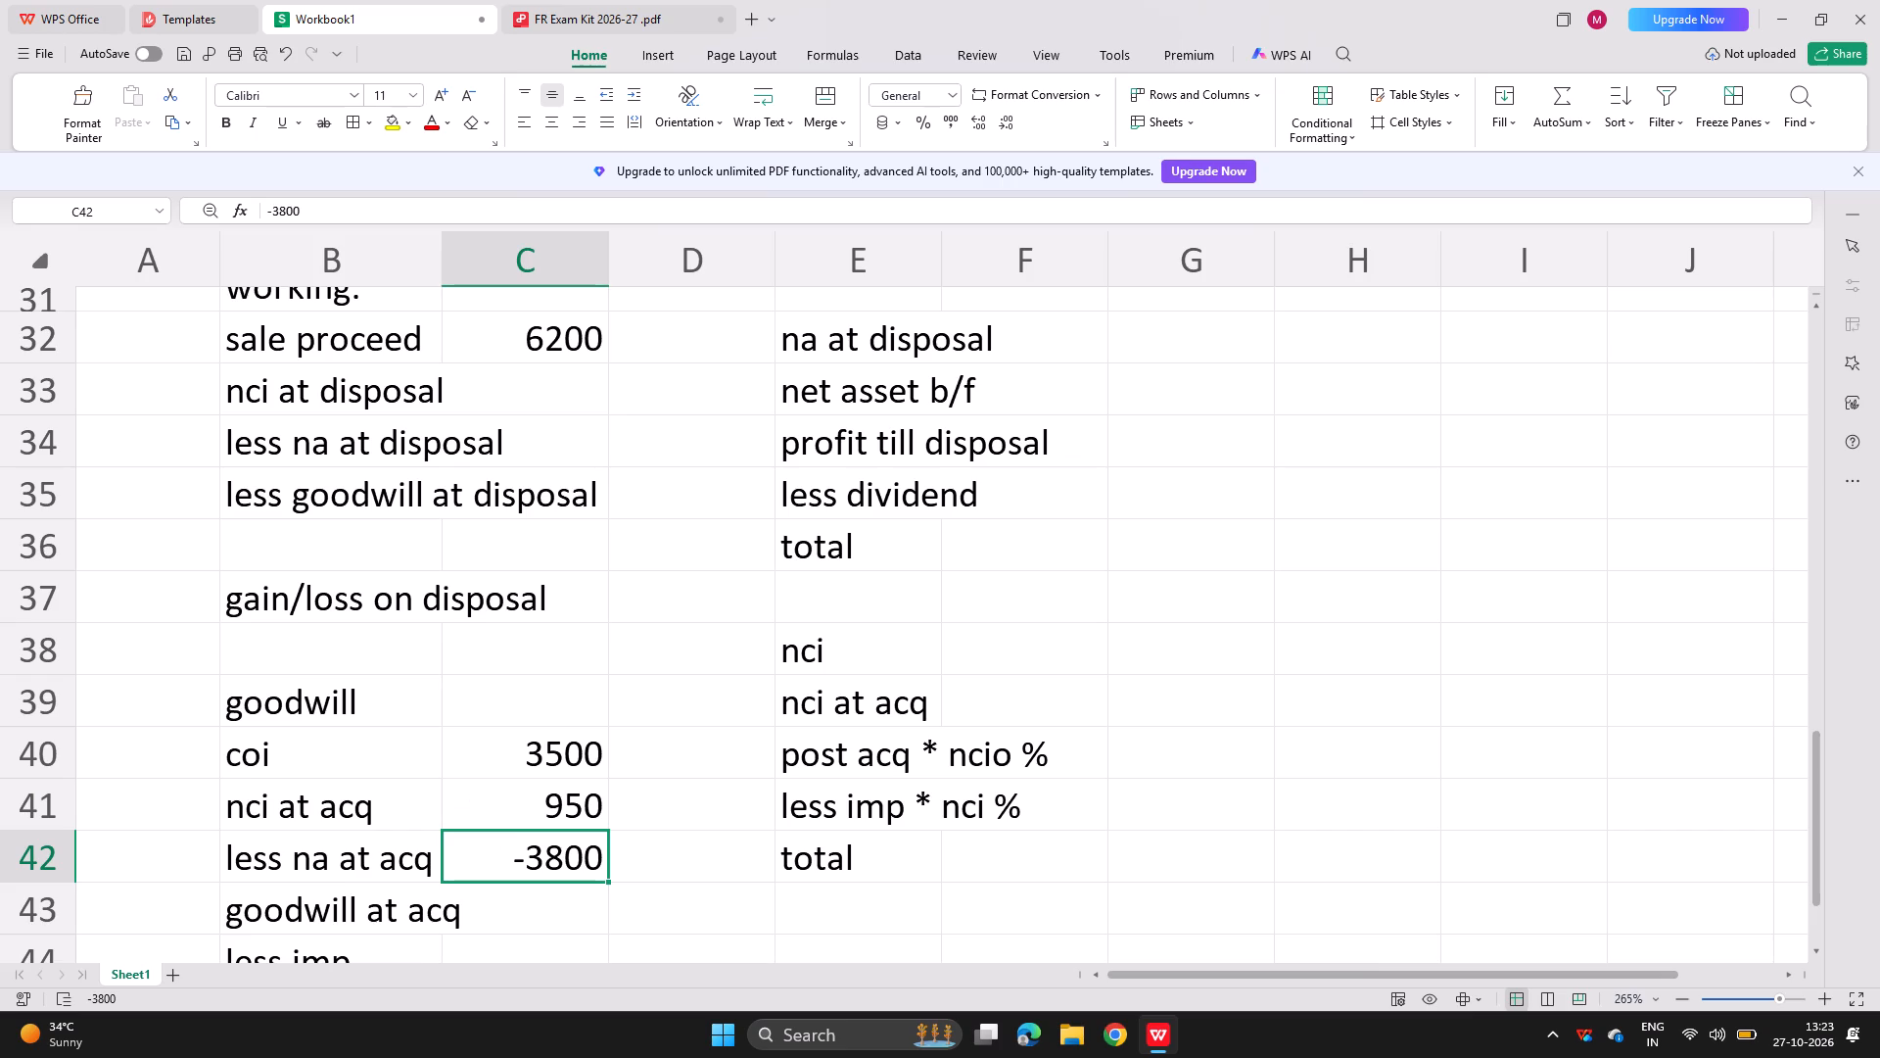
left_click(539, 926)
type("=sum(")
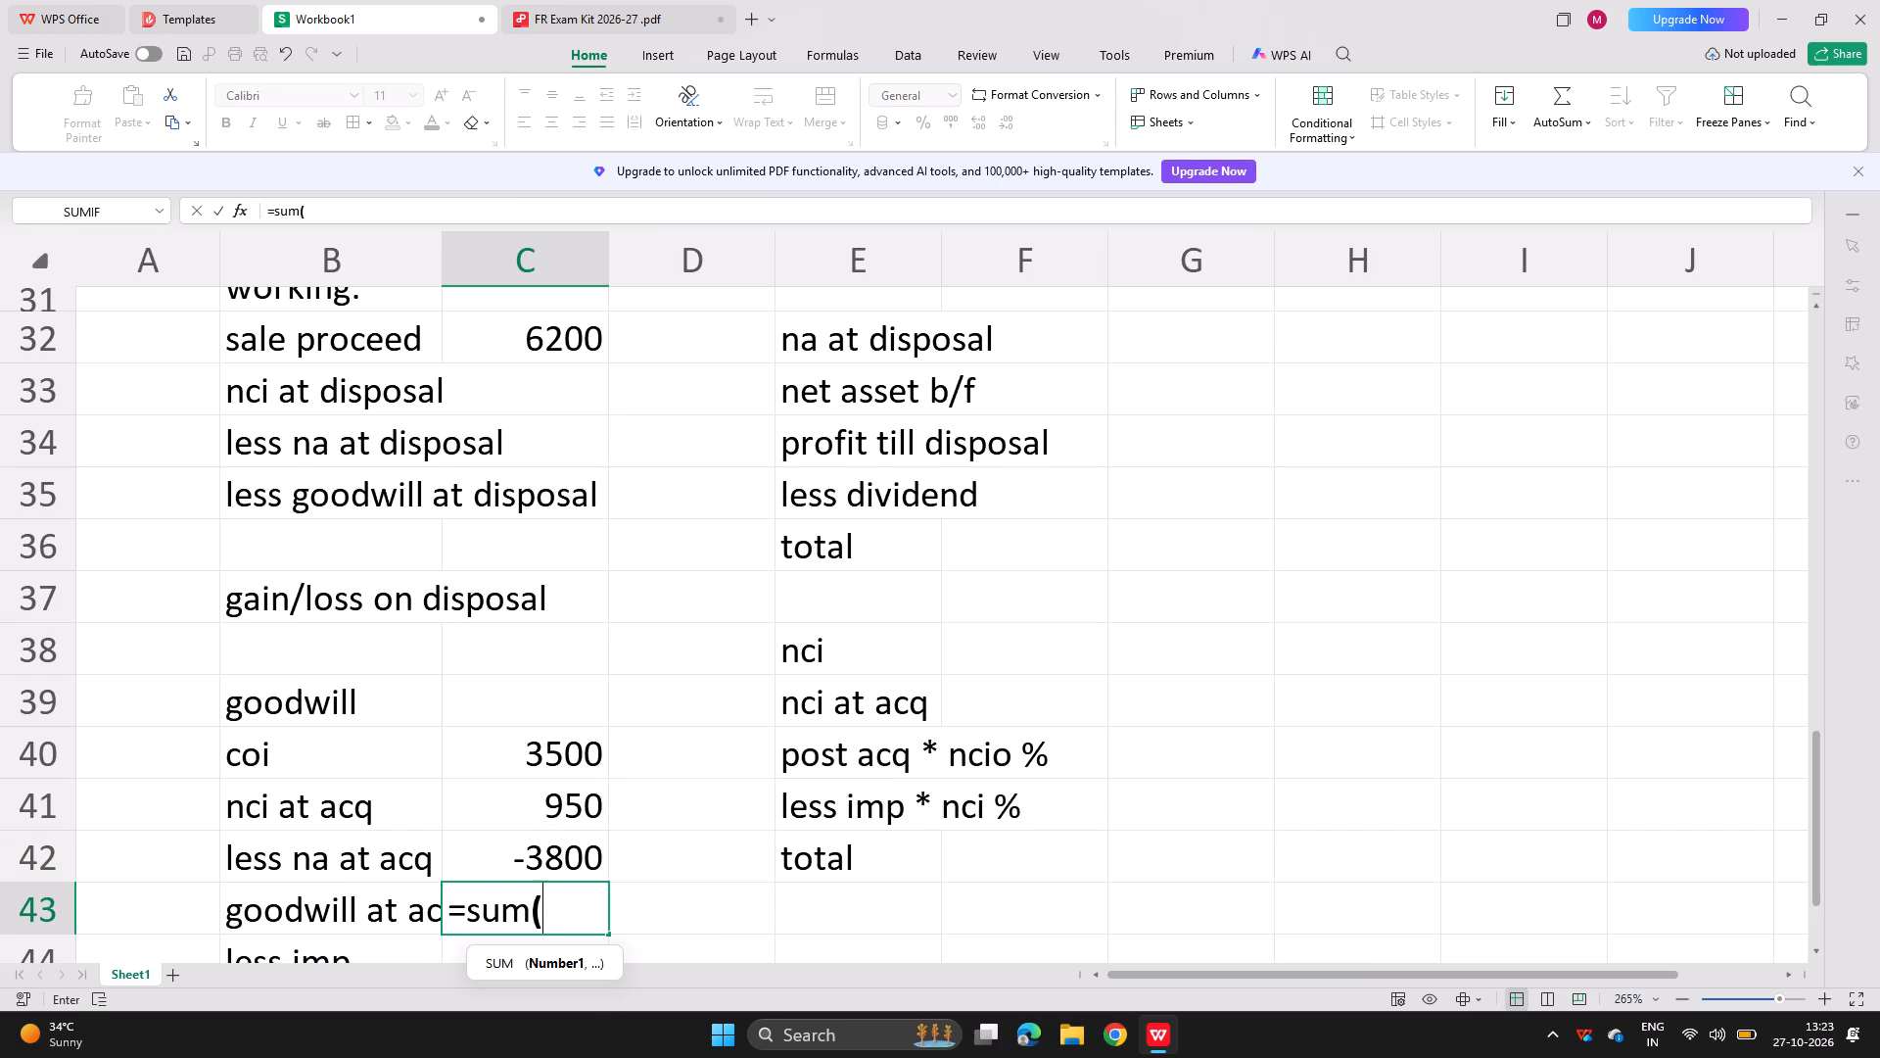
left_click_drag(517, 740, 528, 841)
key("Return")
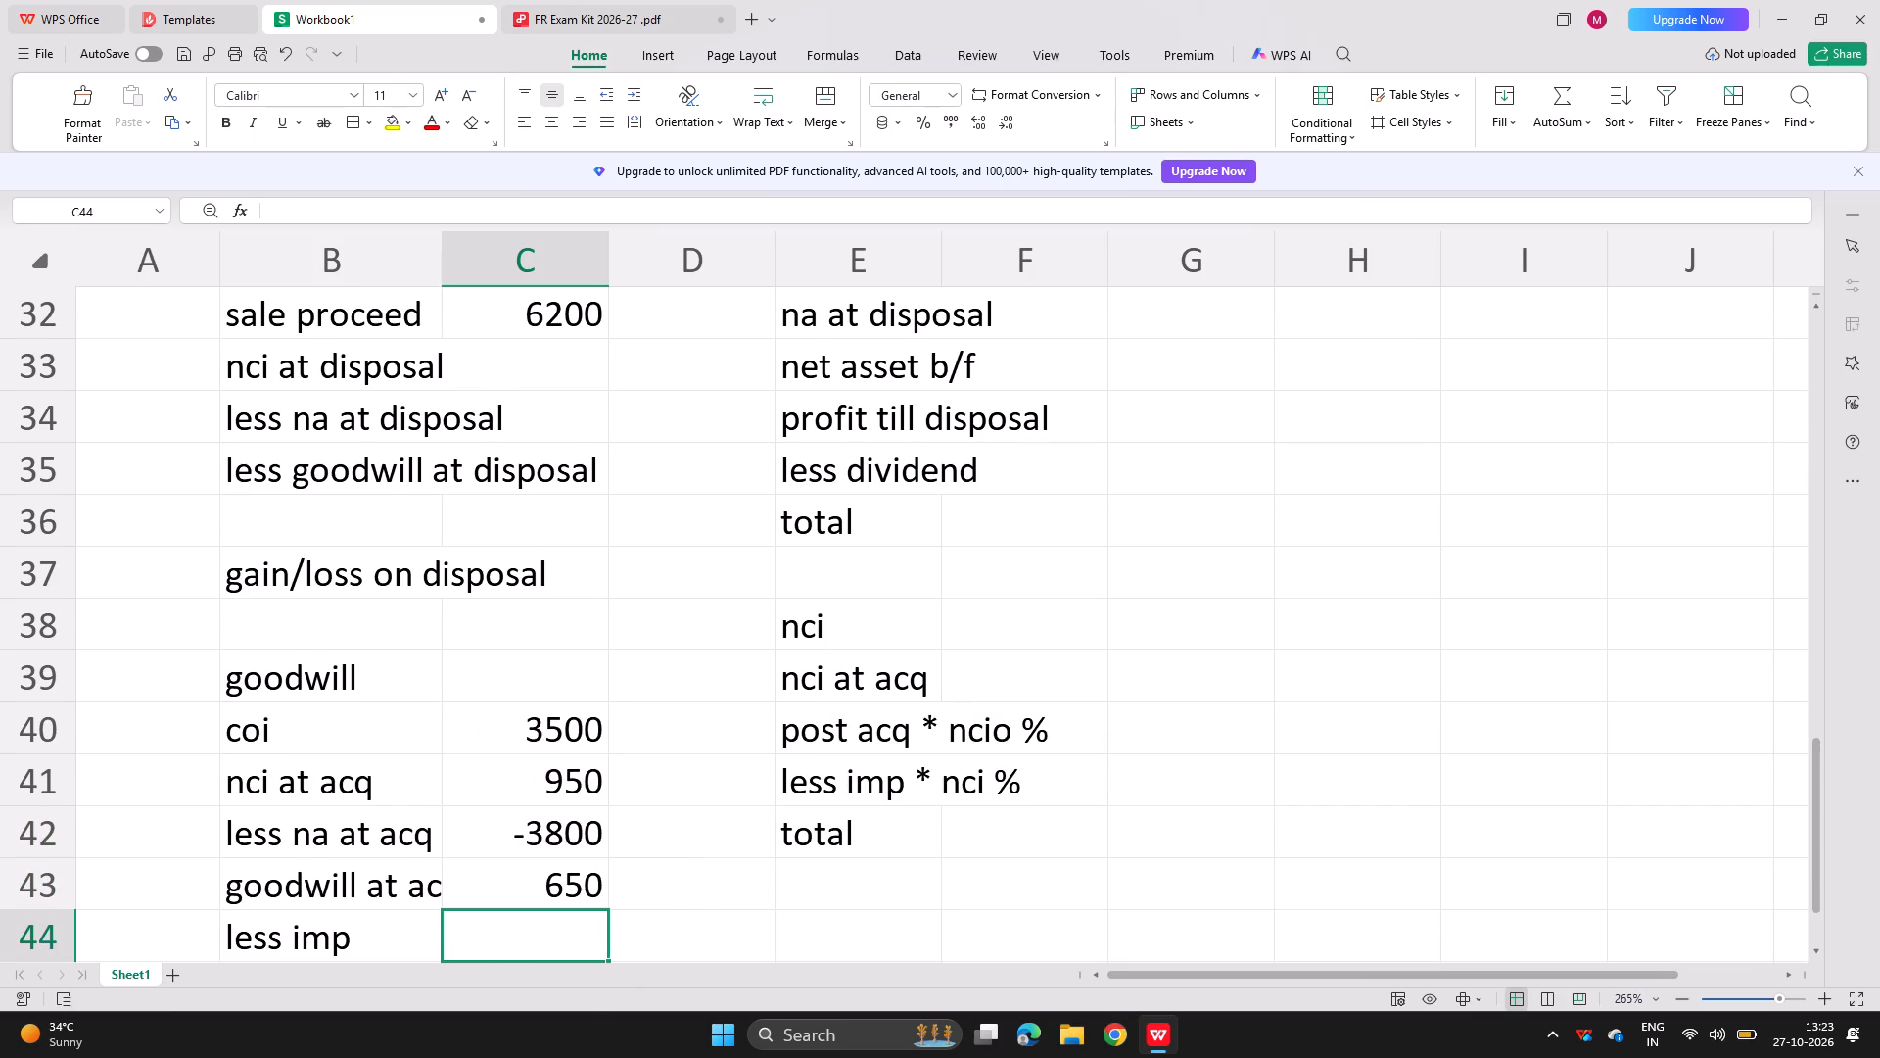
Consult the Zeffer Co question and its notes in the exam kit, and enter 5000 for "net asset b/f" in cell F33 of Workbook1.
scroll(526, 889, "down", 1)
left_click(543, 0)
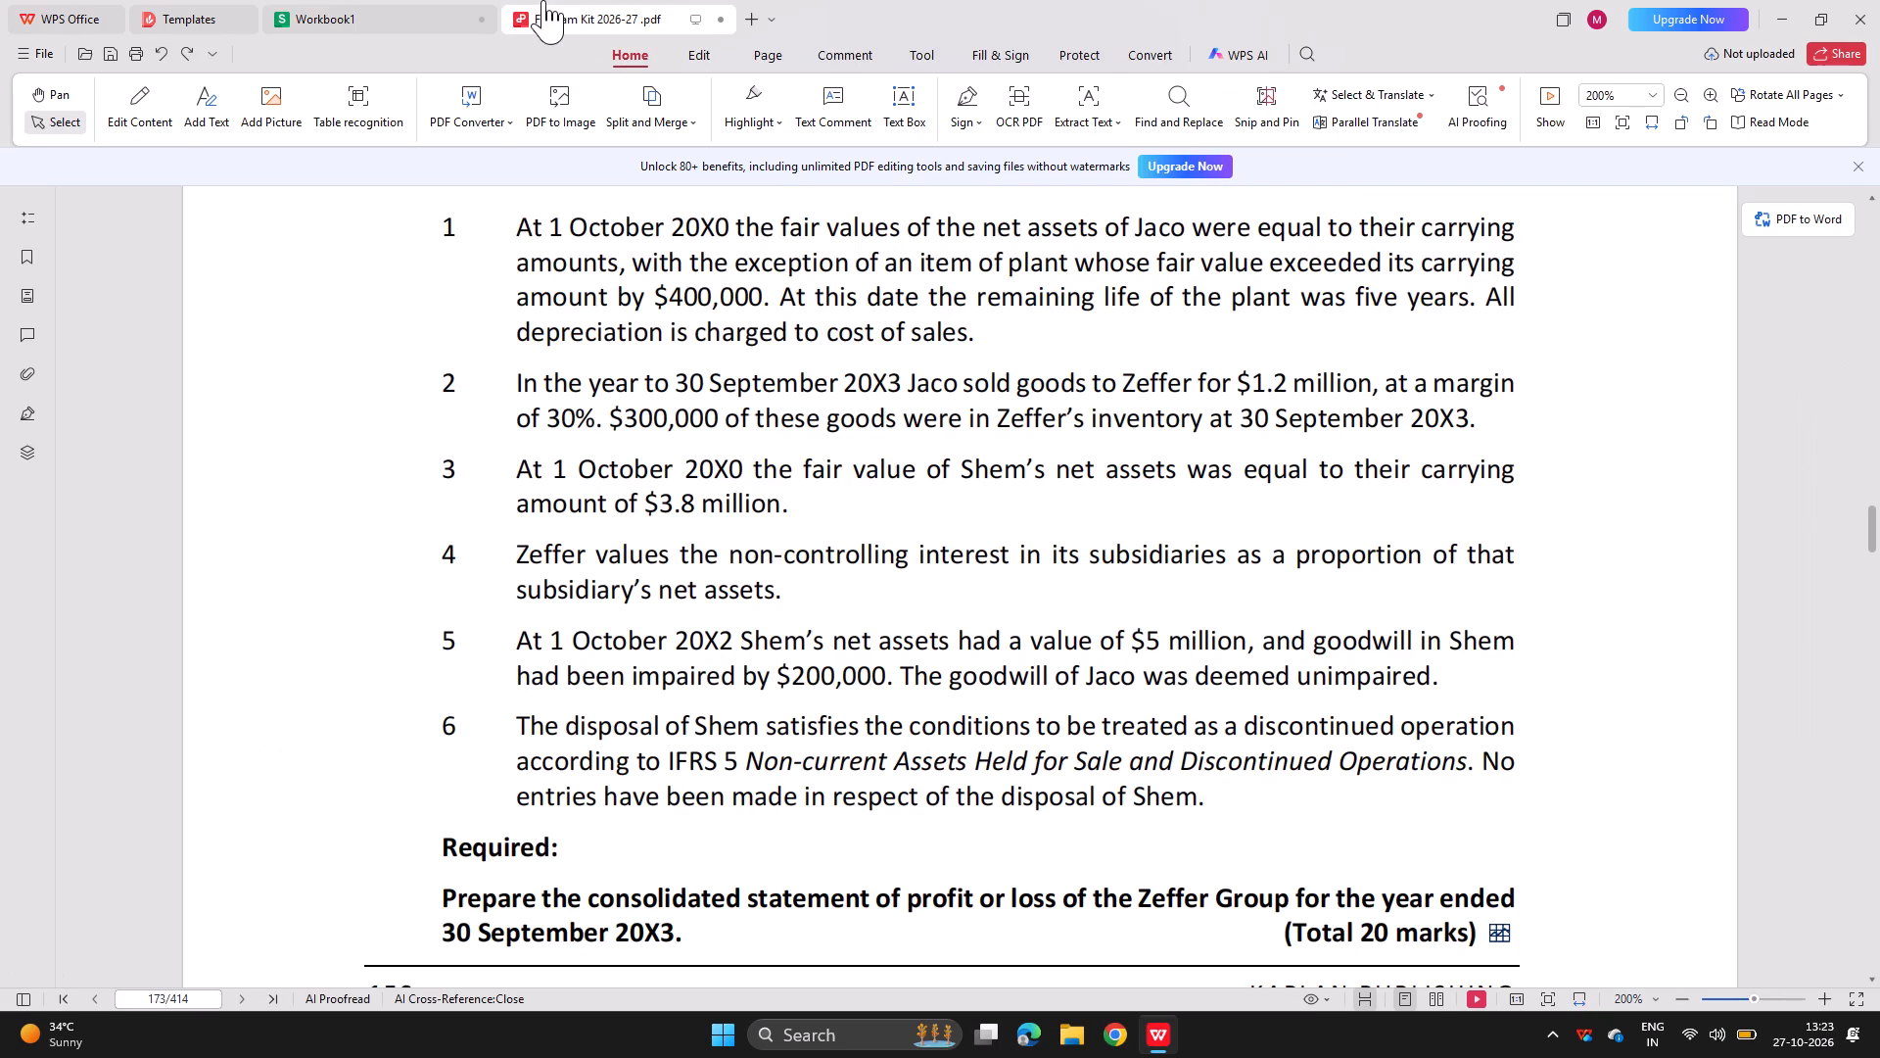
scroll(573, 549, "up", 1)
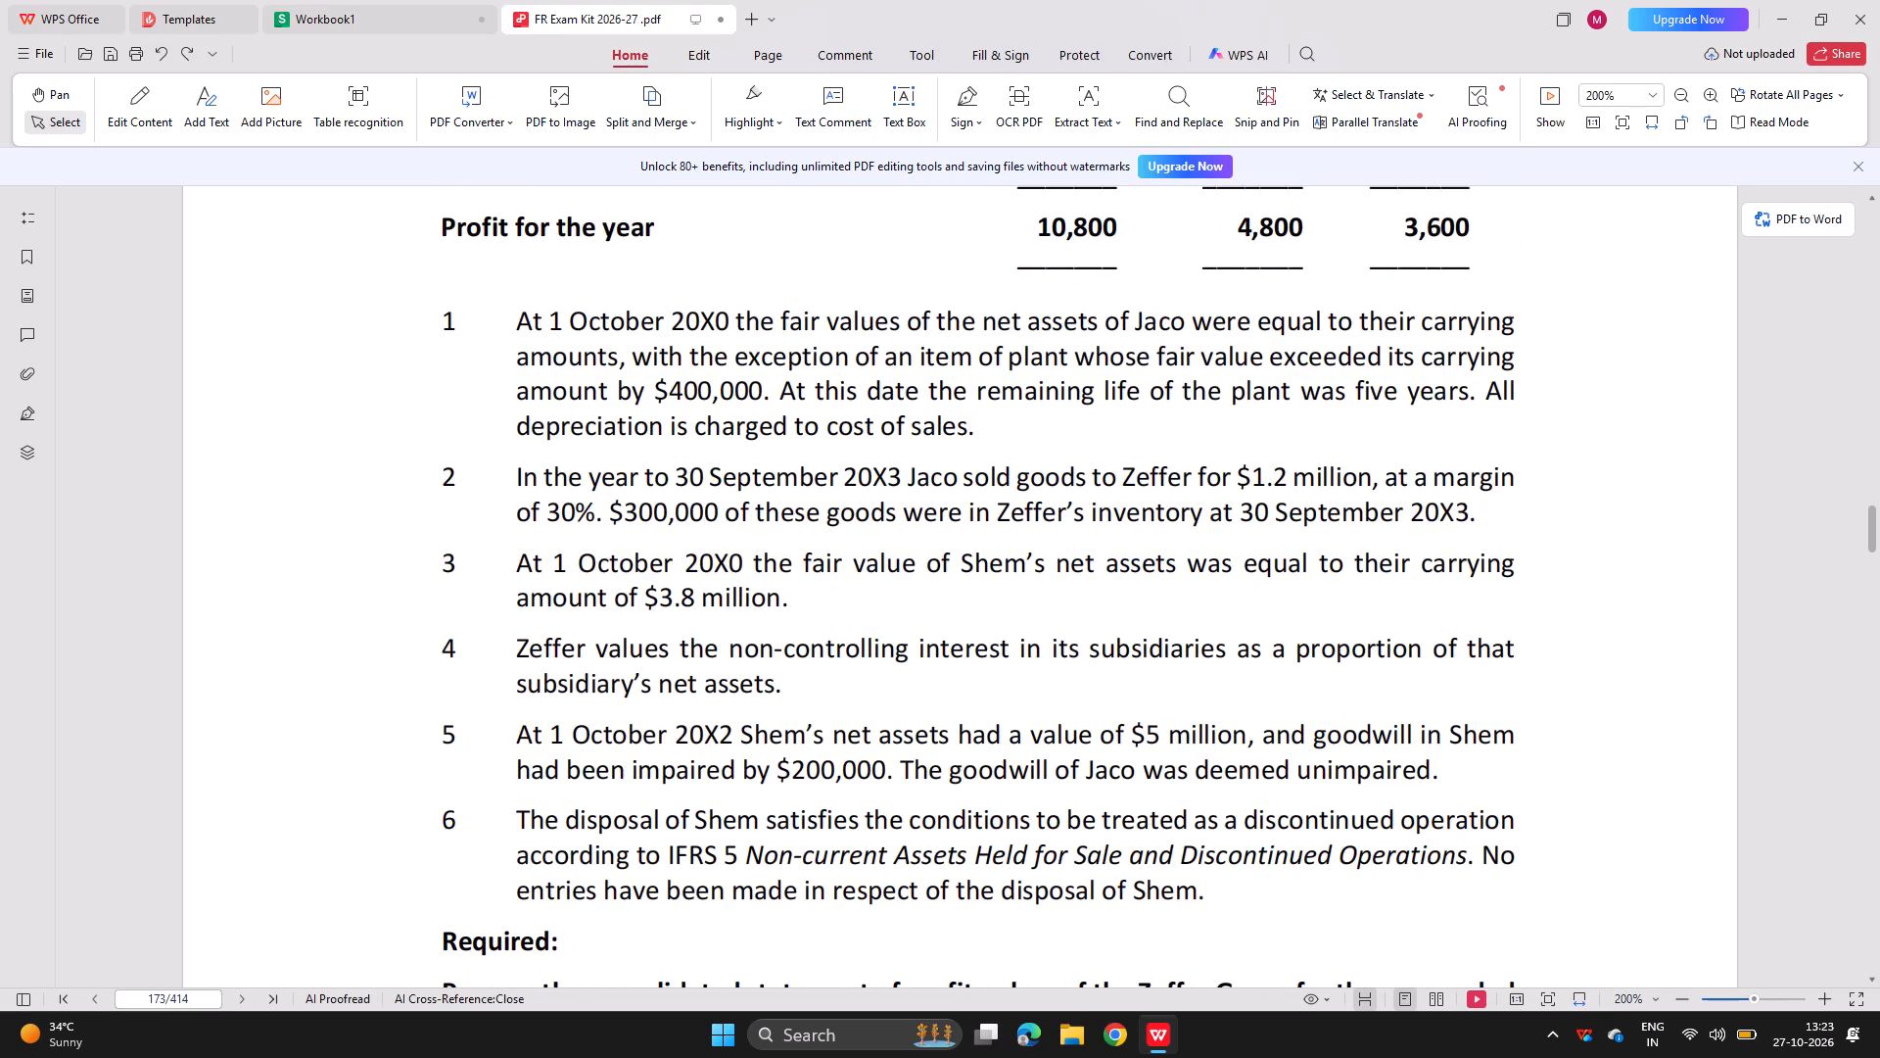
scroll(573, 549, "up", 2)
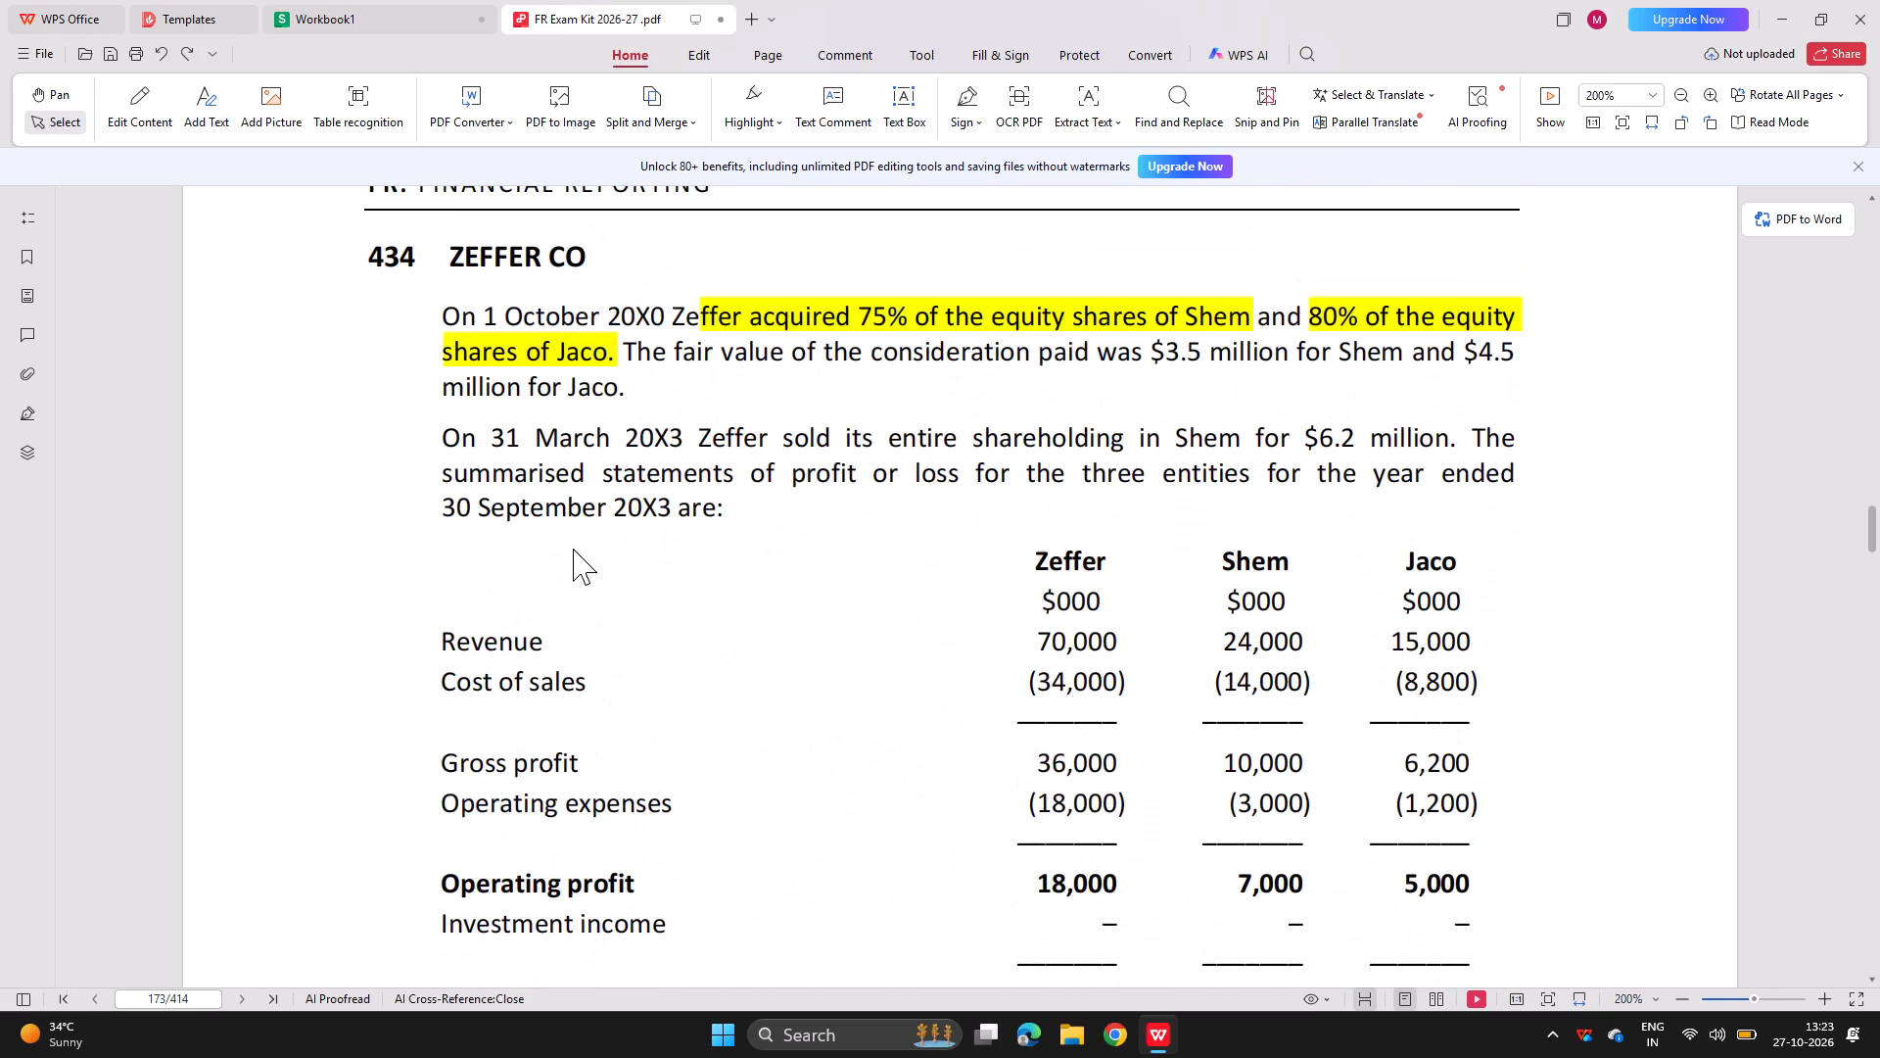
scroll(573, 549, "up", 1)
scroll(573, 549, "down", 3)
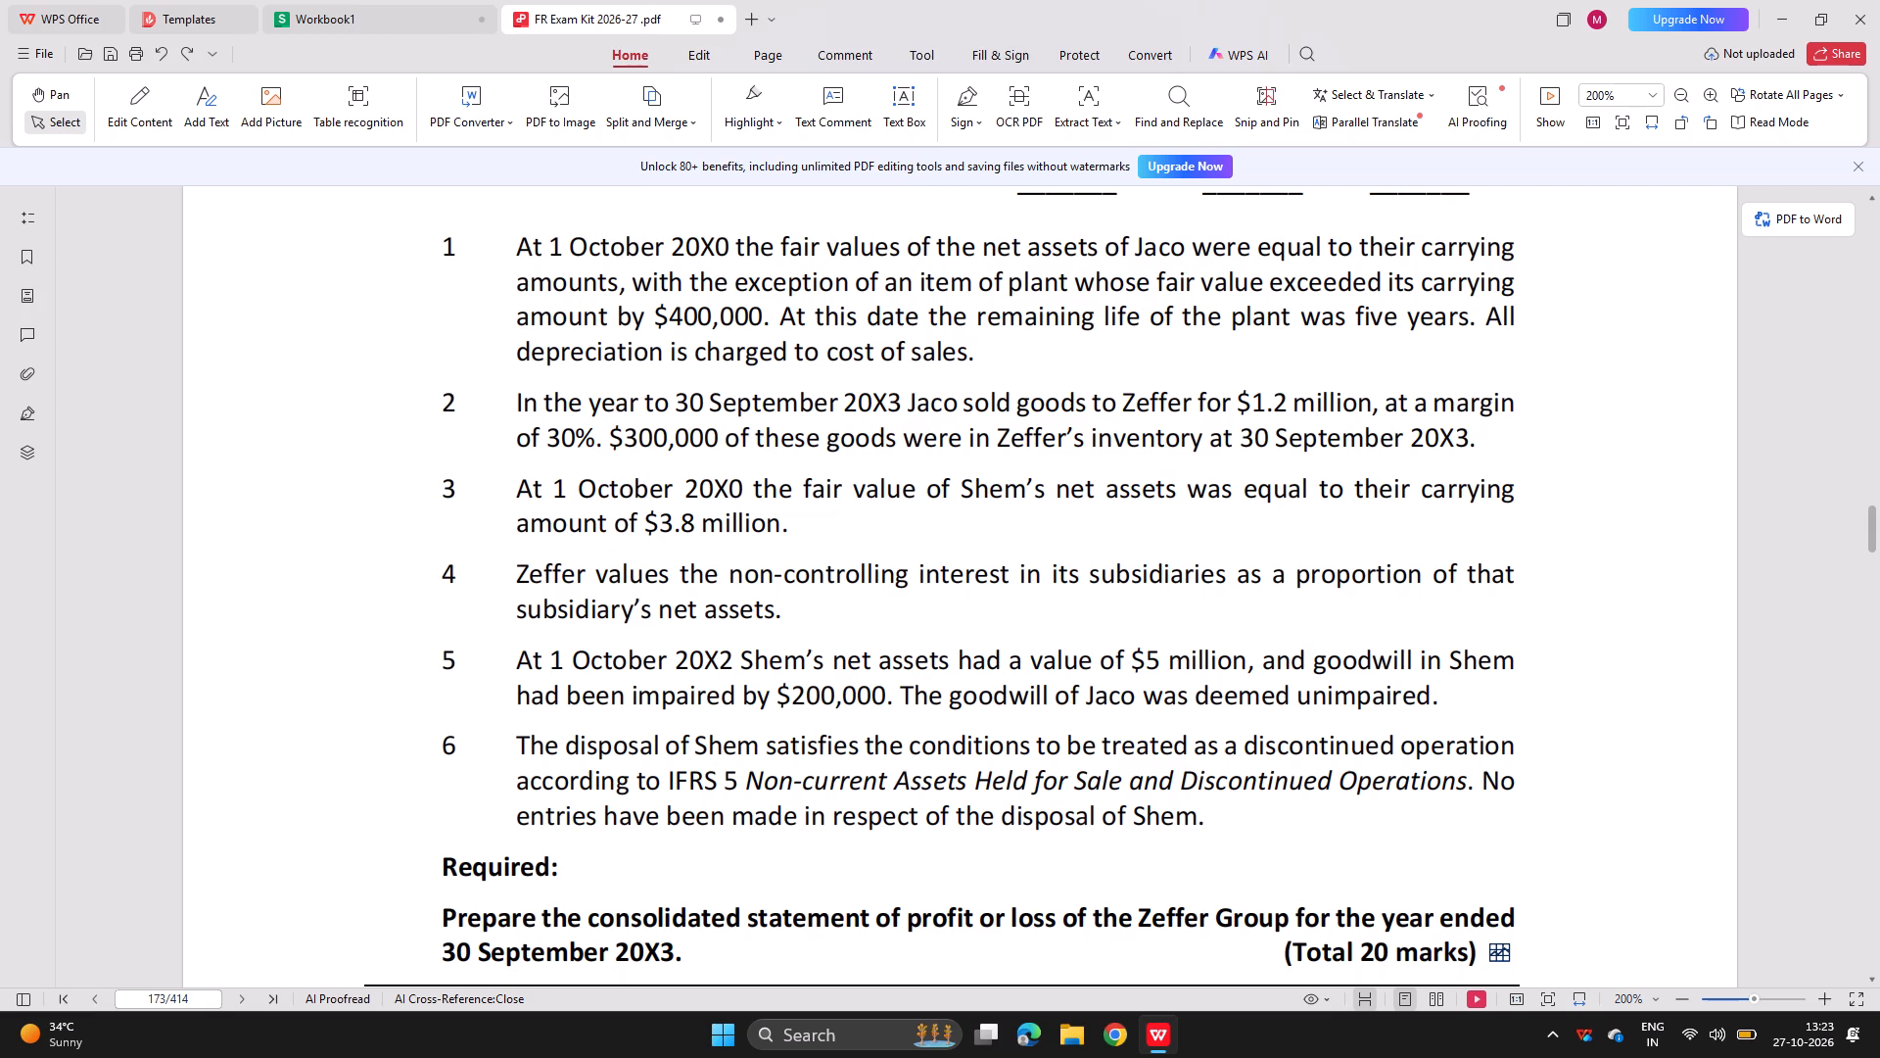
left_click(346, 0)
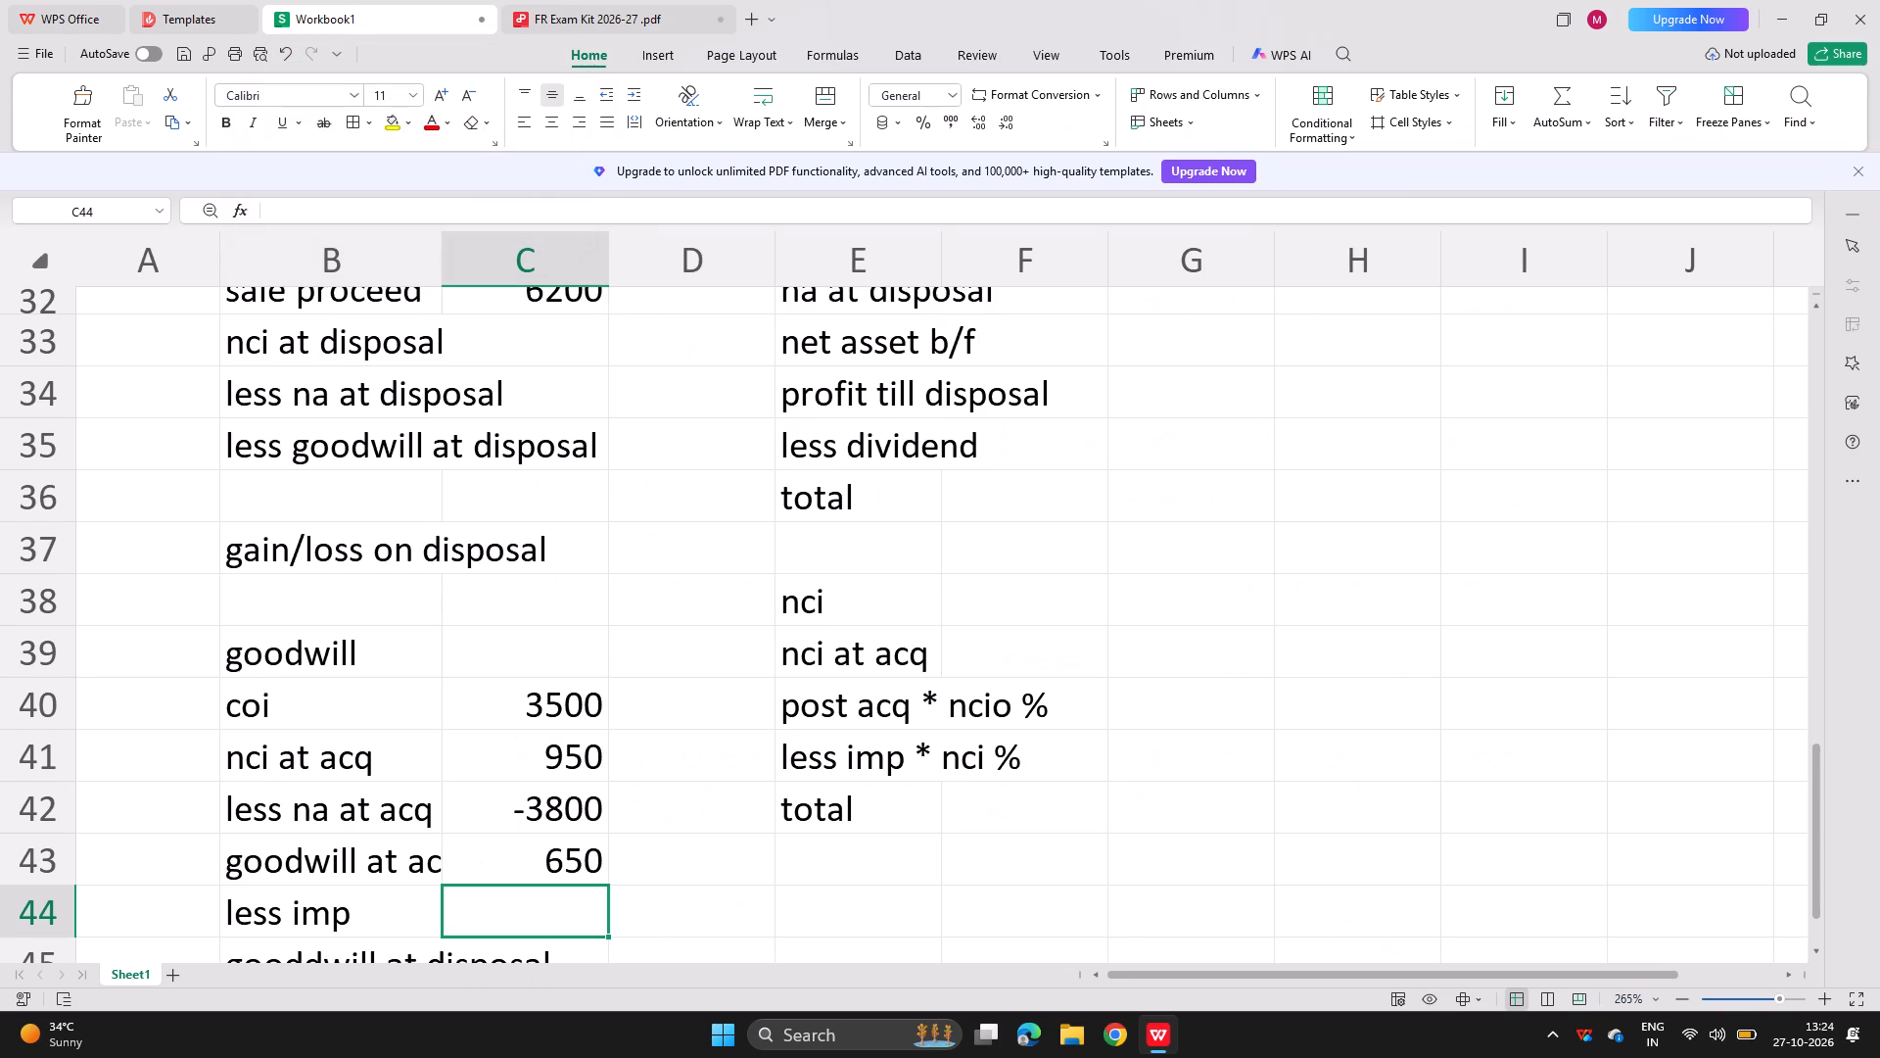
scroll(962, 431, "up", 1)
left_click(1051, 423)
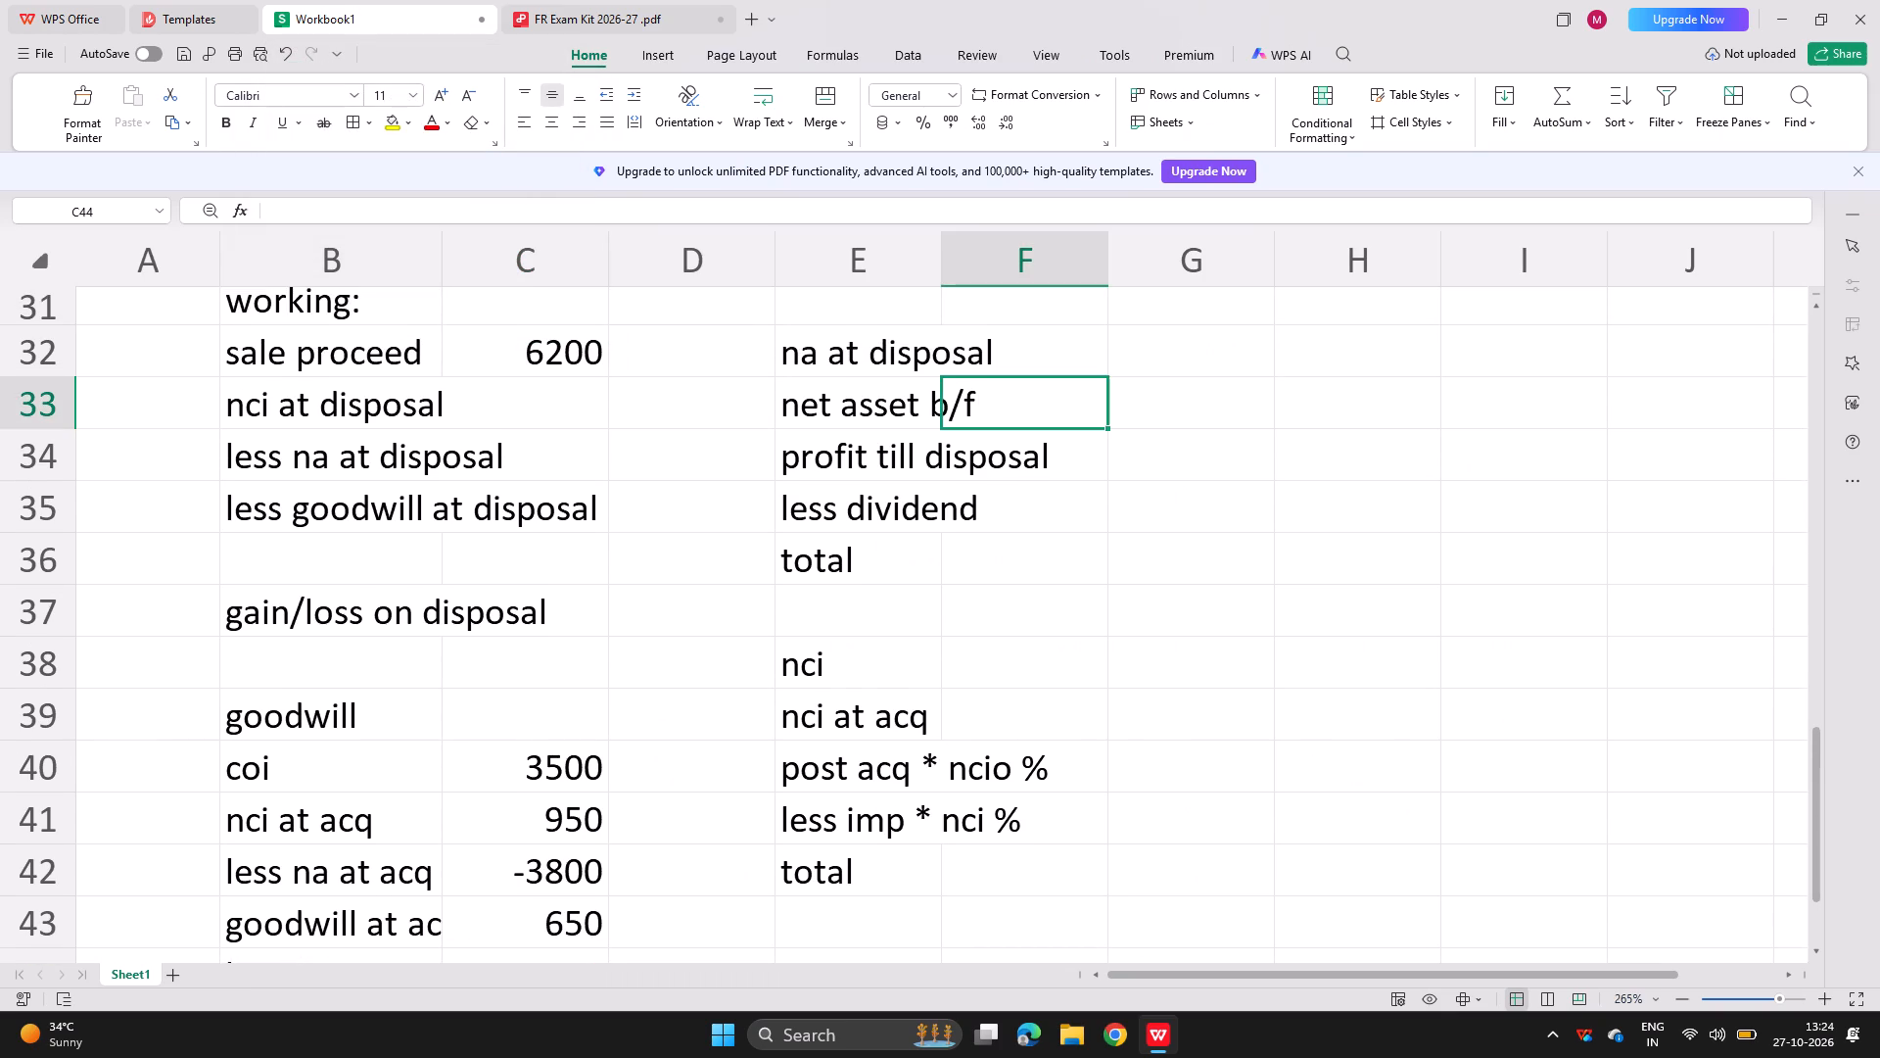
key("4")
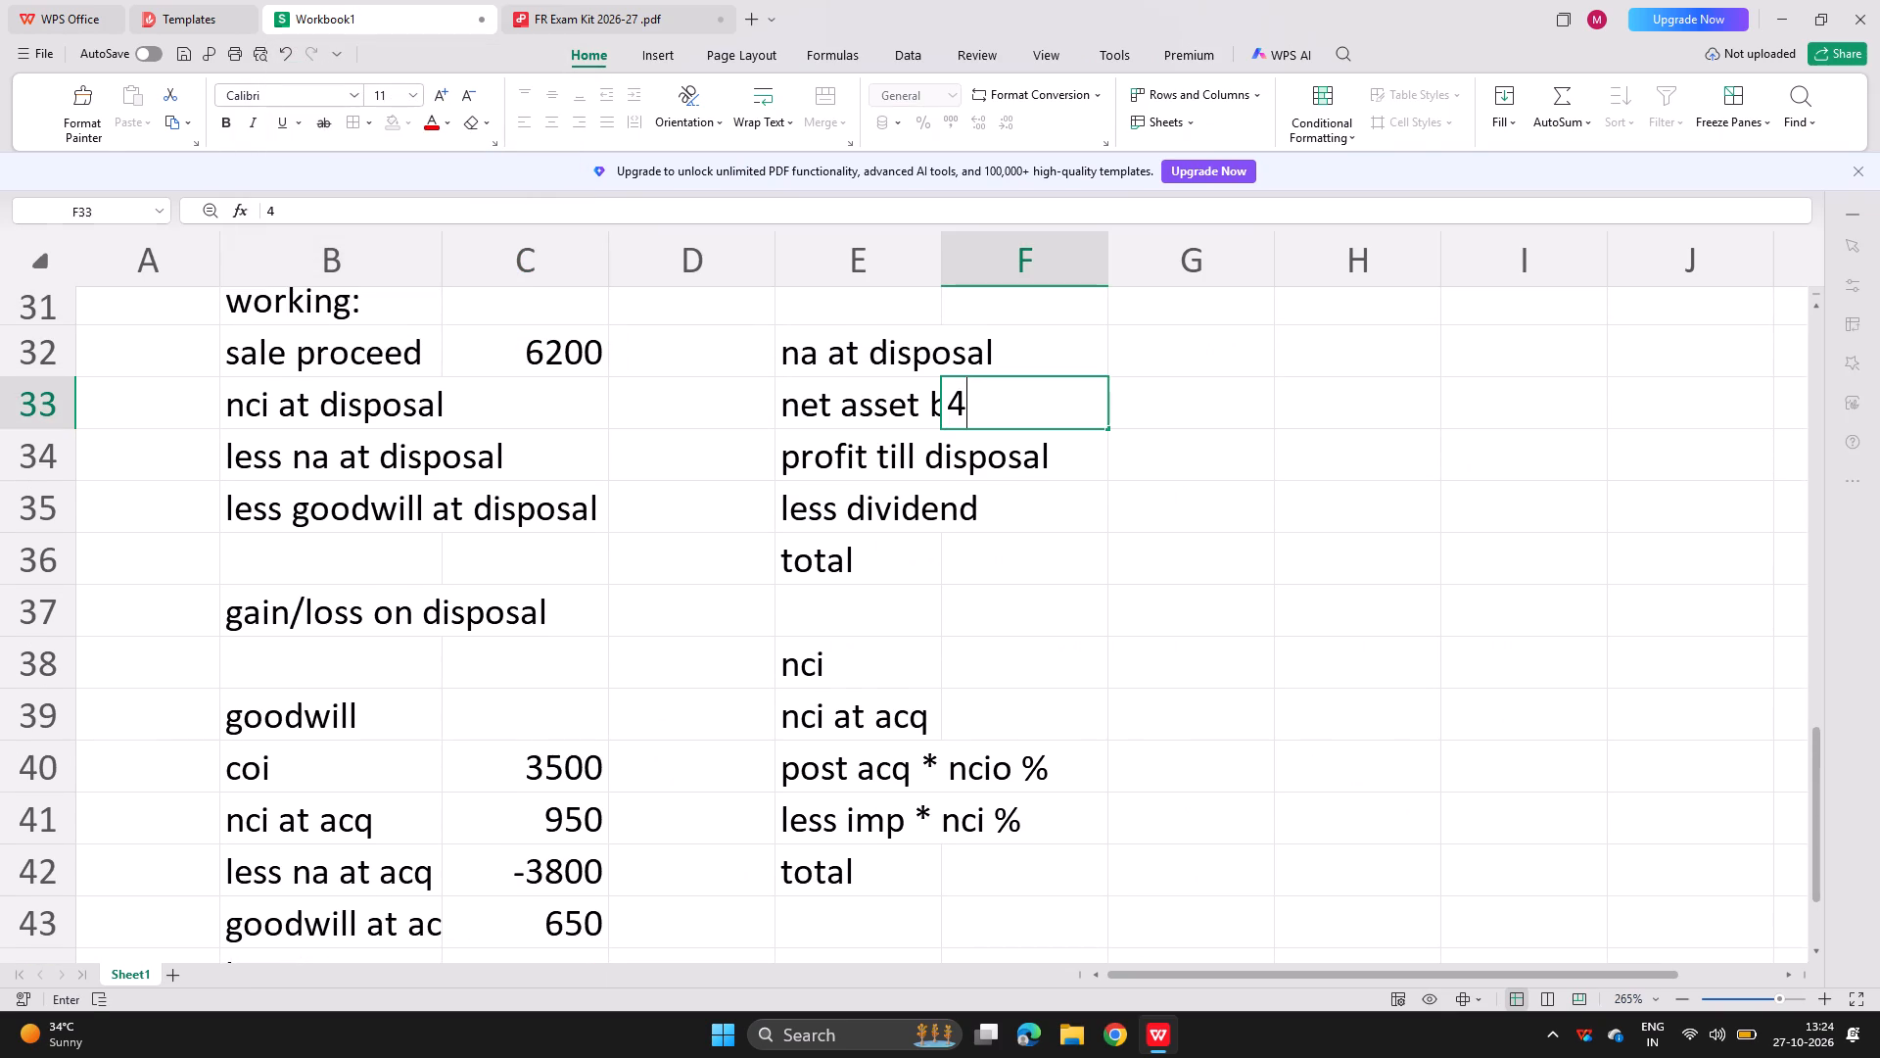
key("BackSpace")
type("5000")
key("Return")
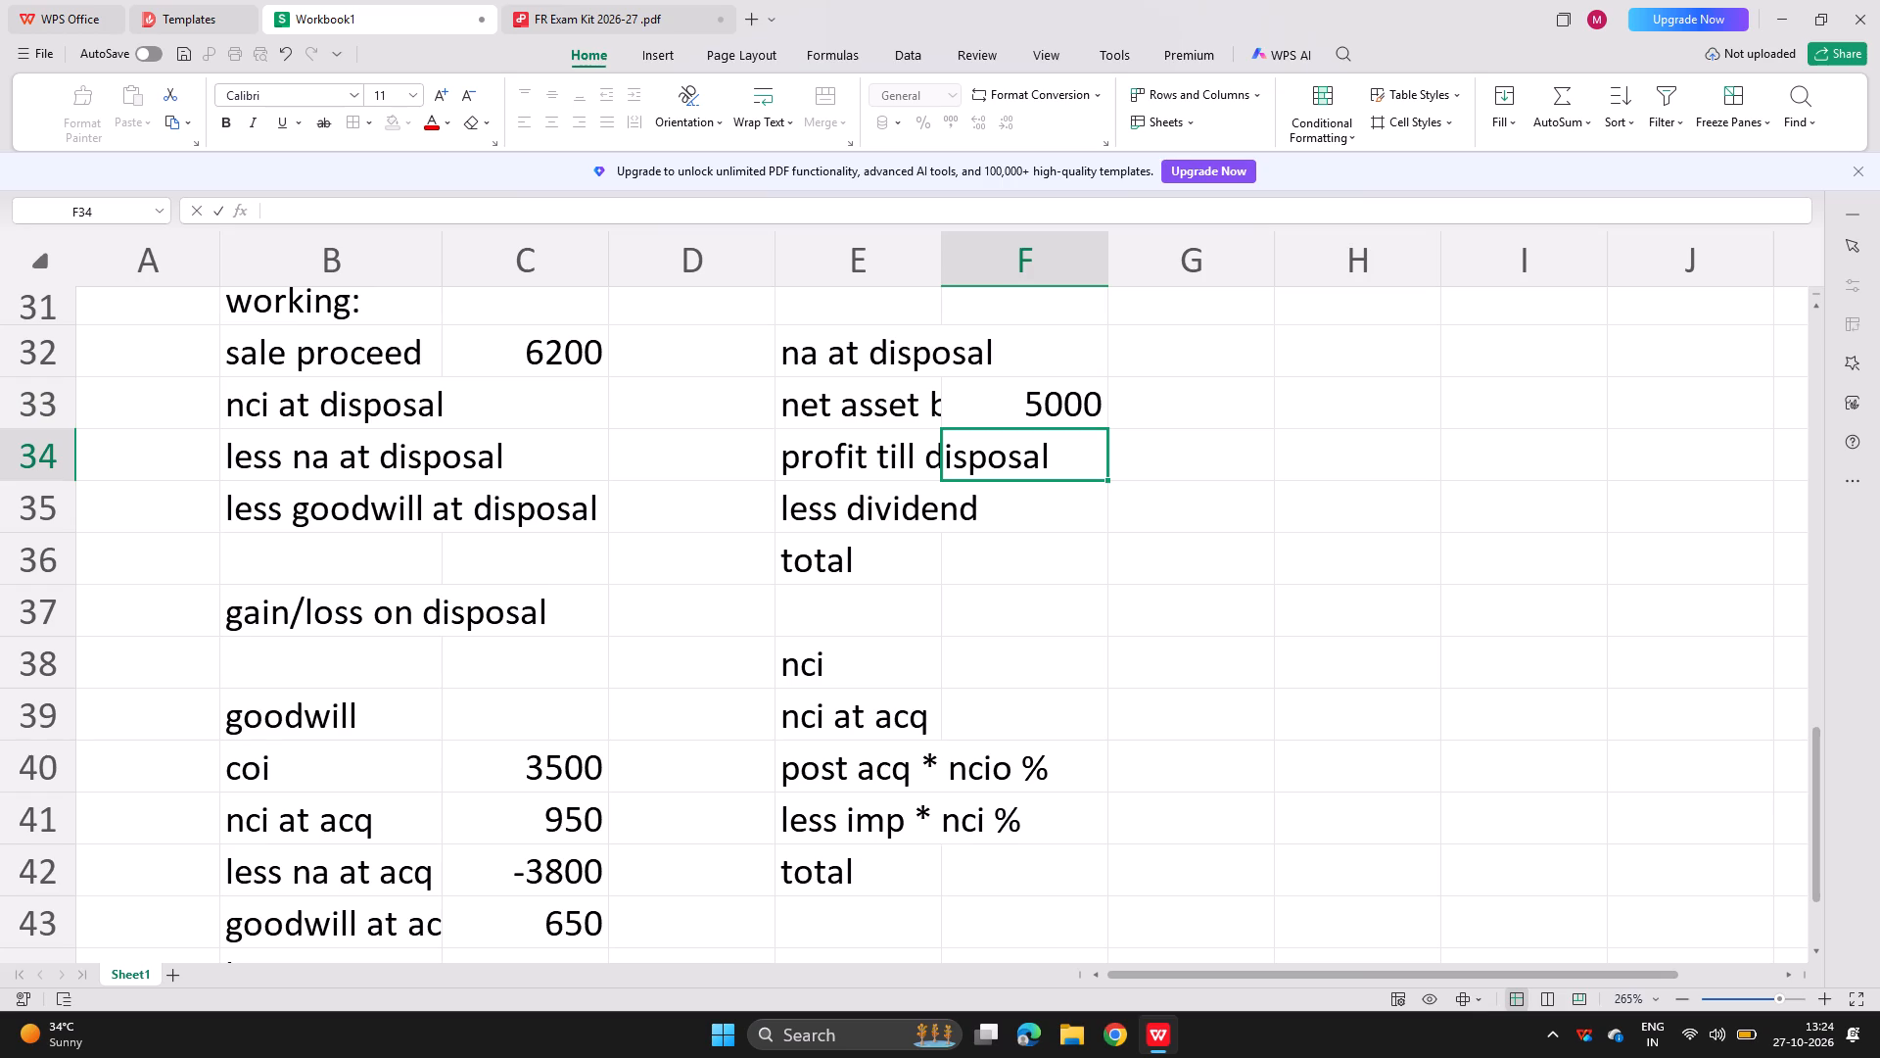
Widen column E slightly, and move the 5000 net asset b/f figure from F33 to G33.
left_click_drag(939, 238, 963, 245)
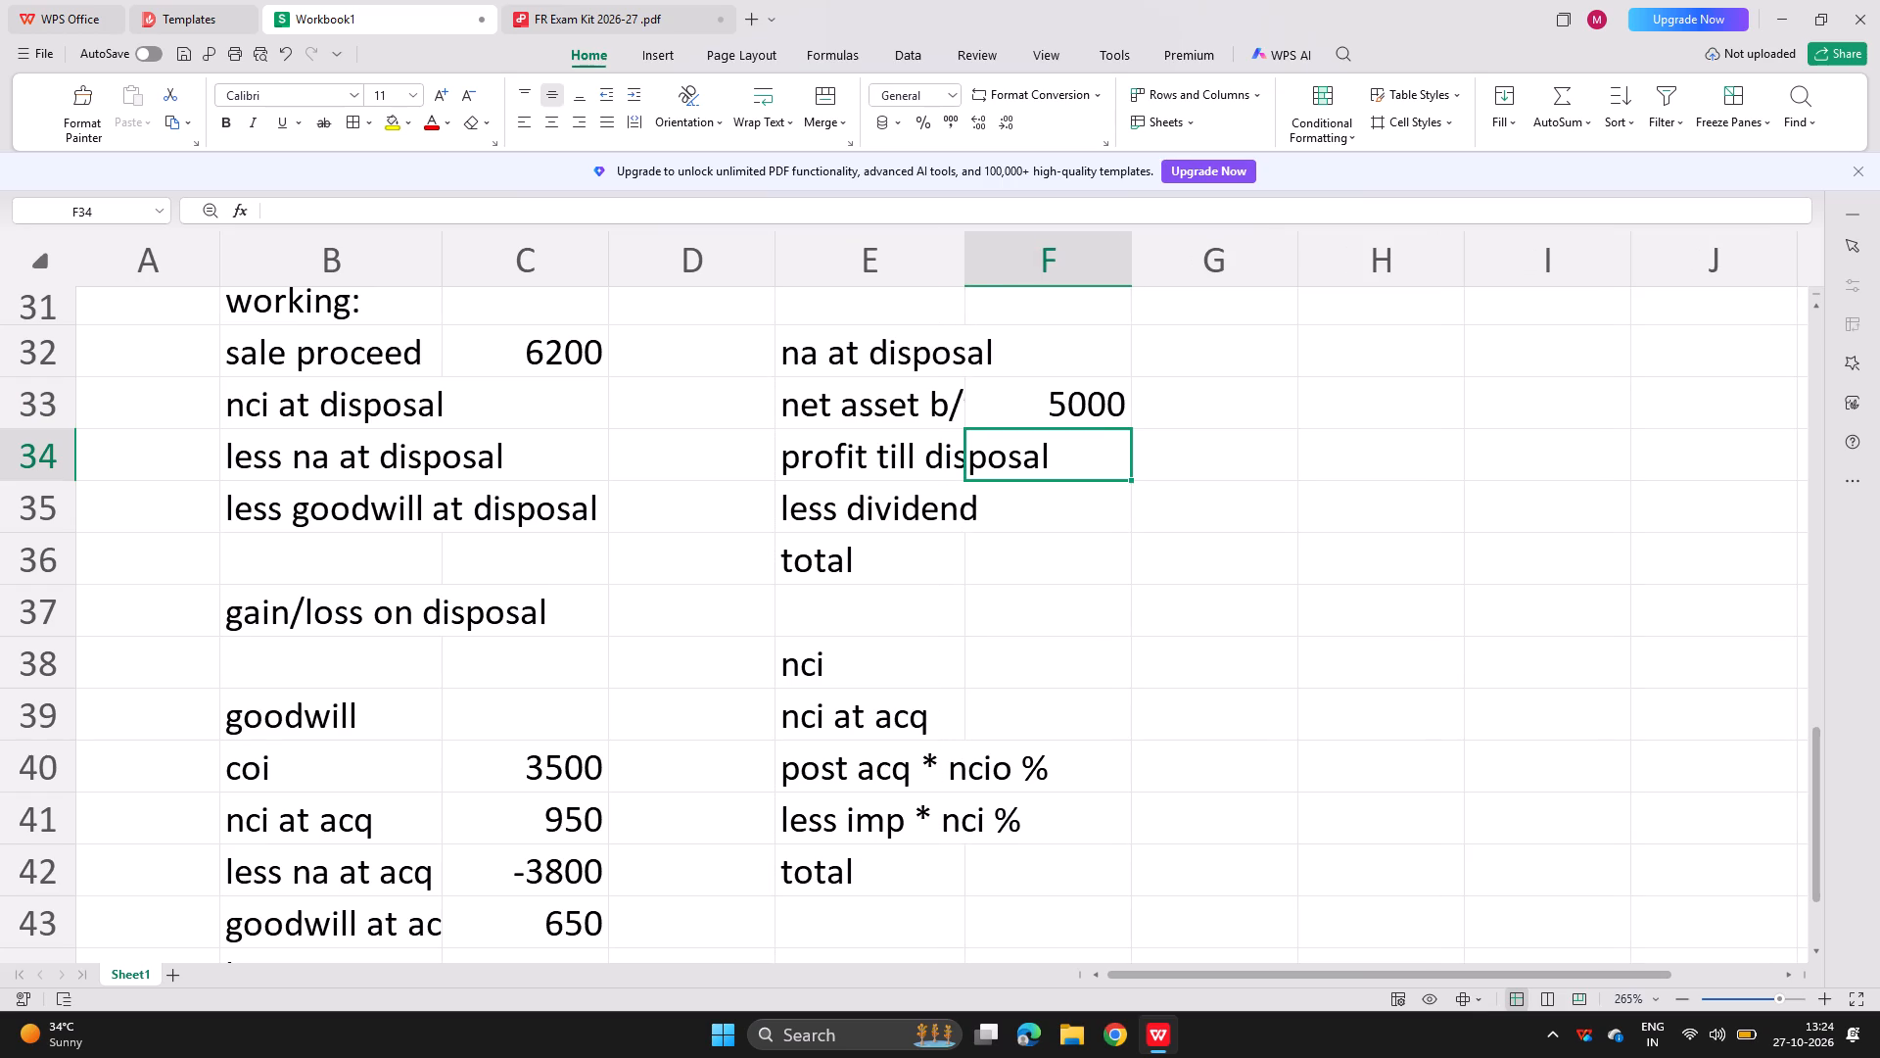
left_click(1049, 402)
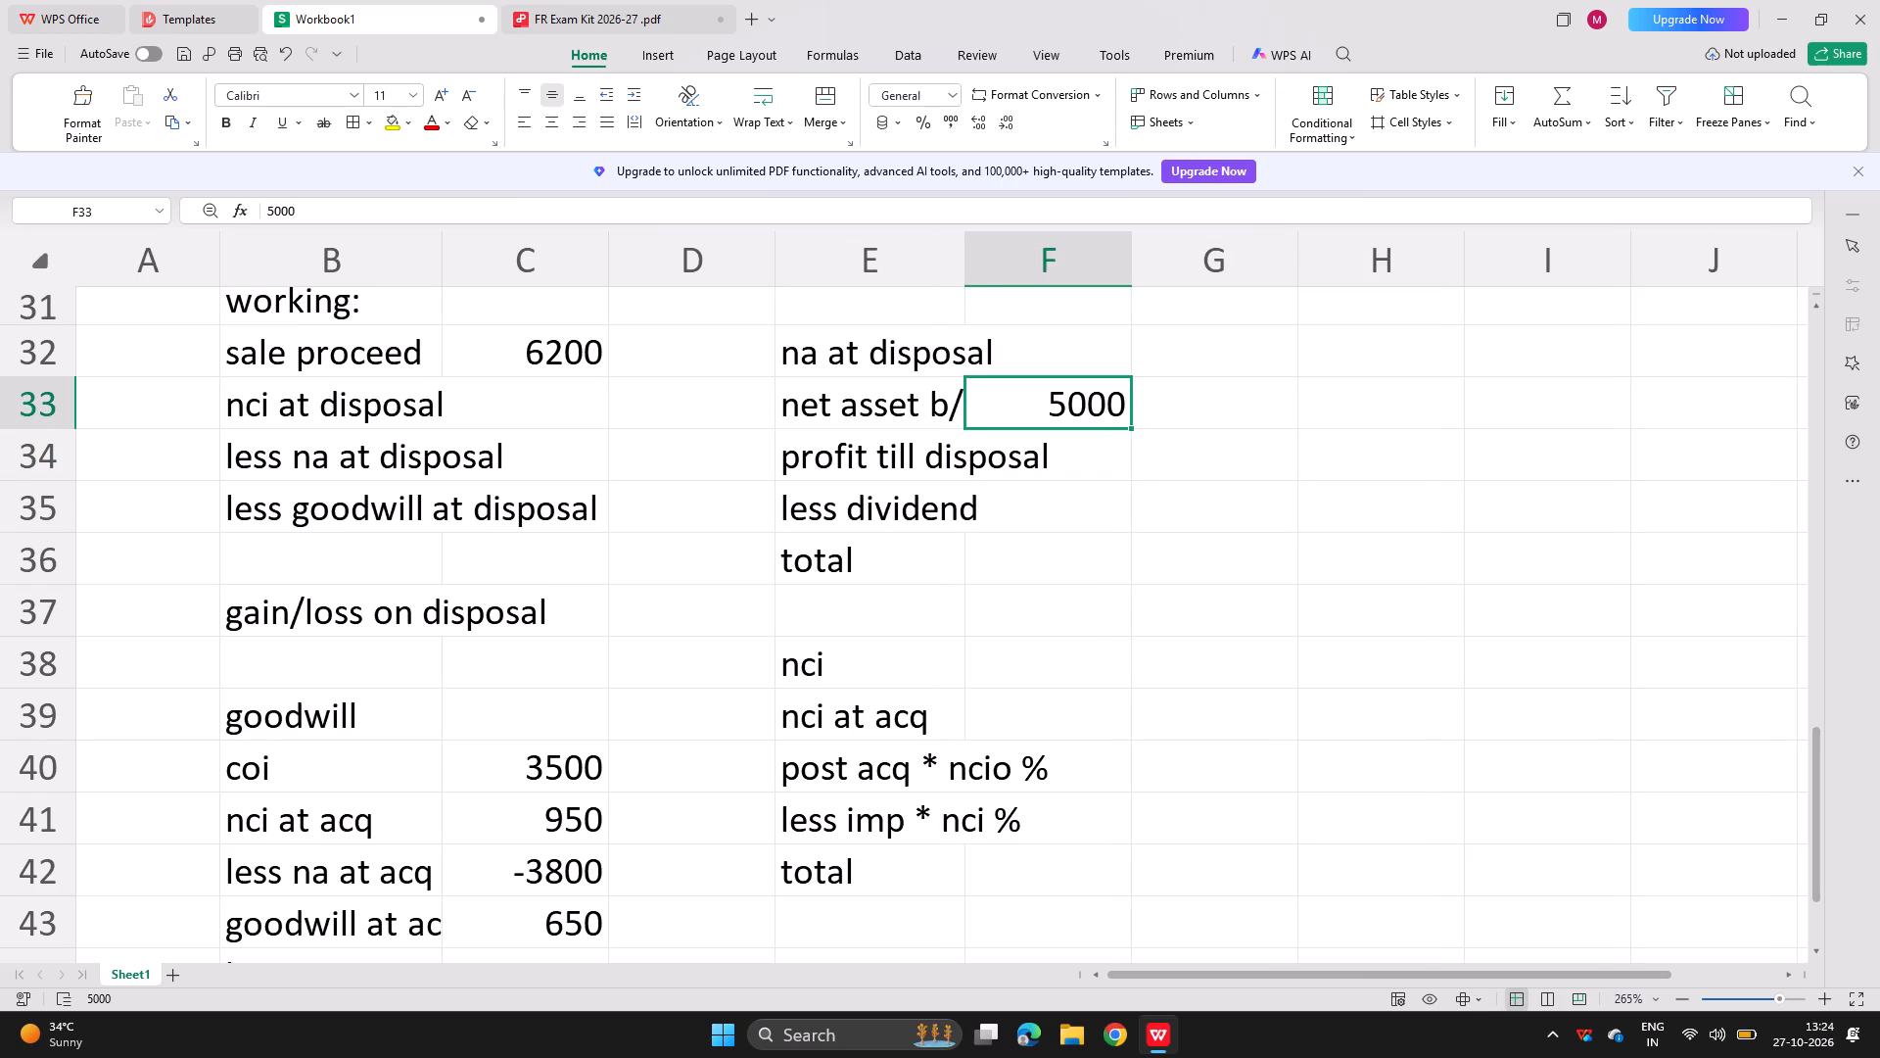
key("ctrl+x")
left_click(1163, 423)
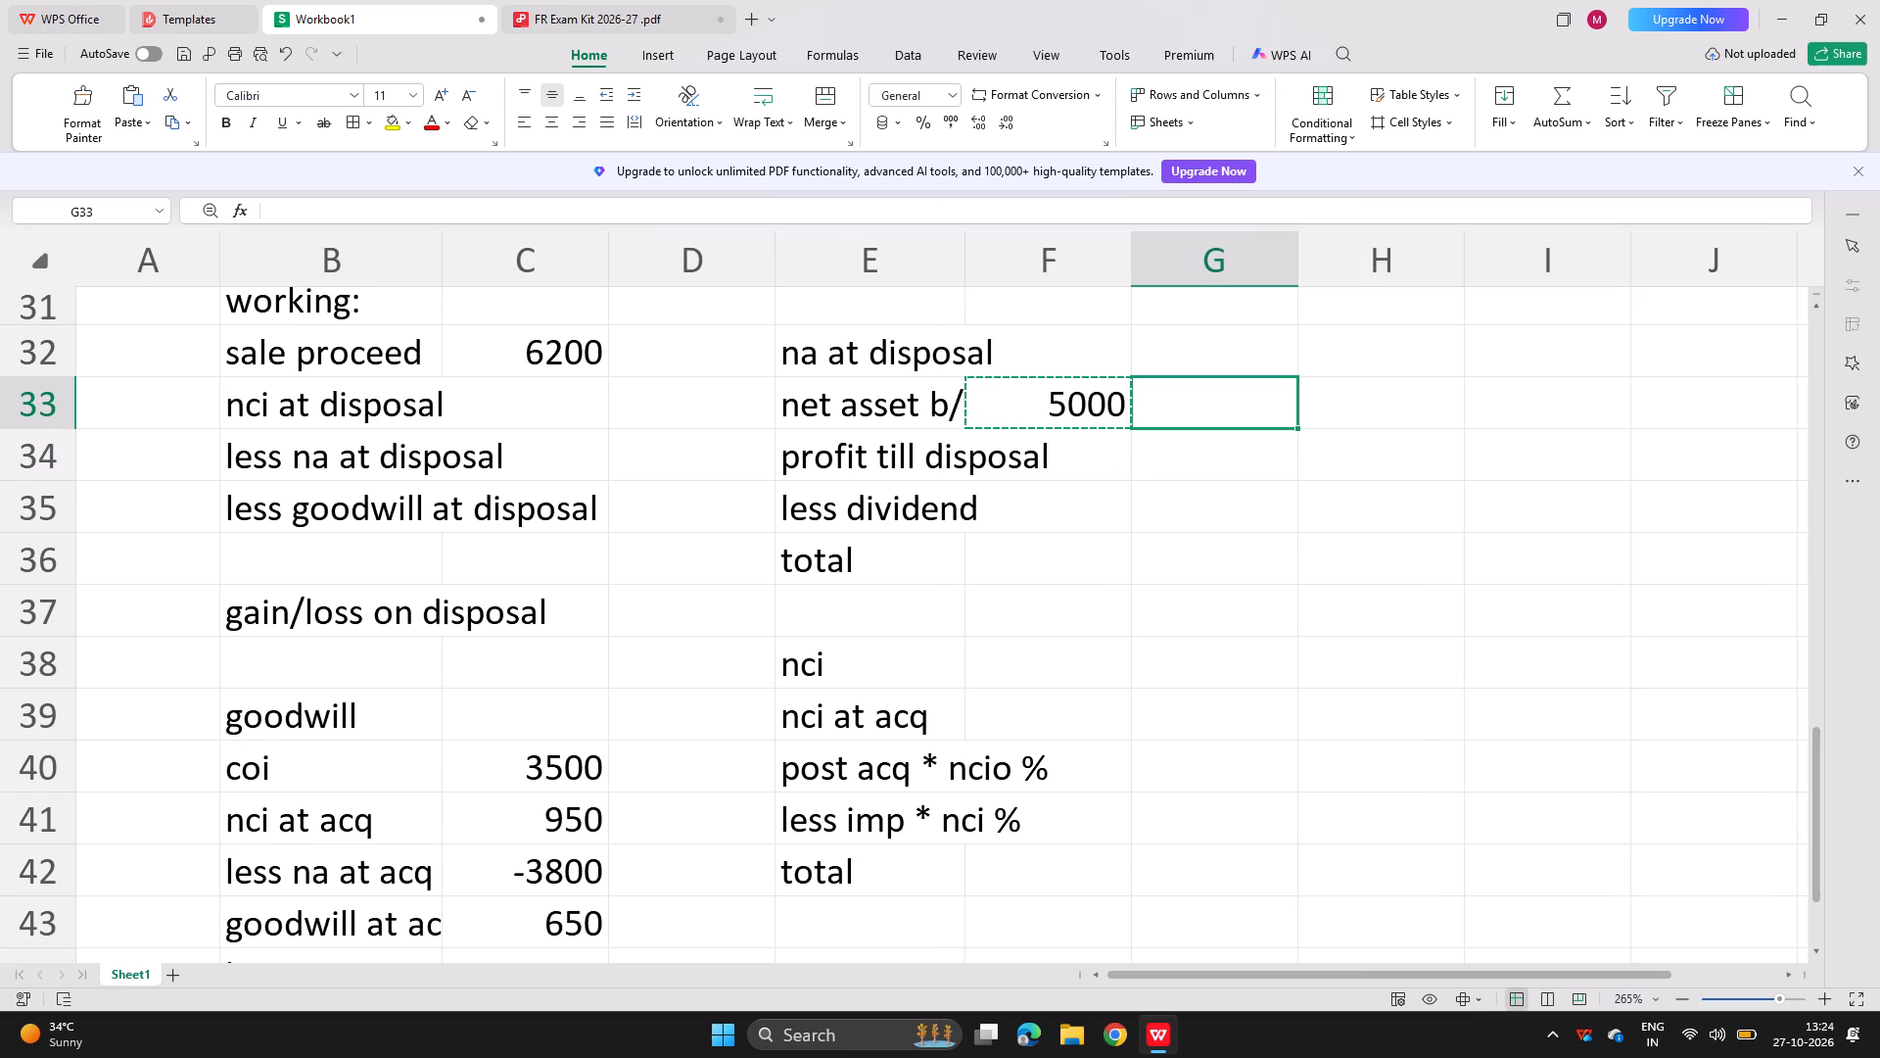
key("ctrl+v")
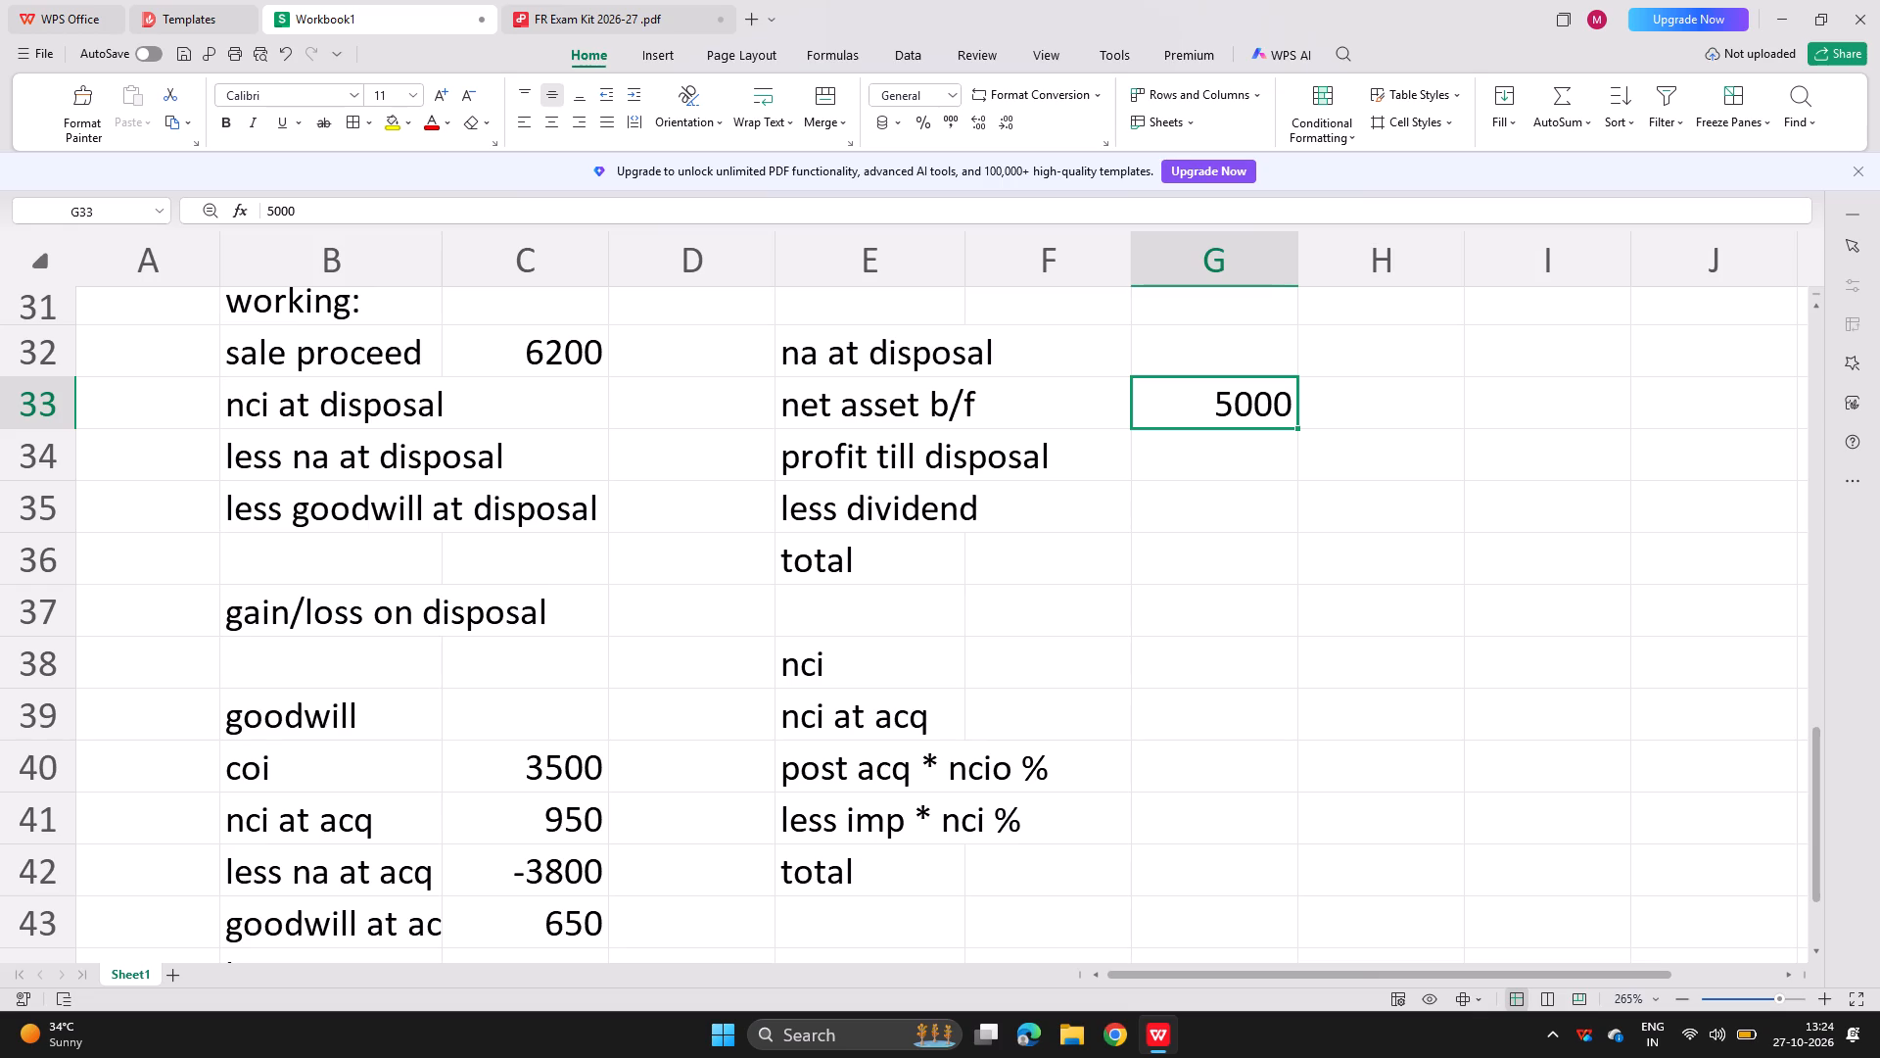
Narrow column E to a width of about 9.
left_click(962, 234)
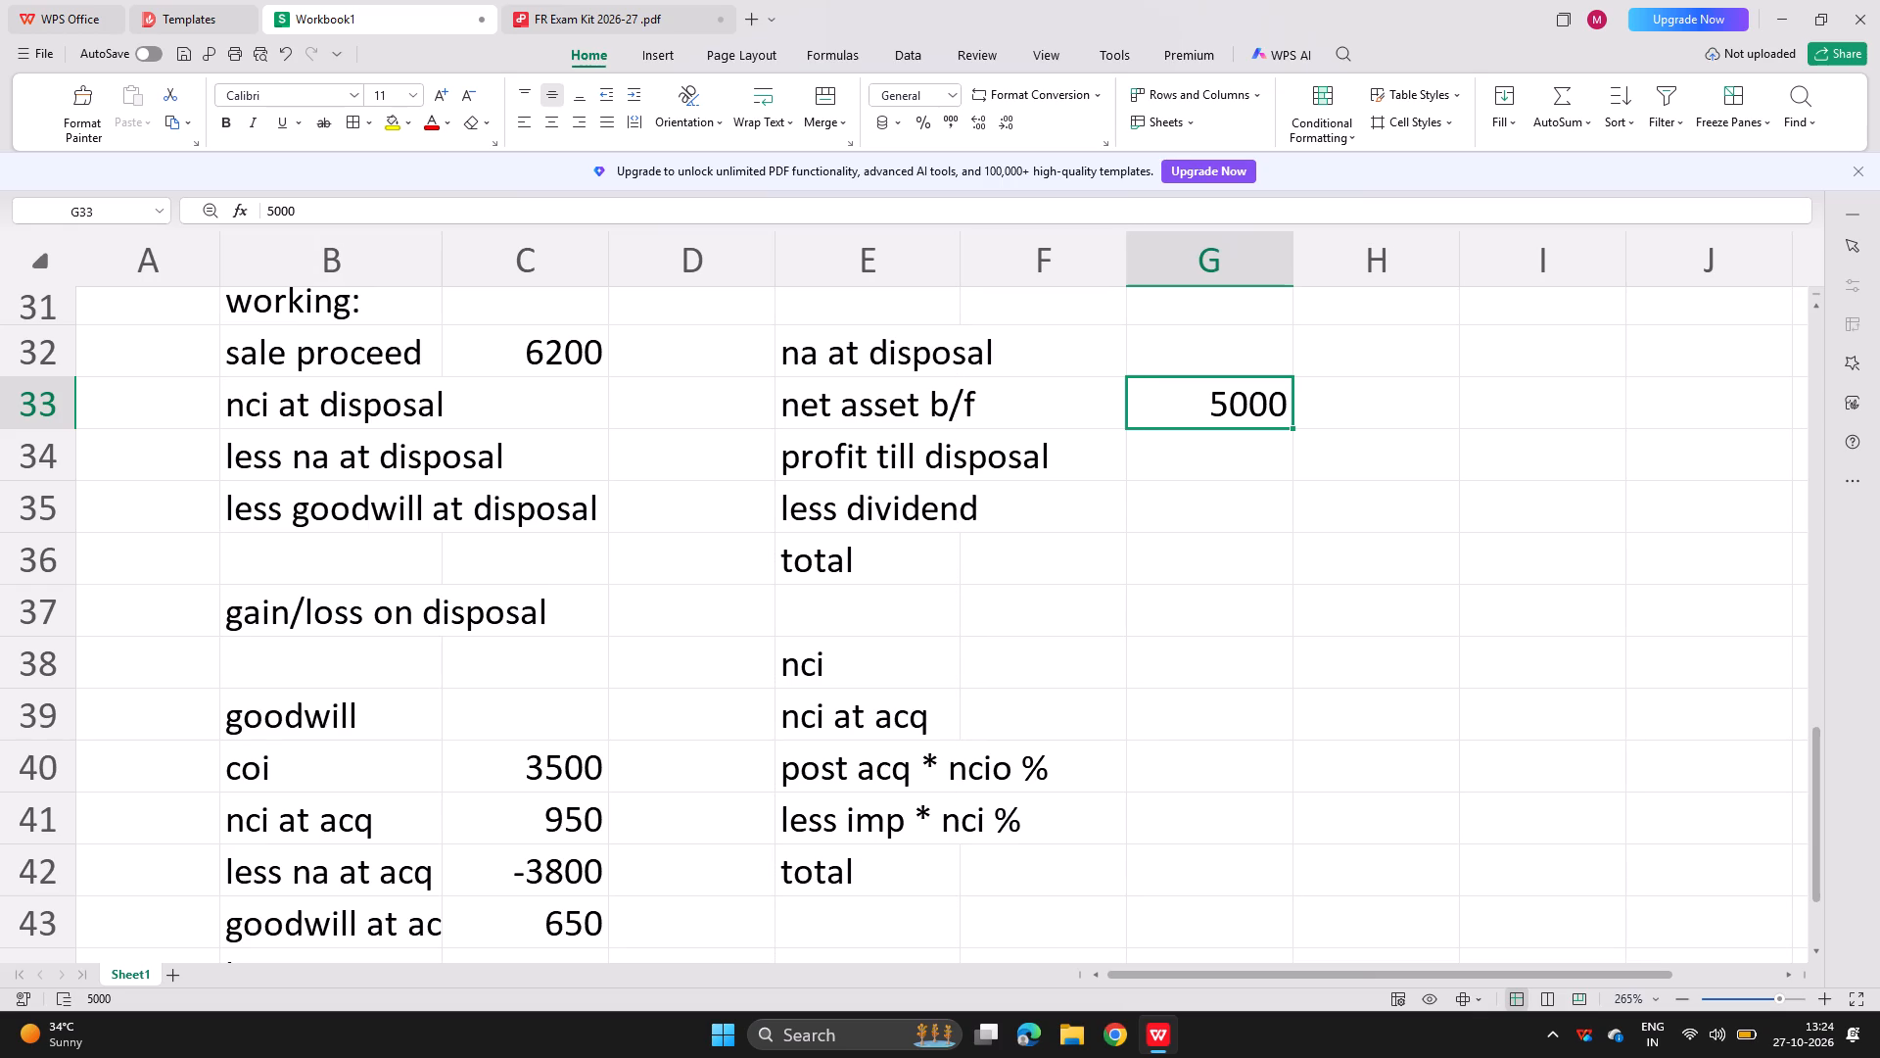
left_click_drag(960, 280, 952, 280)
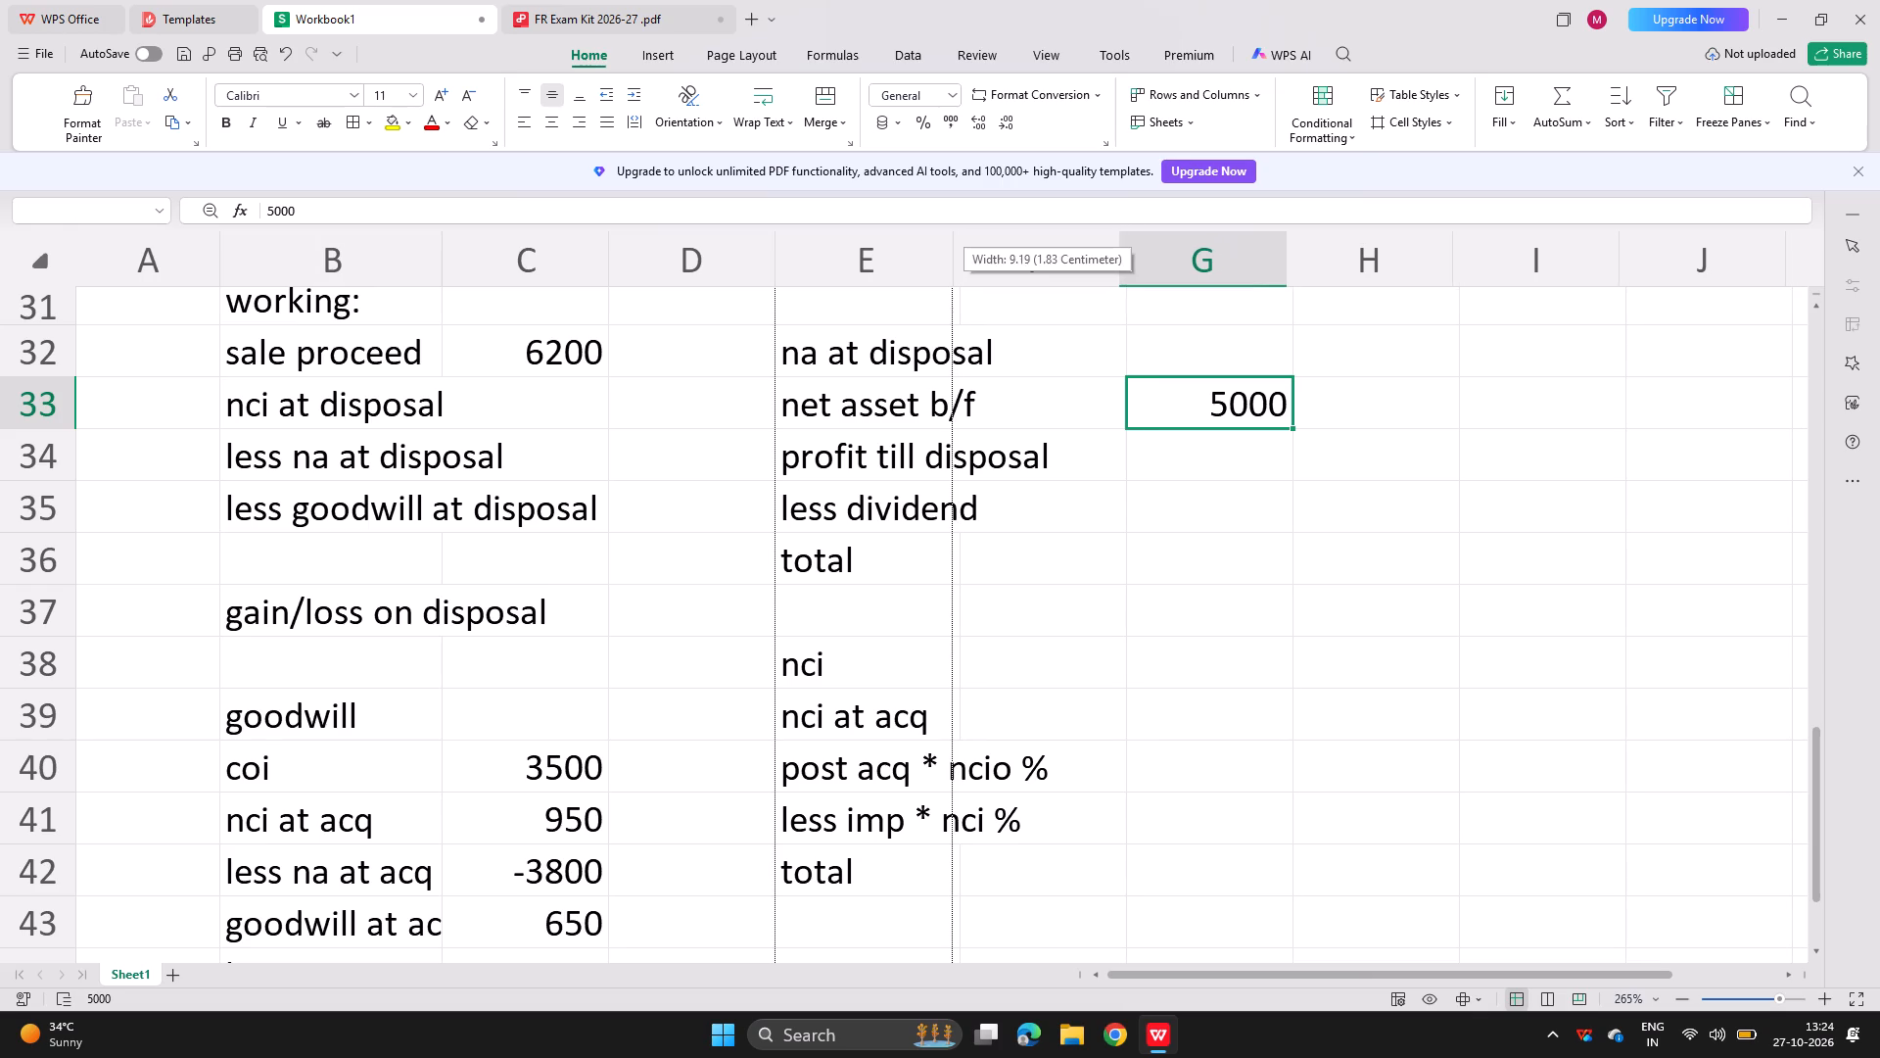
left_click_drag(952, 280, 949, 281)
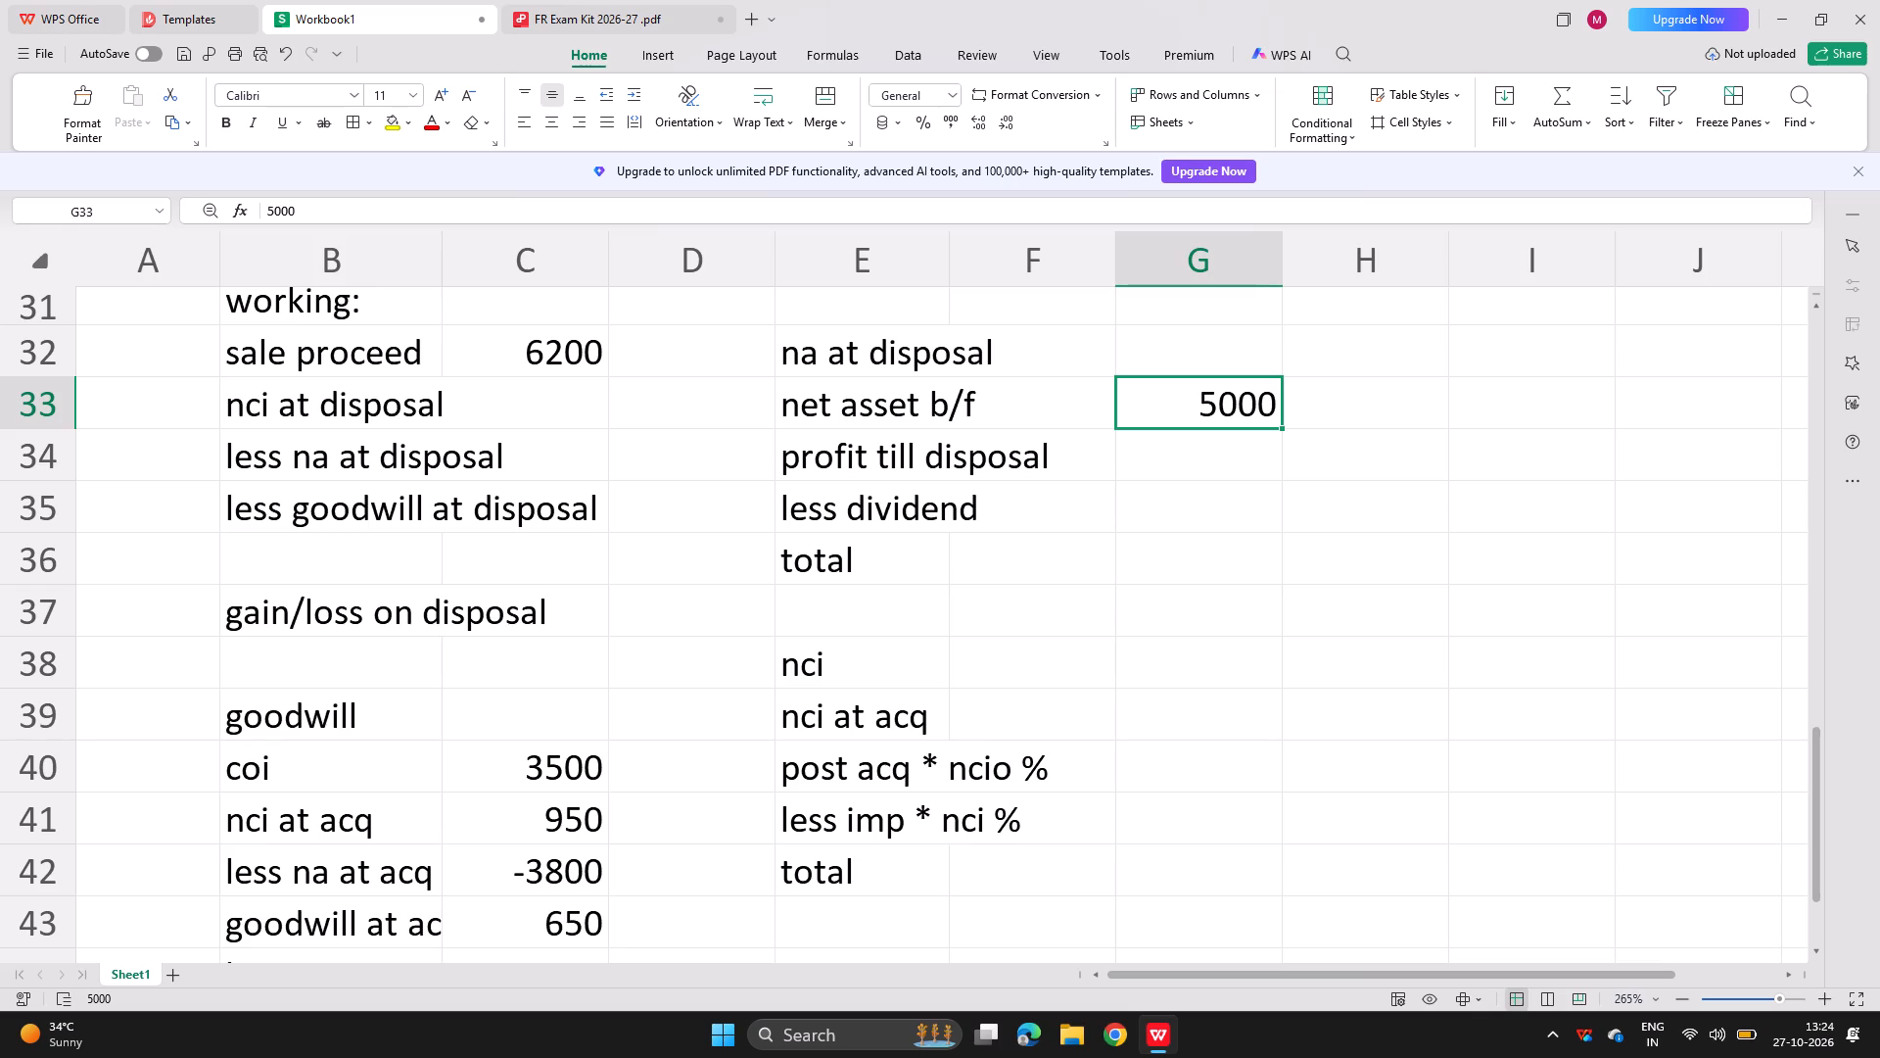
Review the Zeffer Co question and notes in the exam kit, and enter -200 for "less imp" in cell C44 of Workbook1.
left_click(532, 11)
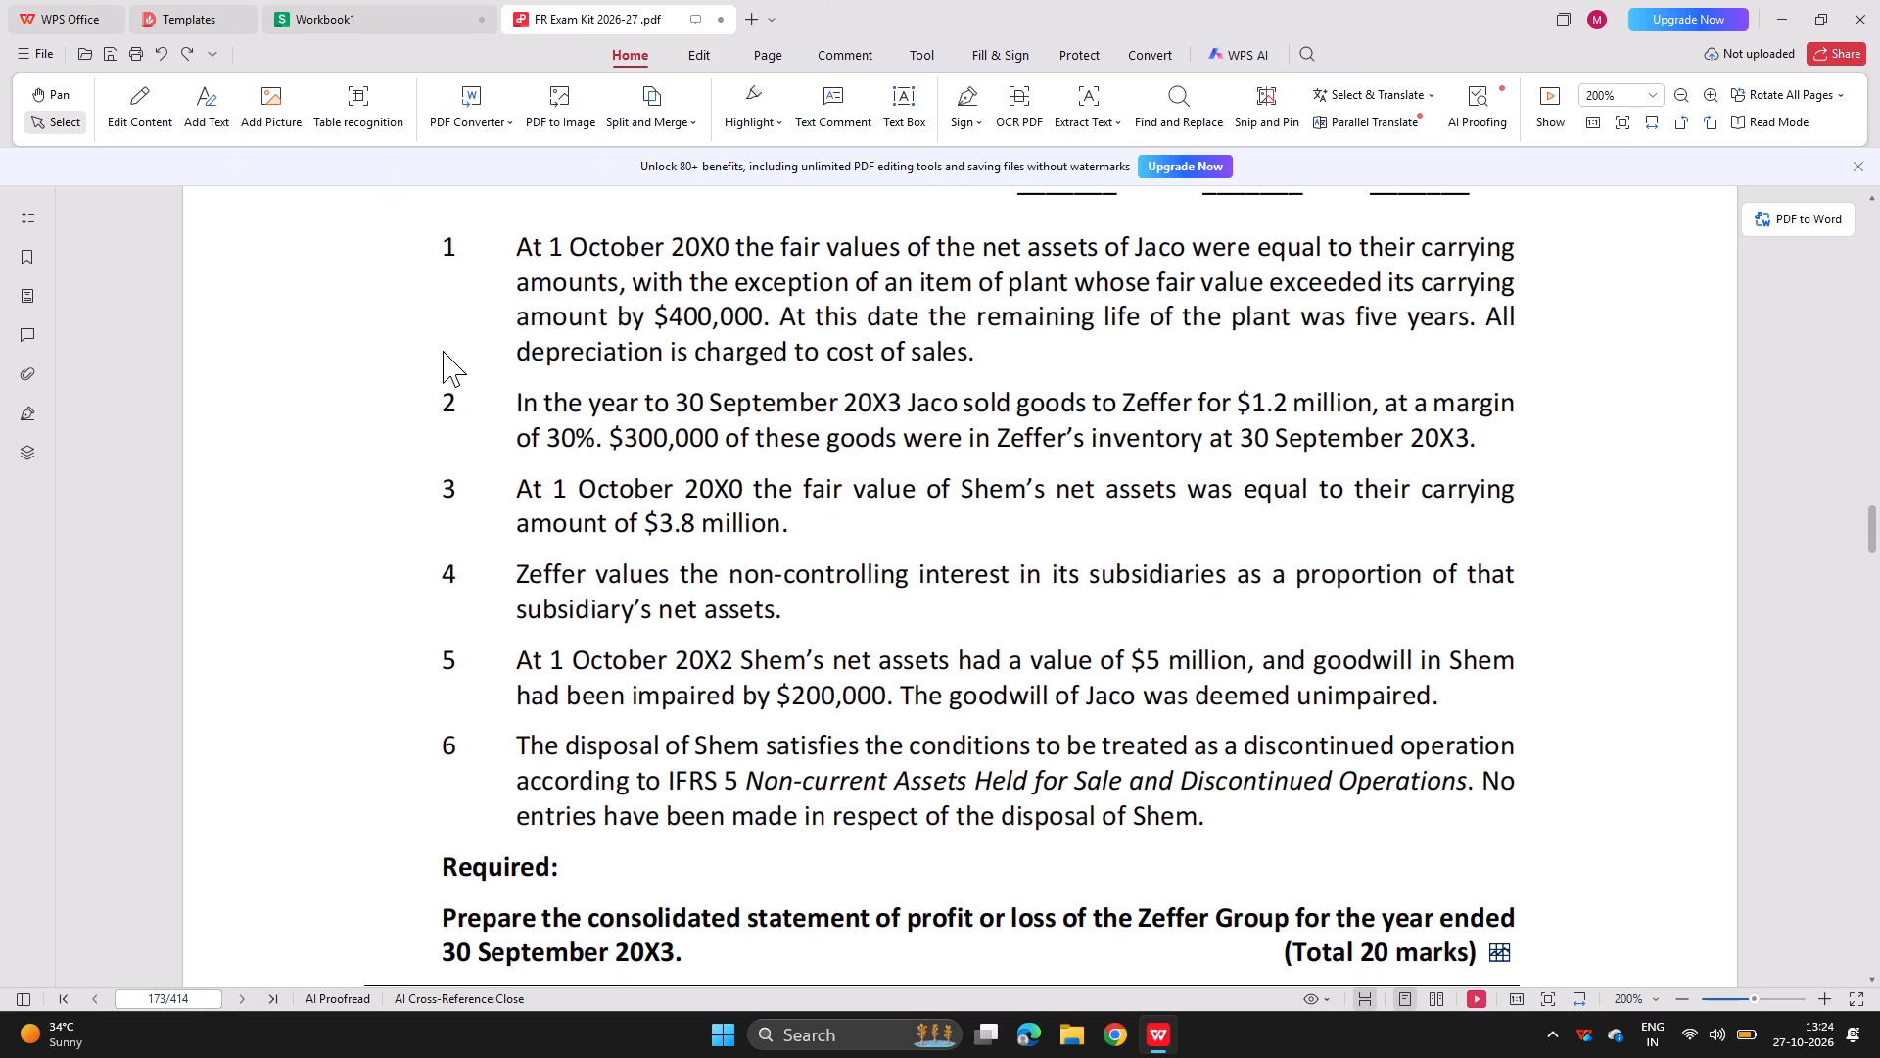
scroll(462, 313, "up", 3)
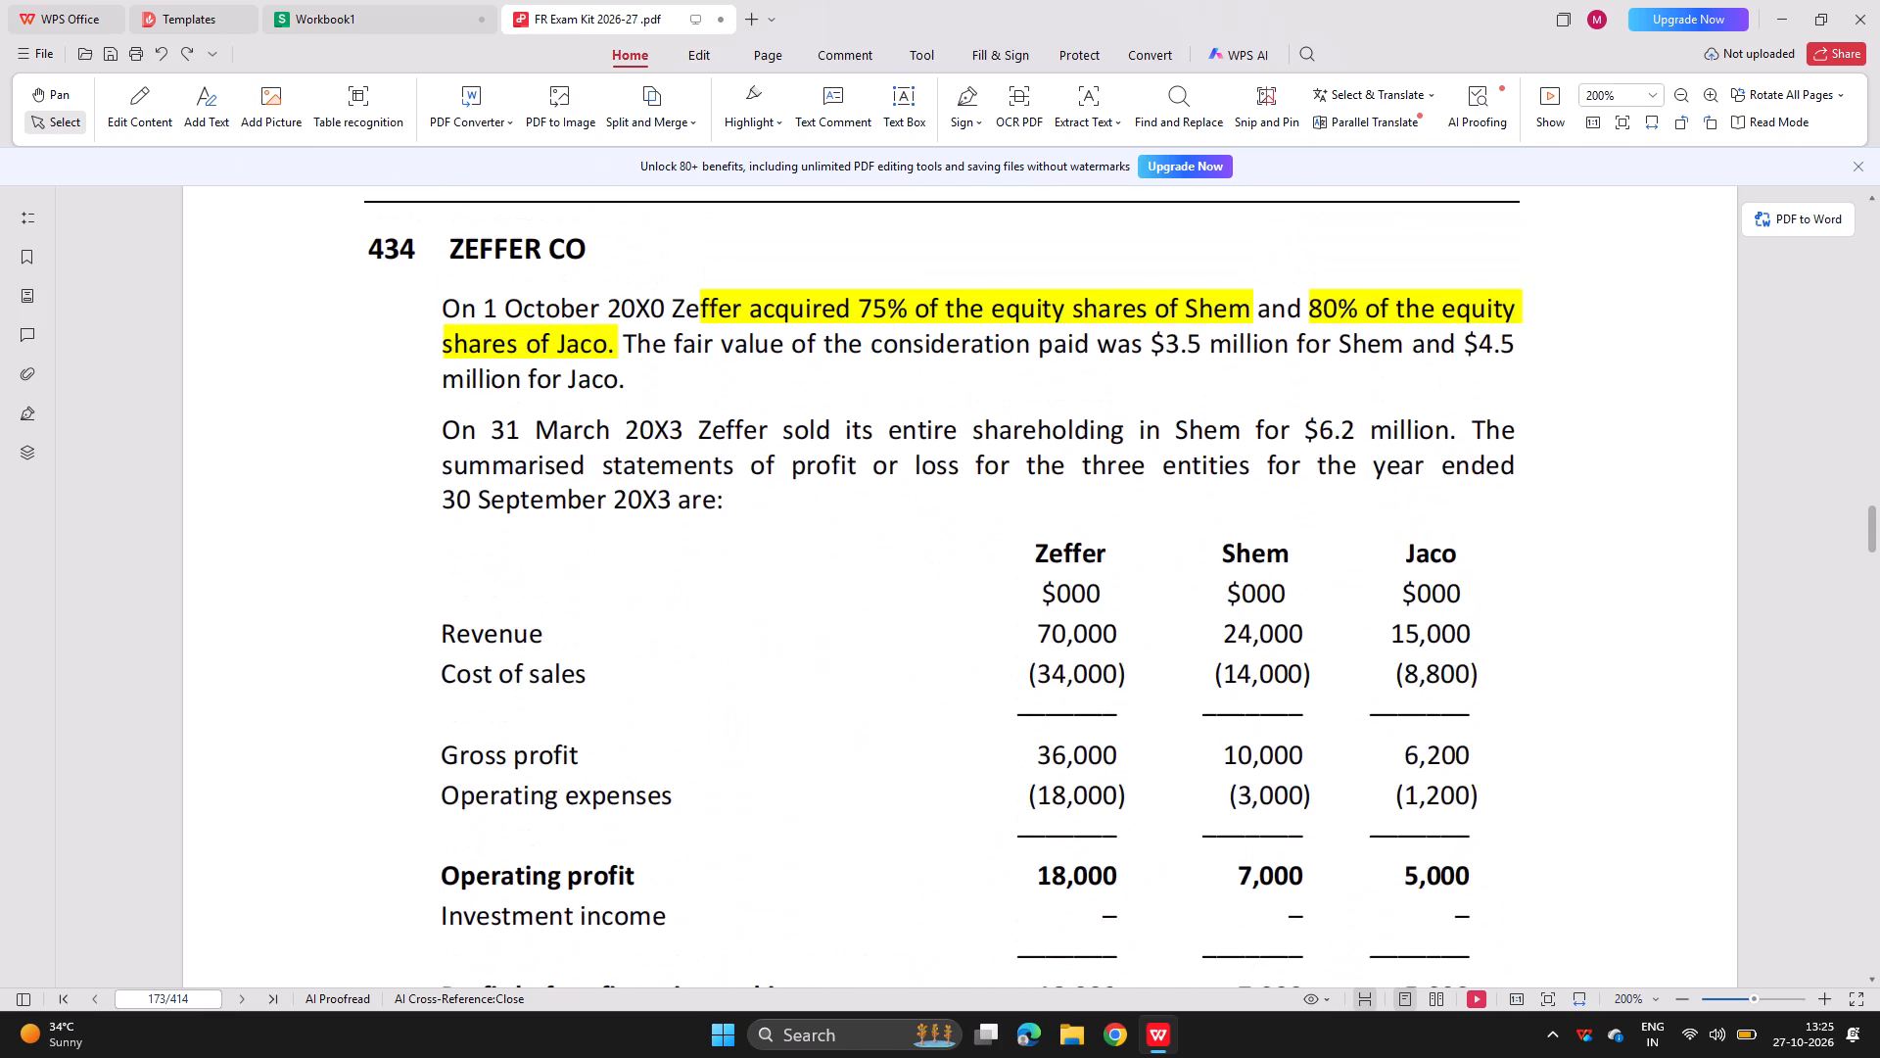
scroll(462, 313, "down", 1)
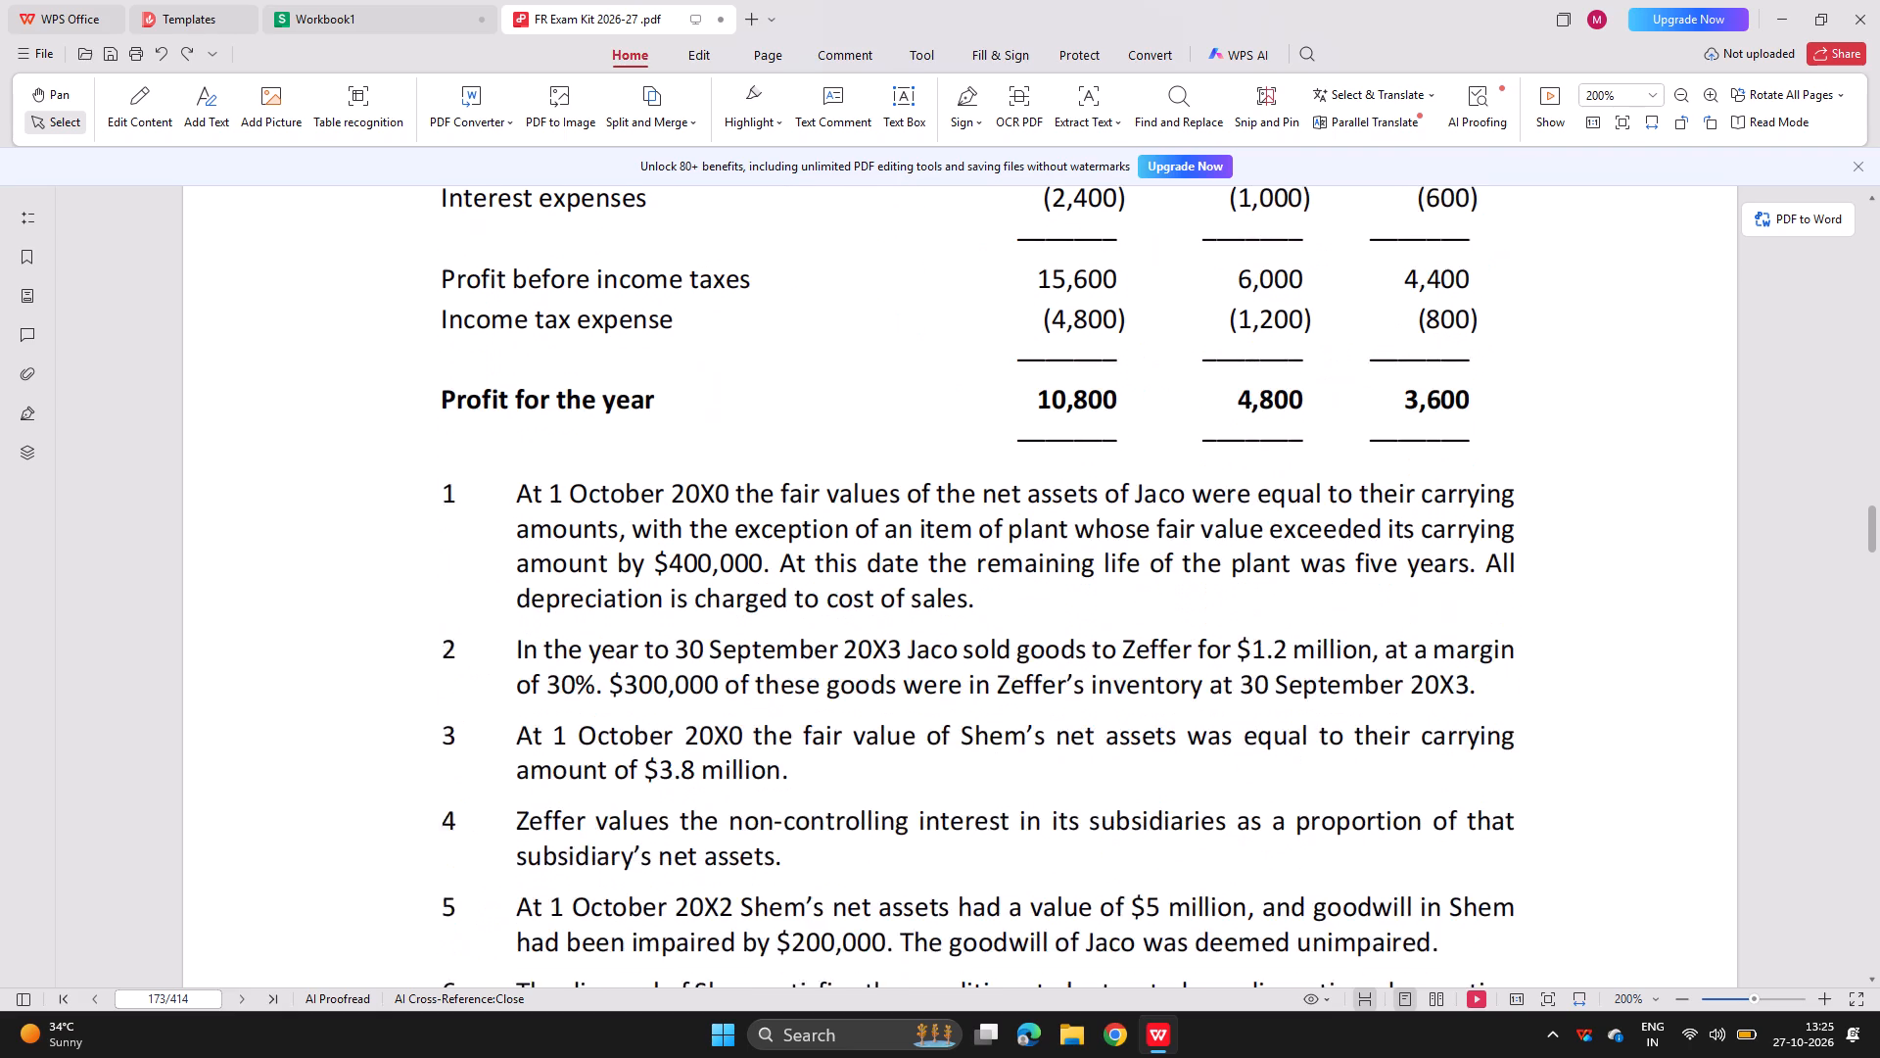
scroll(462, 313, "down", 1)
left_click(399, 0)
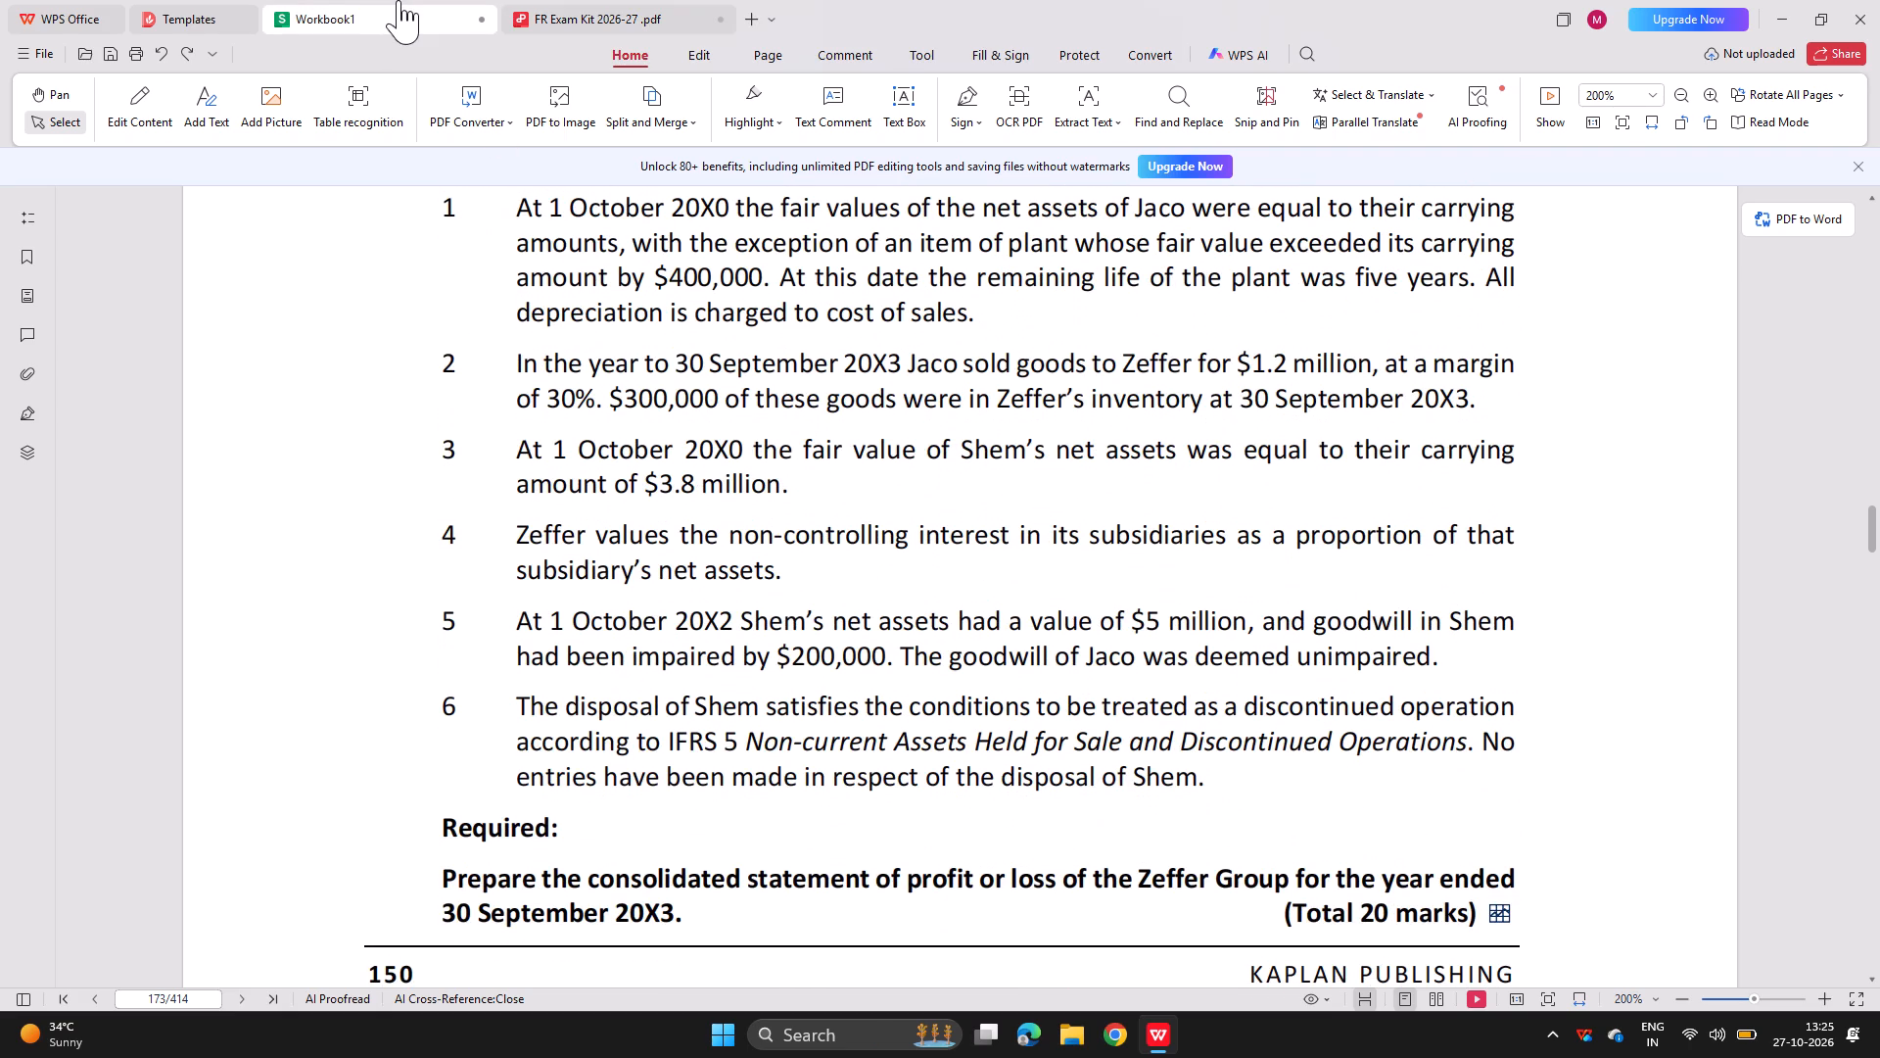
scroll(494, 813, "down", 1)
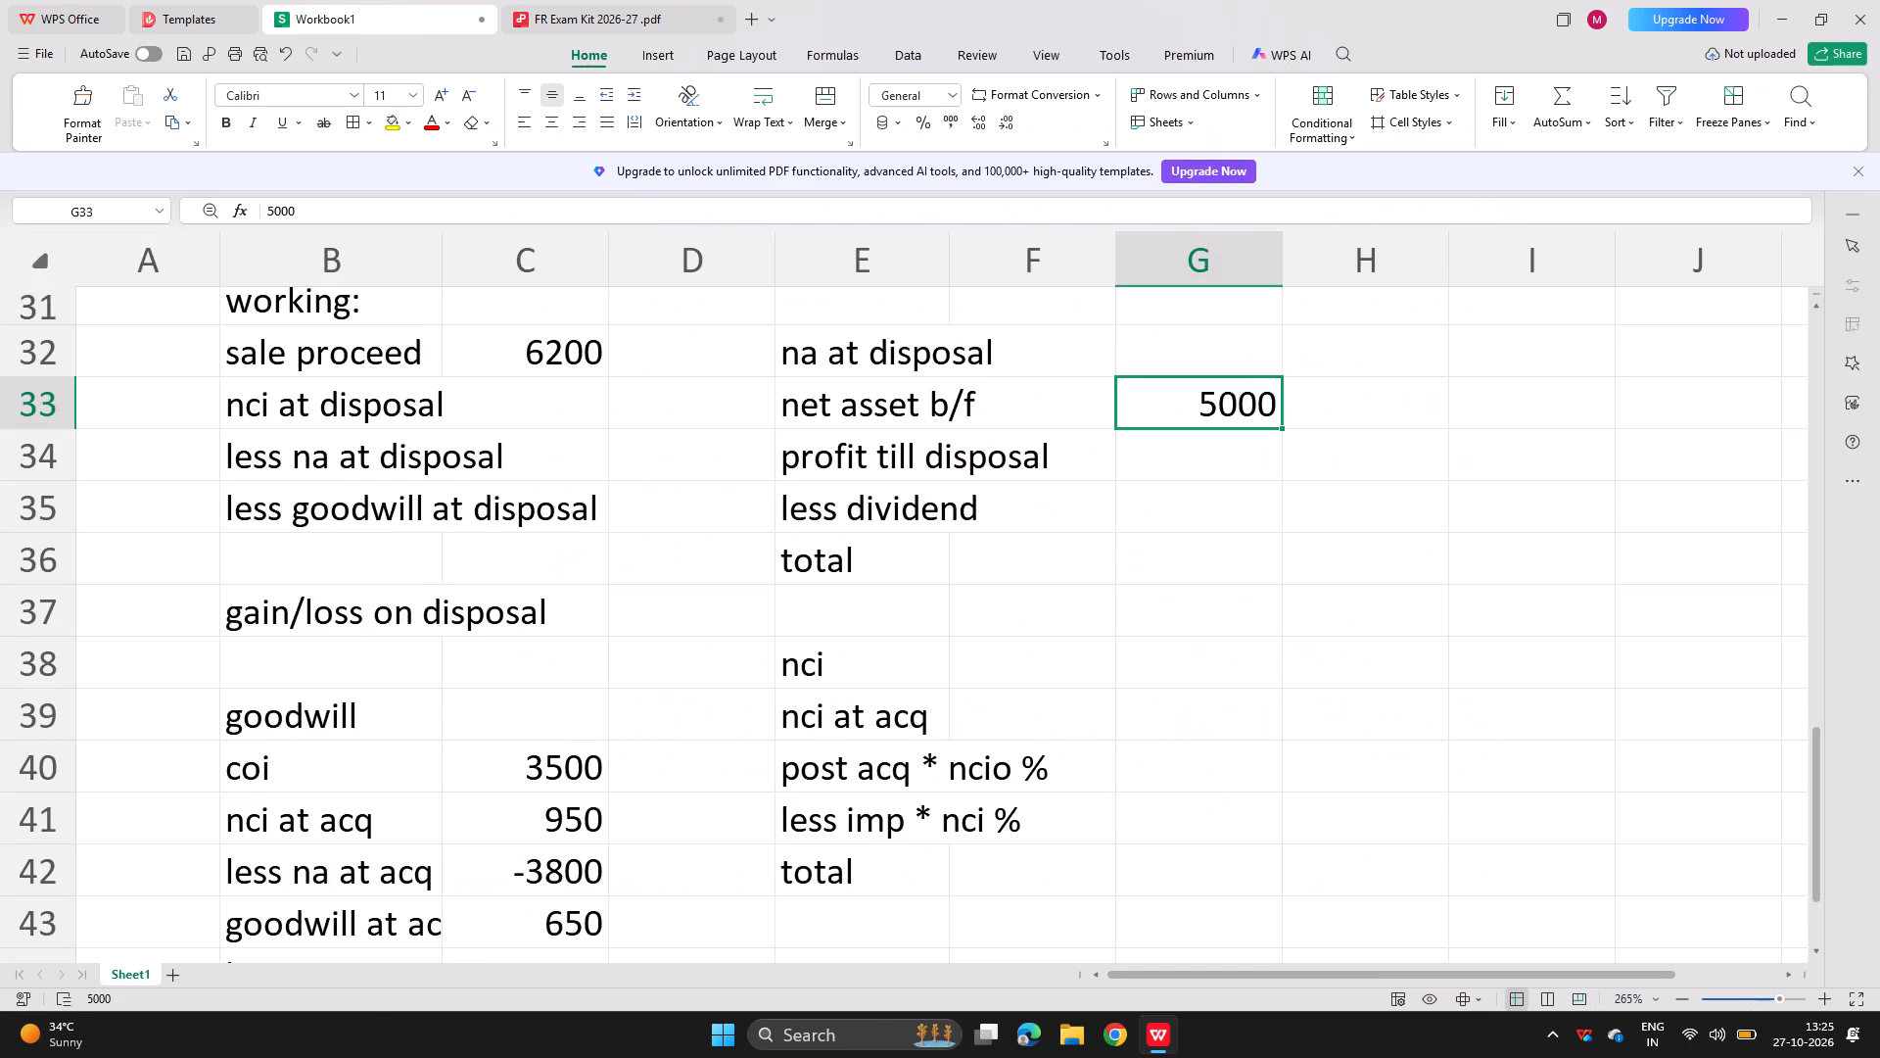
scroll(494, 813, "down", 2)
left_click(489, 868)
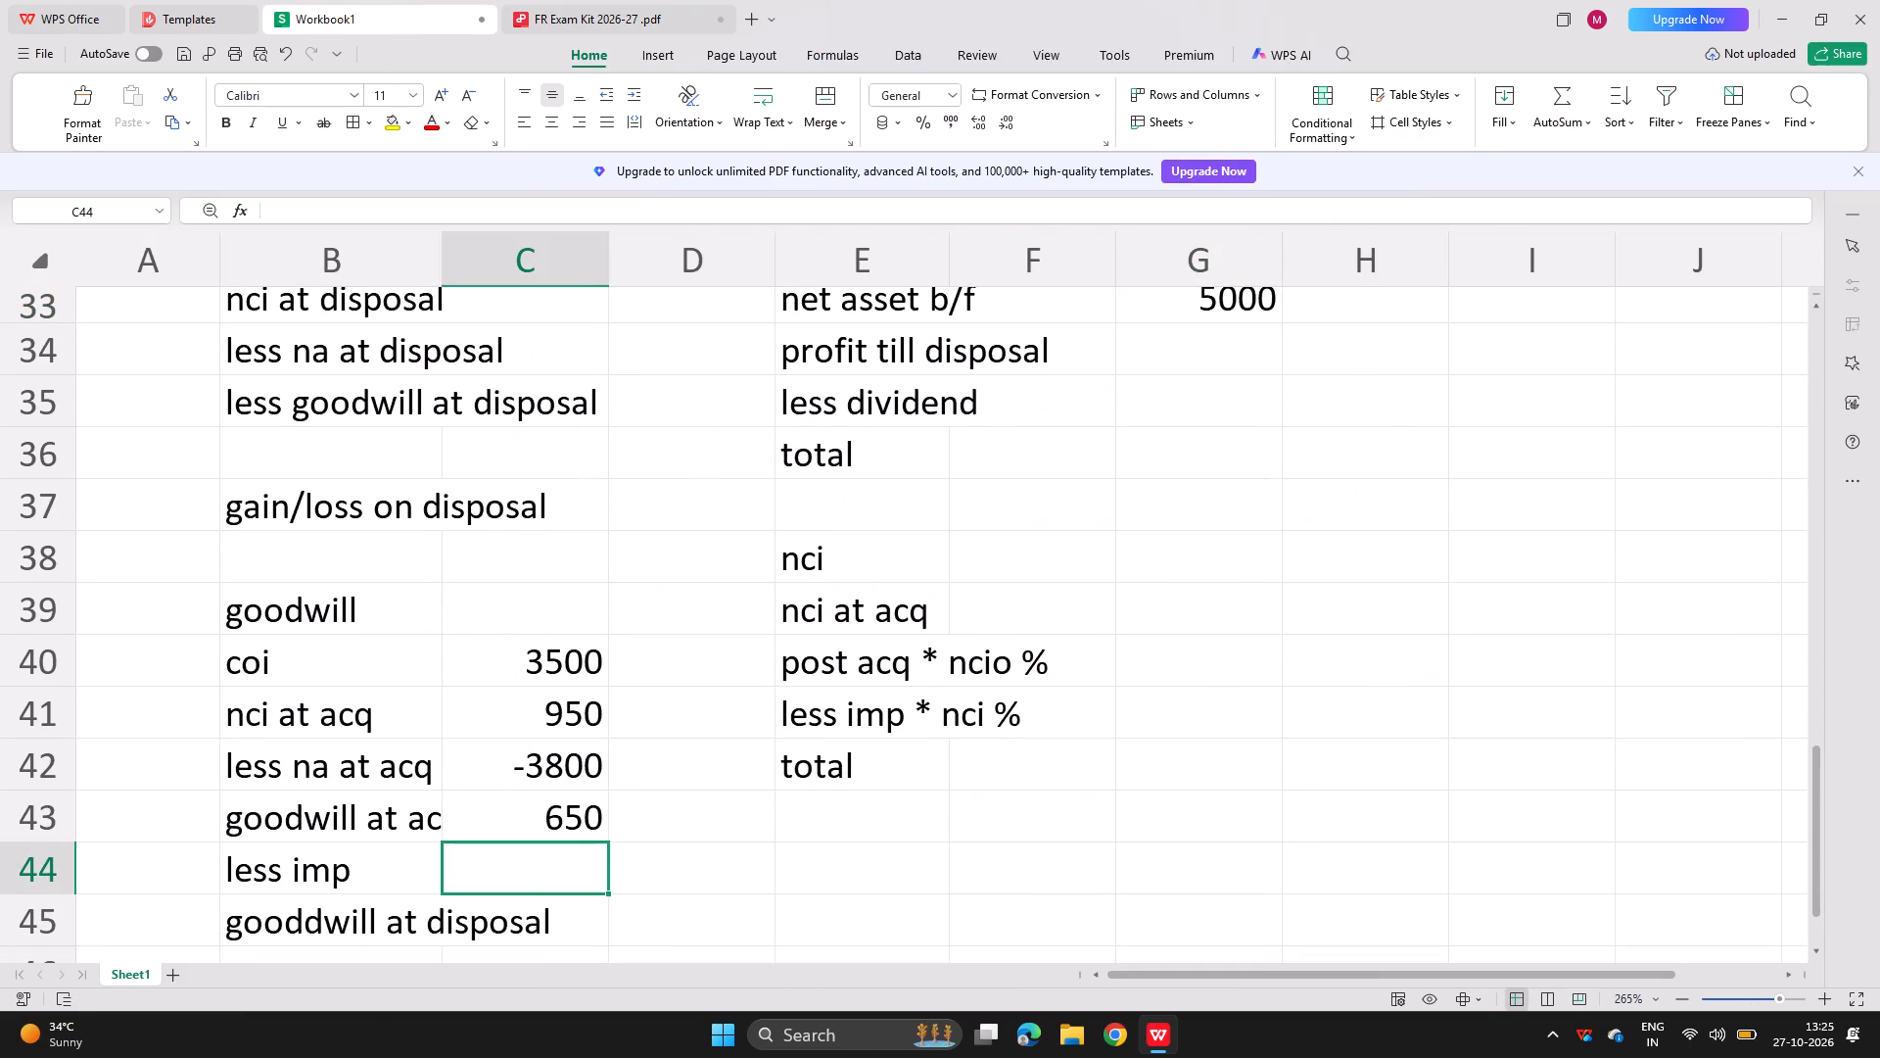
type("-2000")
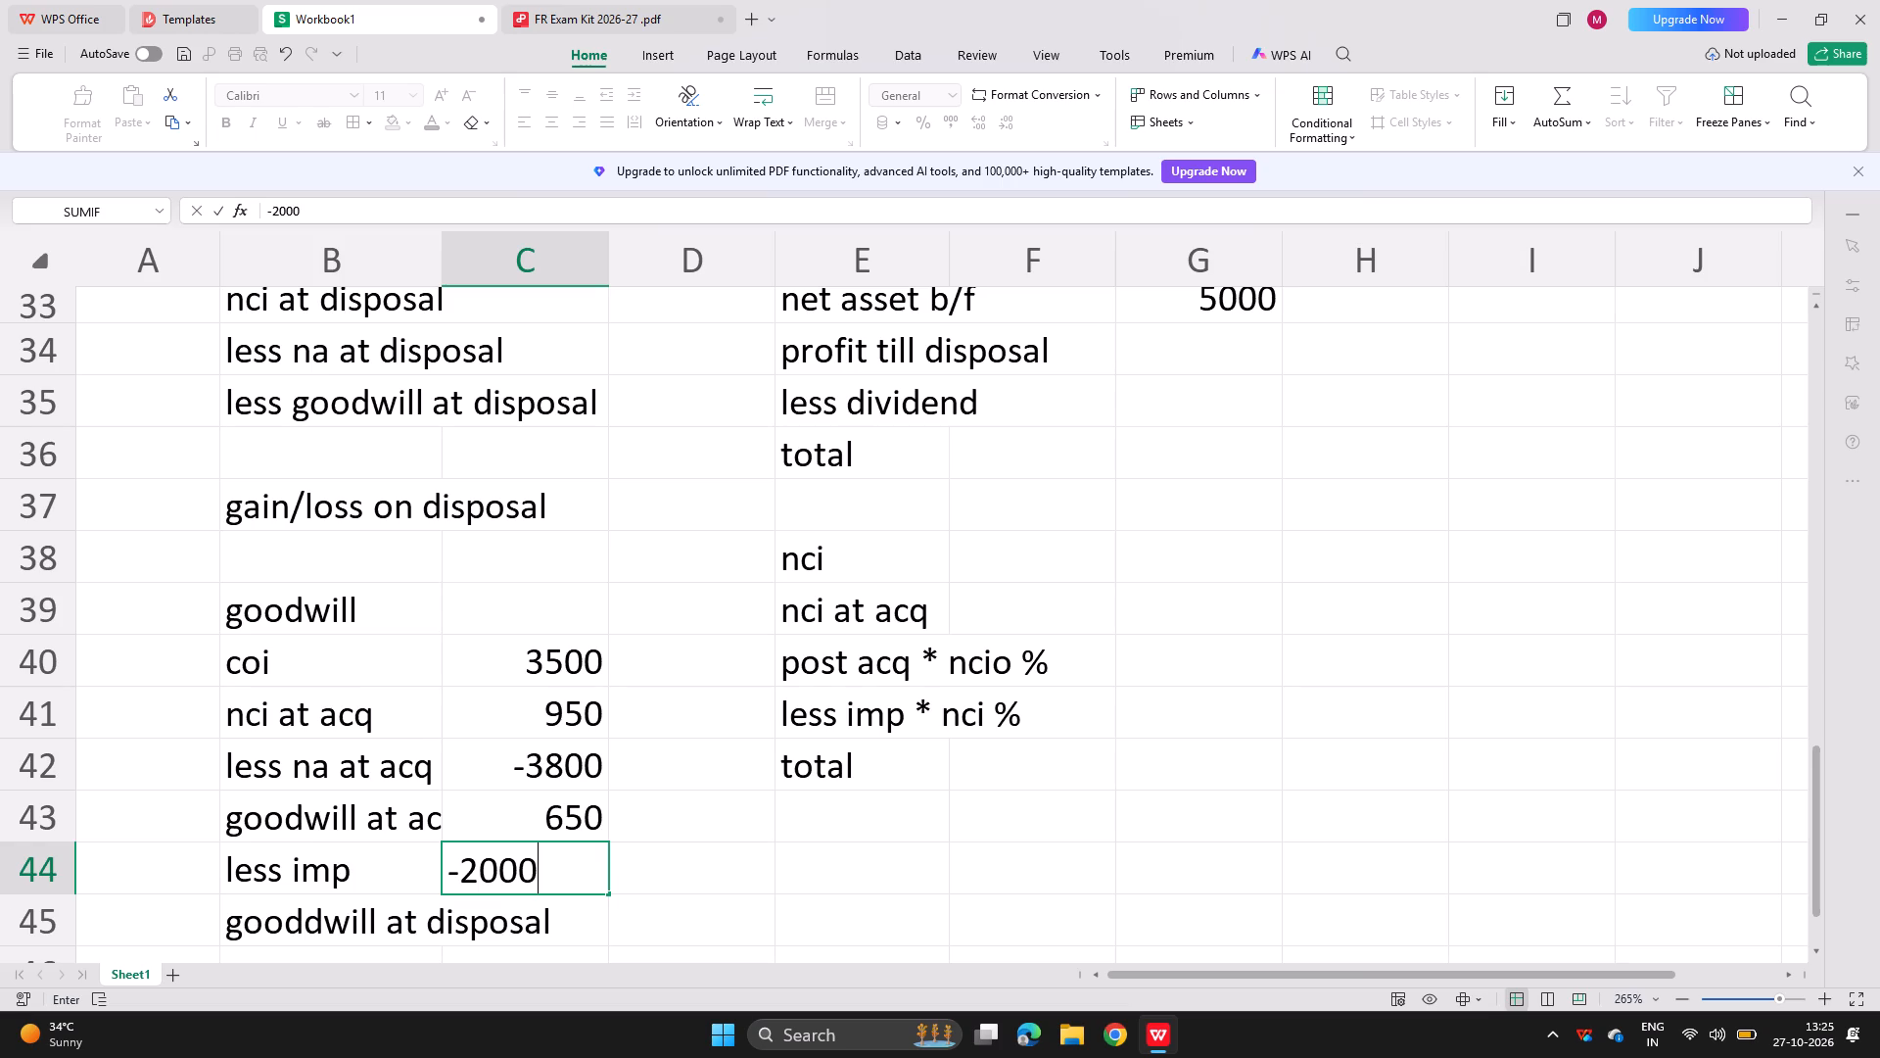
key("BackSpace")
key("Return")
Calculate Shem's goodwill at disposal in cell C45 with a SUM formula over C43:C44.
key("equal")
key("Up")
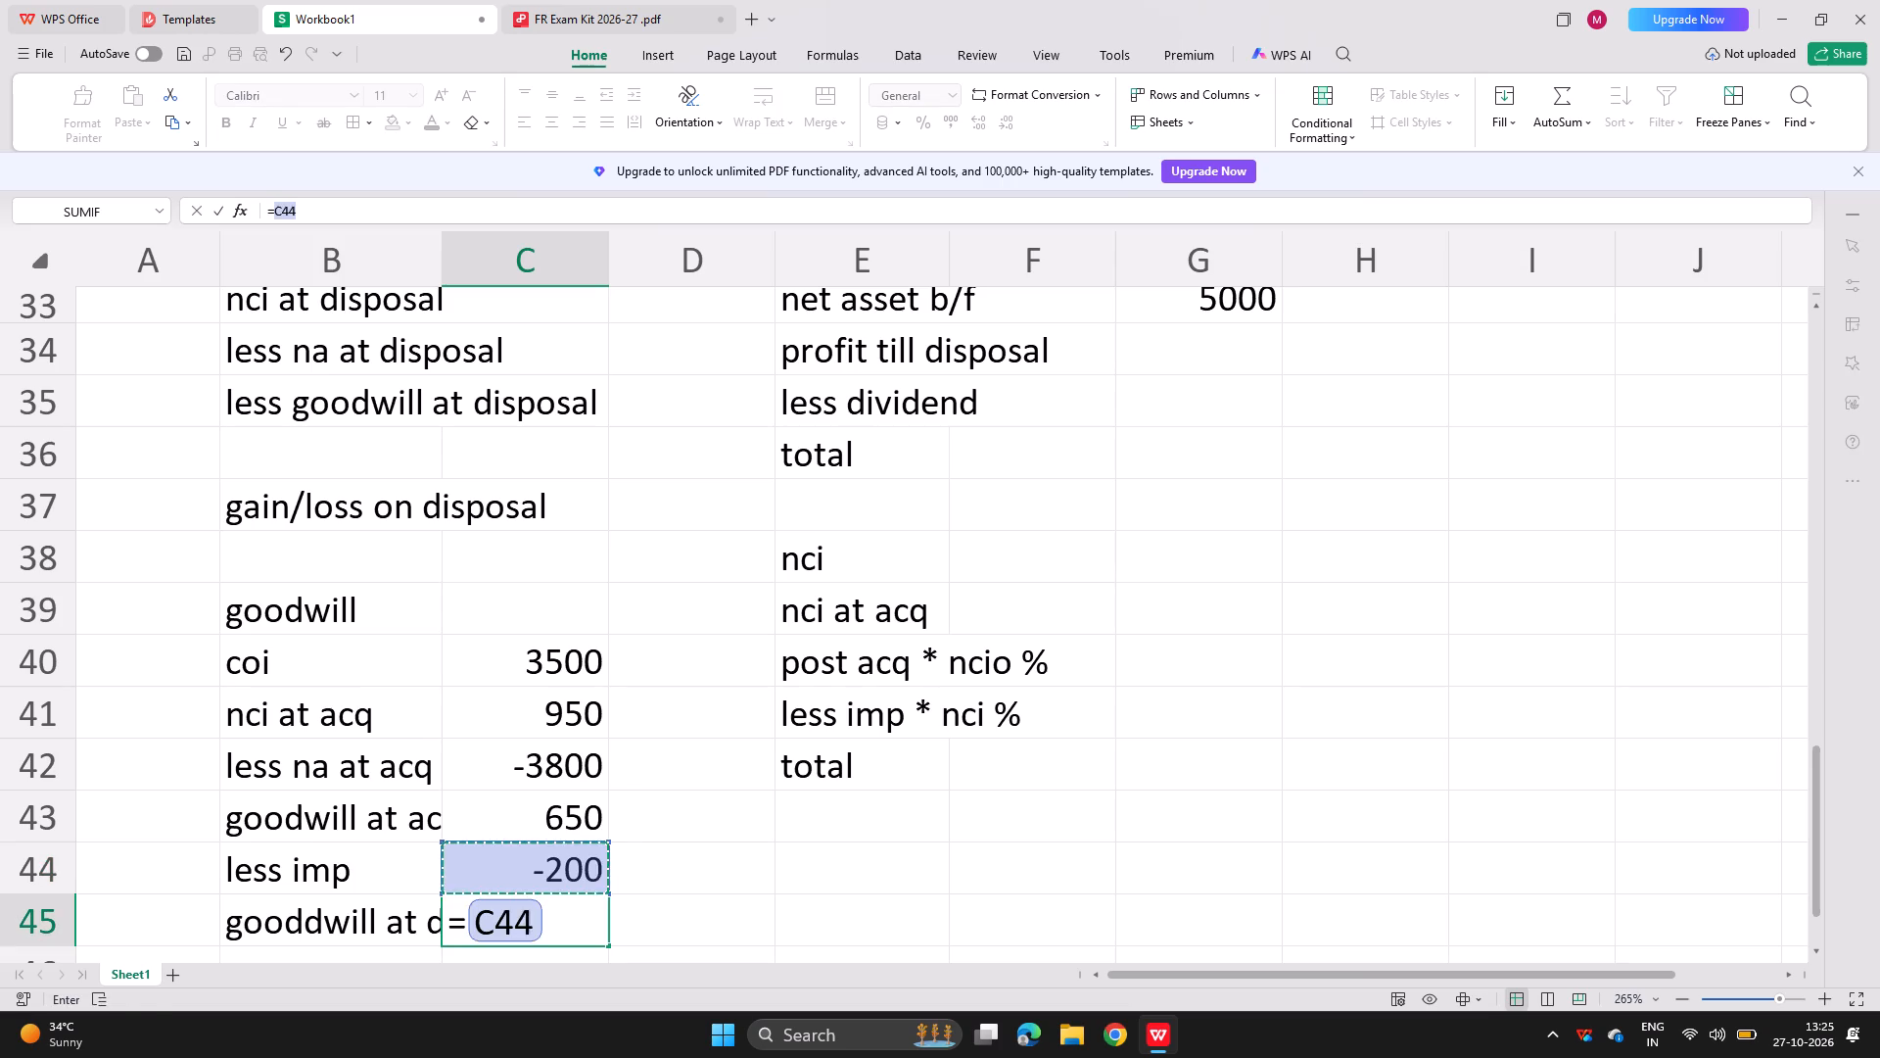
key("Up")
key("BackSpace")
key("BackSpace")
key("BackSpace")
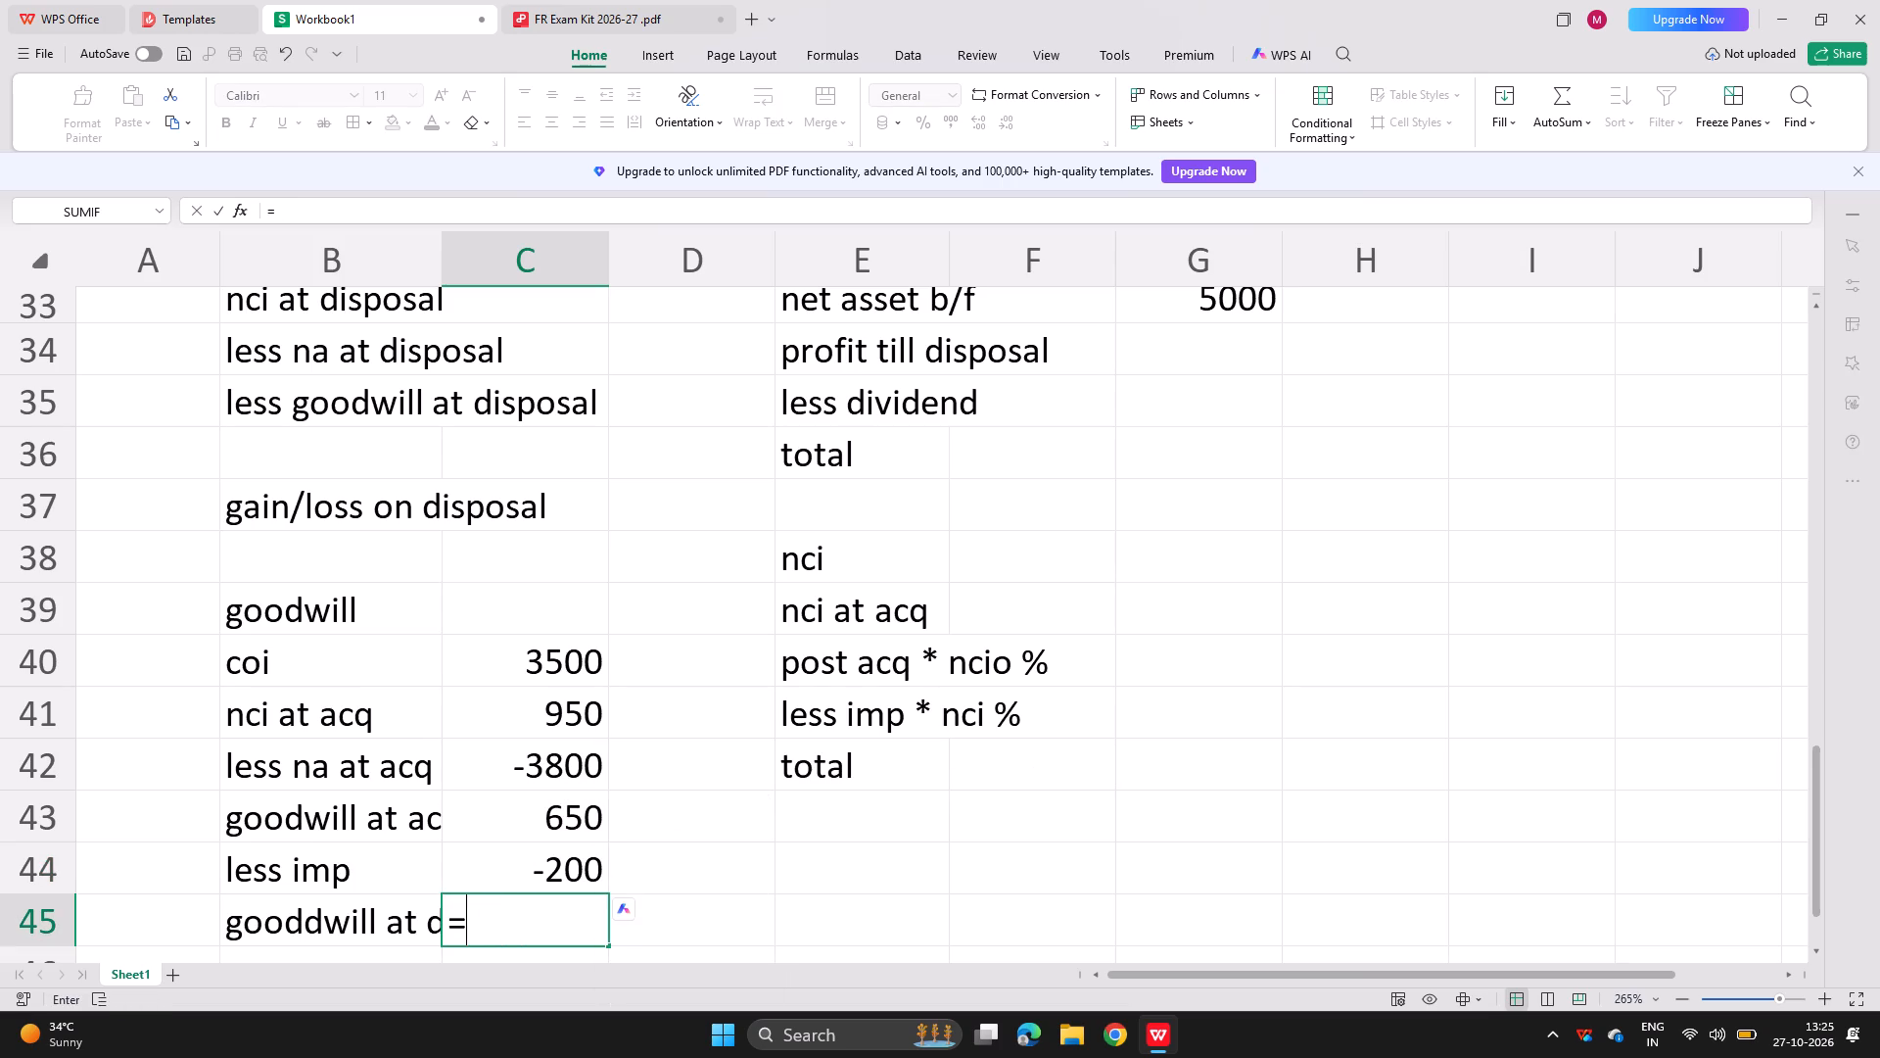
type("sum")
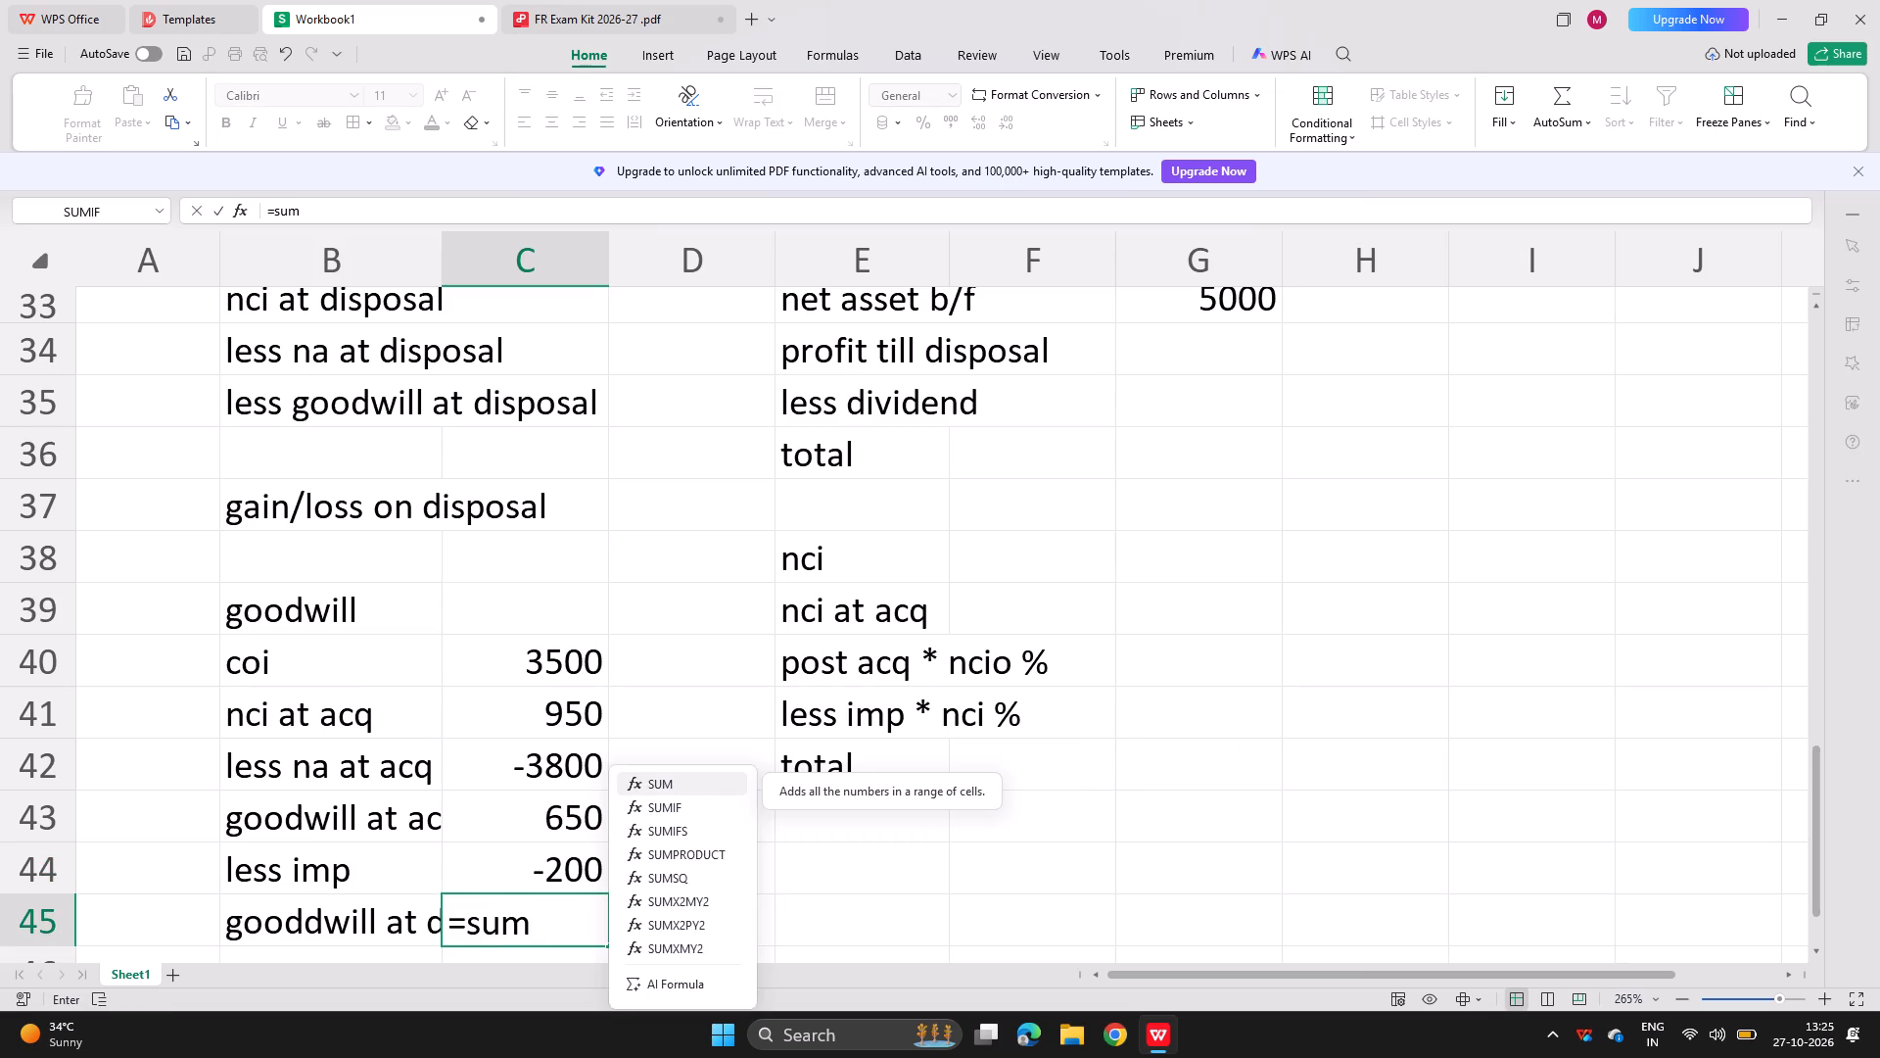
key("shift+parenleft")
left_click_drag(503, 802, 485, 853)
key("Return")
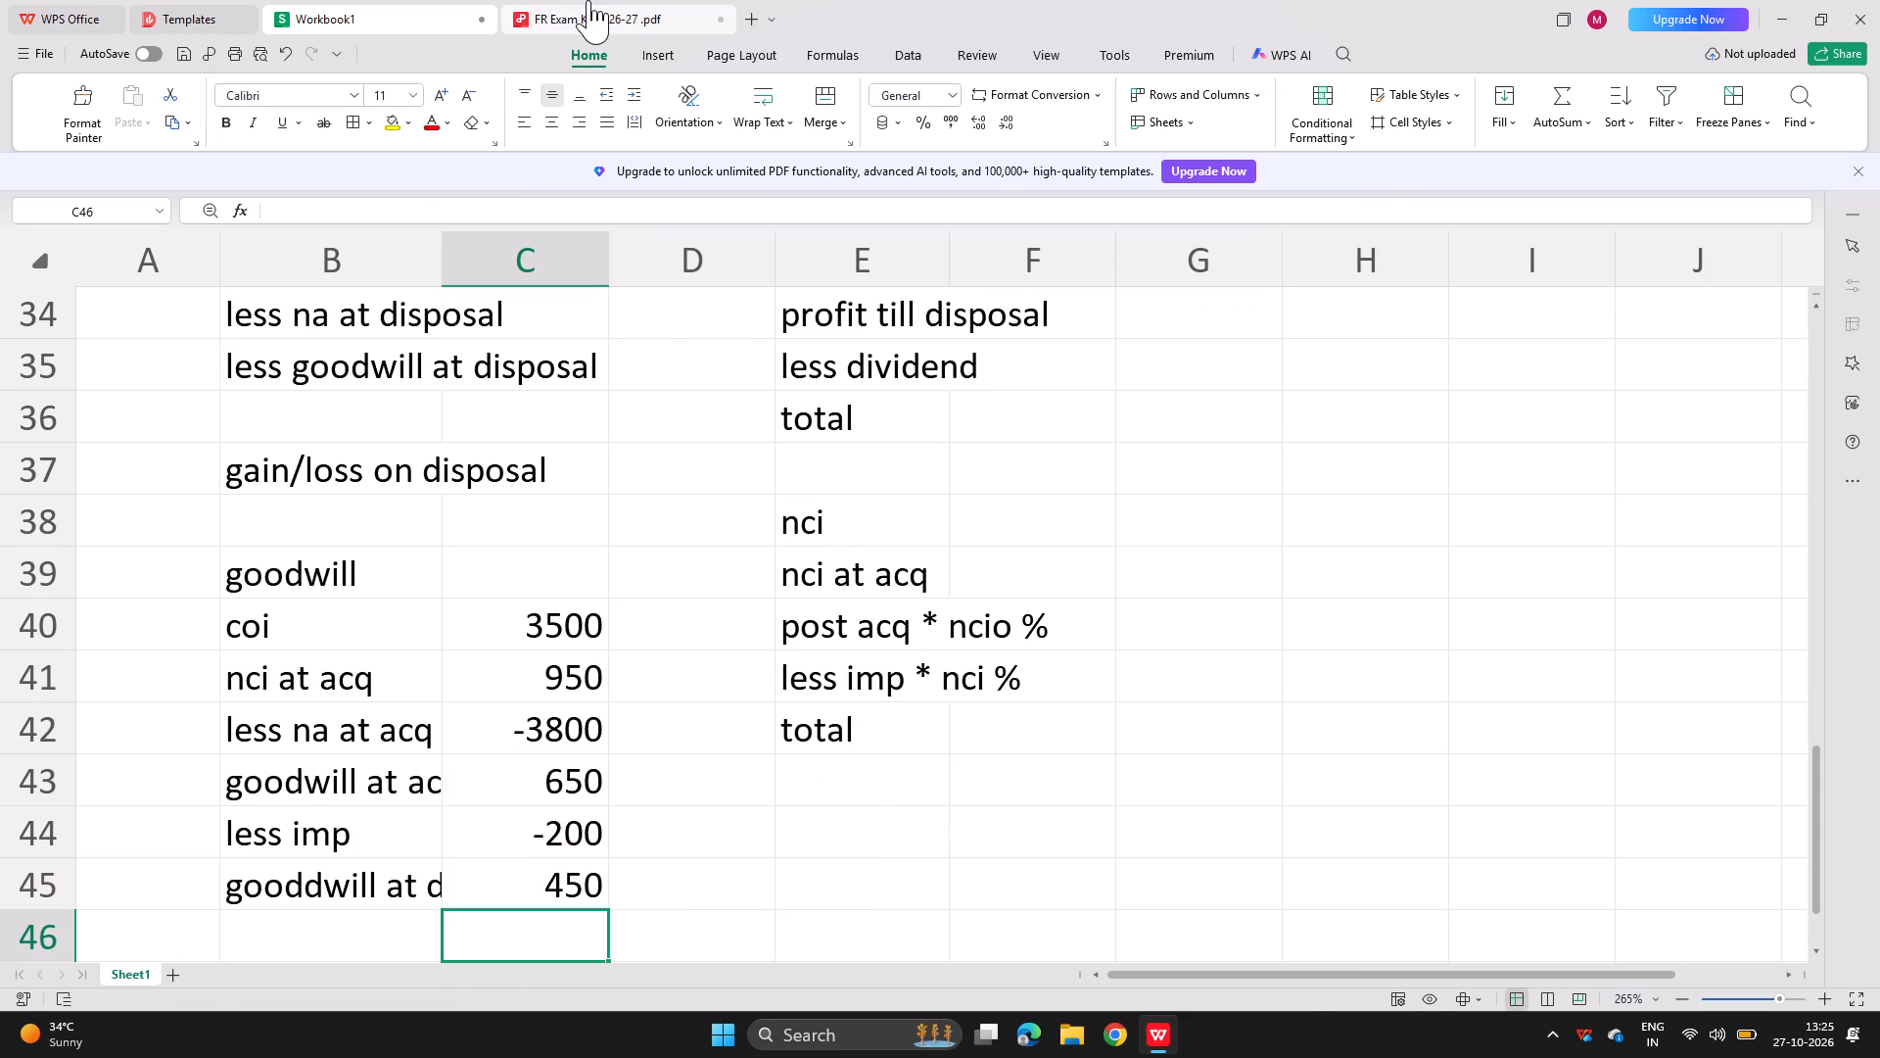
Consult Shem's profit for the year and the notes in the exam kit, and enter =4800*6/12 for "profit till disposal" in G34 of Workbook1.
left_click(588, 0)
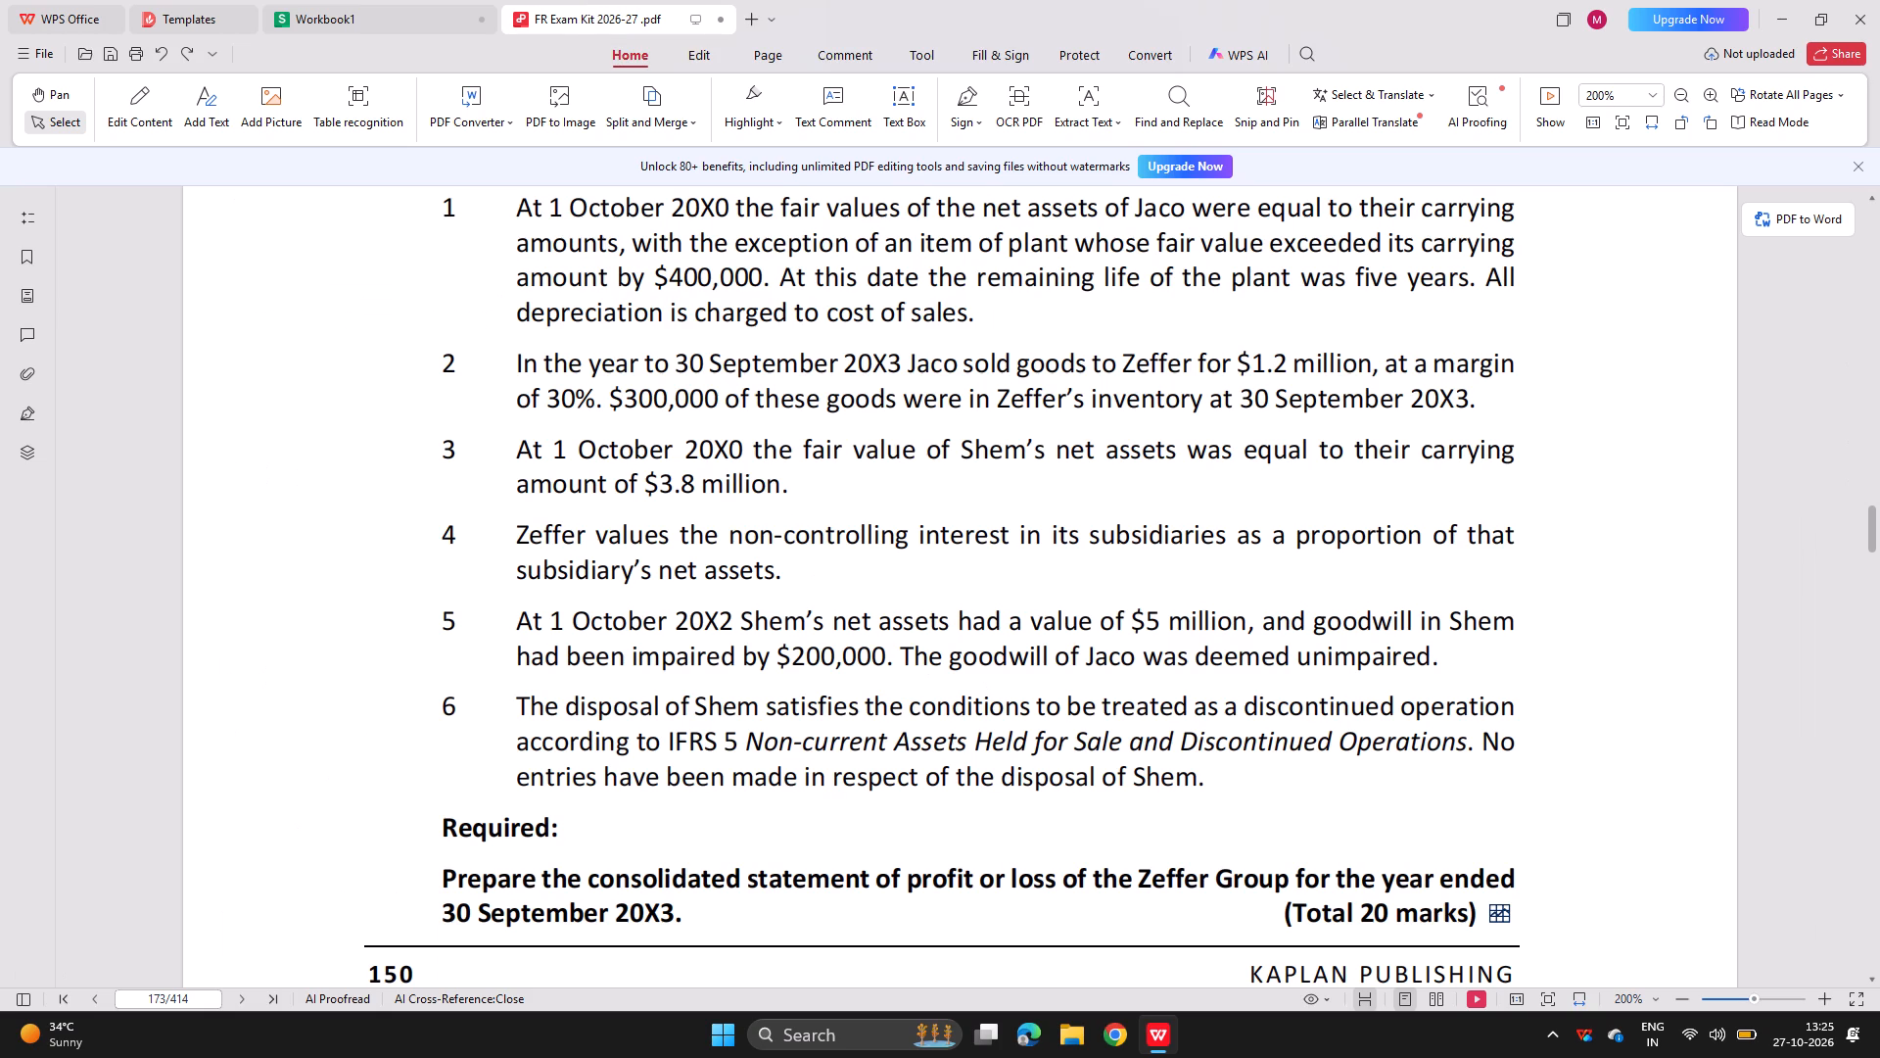
scroll(526, 505, "up", 1)
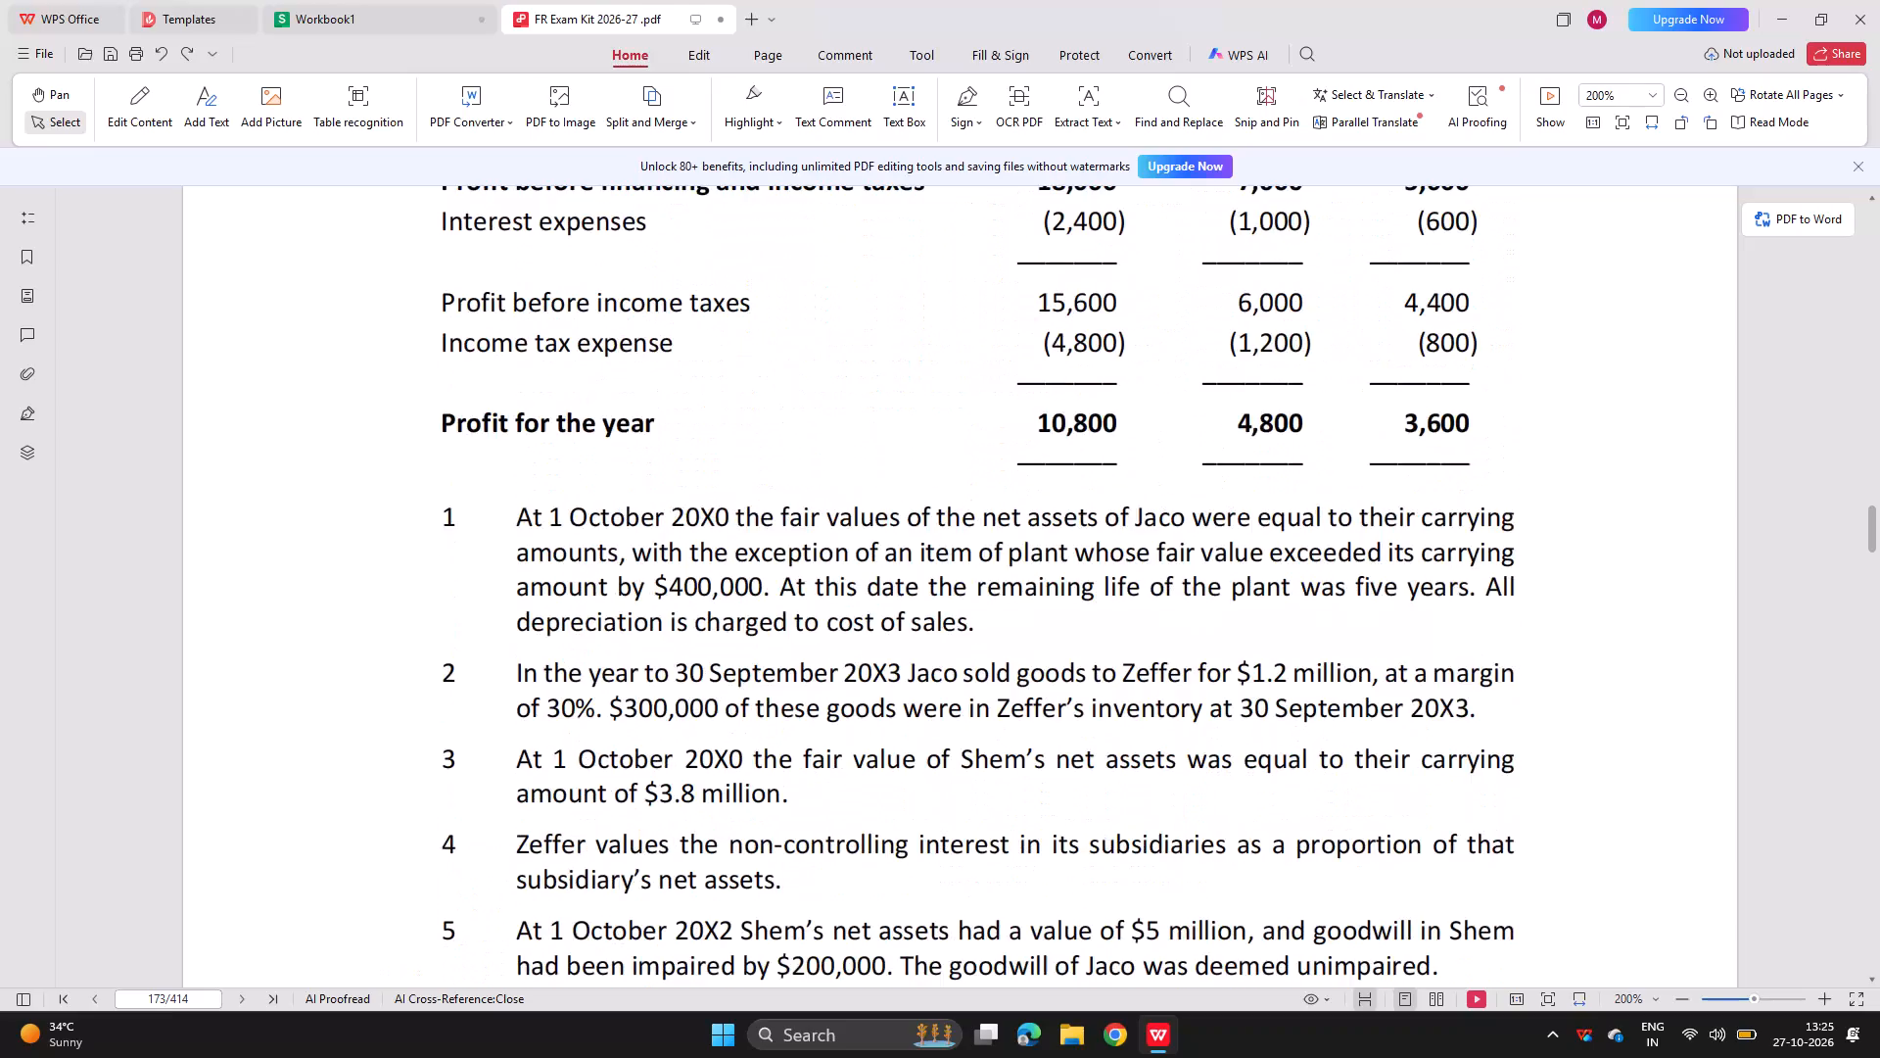
scroll(526, 505, "up", 3)
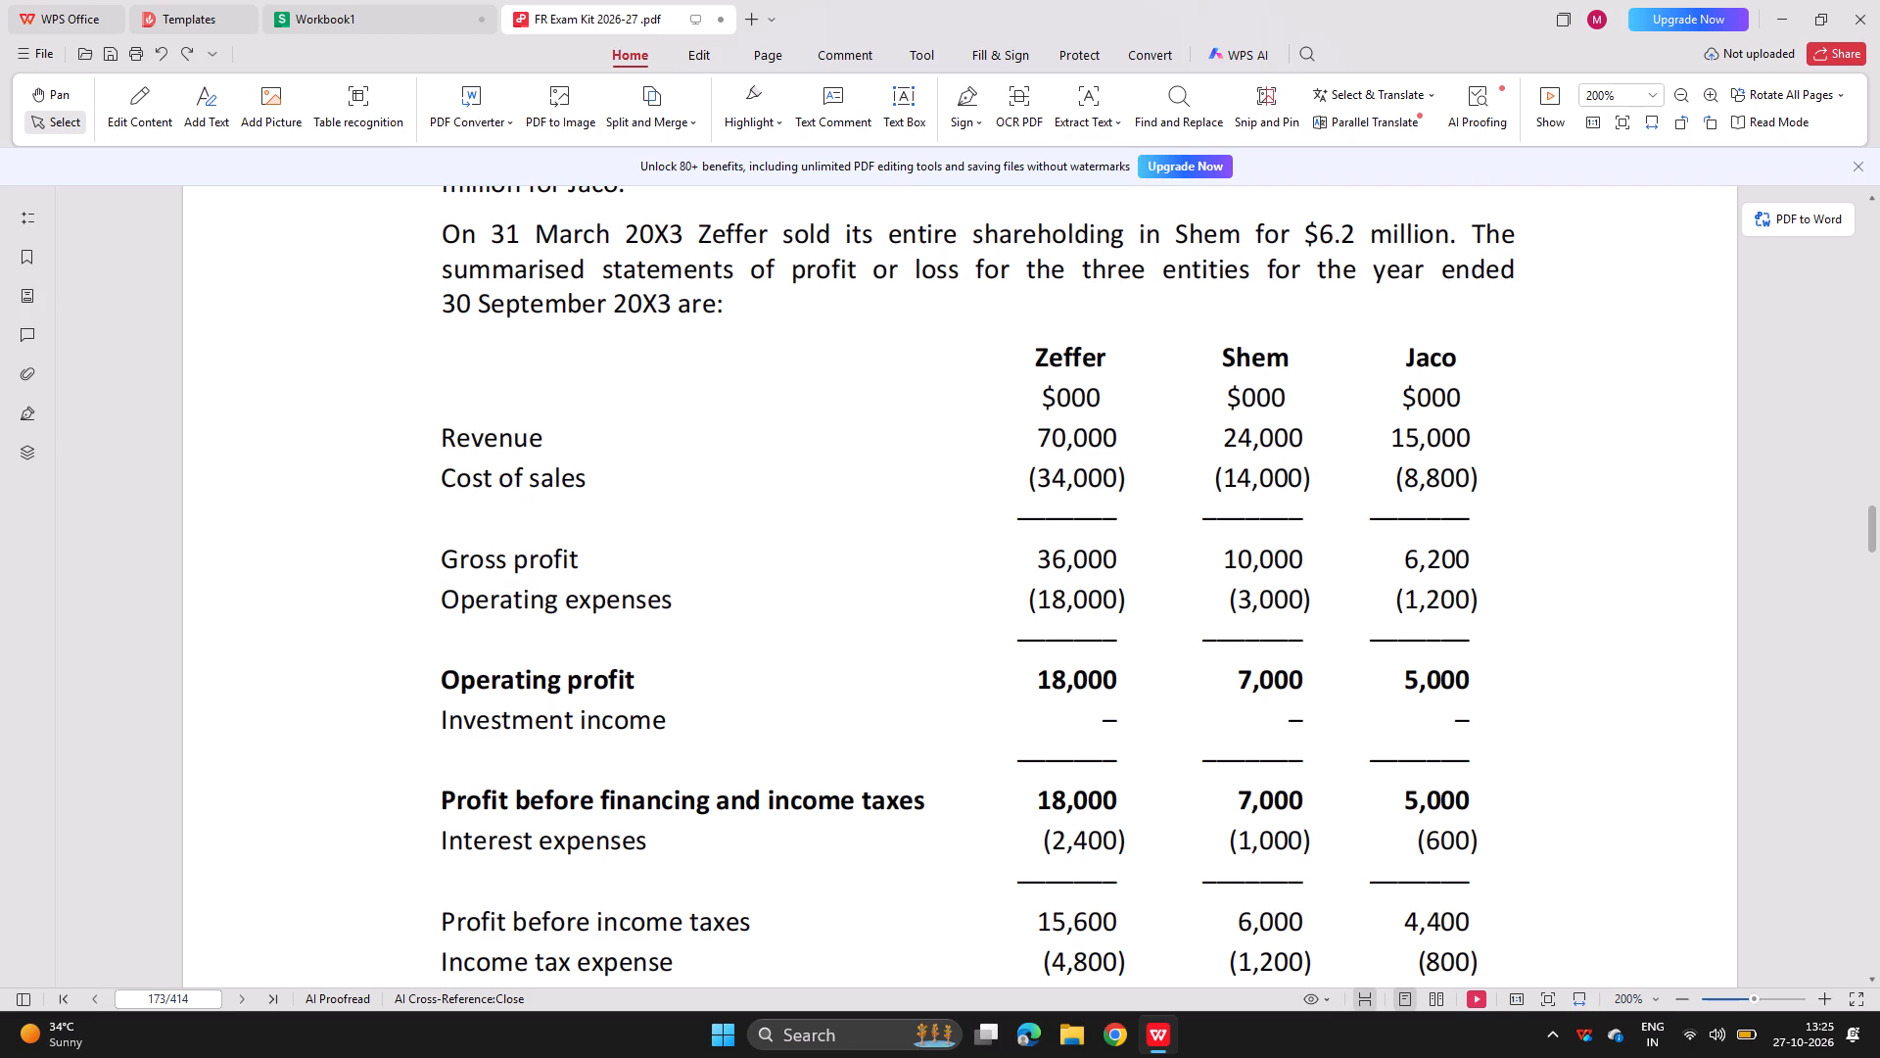
scroll(887, 533, "down", 3)
scroll(887, 533, "up", 1)
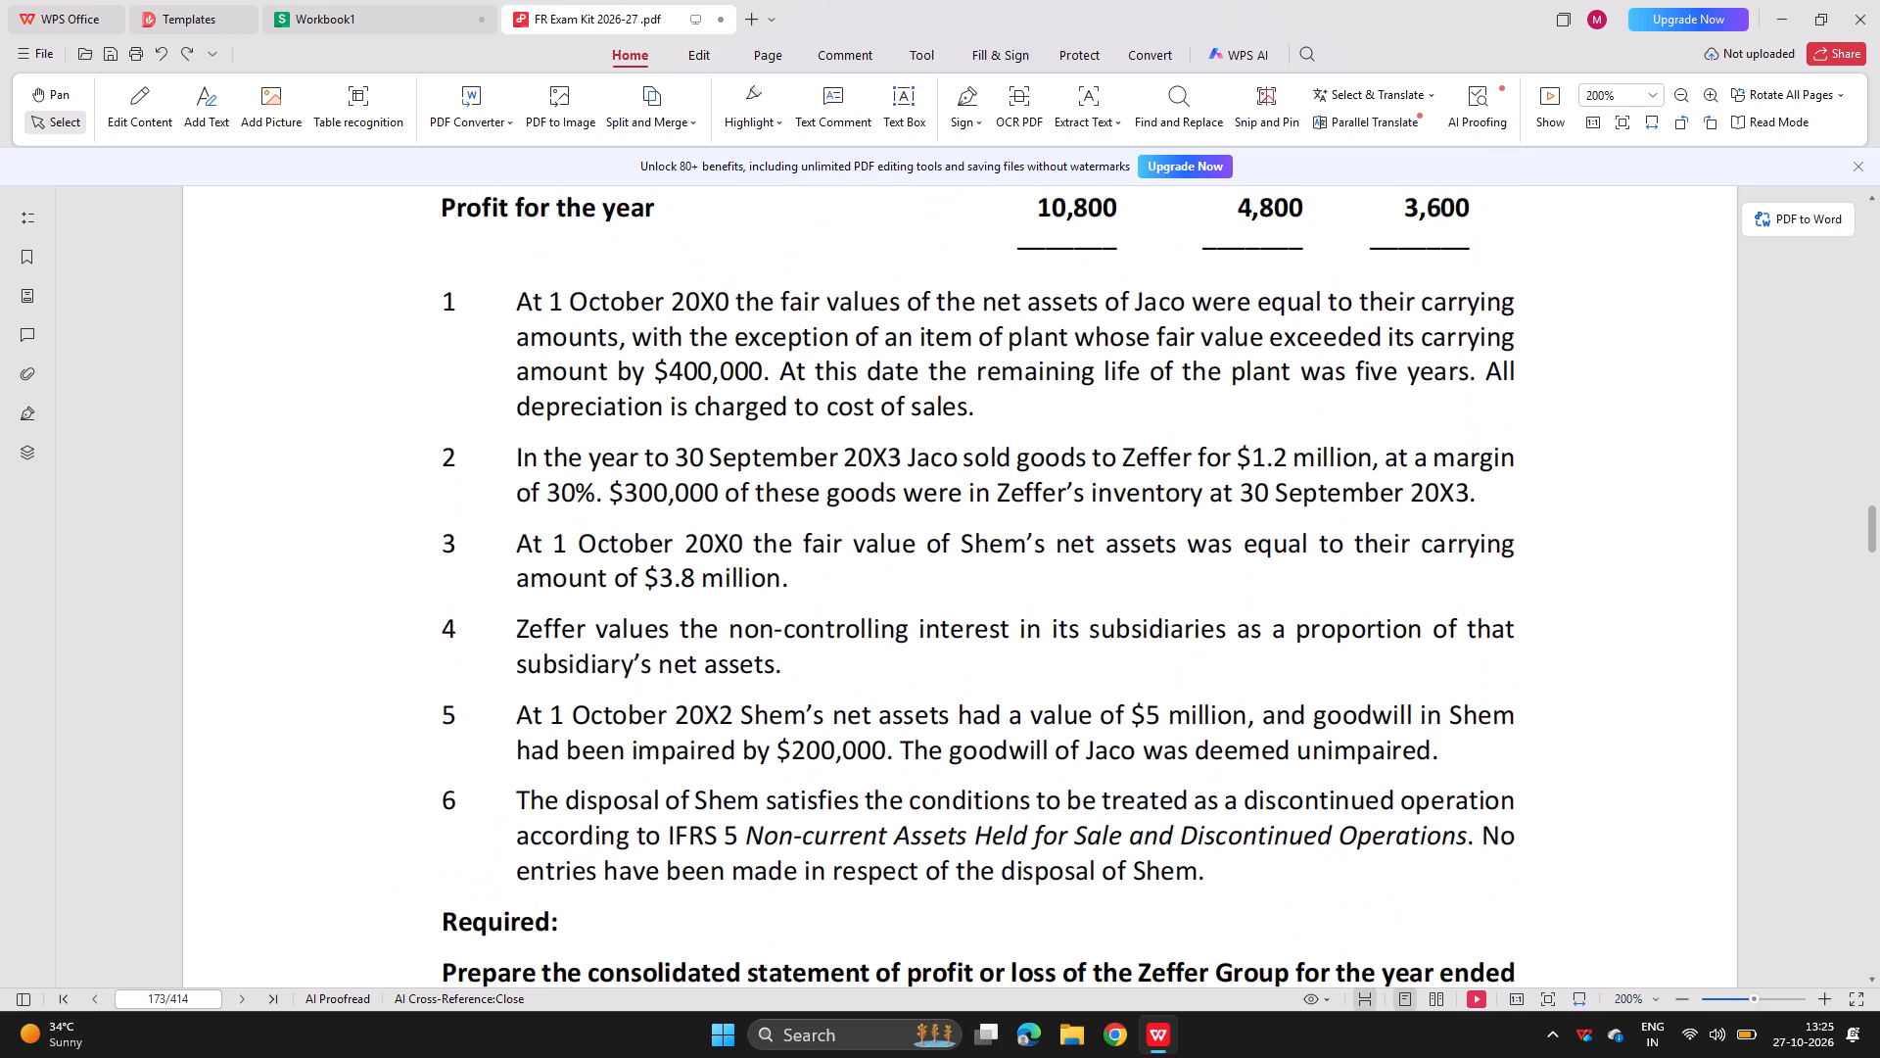
scroll(887, 533, "up", 1)
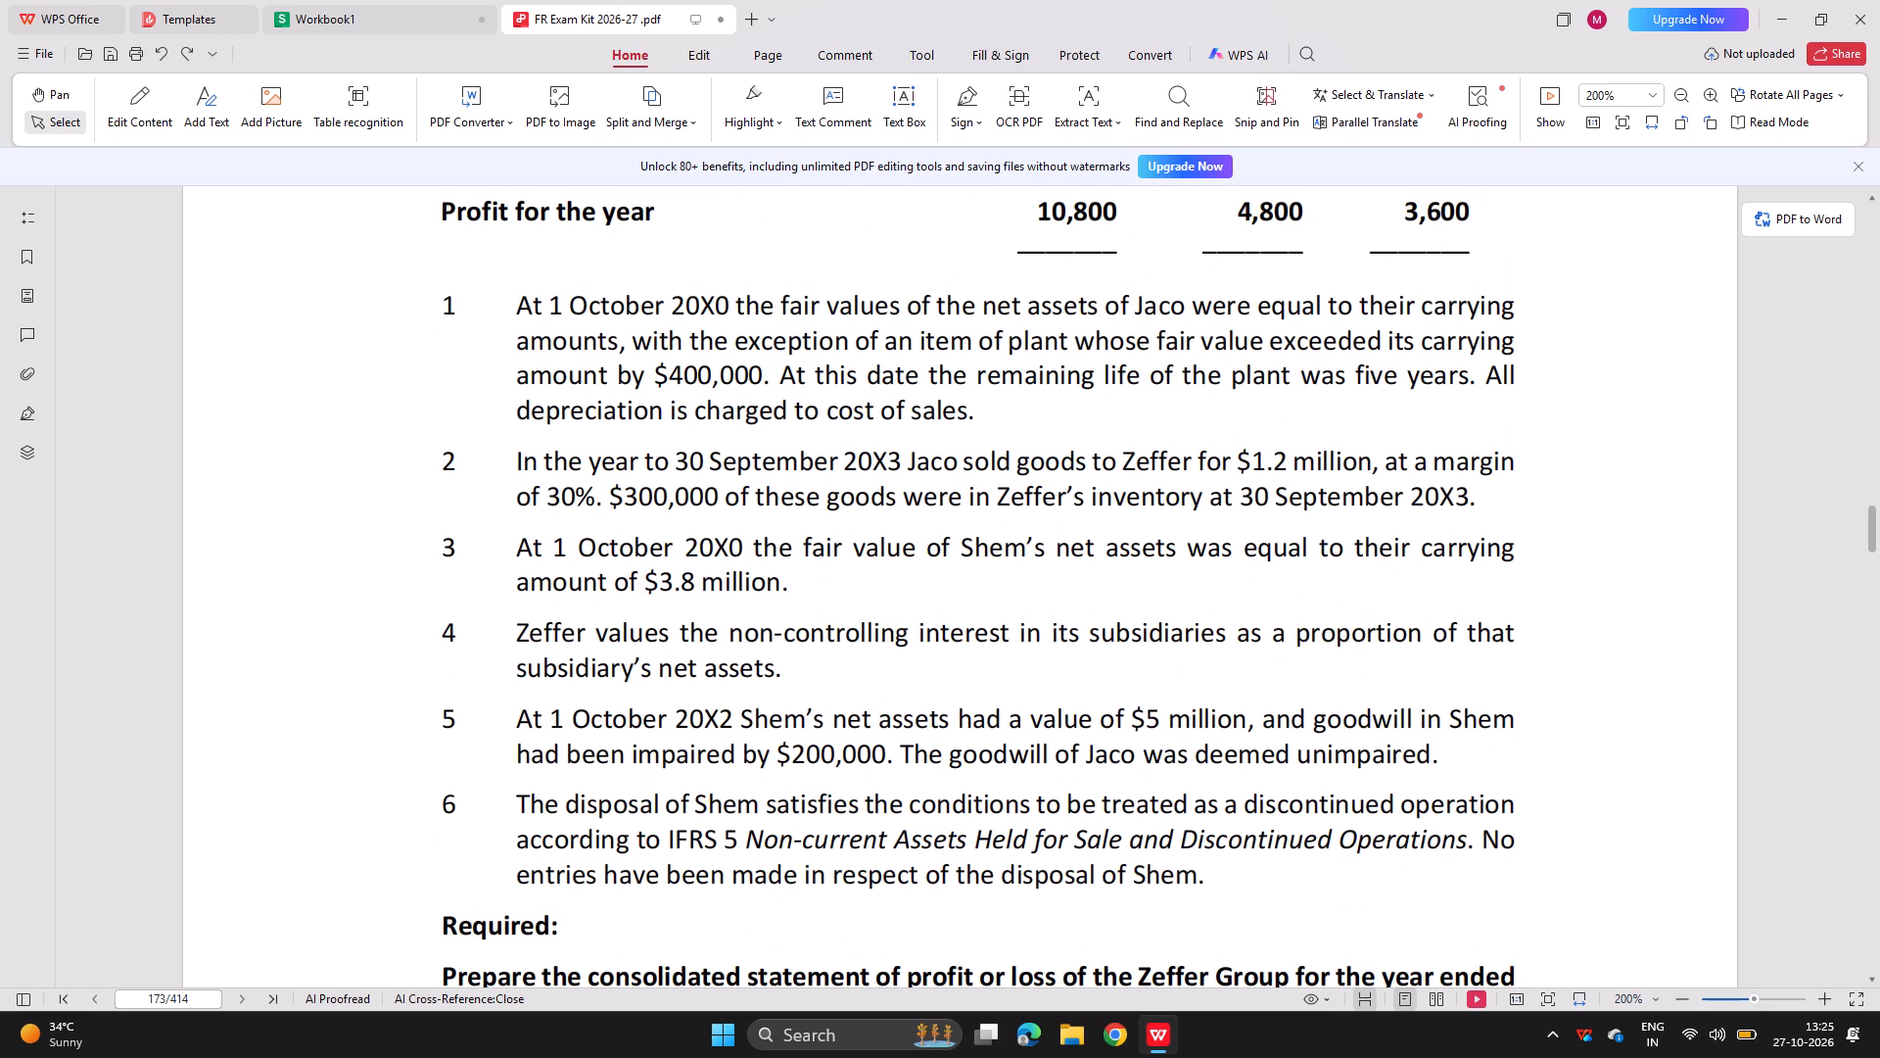
scroll(1189, 331, "up", 1)
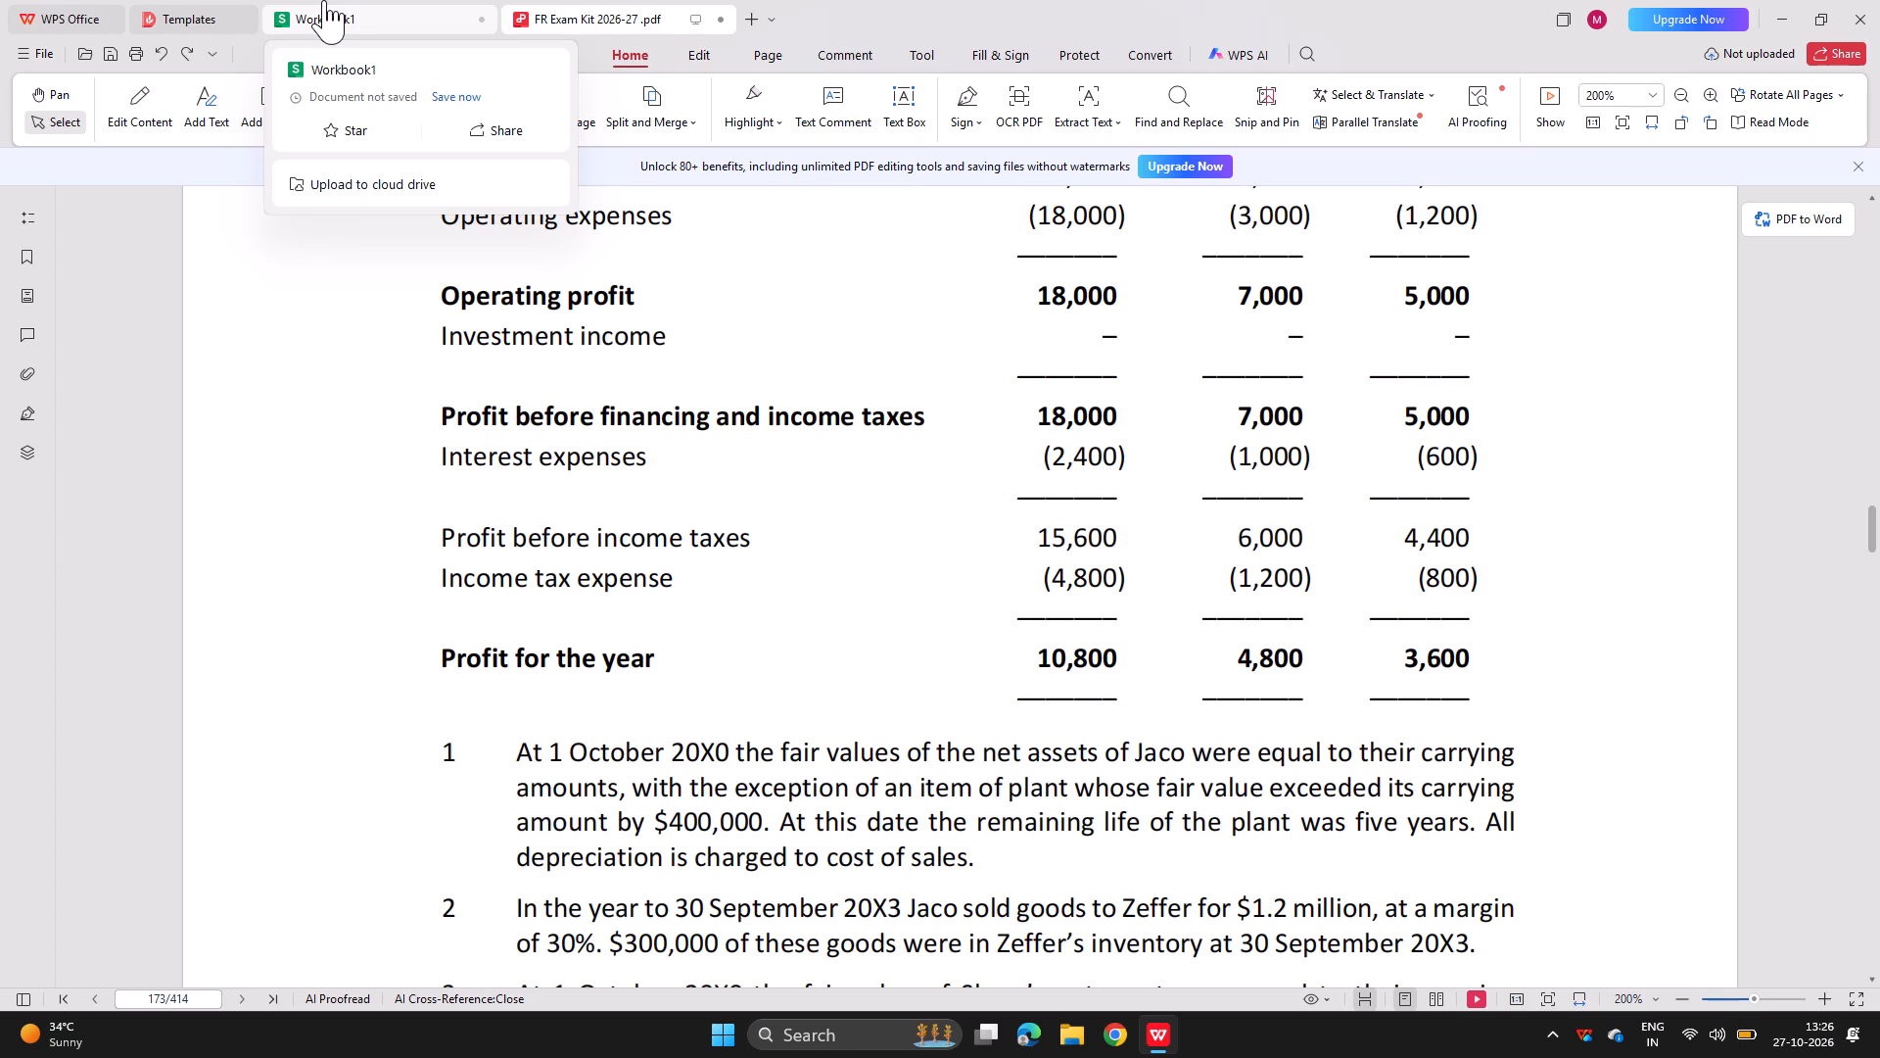
left_click(324, 0)
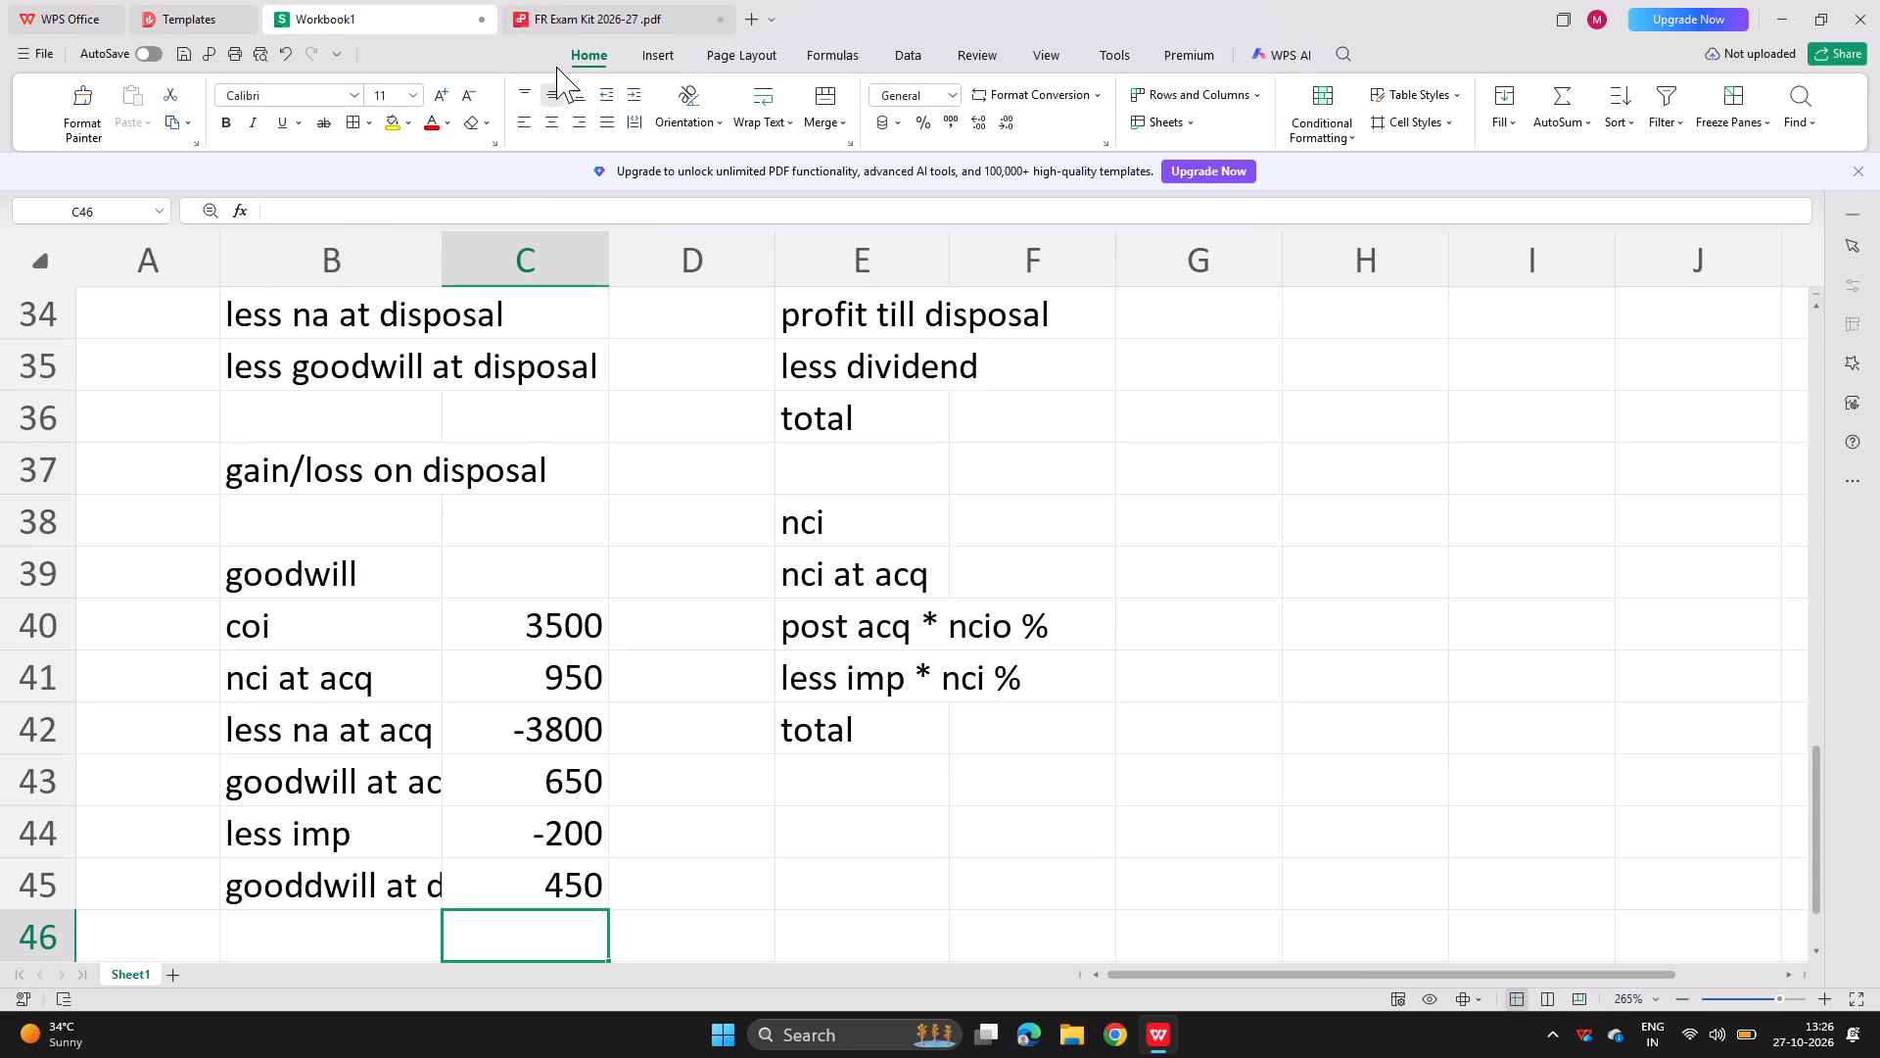
left_click(604, 0)
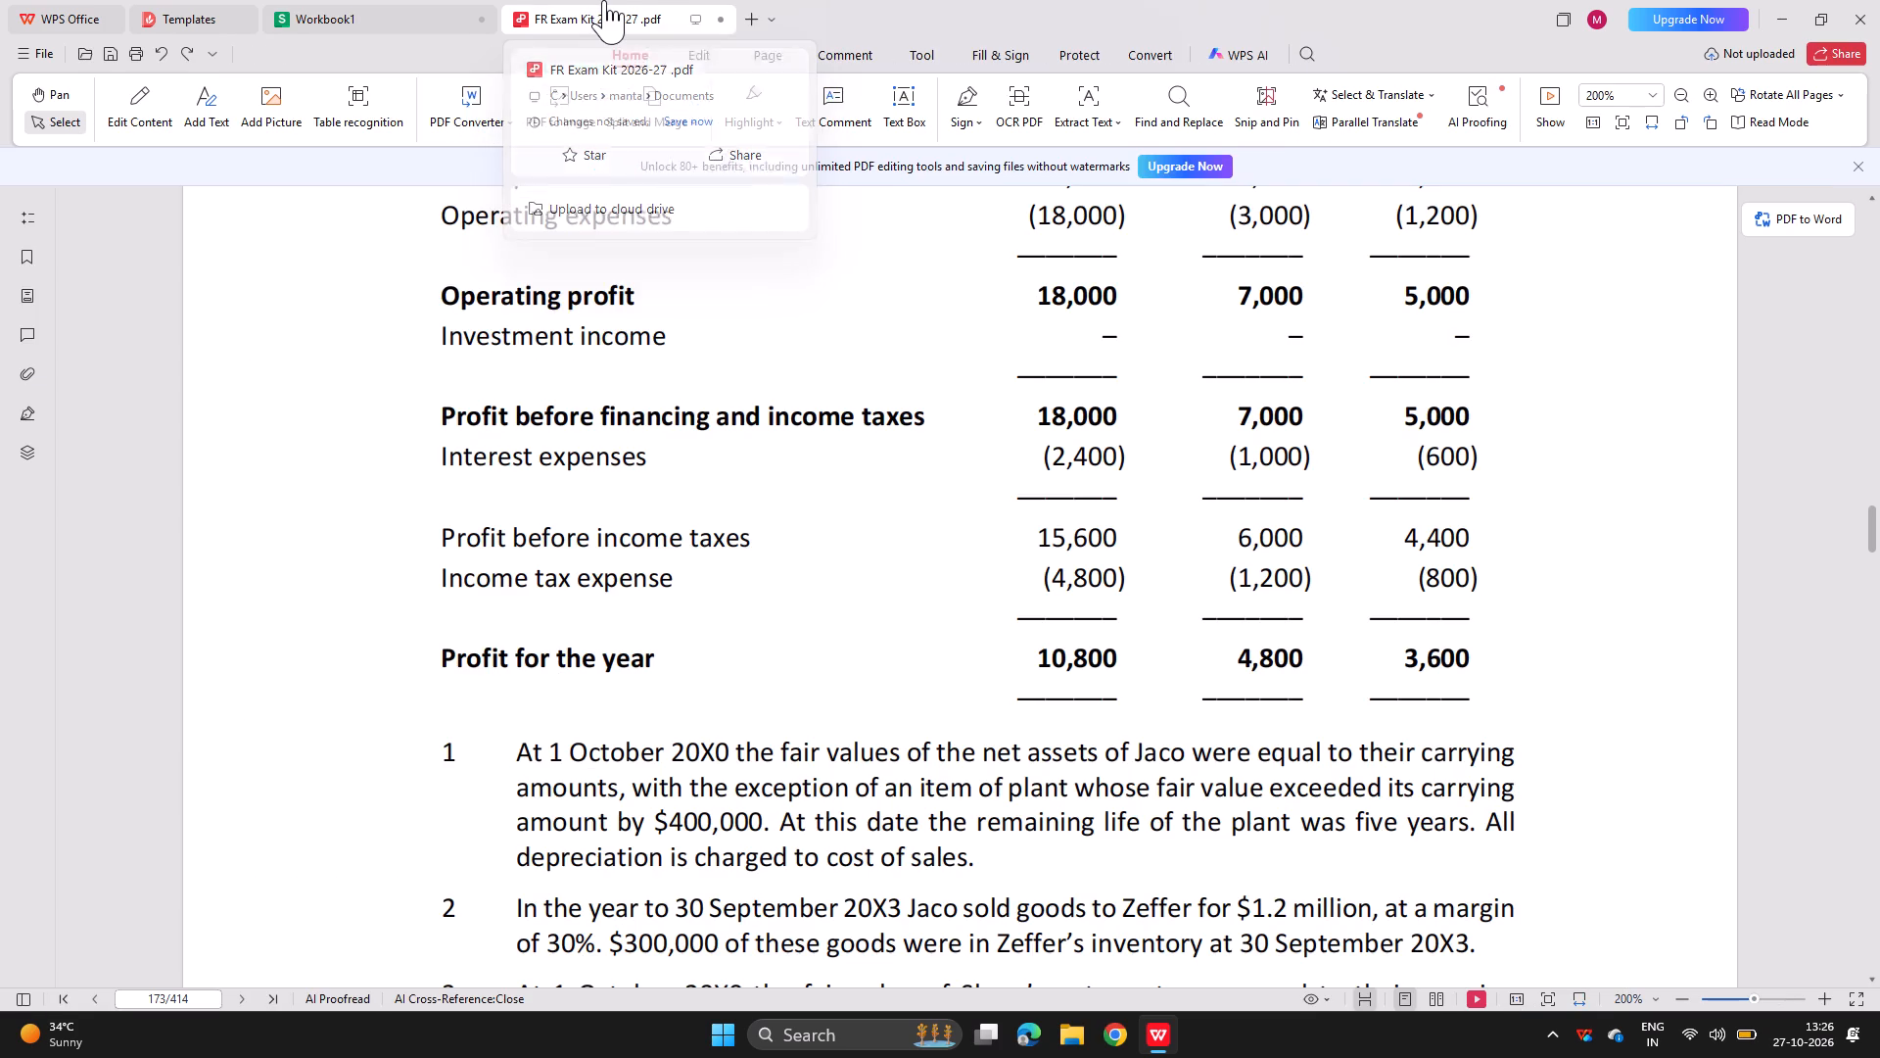
left_click(339, 0)
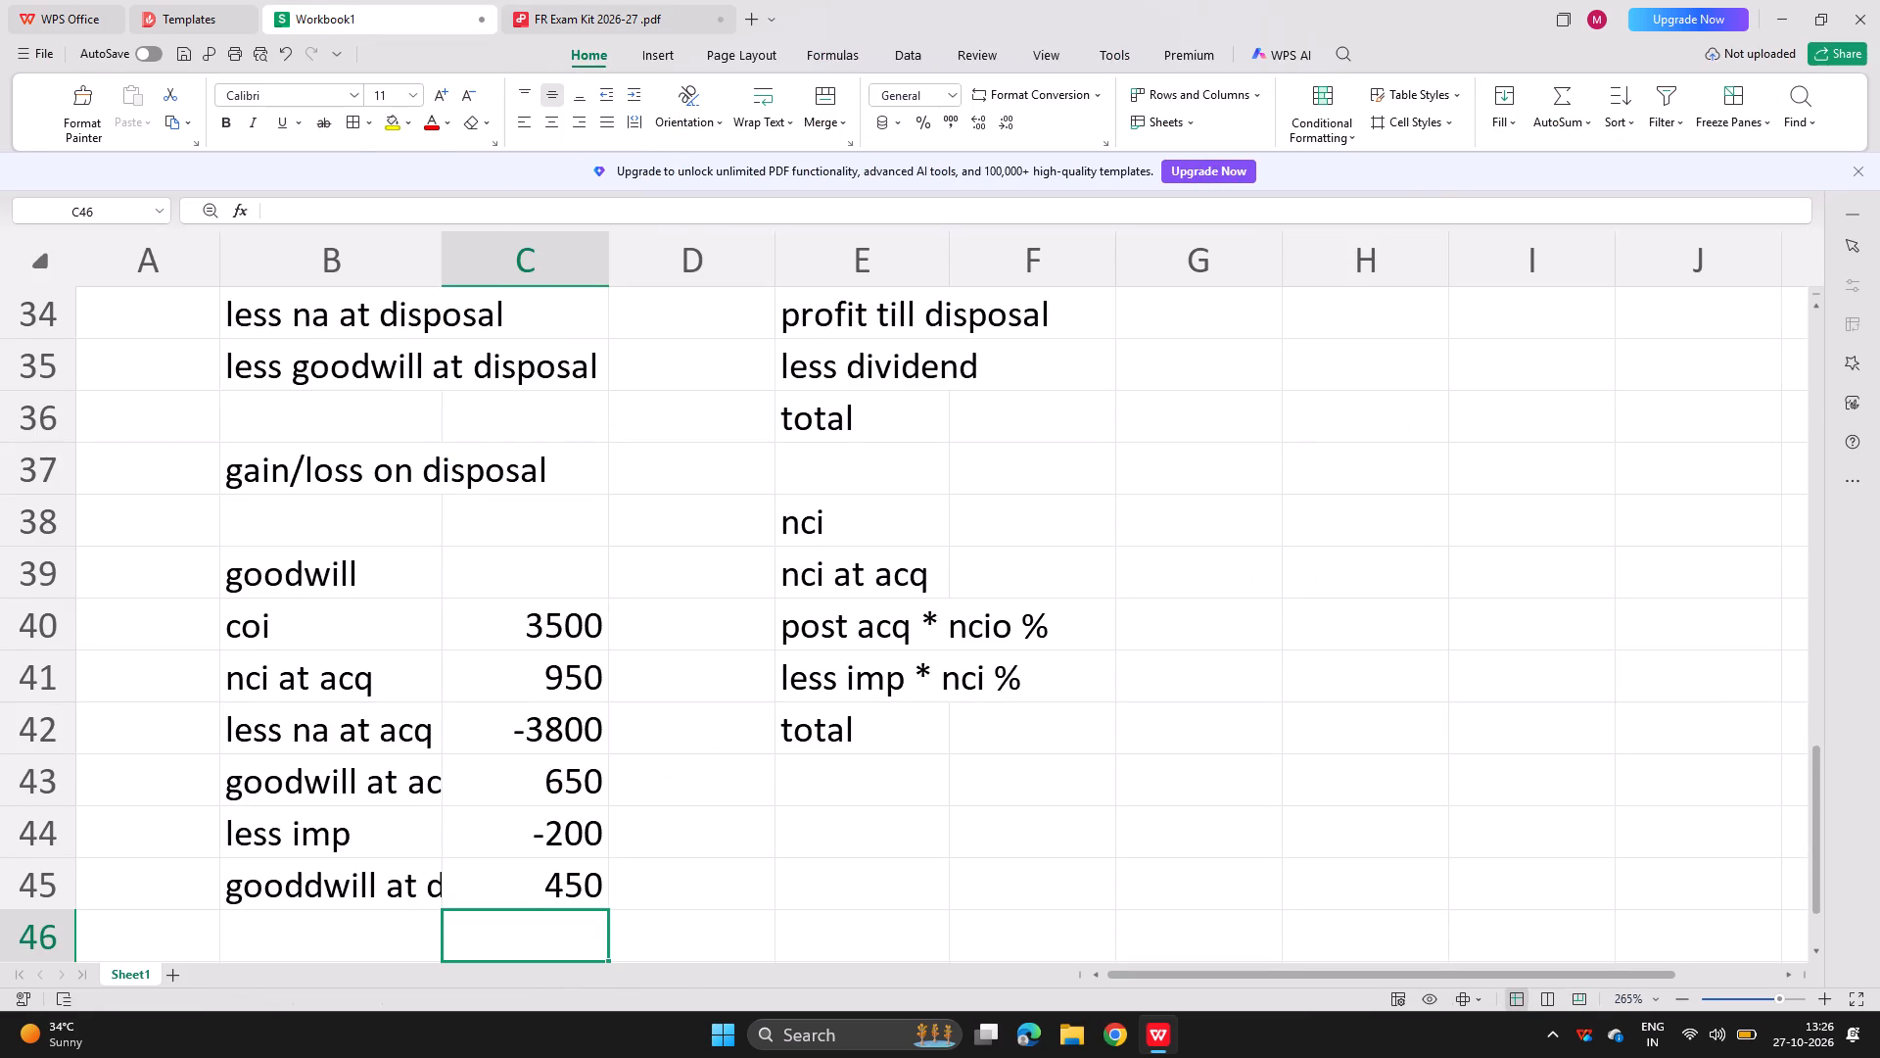
scroll(1038, 386, "up", 2)
left_click(1220, 393)
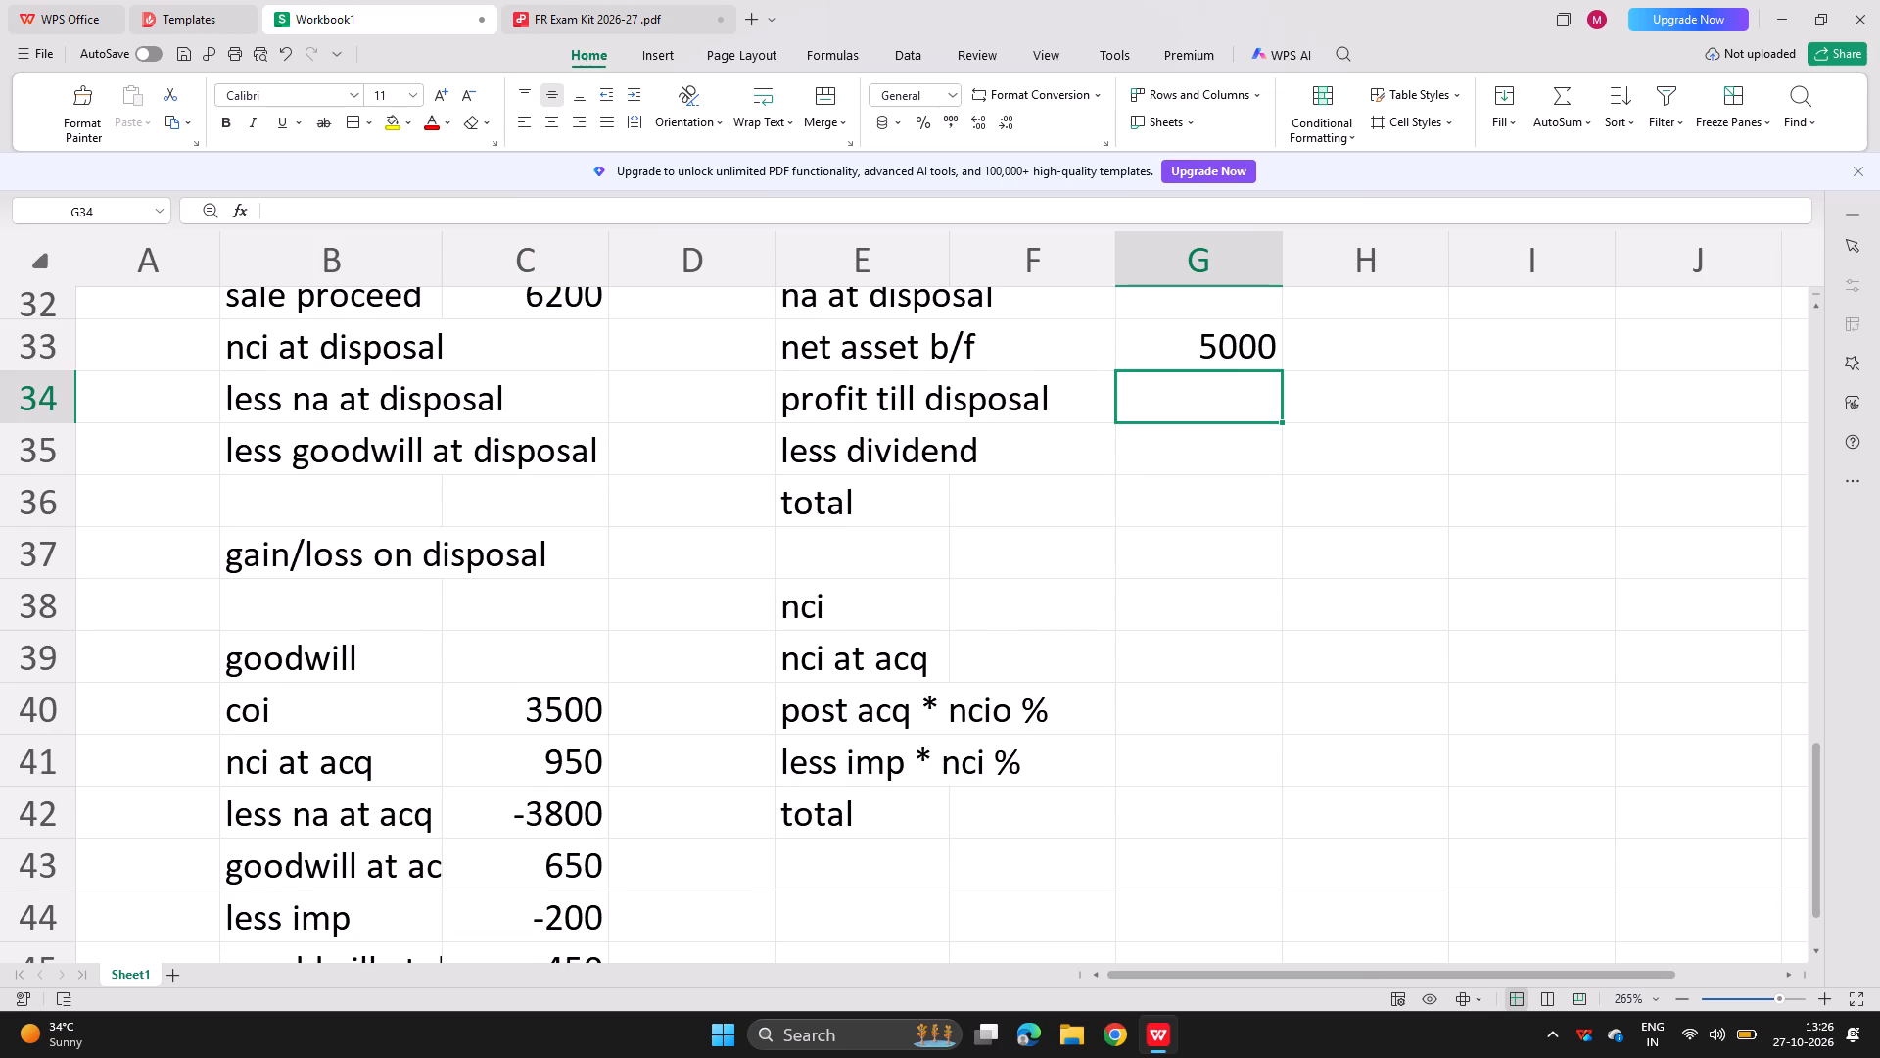
key("equal")
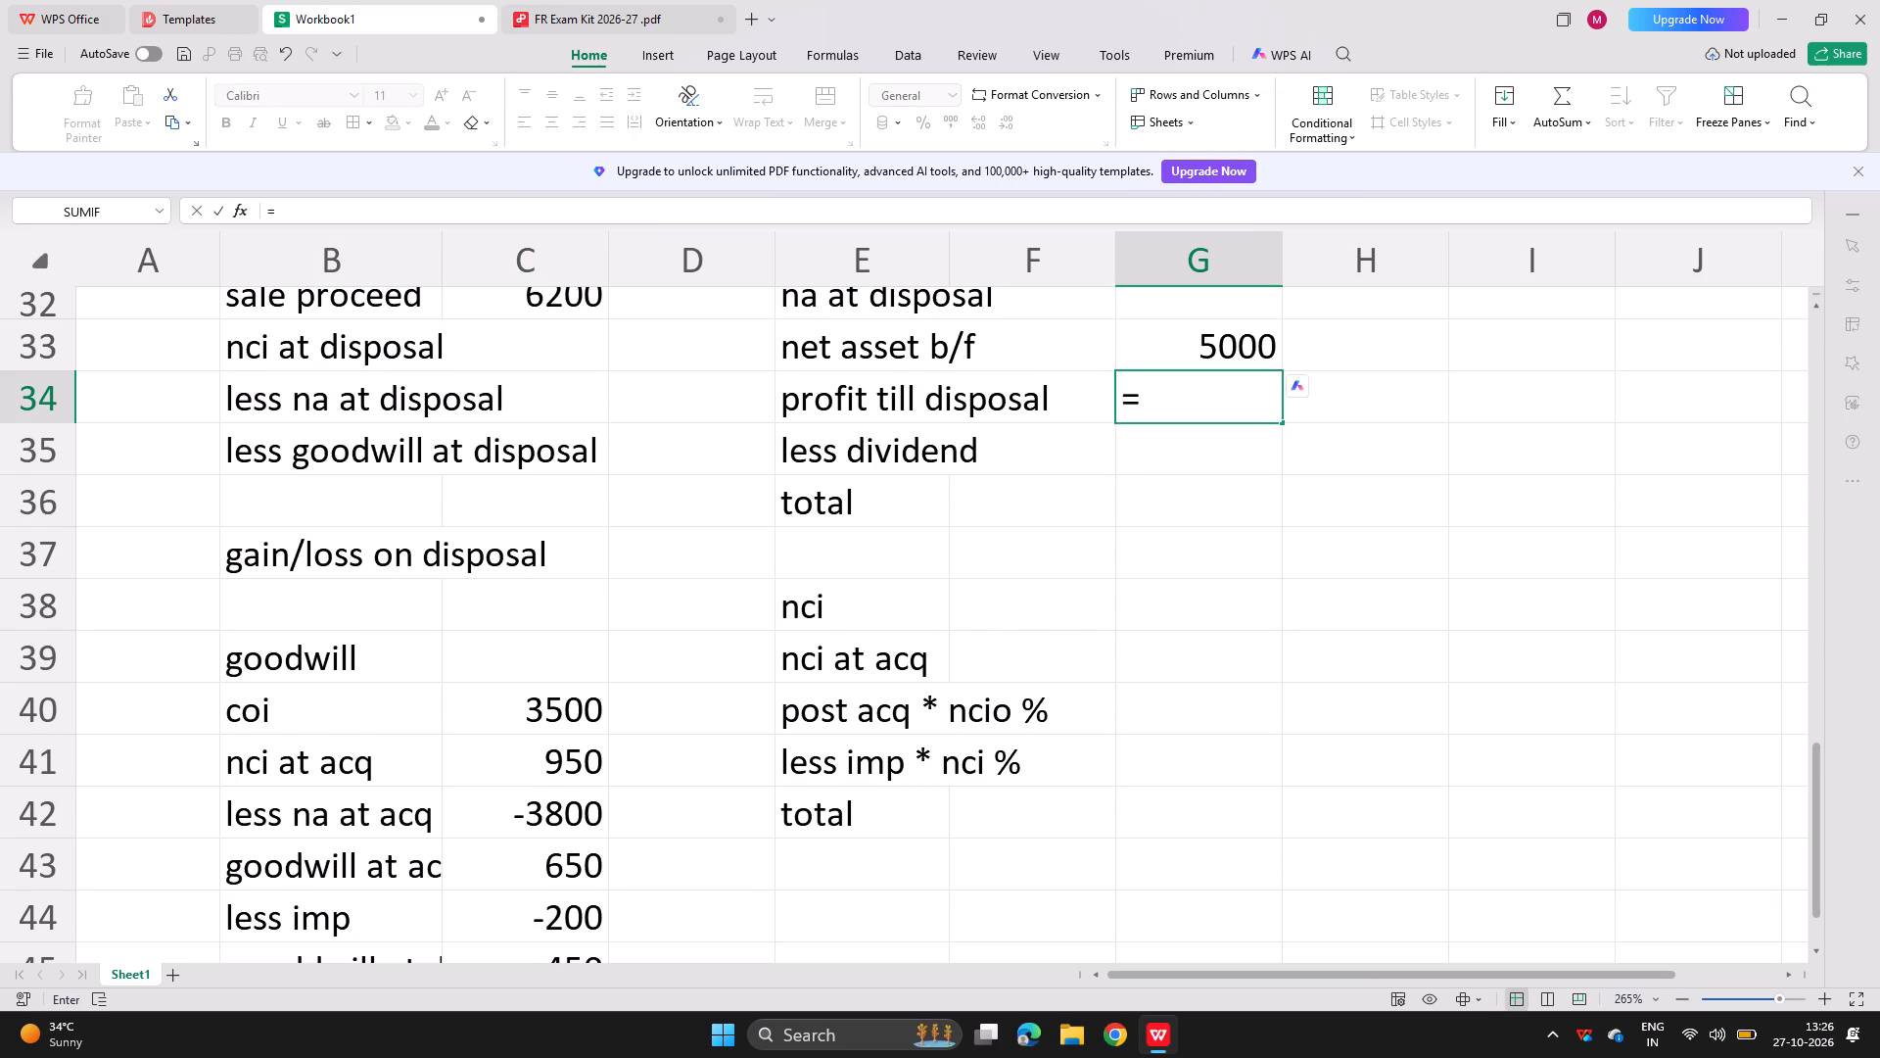
type("4800")
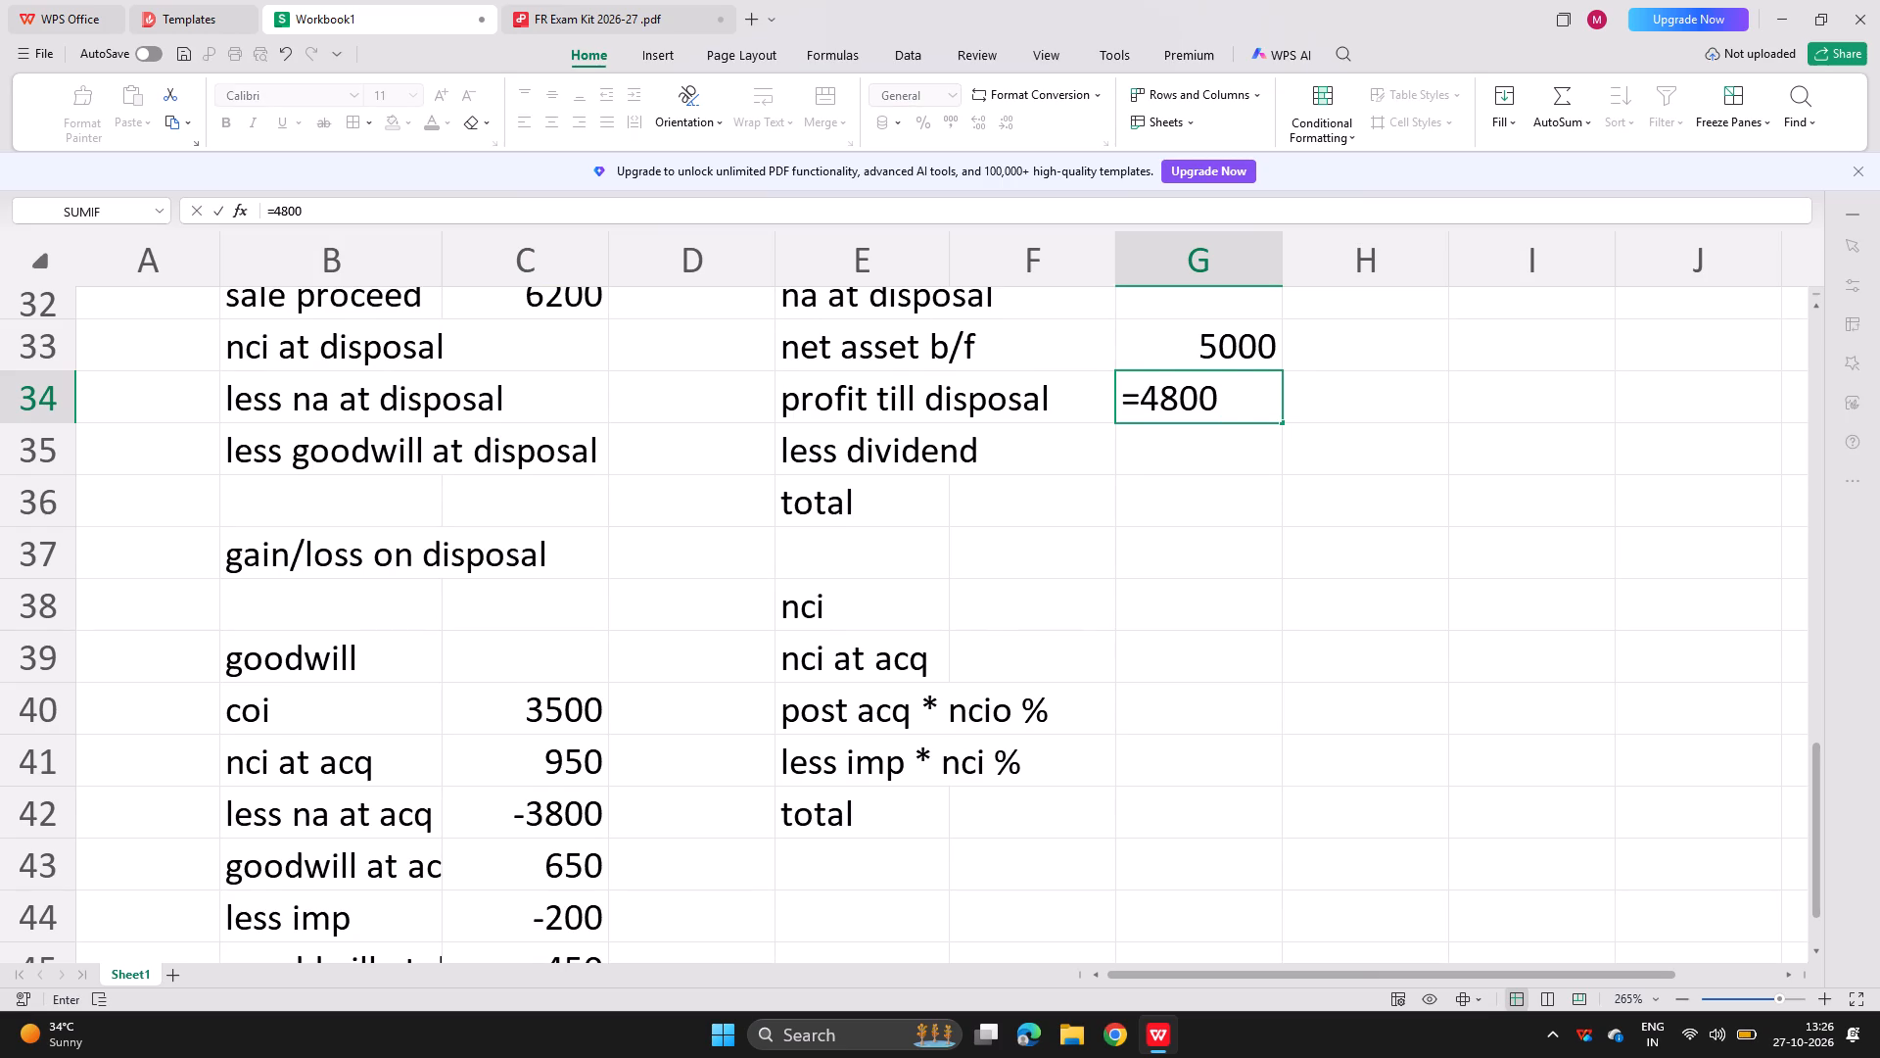
type("*6/12")
key("Return")
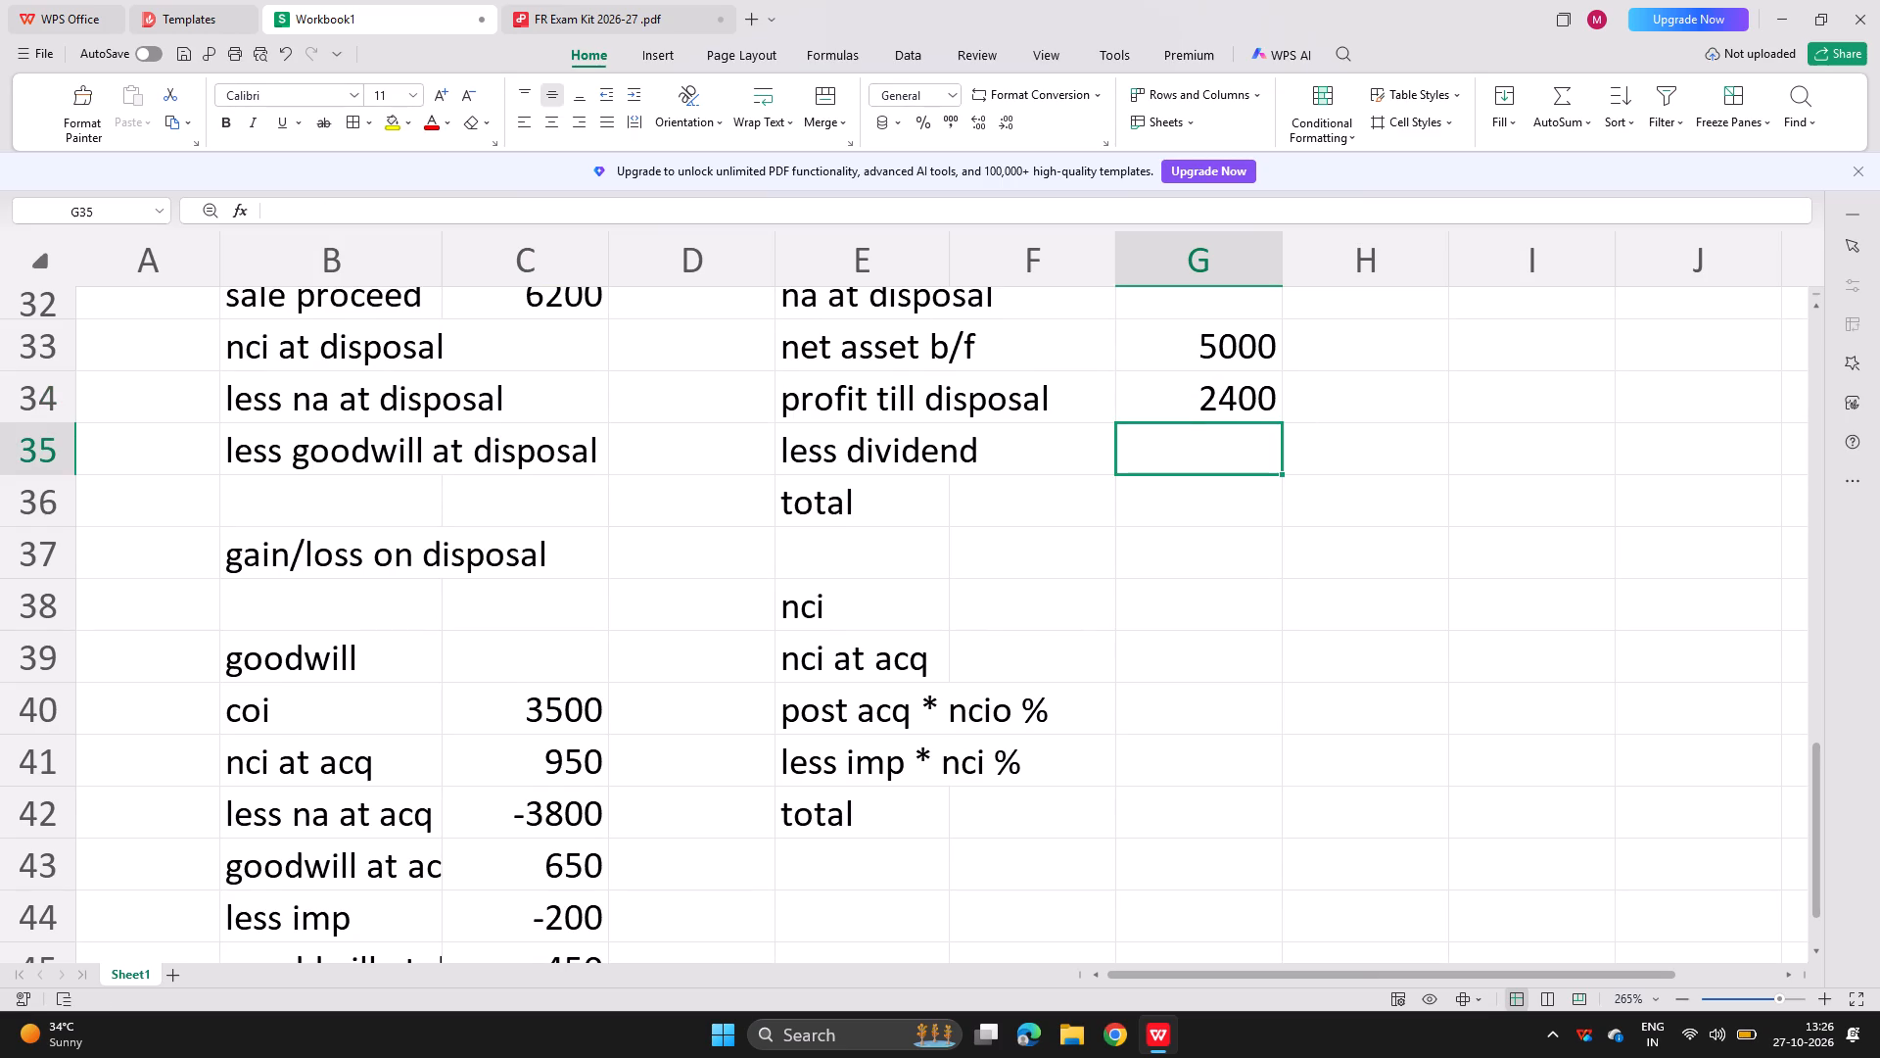
Total the net assets at disposal in cell G36 with the formula =G33+G34+G35, leaving "less dividend" blank.
key("Return")
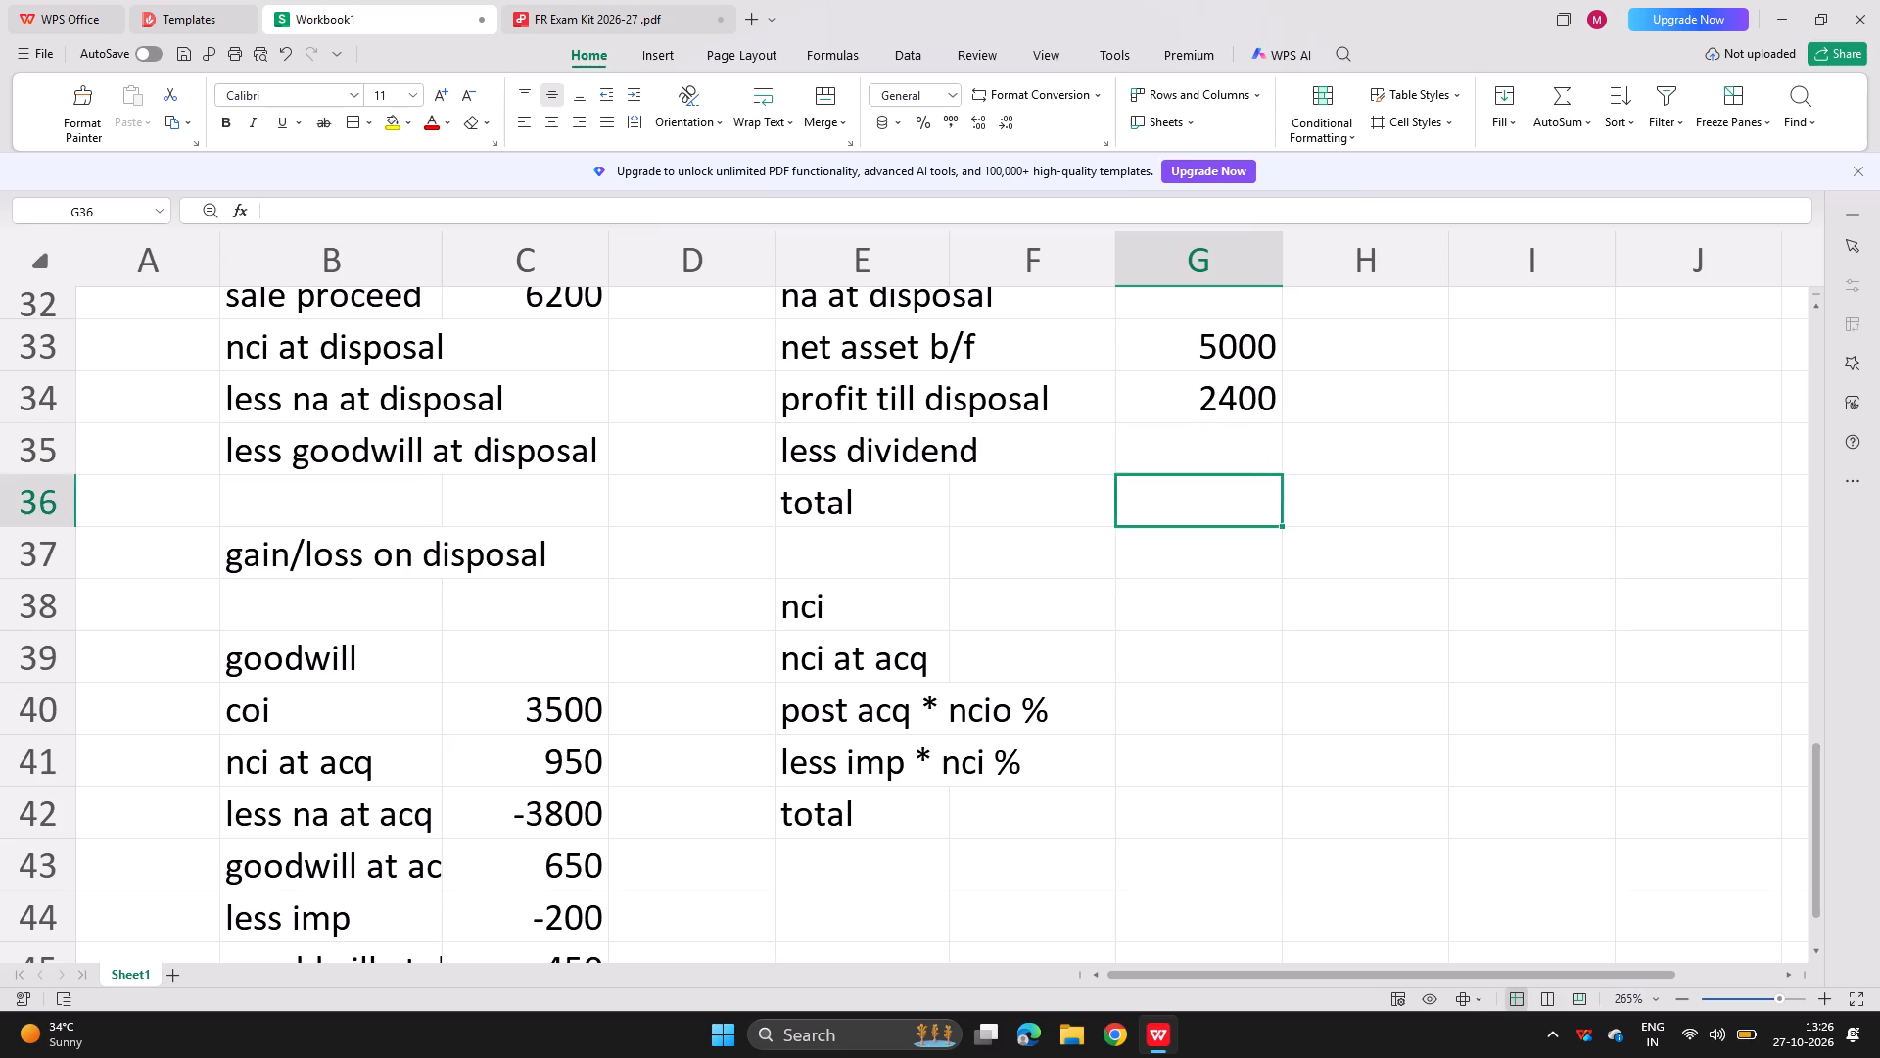
key("Return")
key("Up")
key("equal")
key("Up")
key("Up")
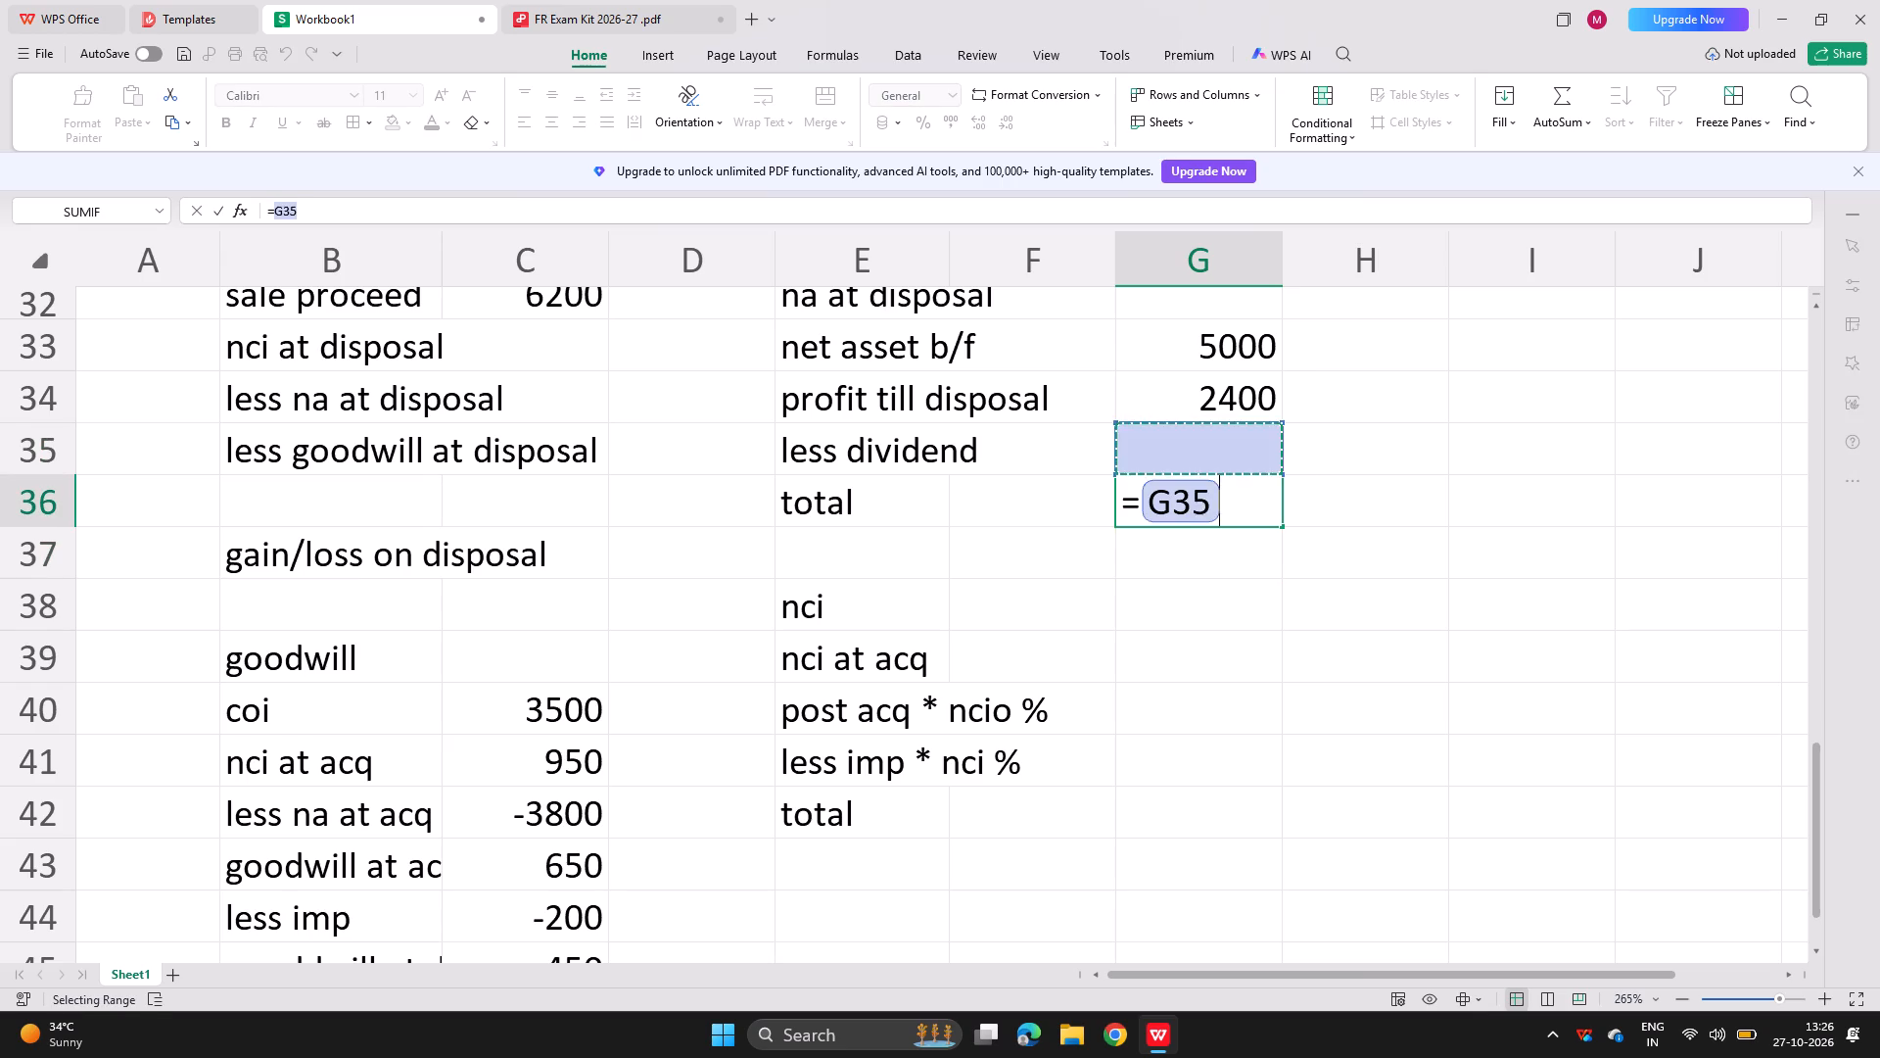
key("Up")
key("plus")
key("Up")
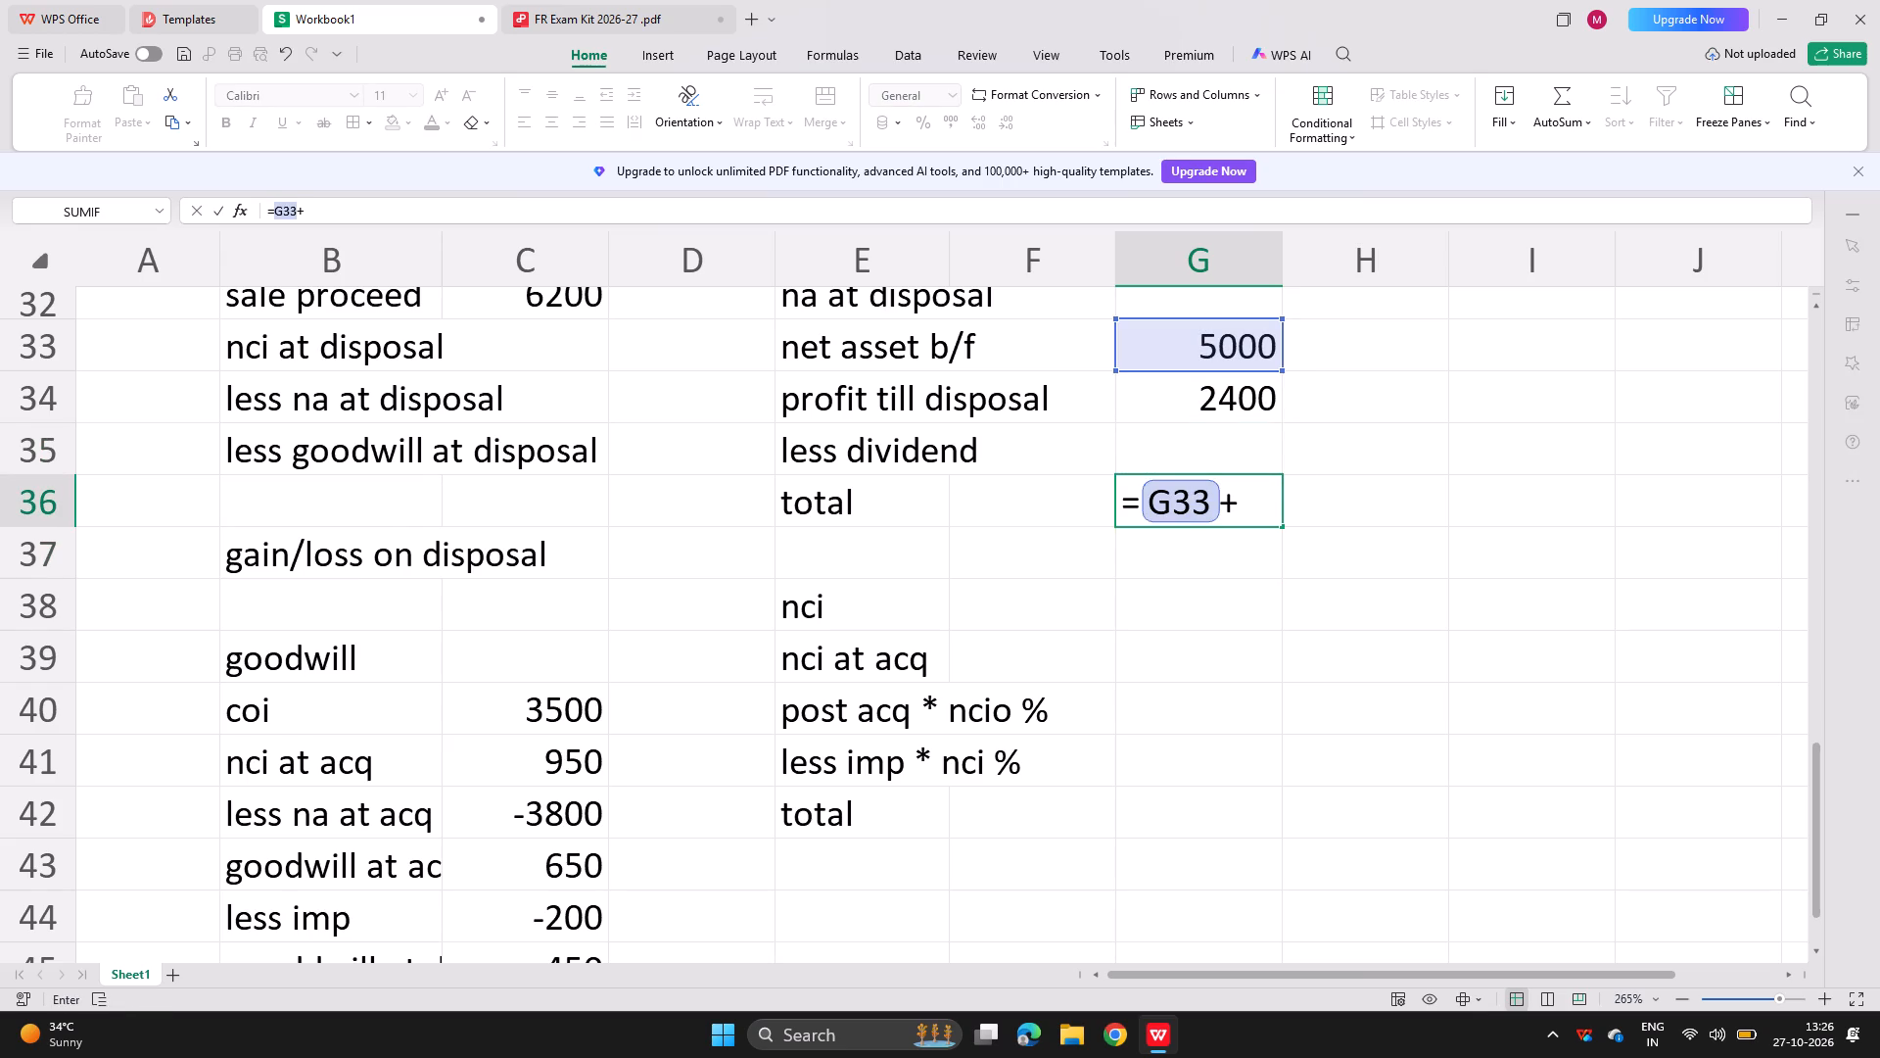
key("Up")
key("Up")
key("Up")
key("Up")
key("plus")
key("Down")
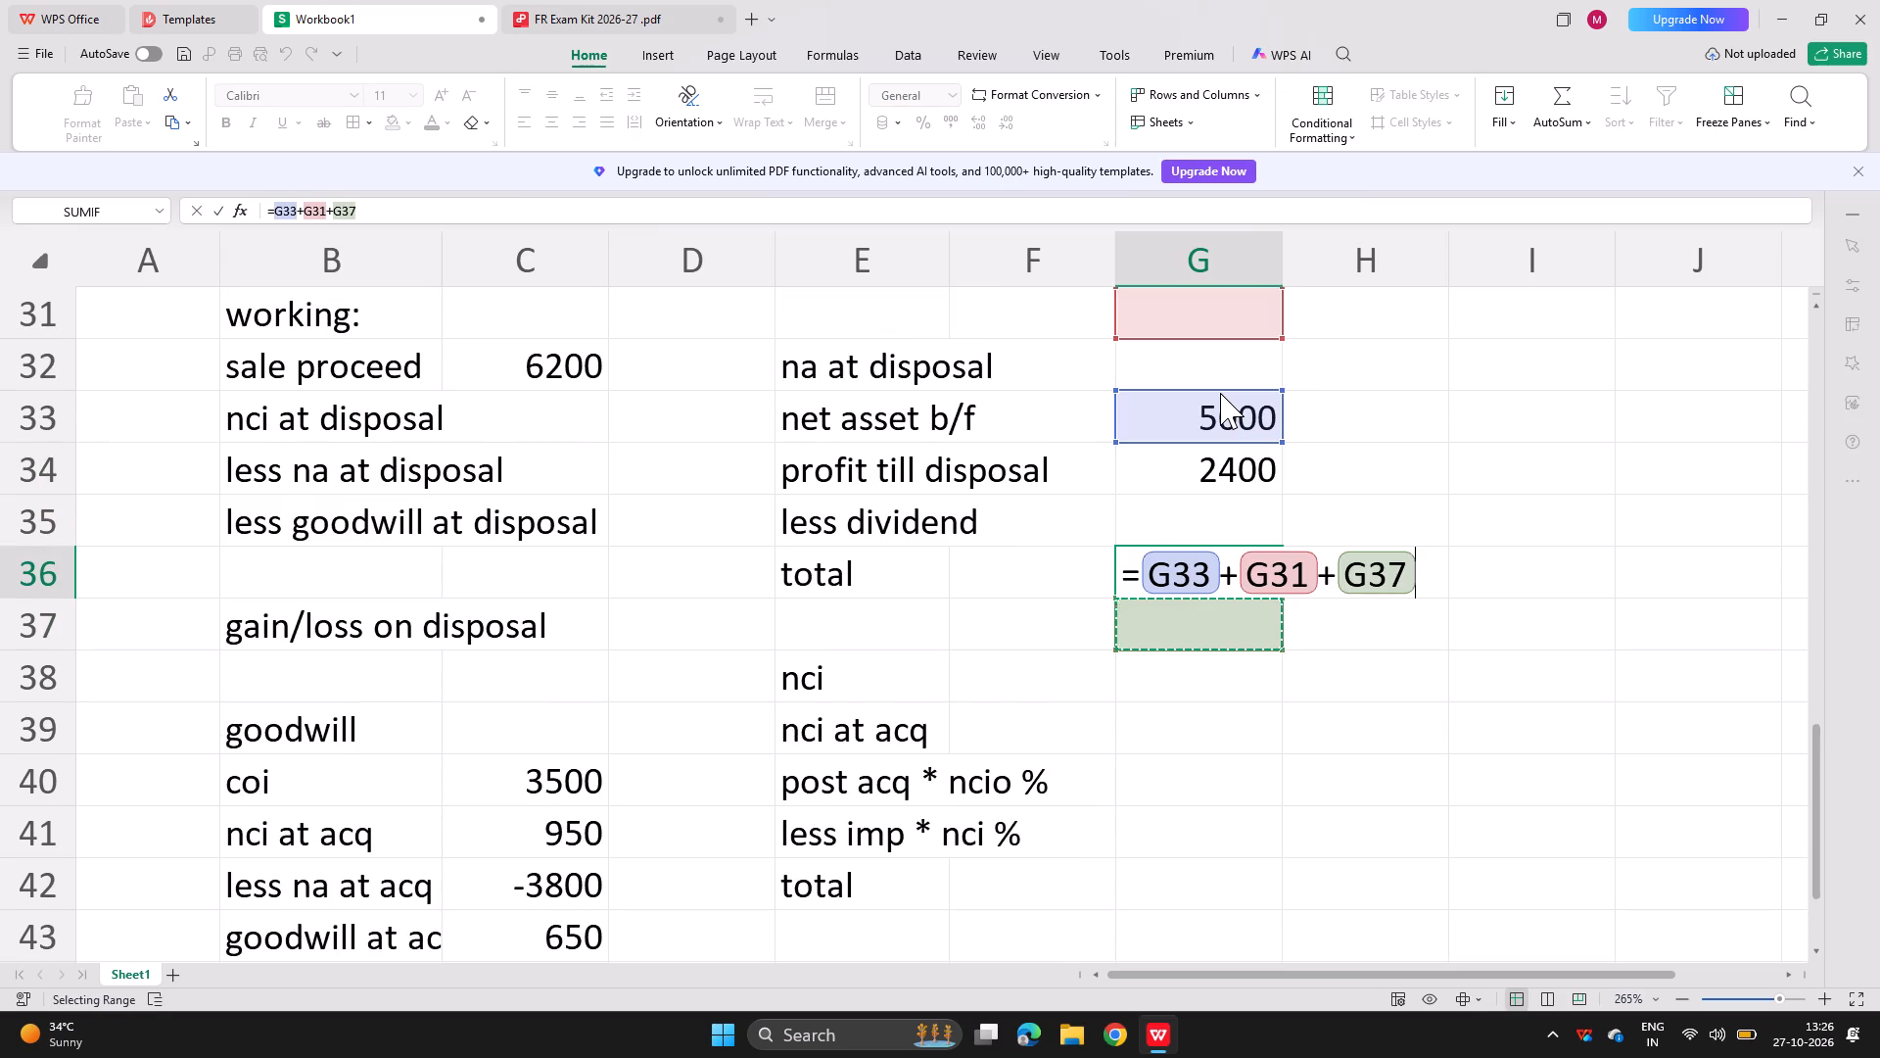
key("Up")
key("Up")
key("Down")
key("BackSpace")
key("BackSpace")
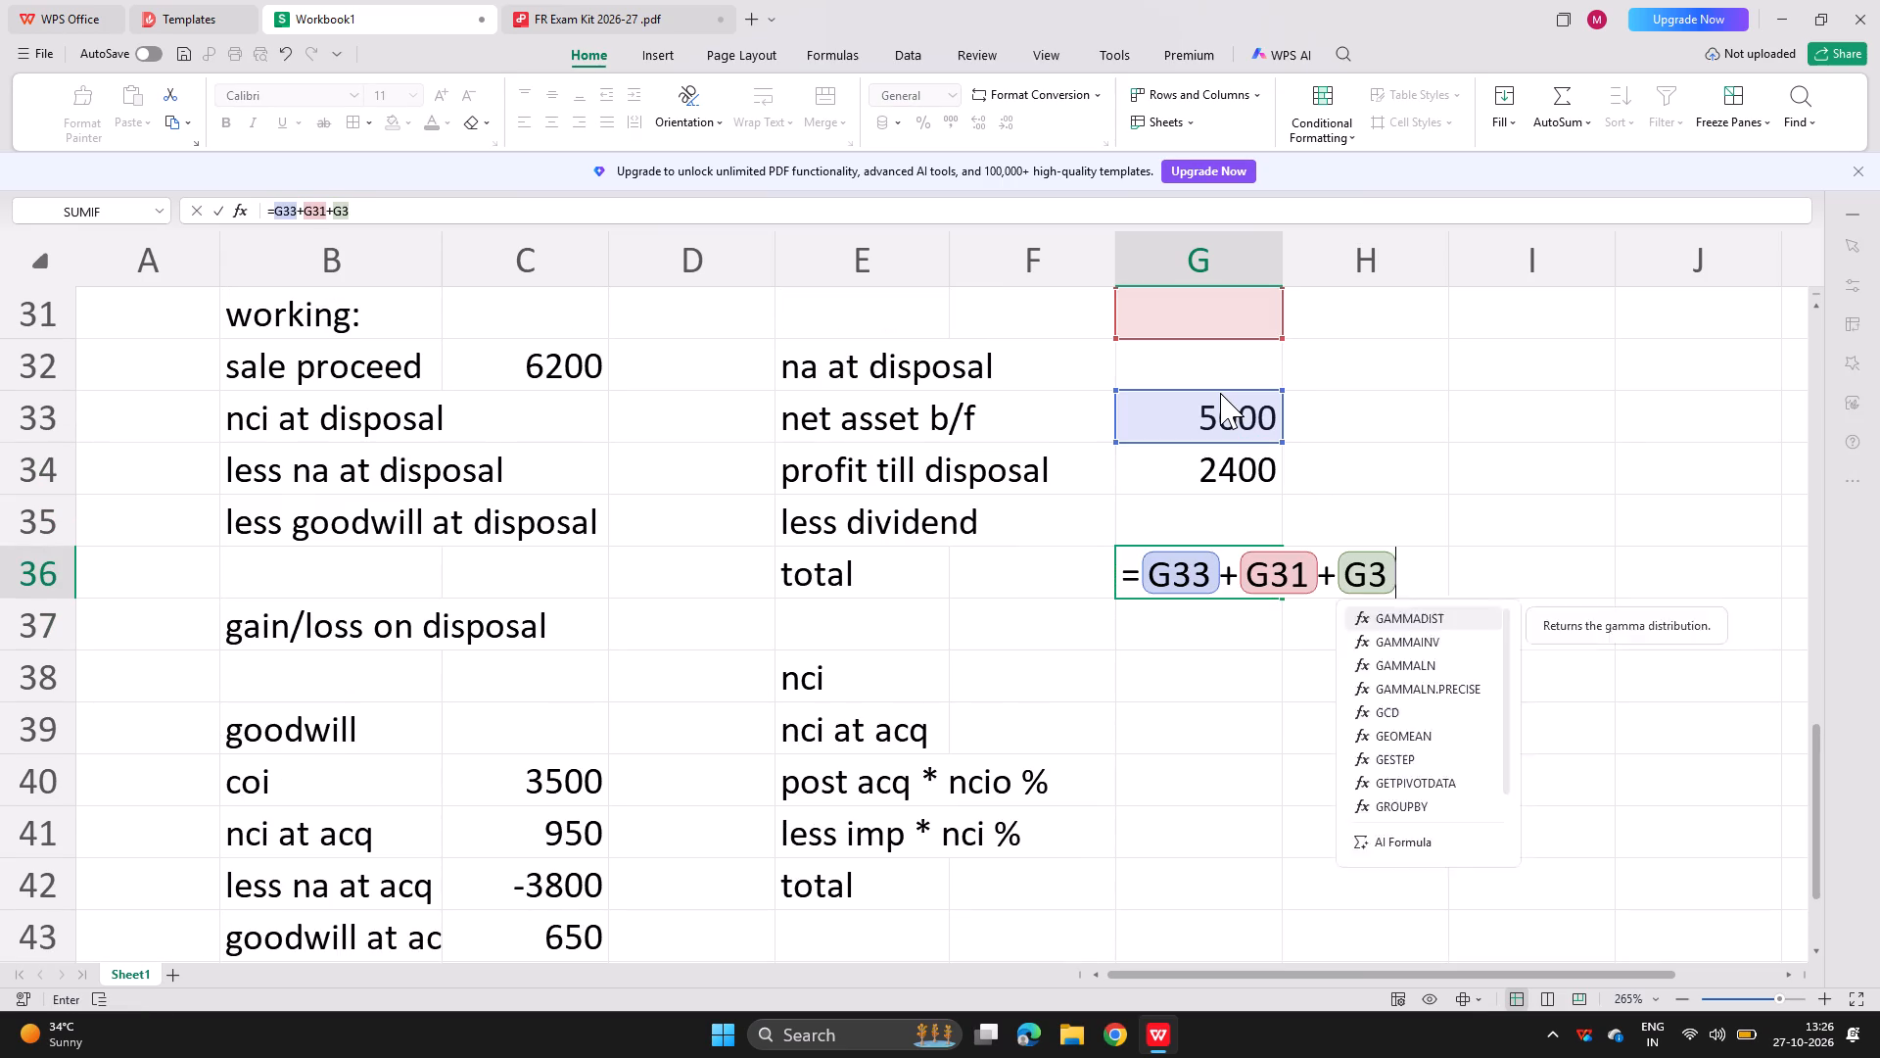
key("BackSpace")
key("BackSpace")
key("BackSpace")
key("BackSpace")
key("BackSpace")
key("BackSpace")
key("plus")
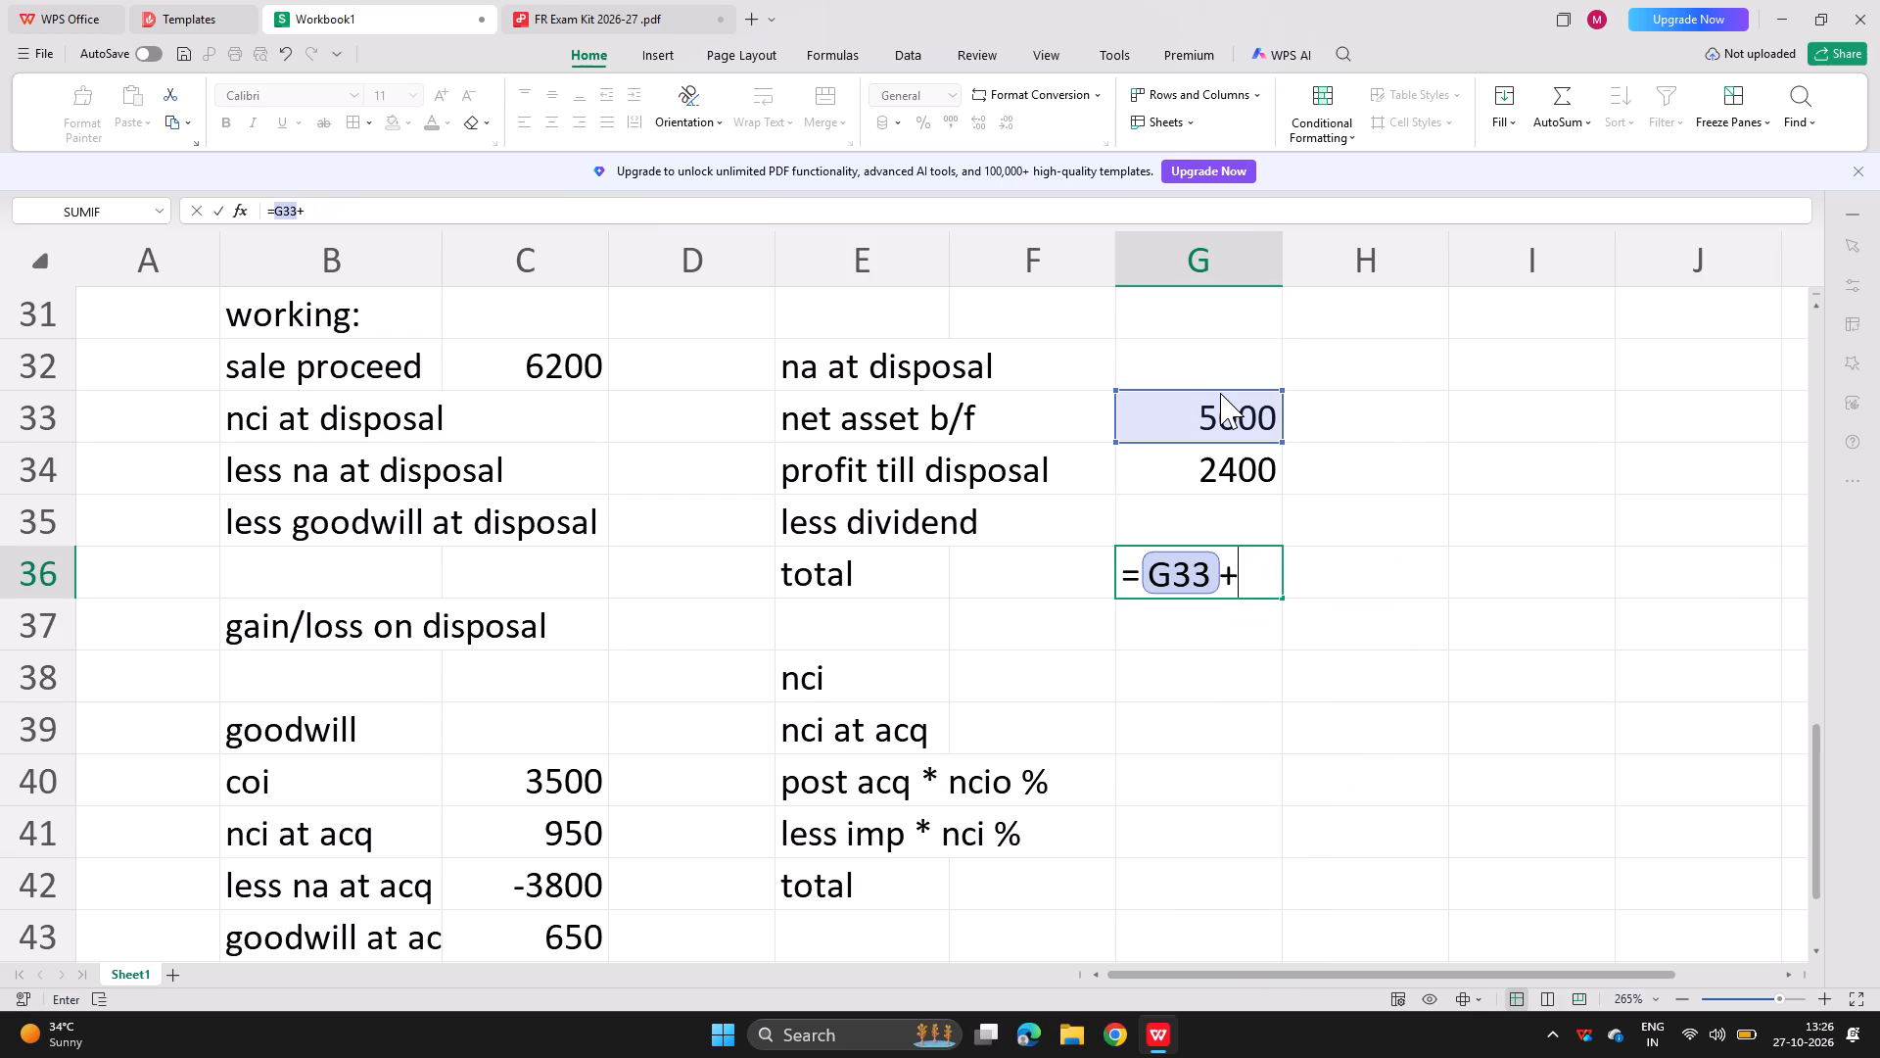
key("Up")
key("Up")
key("plus")
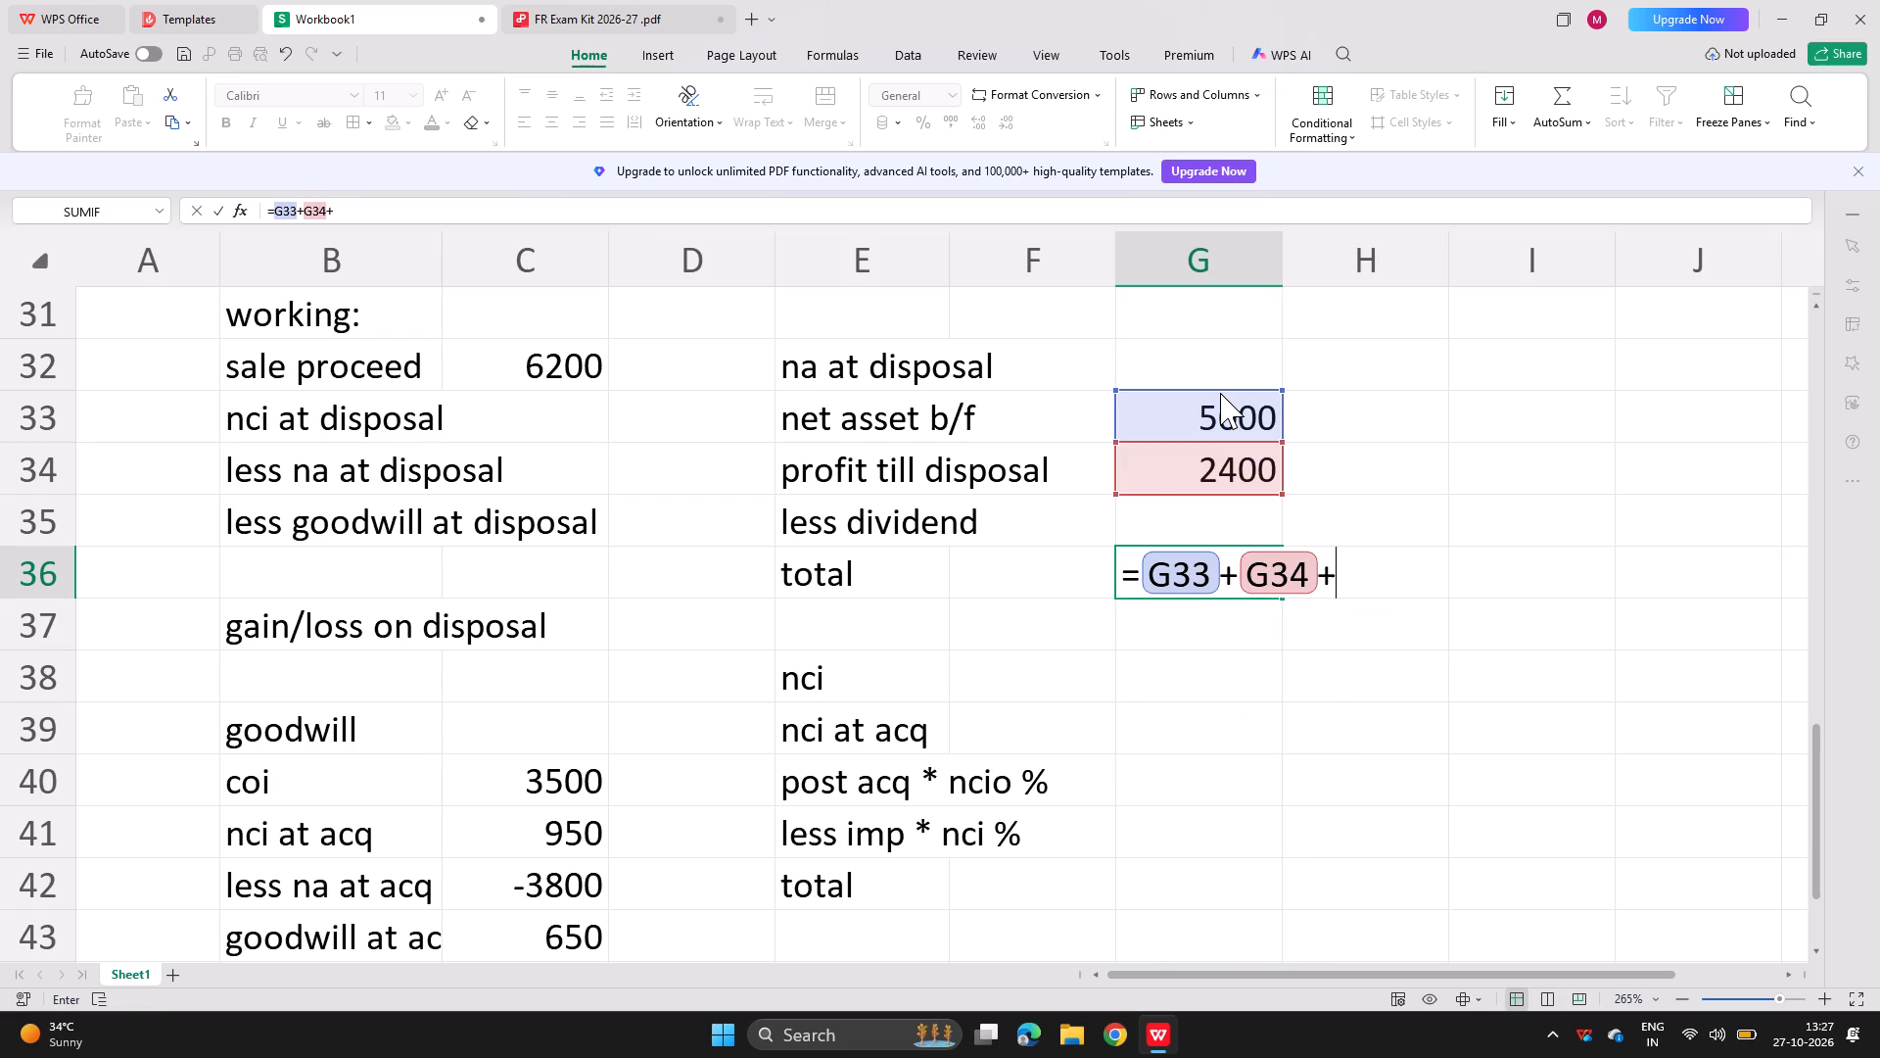
key("Up")
key("Return")
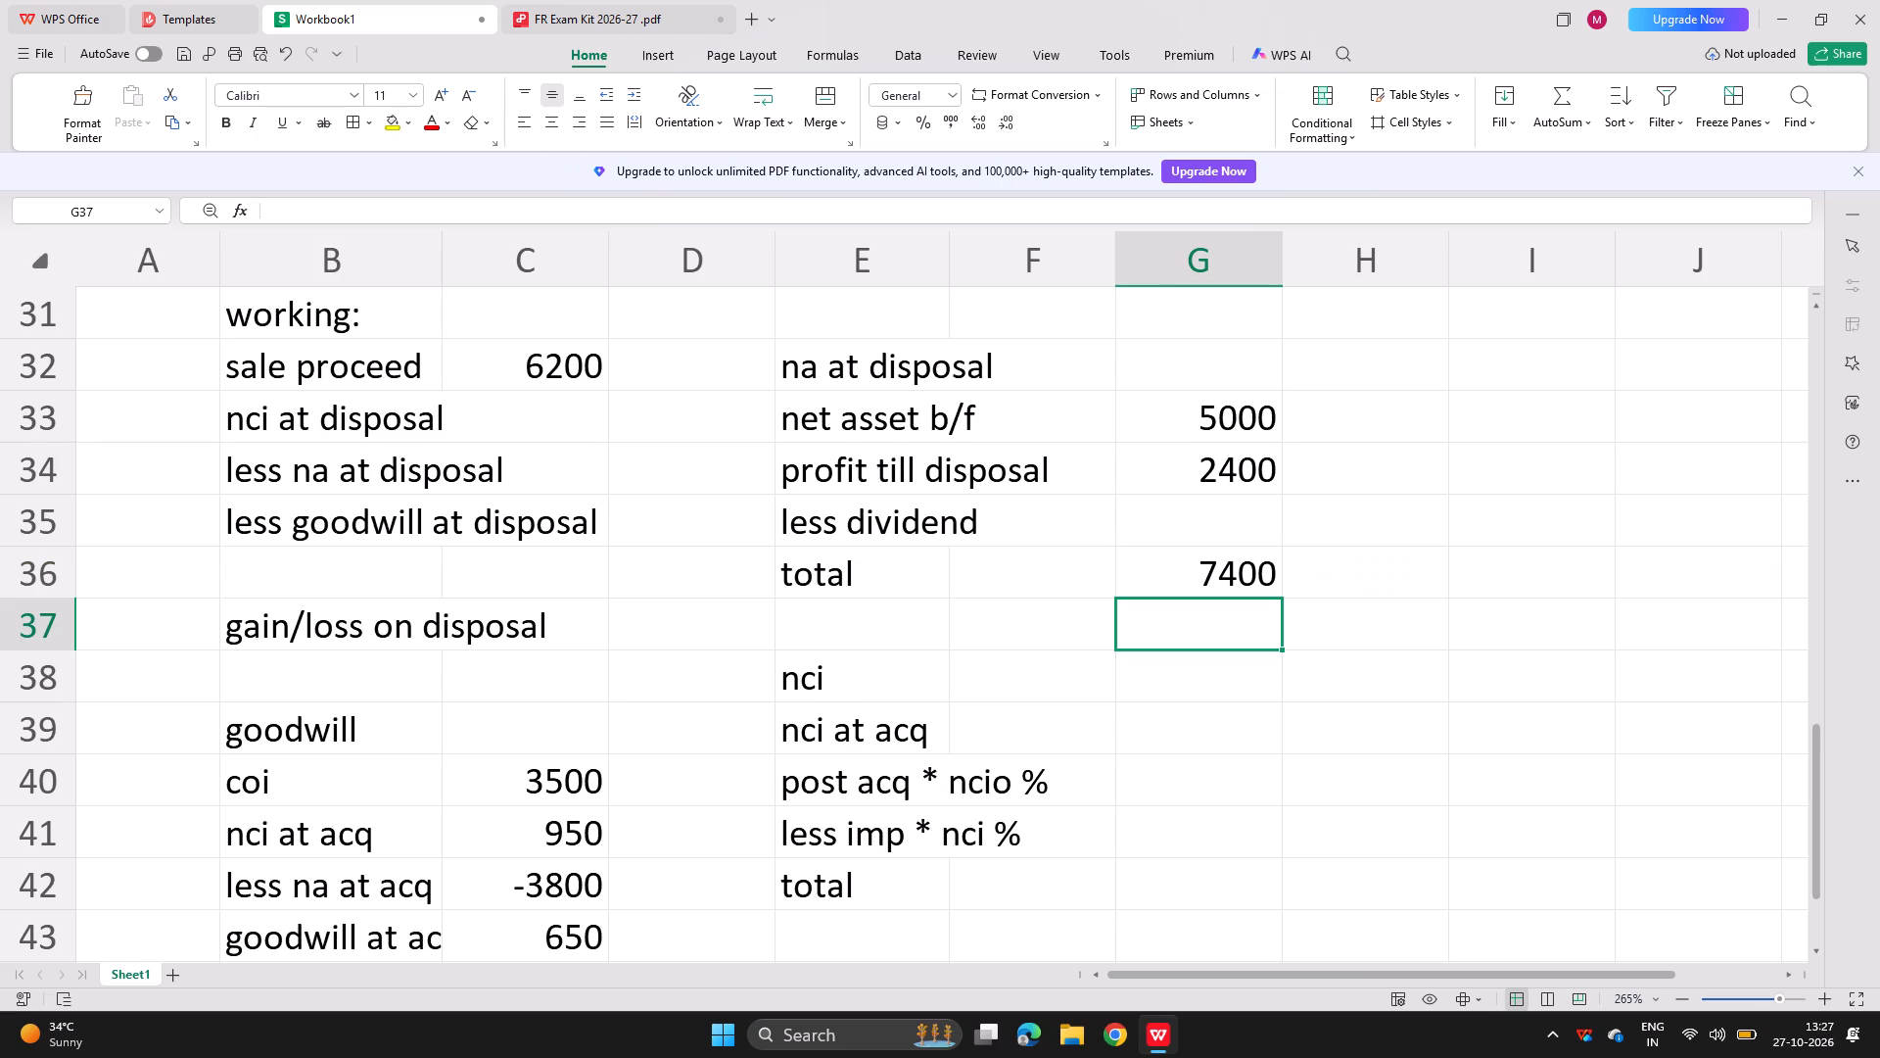
Add the note "start of the year/ opening balnce" in cell H33 beside the net asset b/f figure.
left_click(1337, 417)
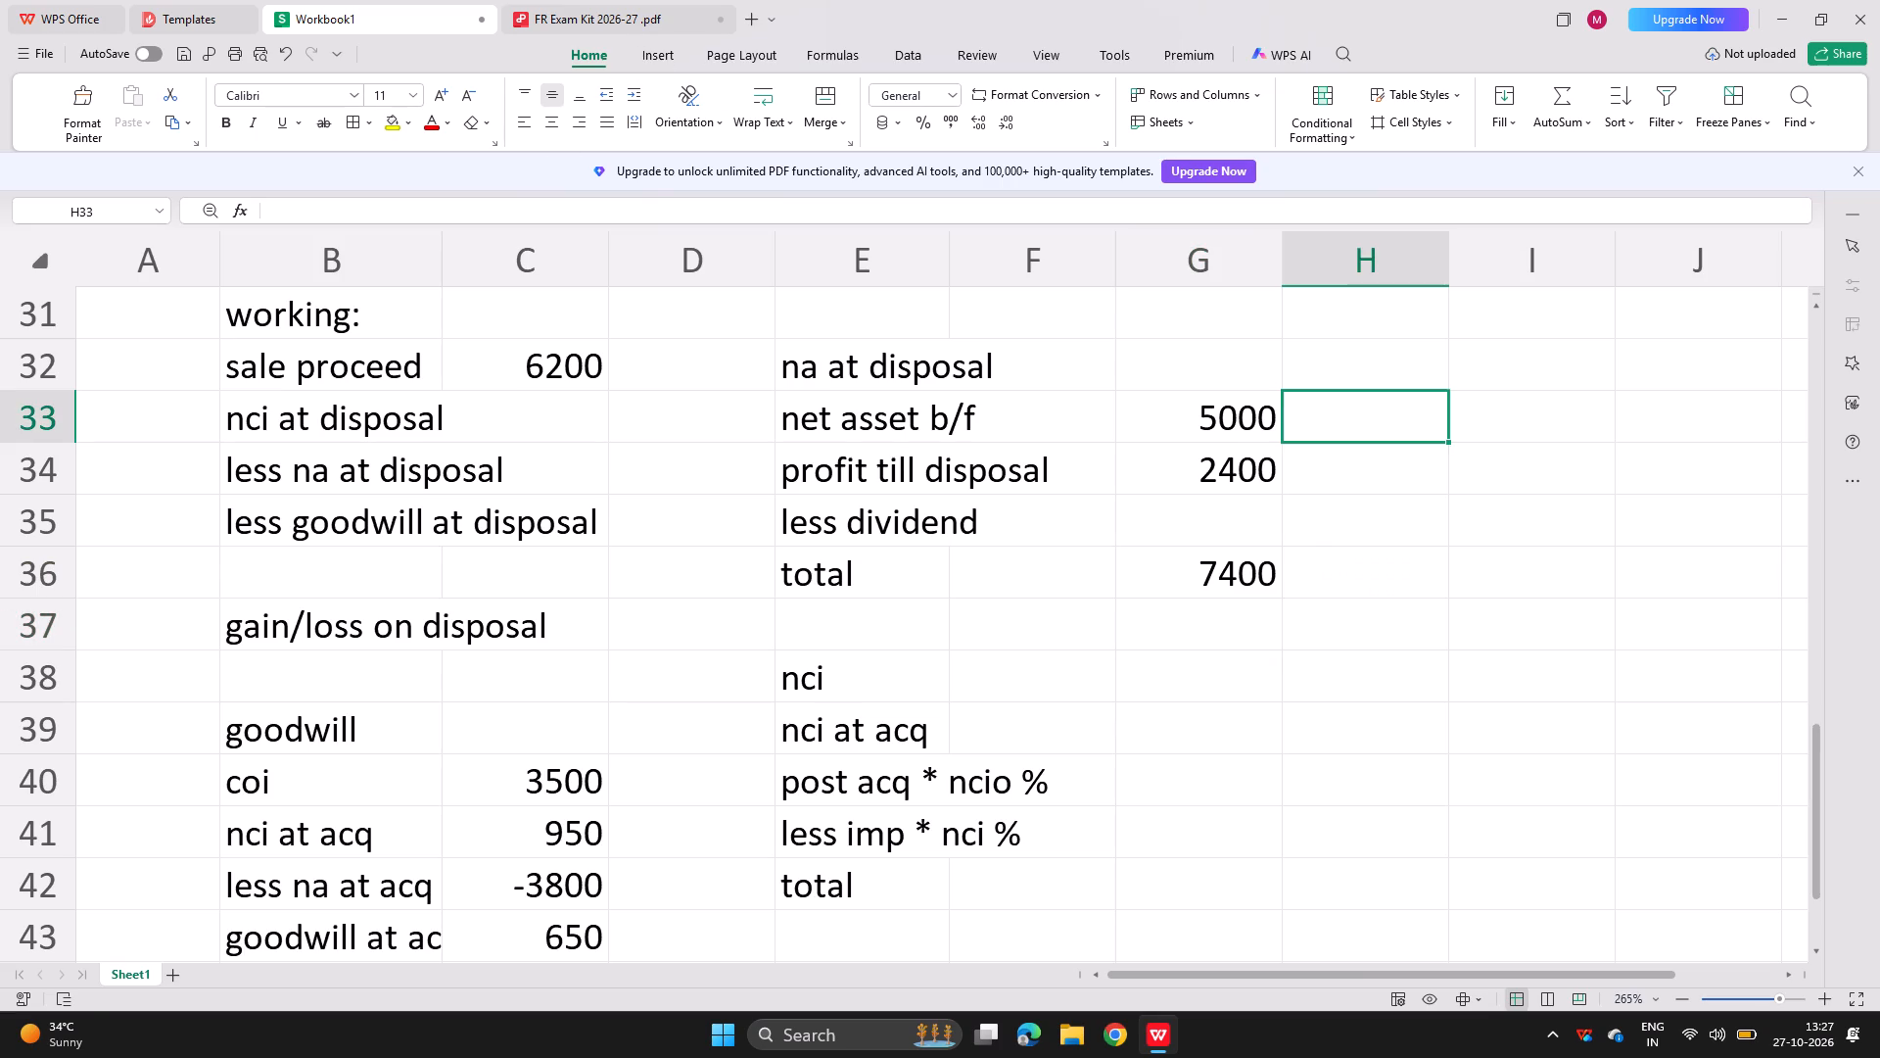
type("start of the year")
key("Return")
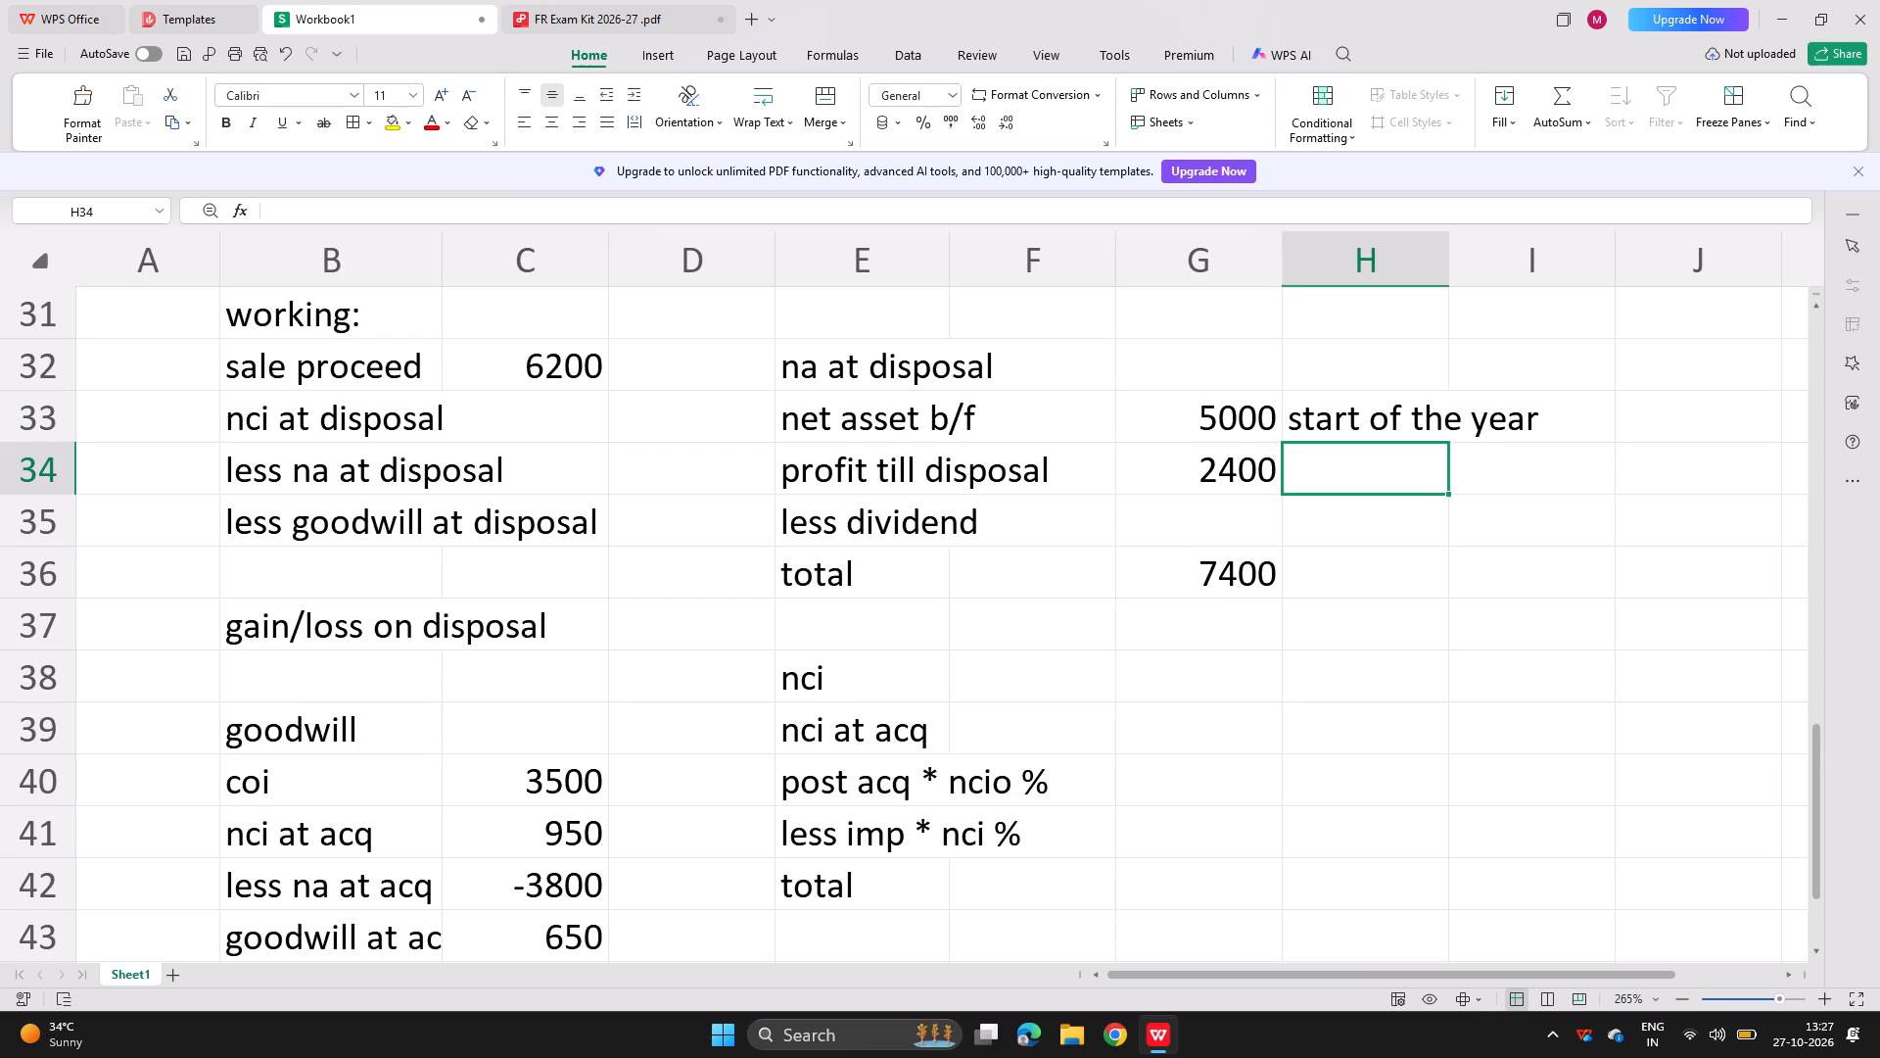
left_click(1343, 424)
left_click_drag(1343, 424, 1555, 416)
left_click(1555, 416)
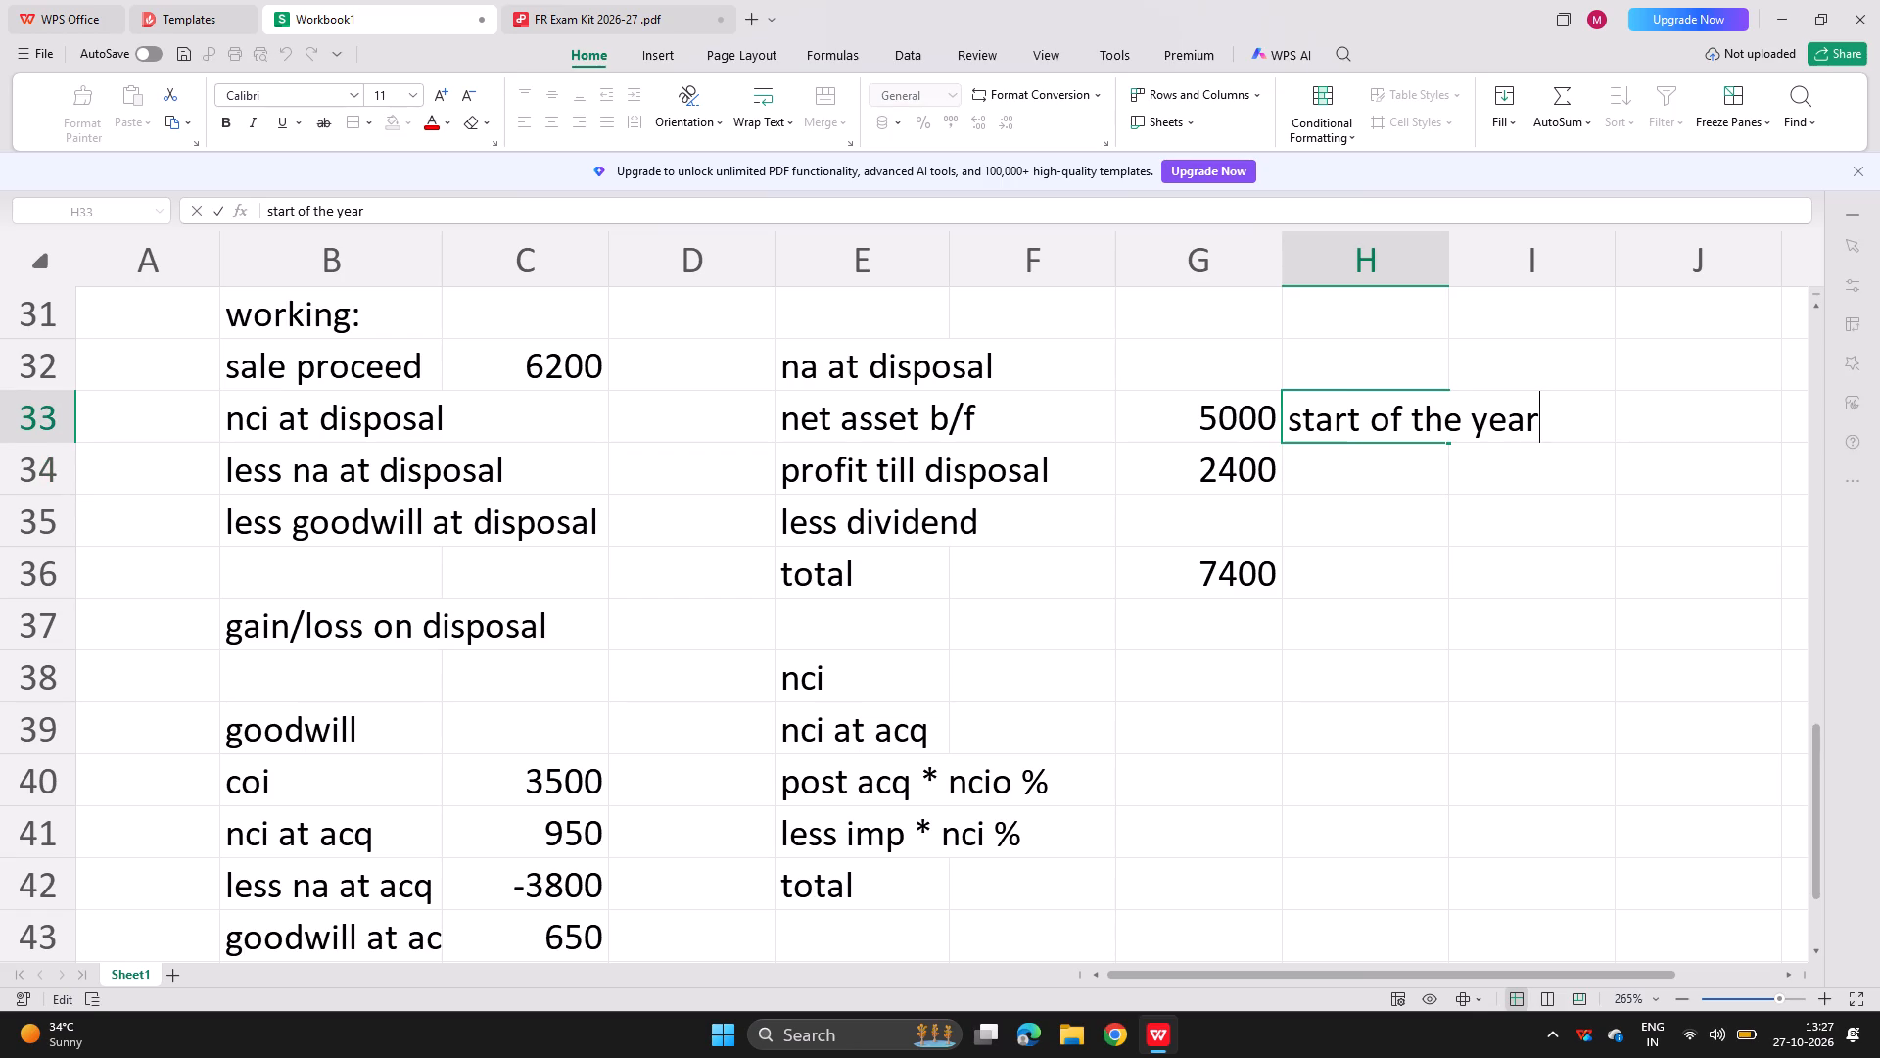
type("/ opening balnce")
key("Return")
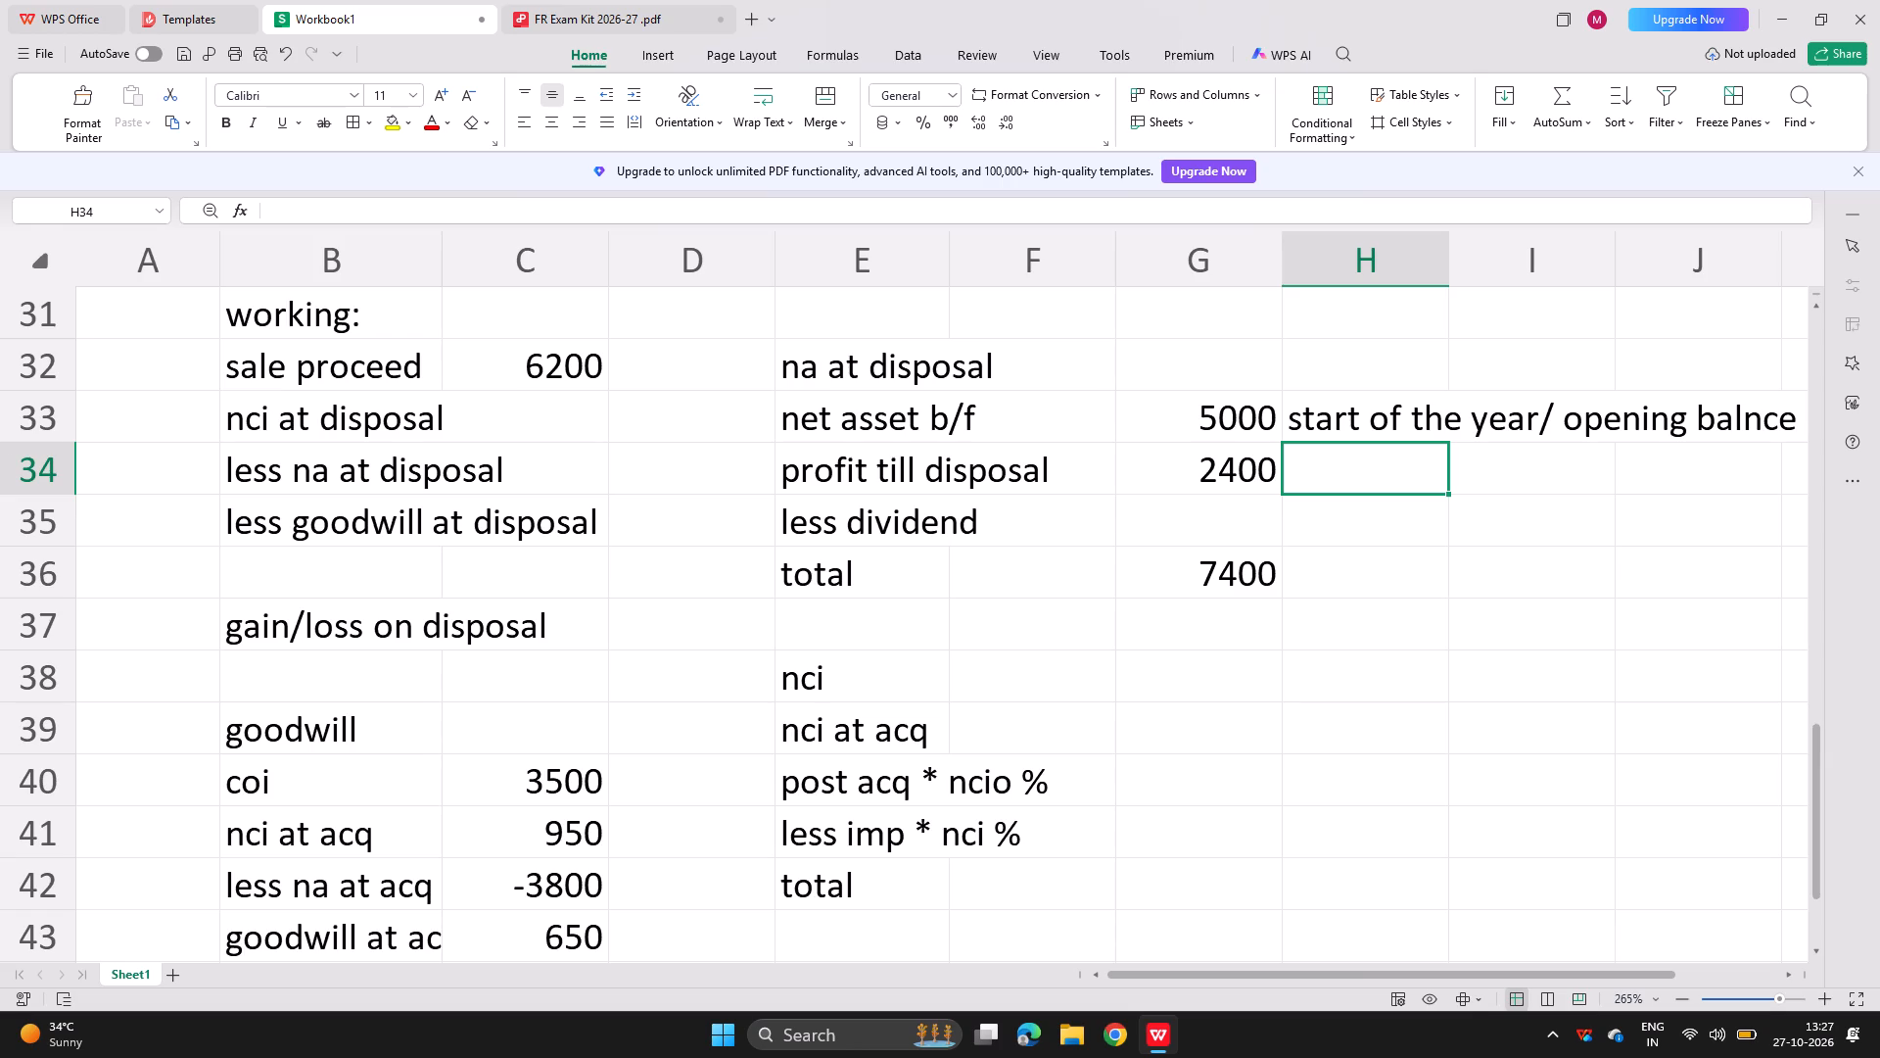
Add the note "sub pat * number of months accquired" in cell H34 beside the profit till disposal figure.
type("sub pa")
key("space")
key("BackSpace")
type("t into the")
key("space")
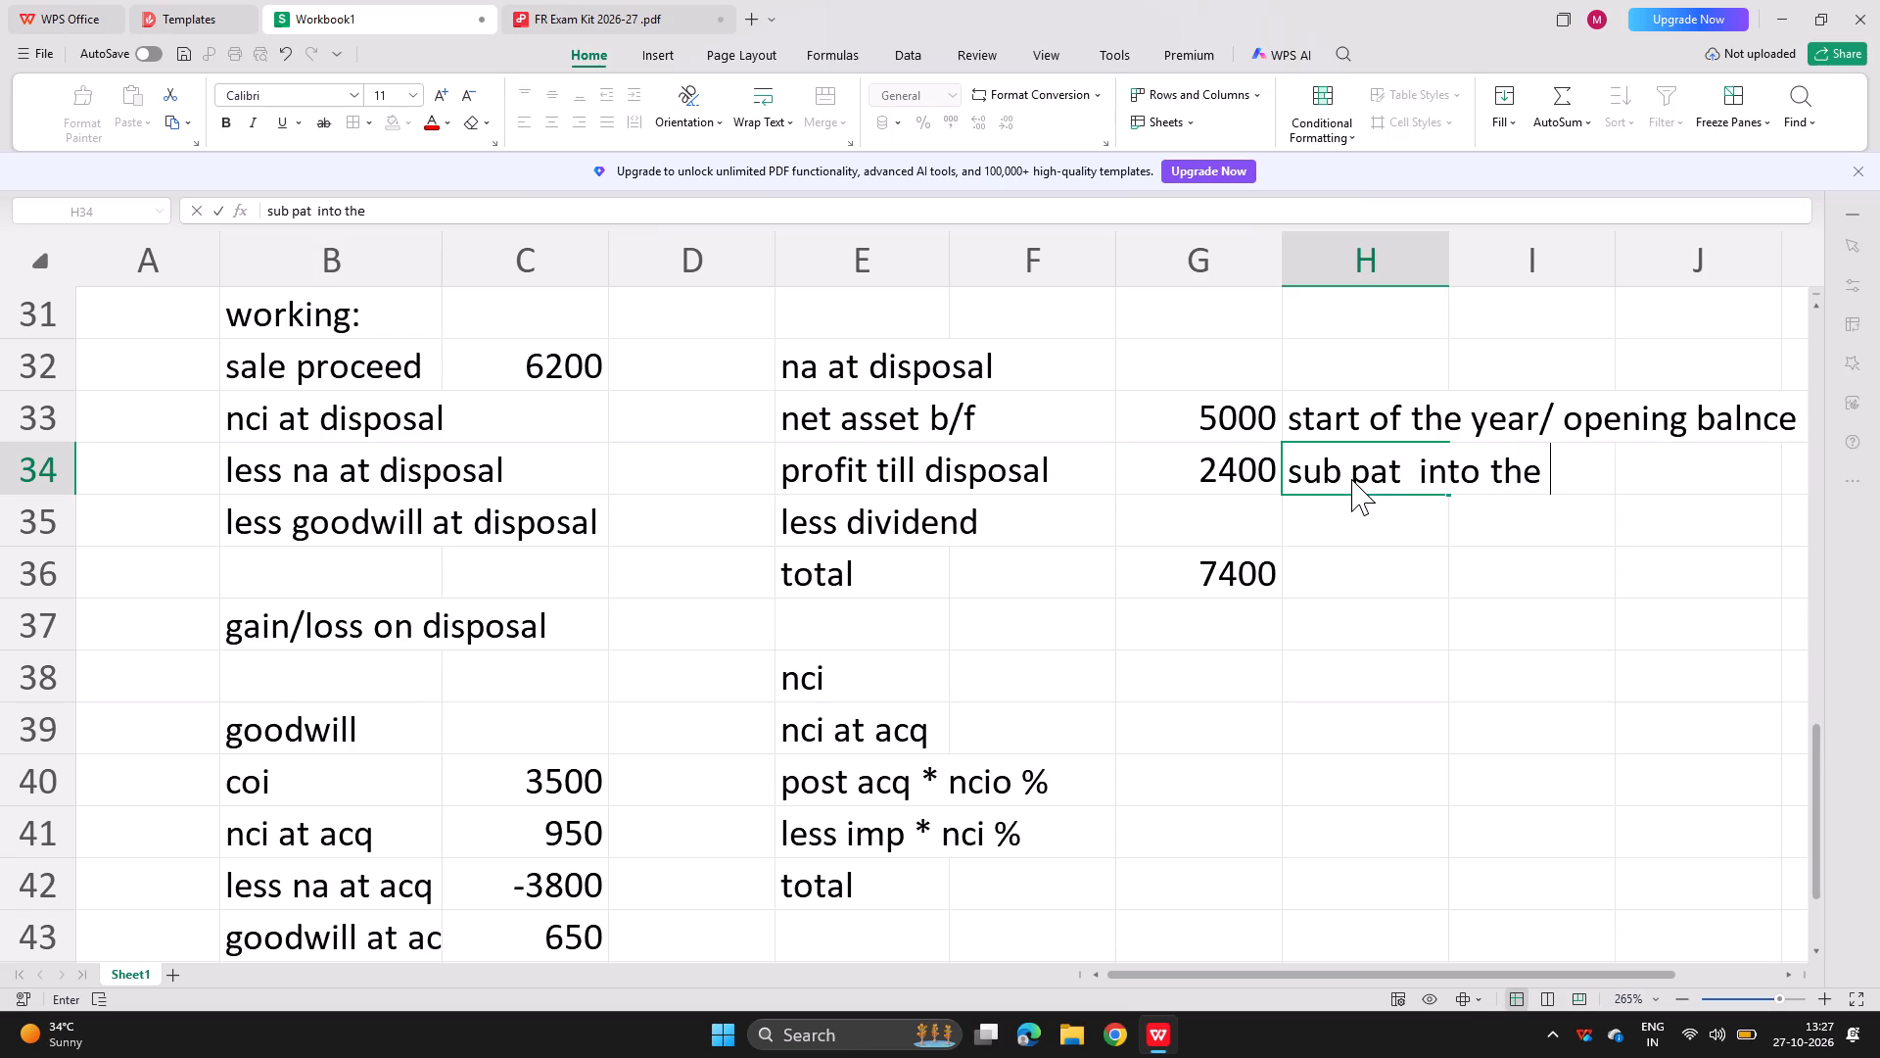
type("number og")
key("BackSpace")
key("BackSpace")
key("BackSpace")
key("BackSpace")
key("BackSpace")
key("BackSpace")
key("BackSpace")
key("BackSpace")
key("BackSpace")
key("BackSpace")
key("BackSpace")
key("BackSpace")
key("BackSpace")
key("BackSpace")
key("BackSpace")
key("BackSpace")
key("BackSpace")
key("BackSpace")
key("BackSpace")
key("BackSpace")
key("BackSpace")
key("BackSpace")
key("BackSpace")
type("* nuum=")
key("BackSpace")
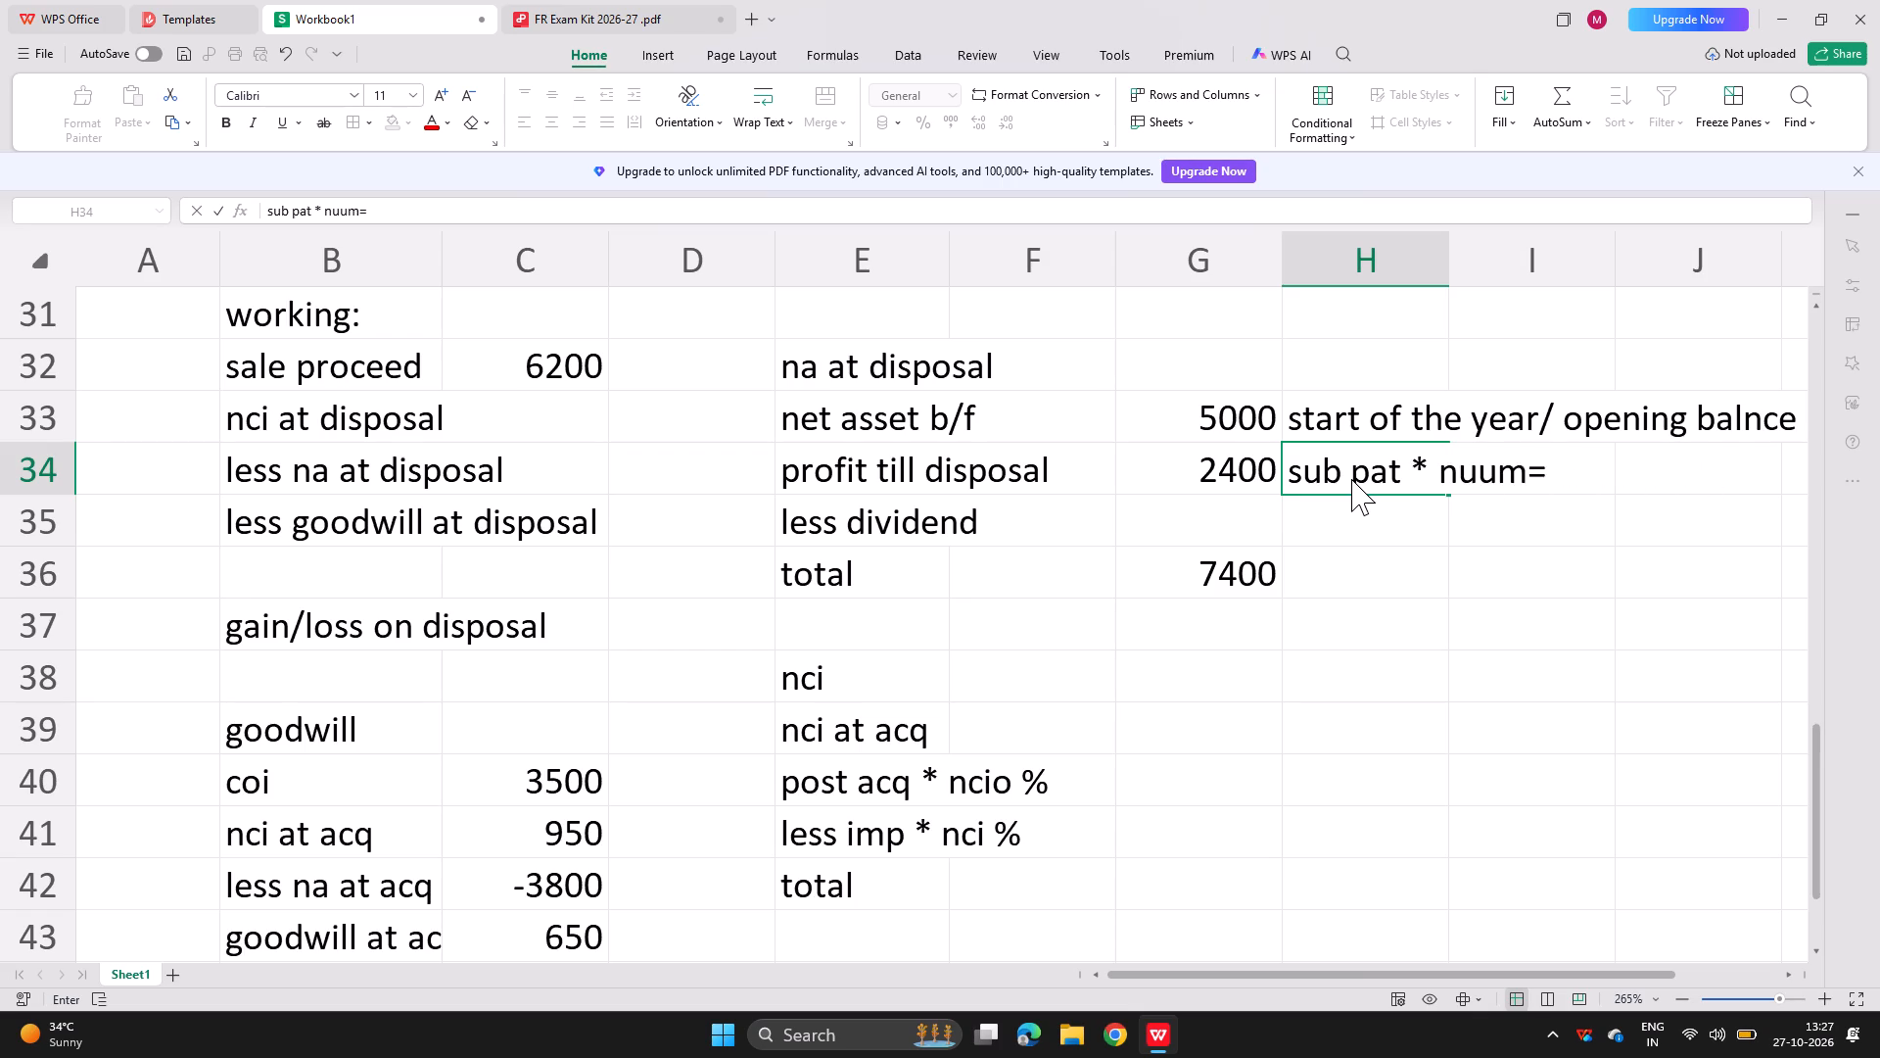
key("BackSpace")
key("BackSpace")
type("mv")
key("BackSpace")
type("ber of months accquite")
key("BackSpace")
type("red")
key("BackSpace")
key("BackSpace")
key("BackSpace")
key("BackSpace")
type("red")
key("Return")
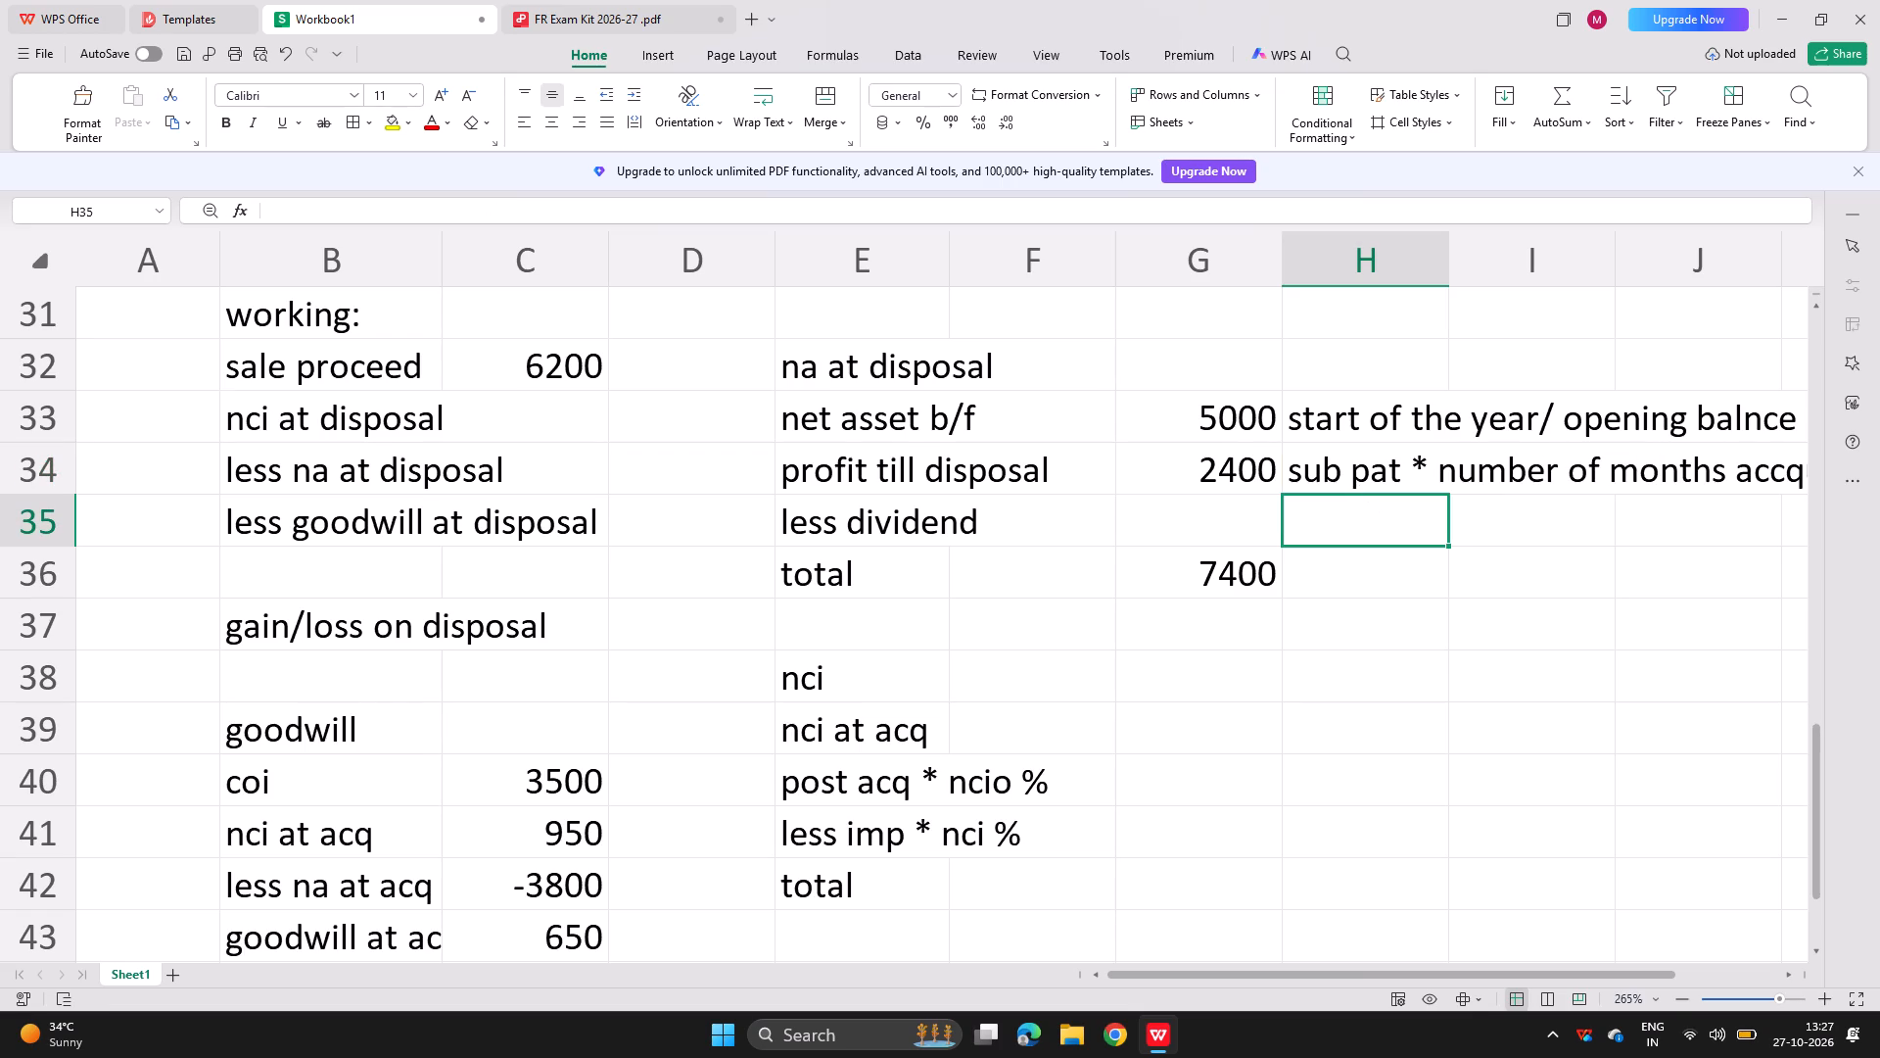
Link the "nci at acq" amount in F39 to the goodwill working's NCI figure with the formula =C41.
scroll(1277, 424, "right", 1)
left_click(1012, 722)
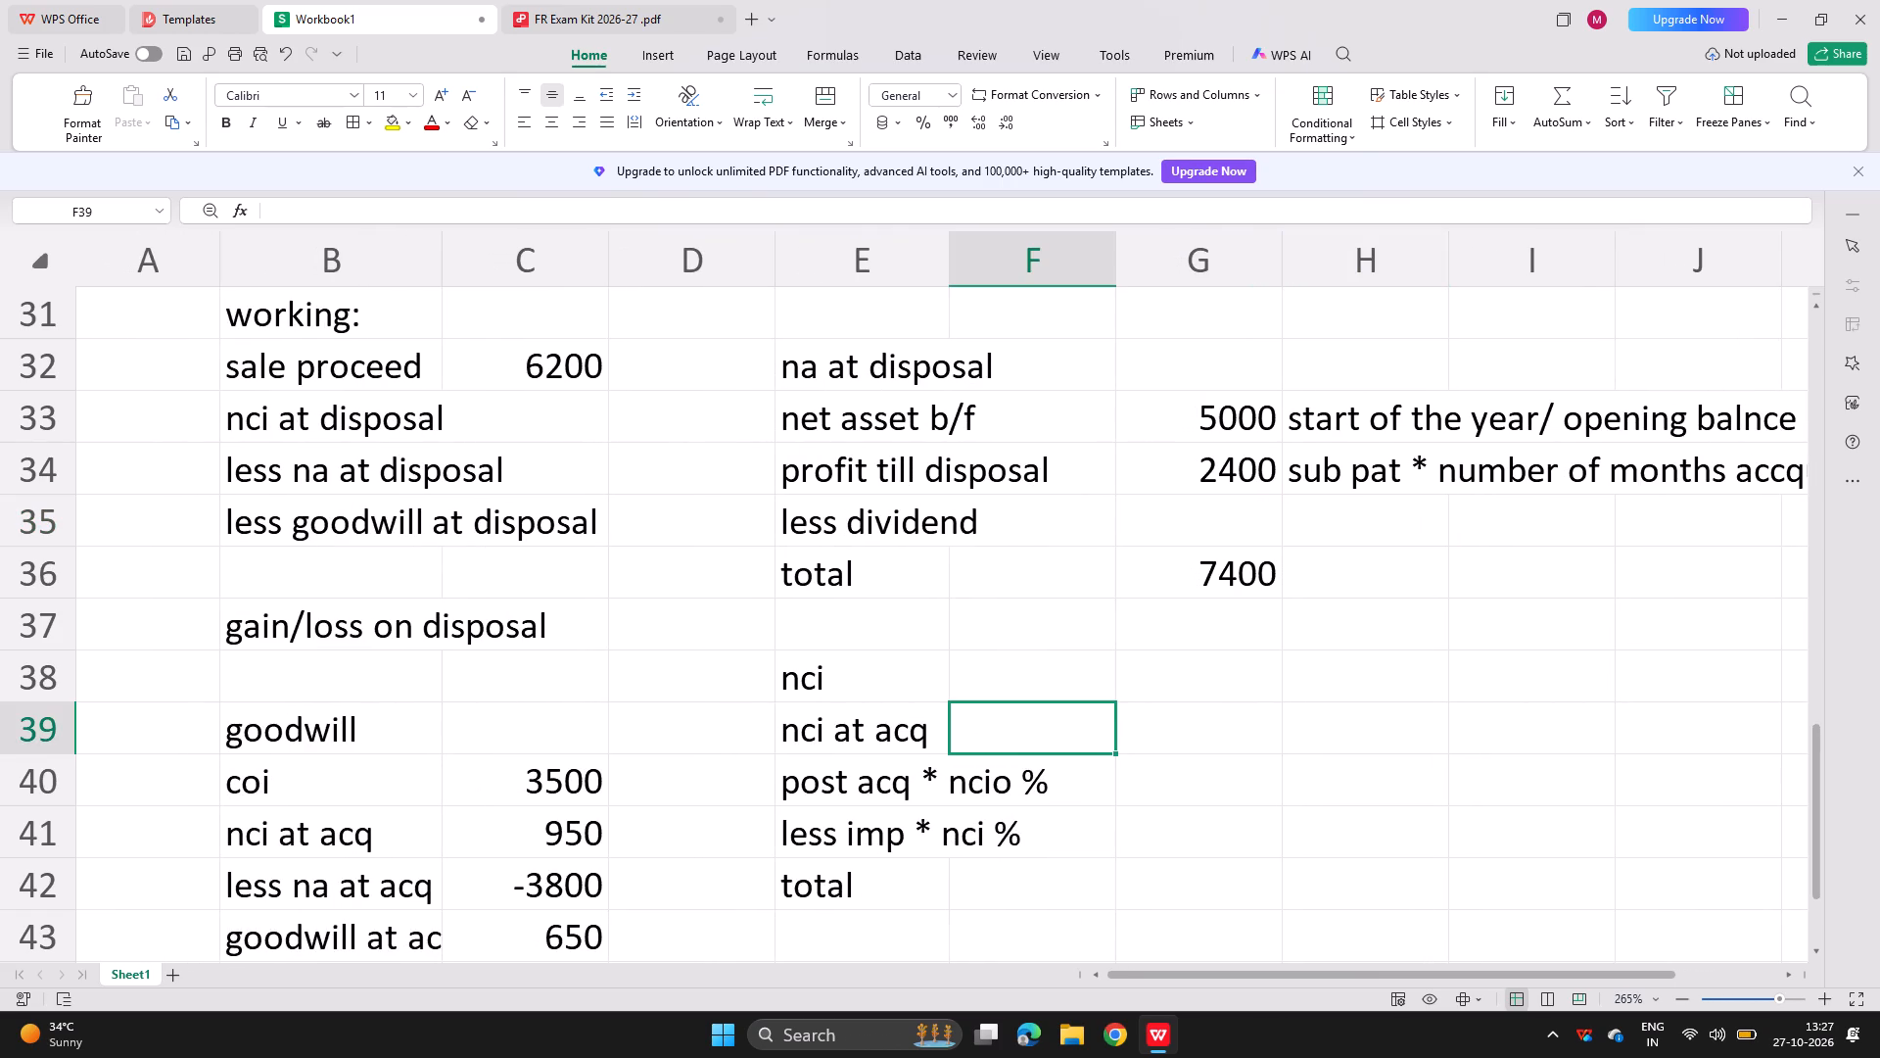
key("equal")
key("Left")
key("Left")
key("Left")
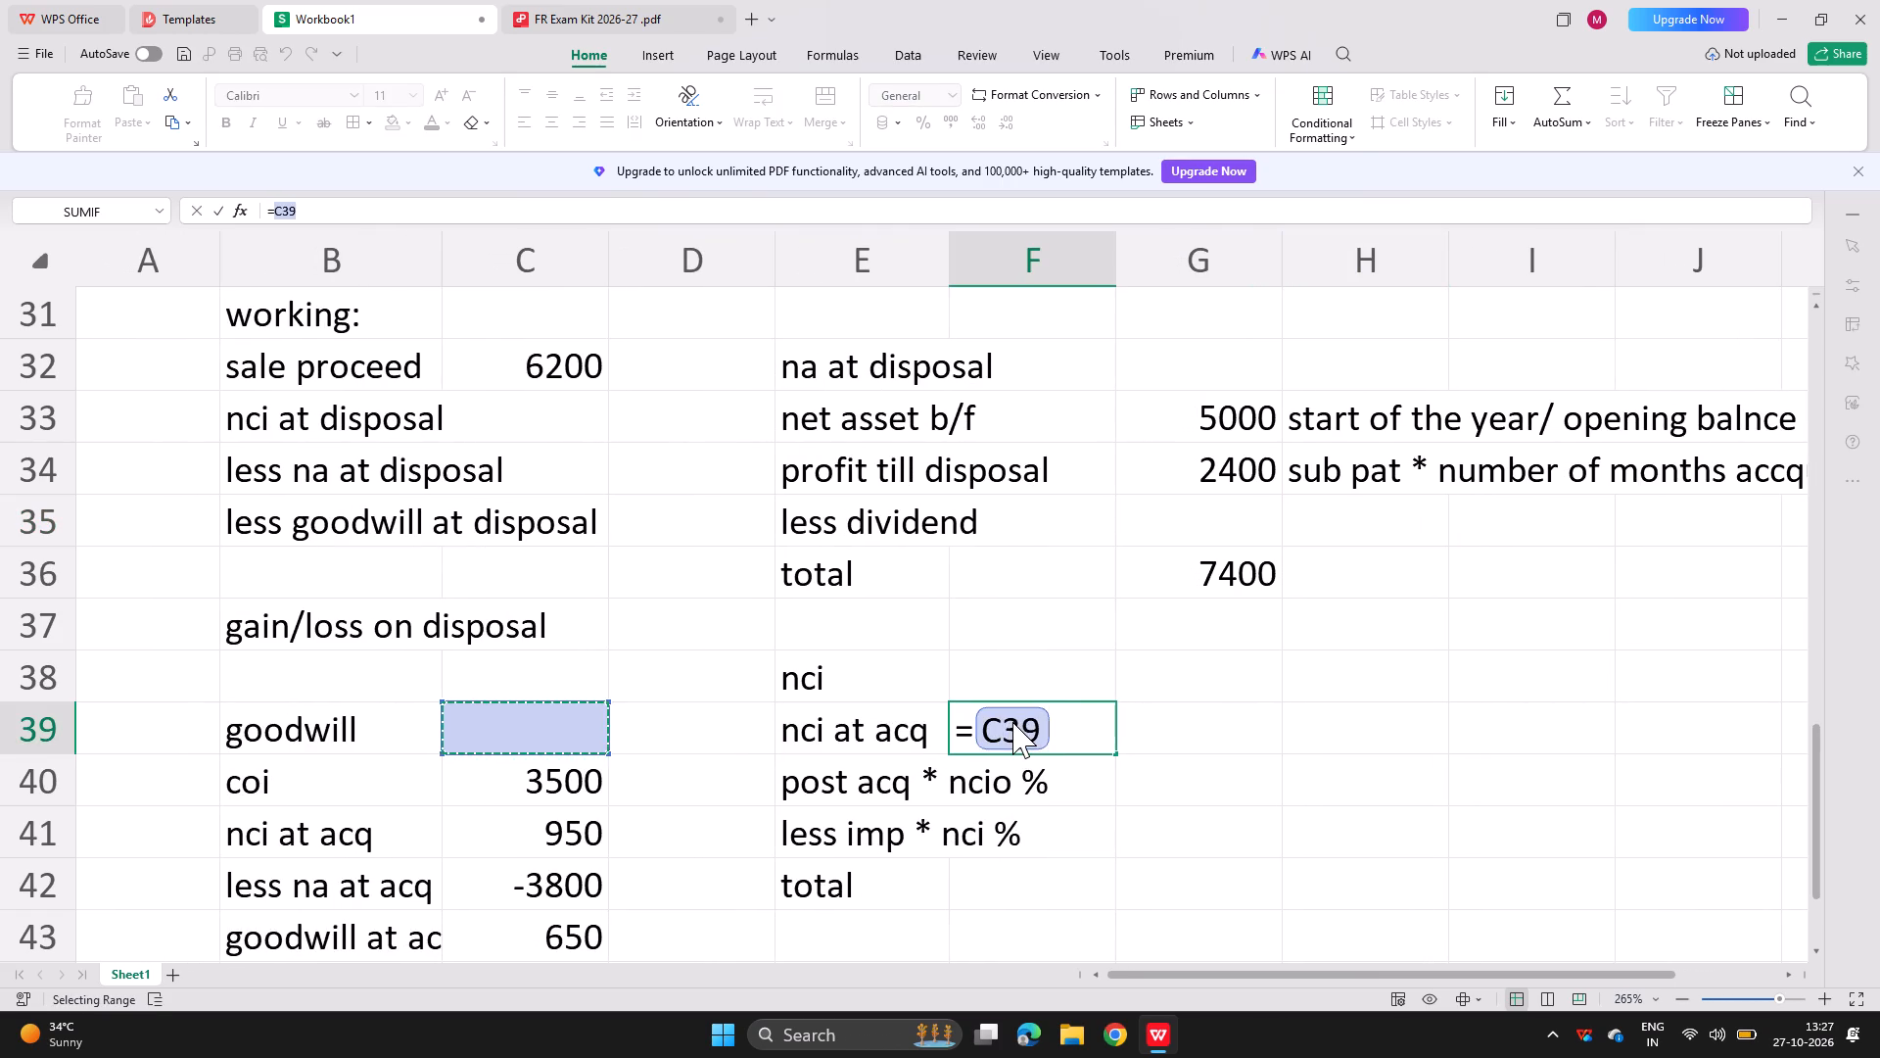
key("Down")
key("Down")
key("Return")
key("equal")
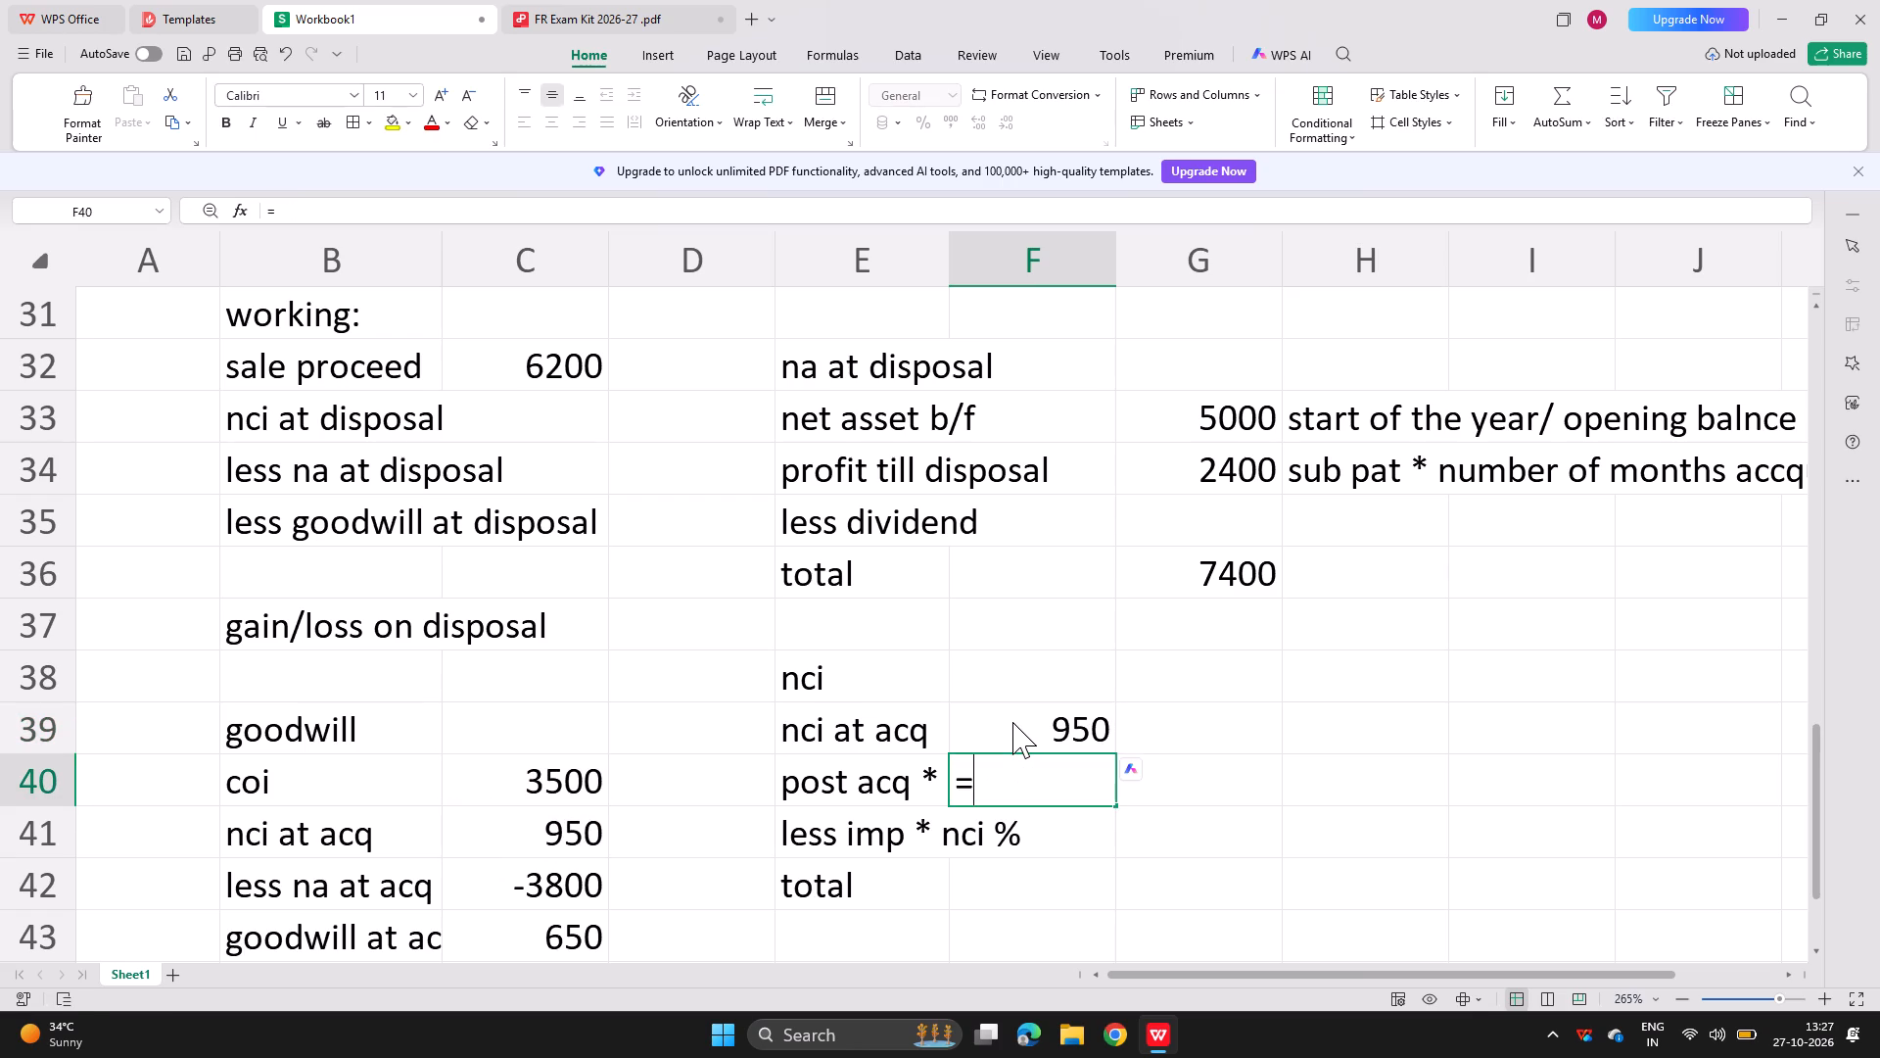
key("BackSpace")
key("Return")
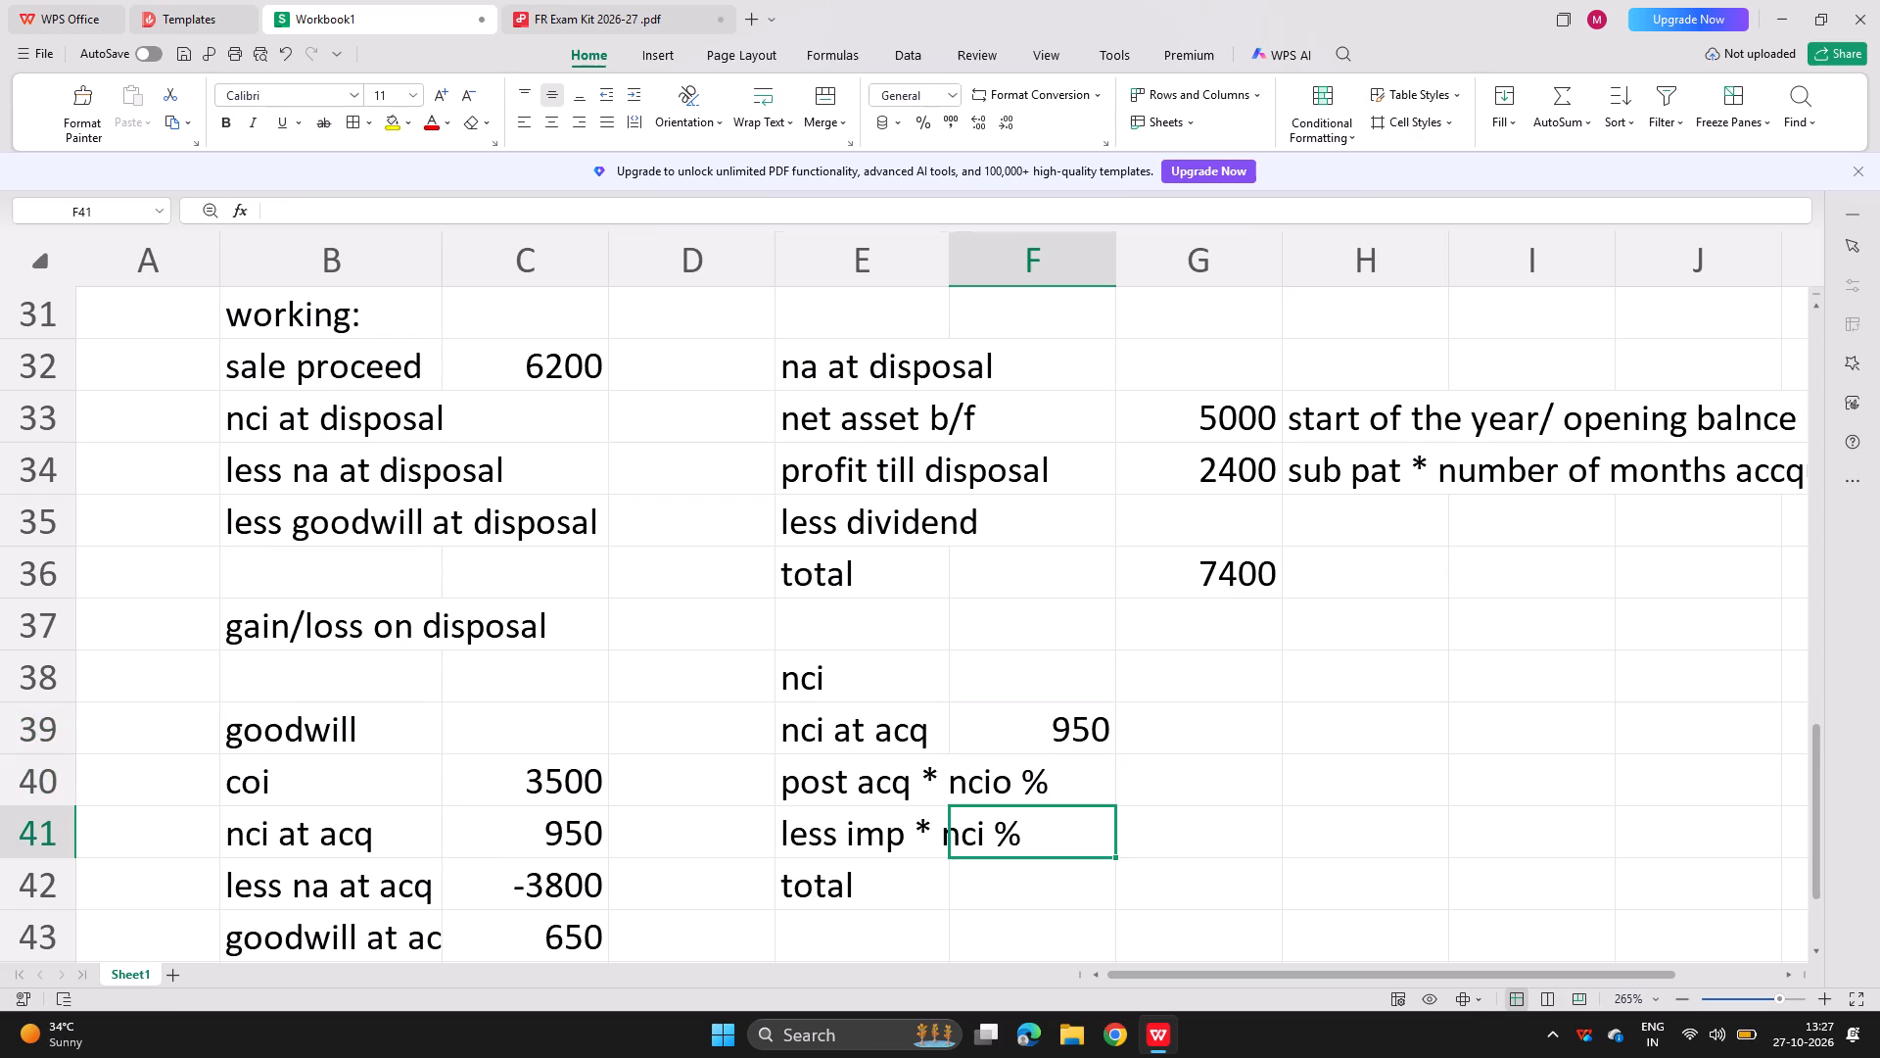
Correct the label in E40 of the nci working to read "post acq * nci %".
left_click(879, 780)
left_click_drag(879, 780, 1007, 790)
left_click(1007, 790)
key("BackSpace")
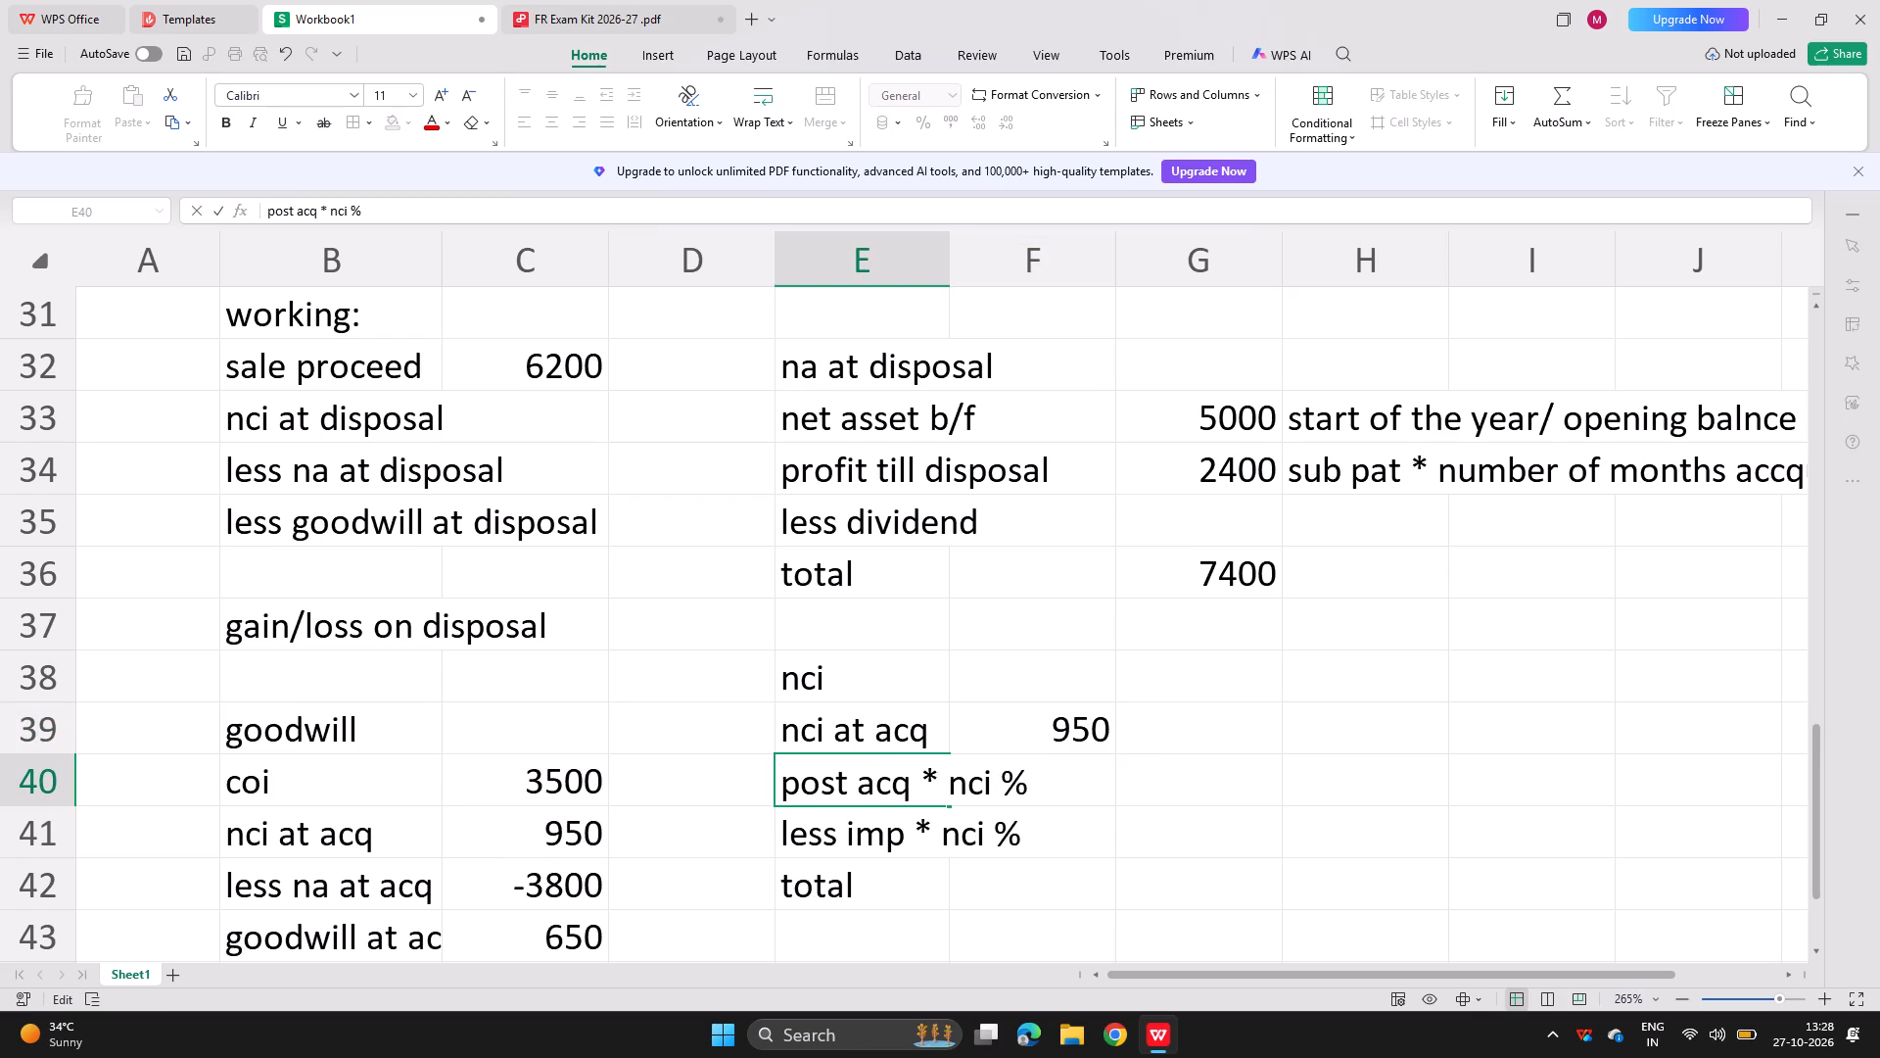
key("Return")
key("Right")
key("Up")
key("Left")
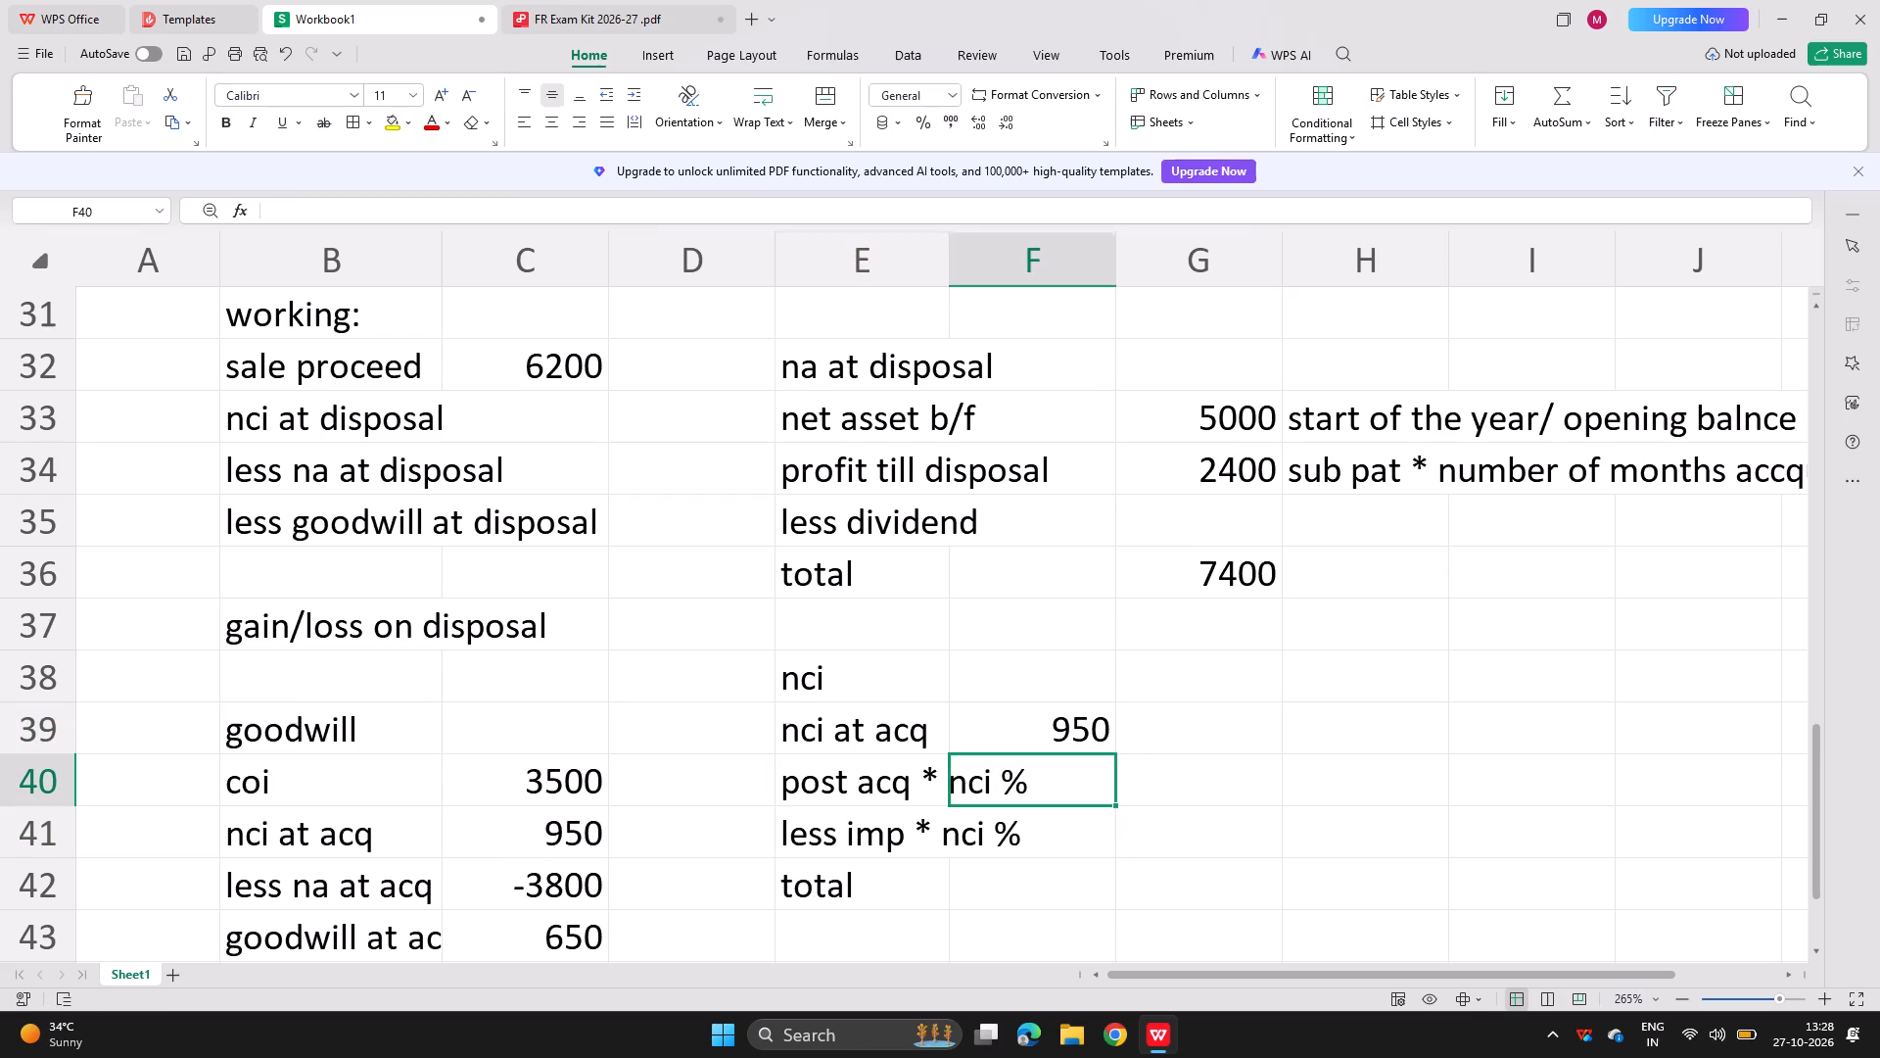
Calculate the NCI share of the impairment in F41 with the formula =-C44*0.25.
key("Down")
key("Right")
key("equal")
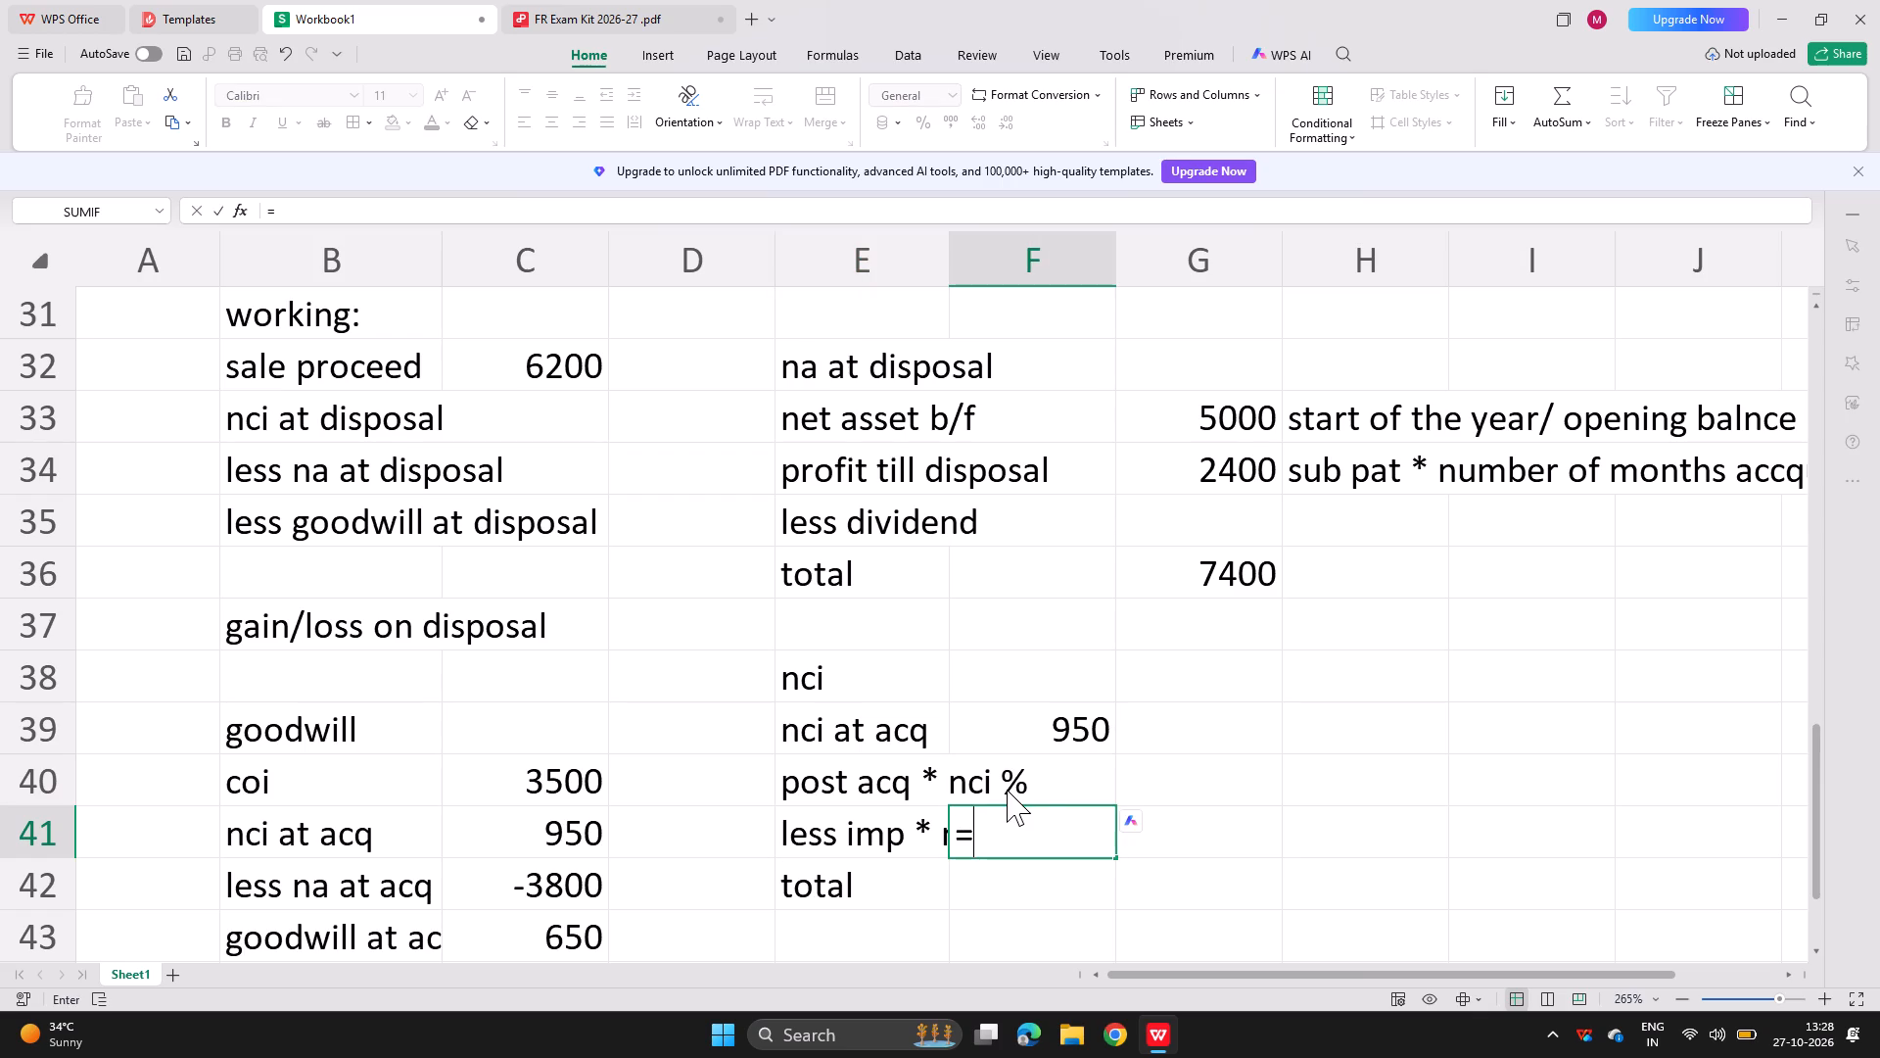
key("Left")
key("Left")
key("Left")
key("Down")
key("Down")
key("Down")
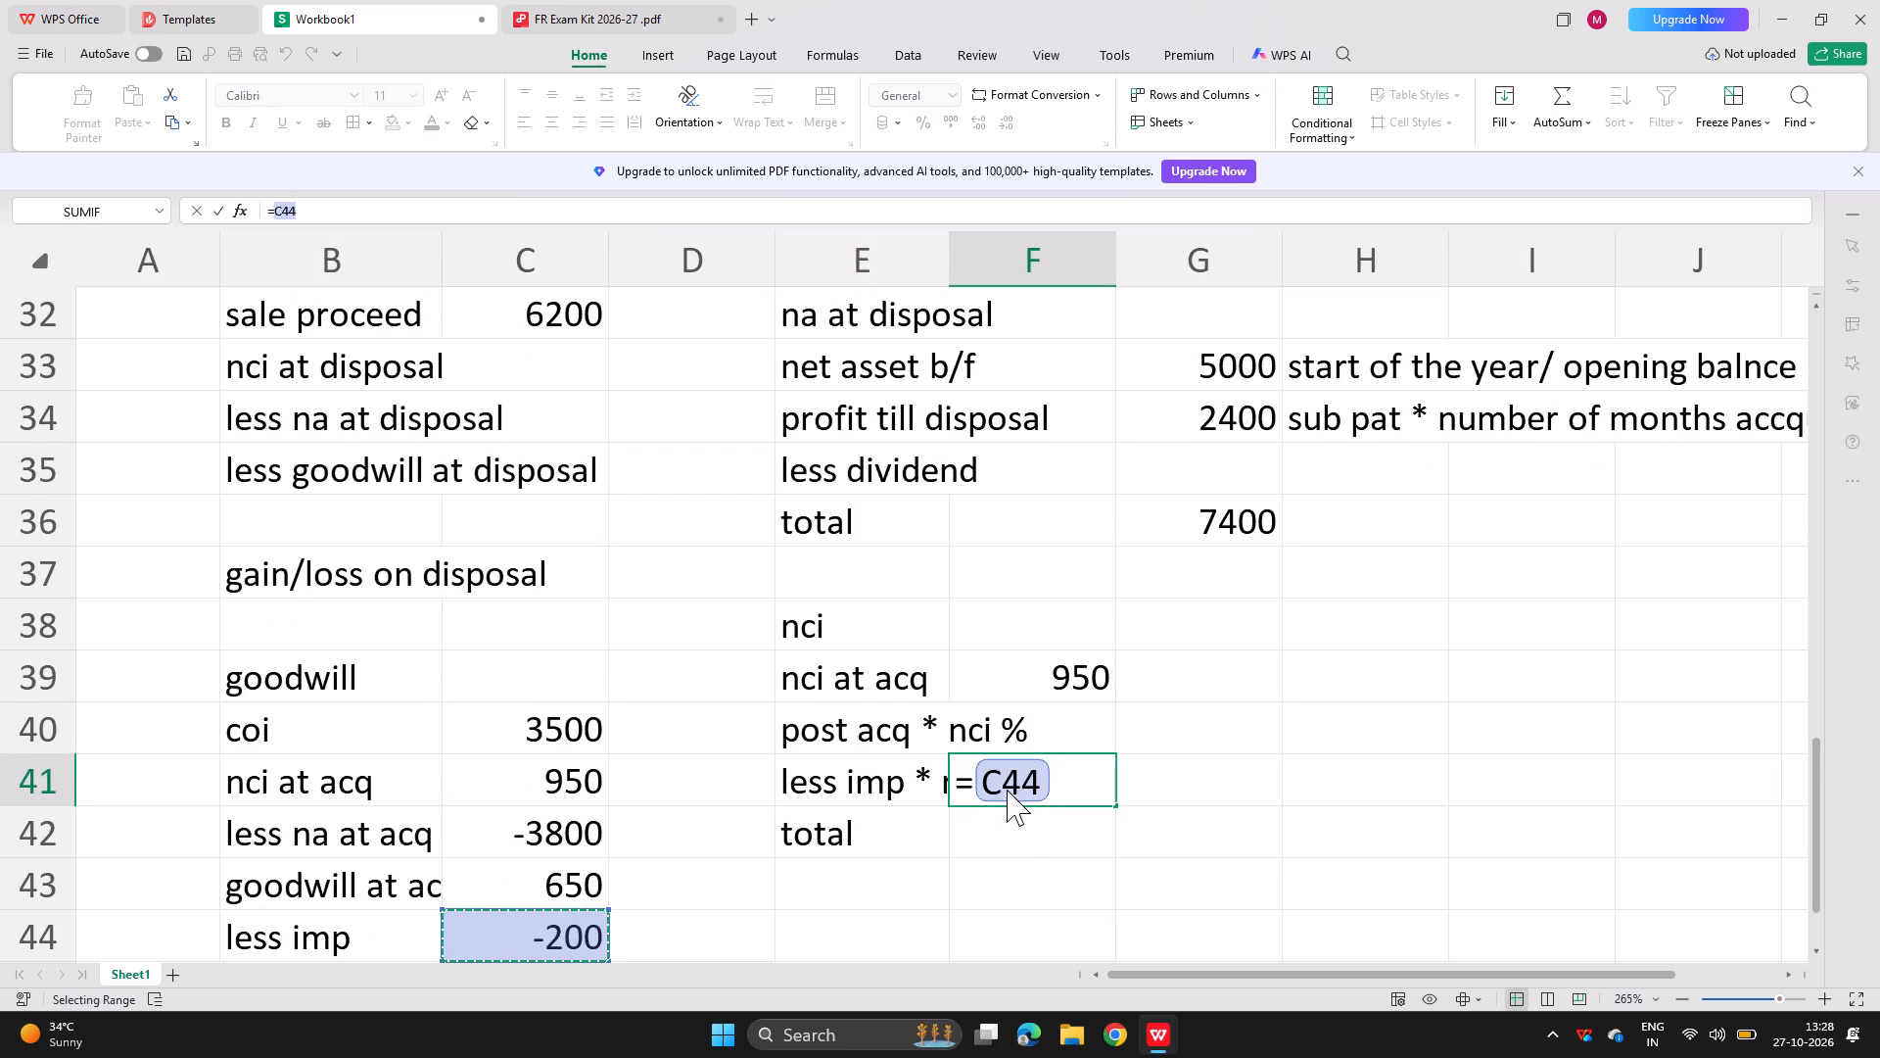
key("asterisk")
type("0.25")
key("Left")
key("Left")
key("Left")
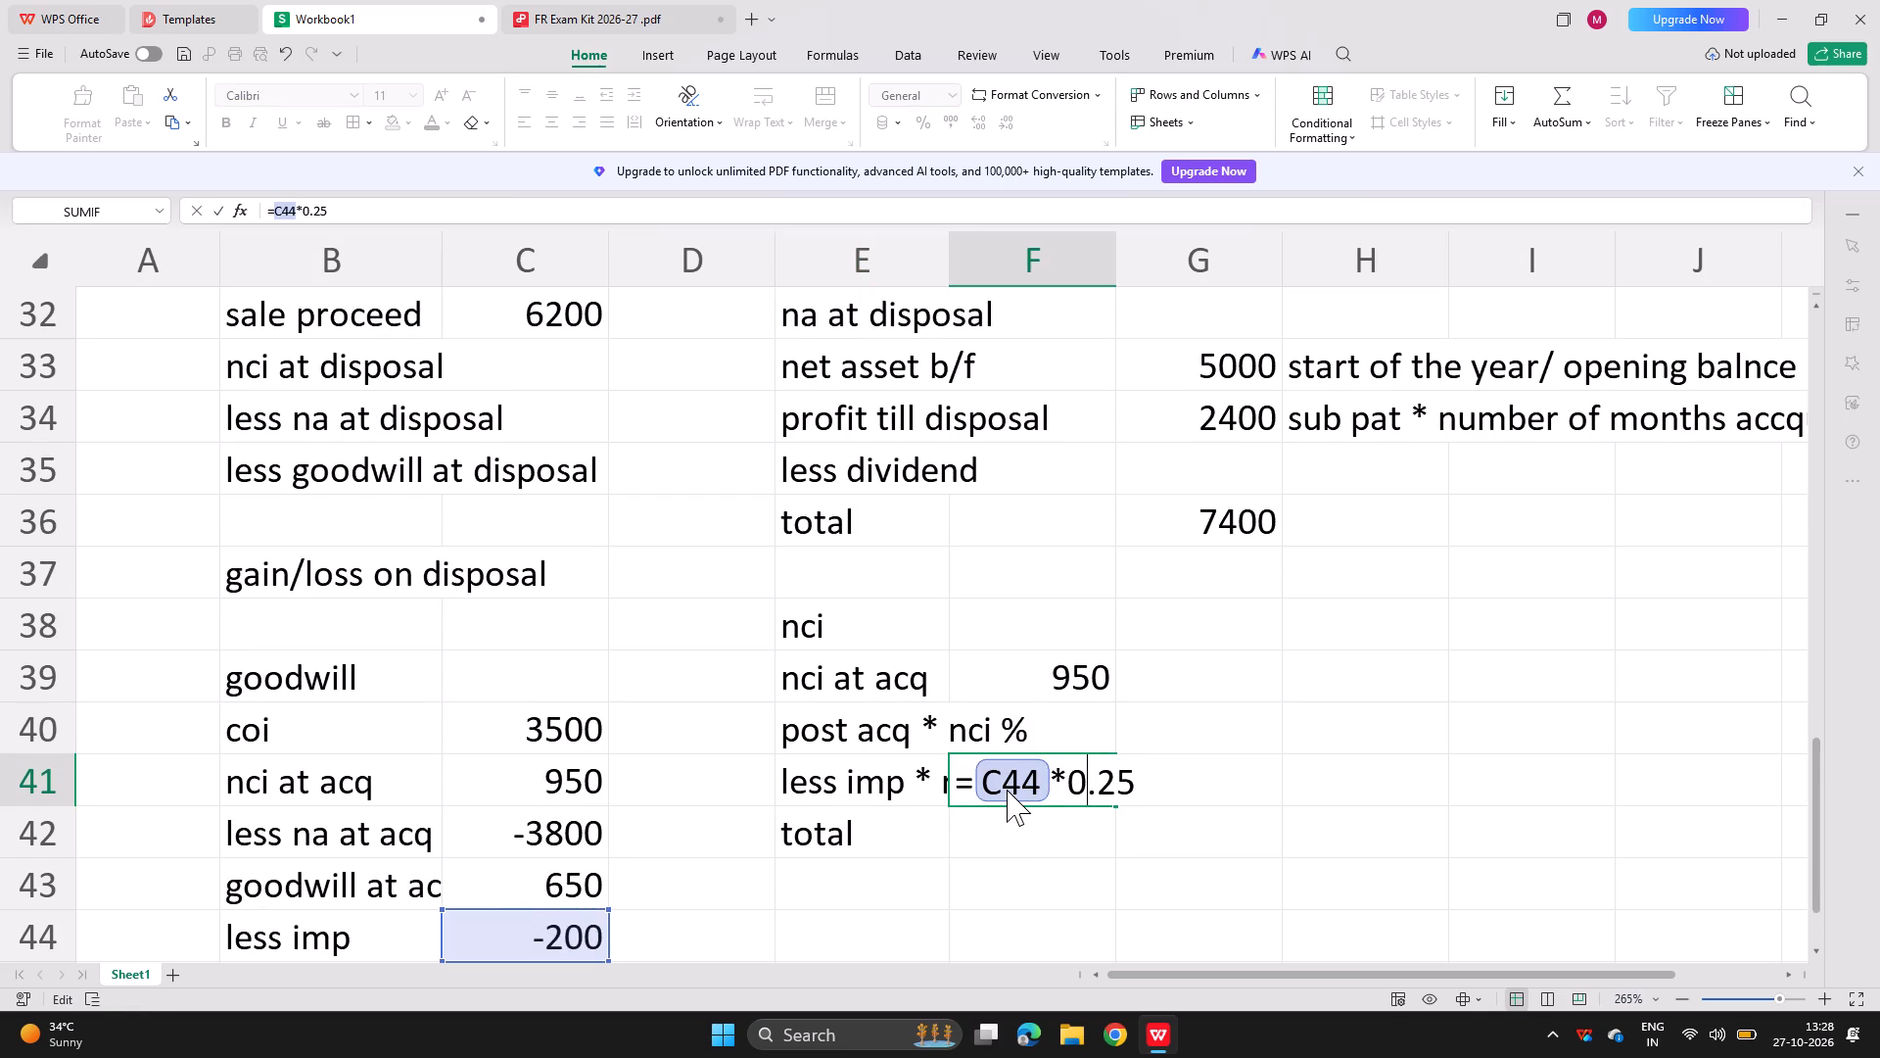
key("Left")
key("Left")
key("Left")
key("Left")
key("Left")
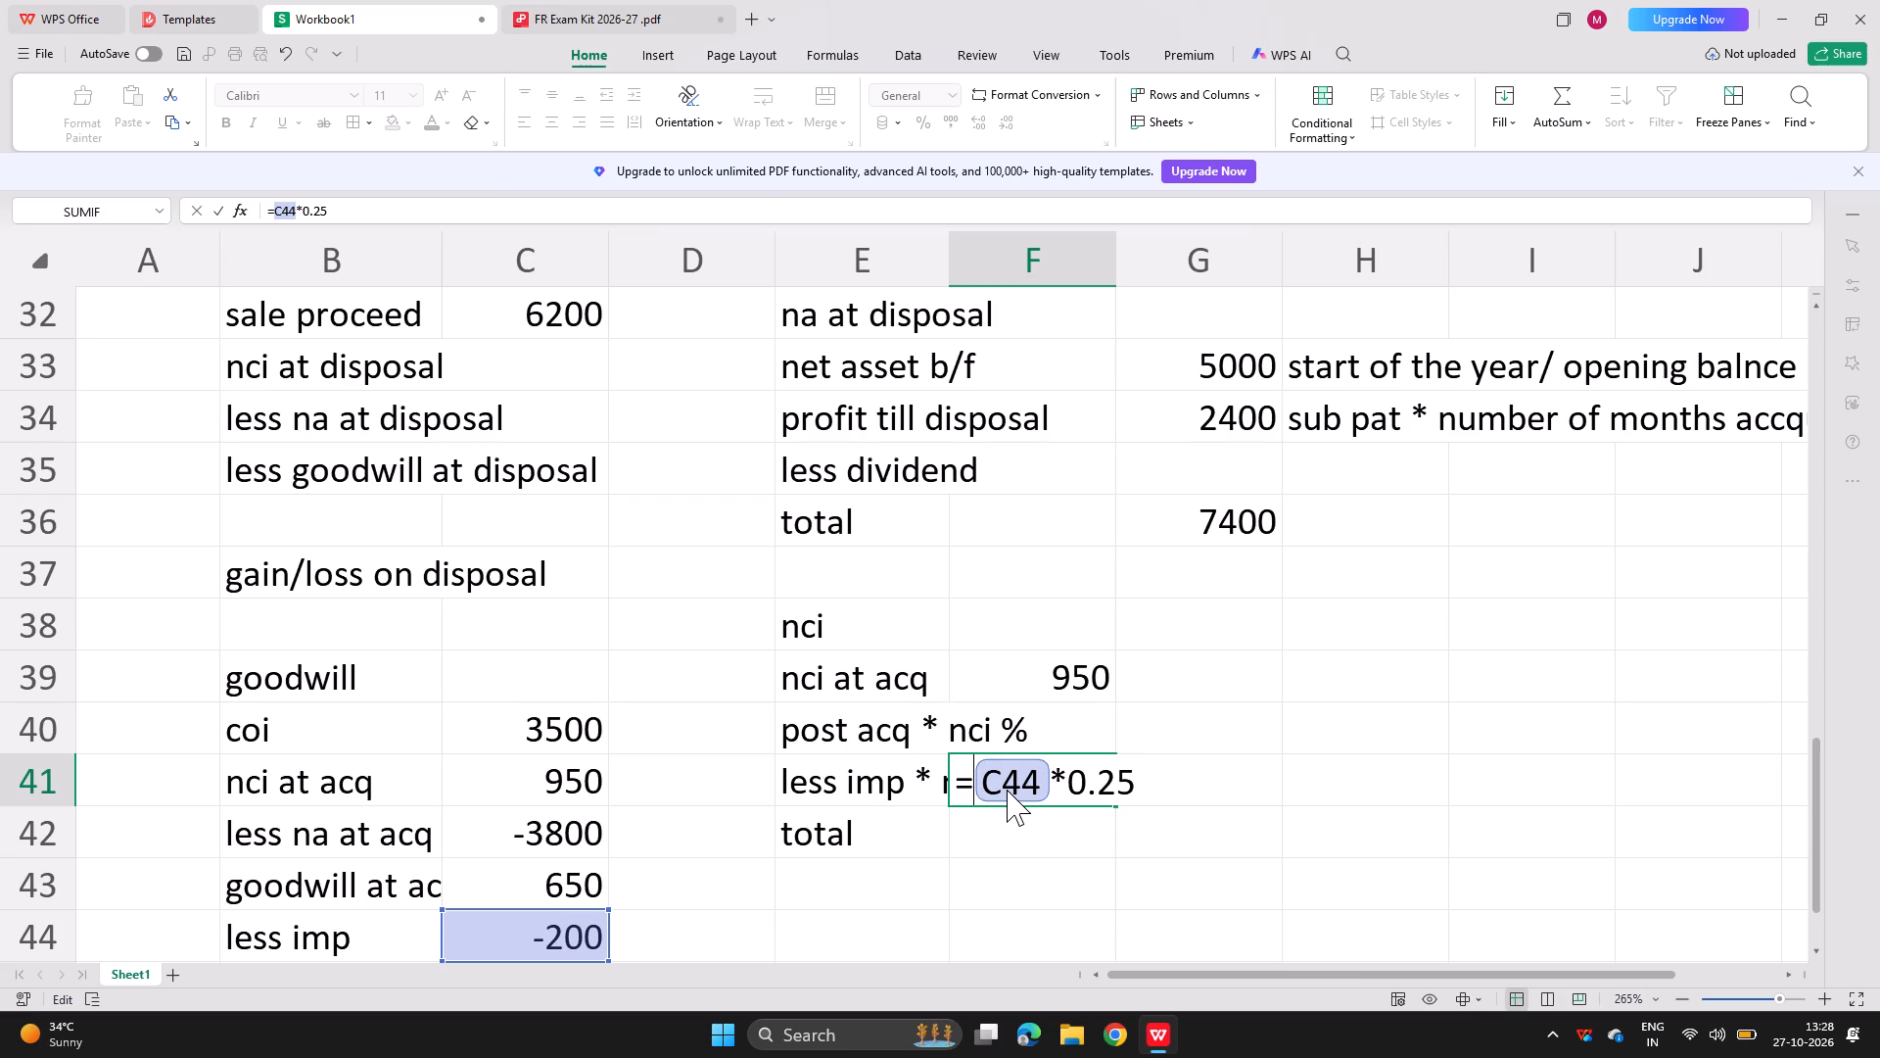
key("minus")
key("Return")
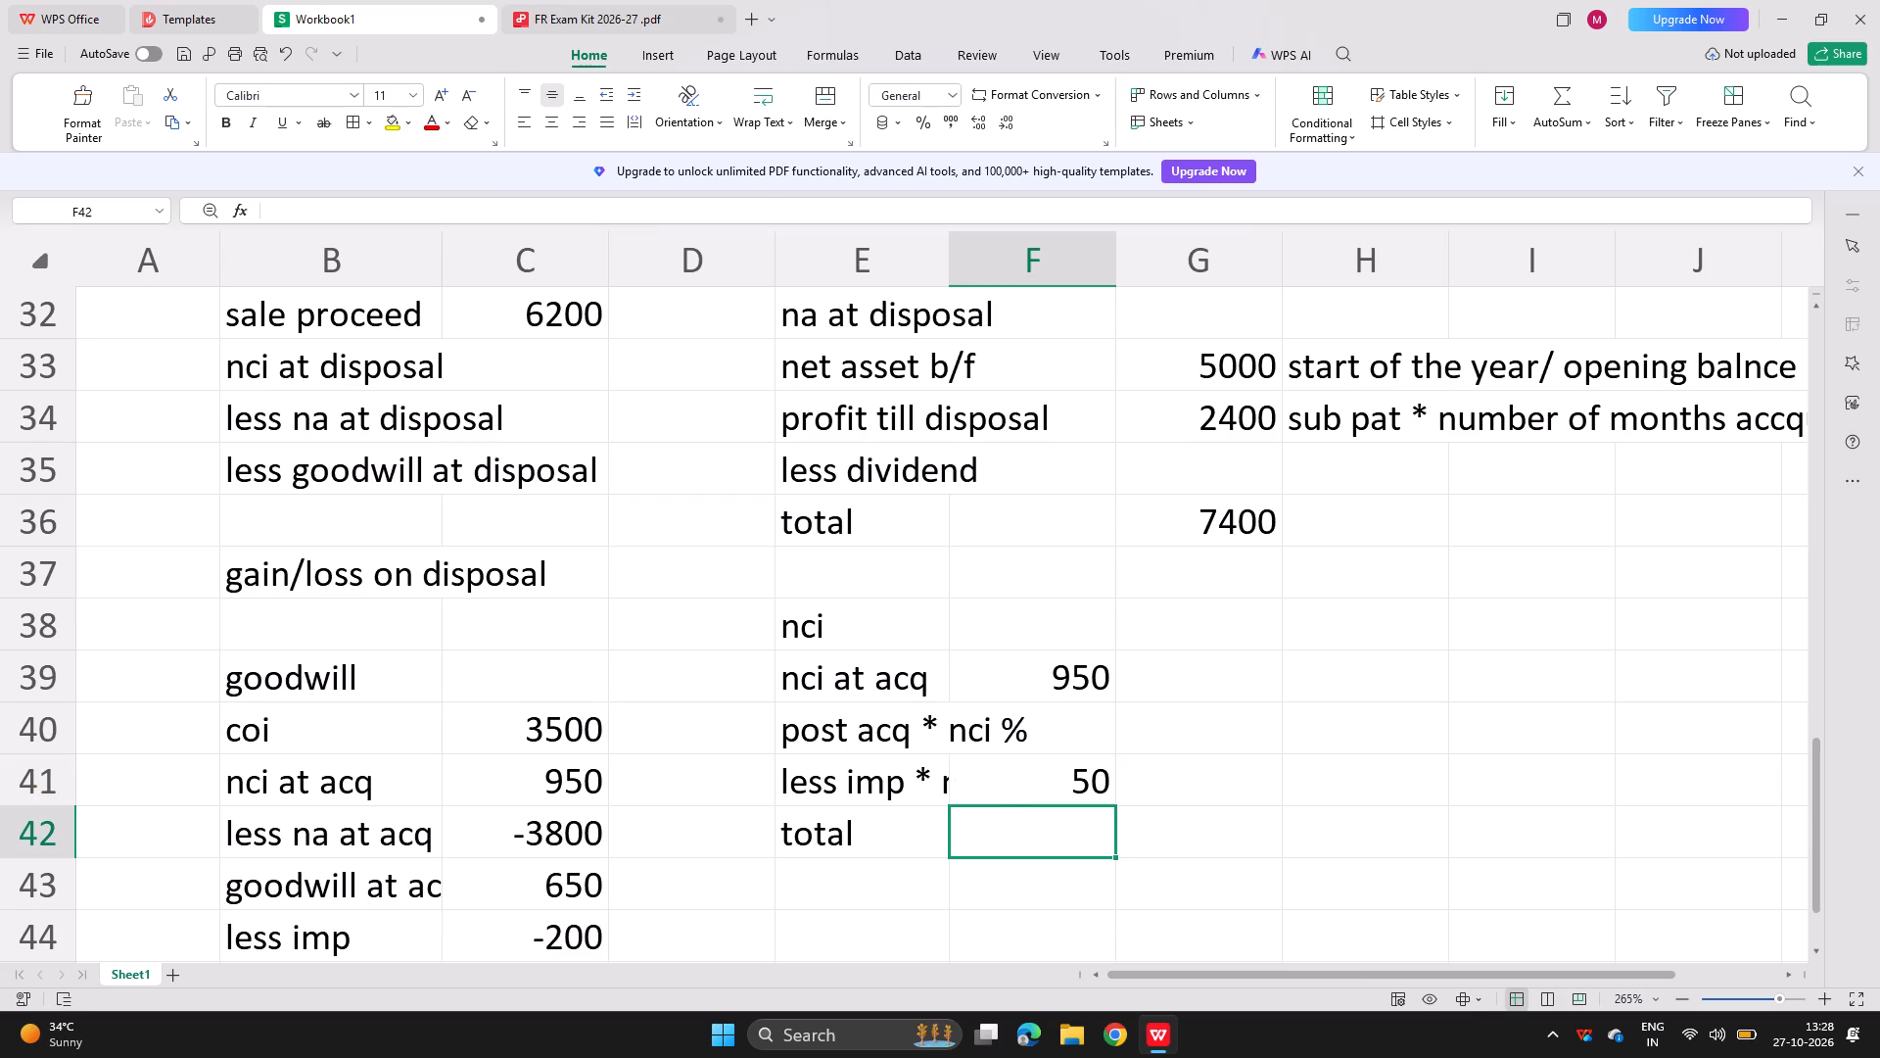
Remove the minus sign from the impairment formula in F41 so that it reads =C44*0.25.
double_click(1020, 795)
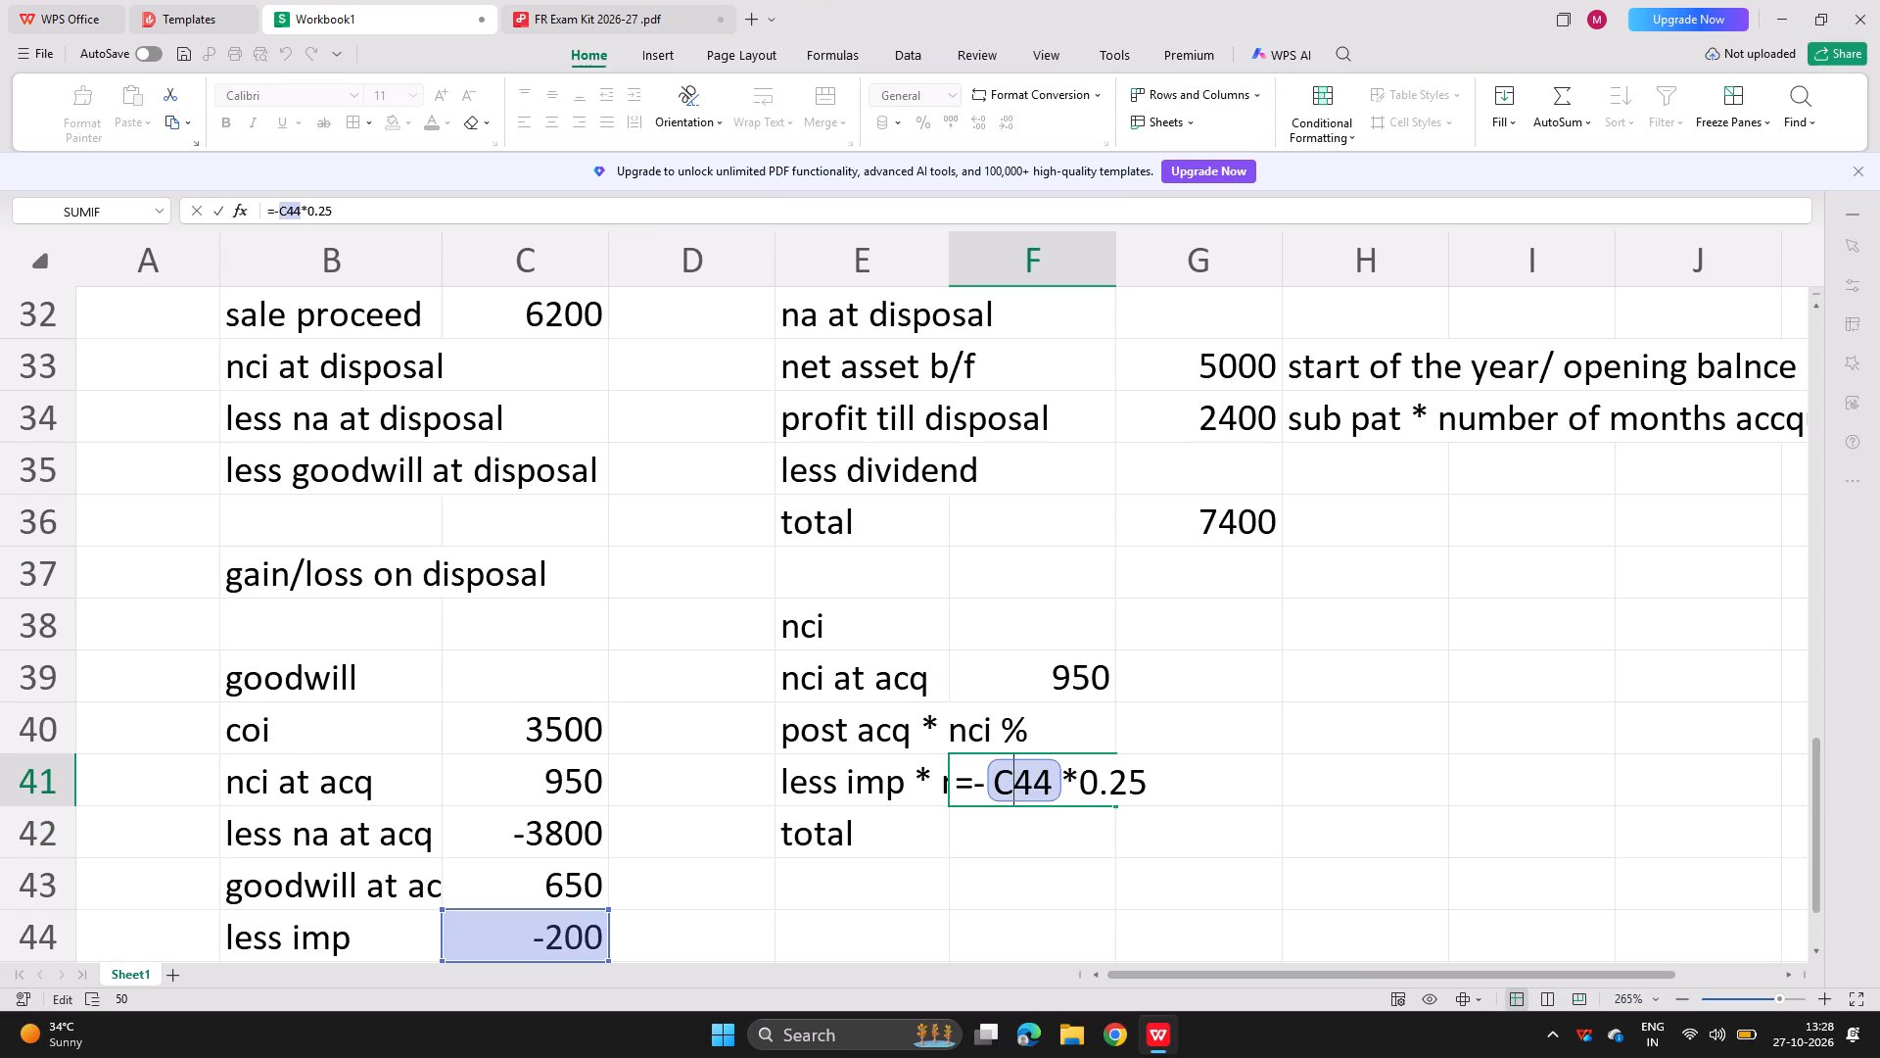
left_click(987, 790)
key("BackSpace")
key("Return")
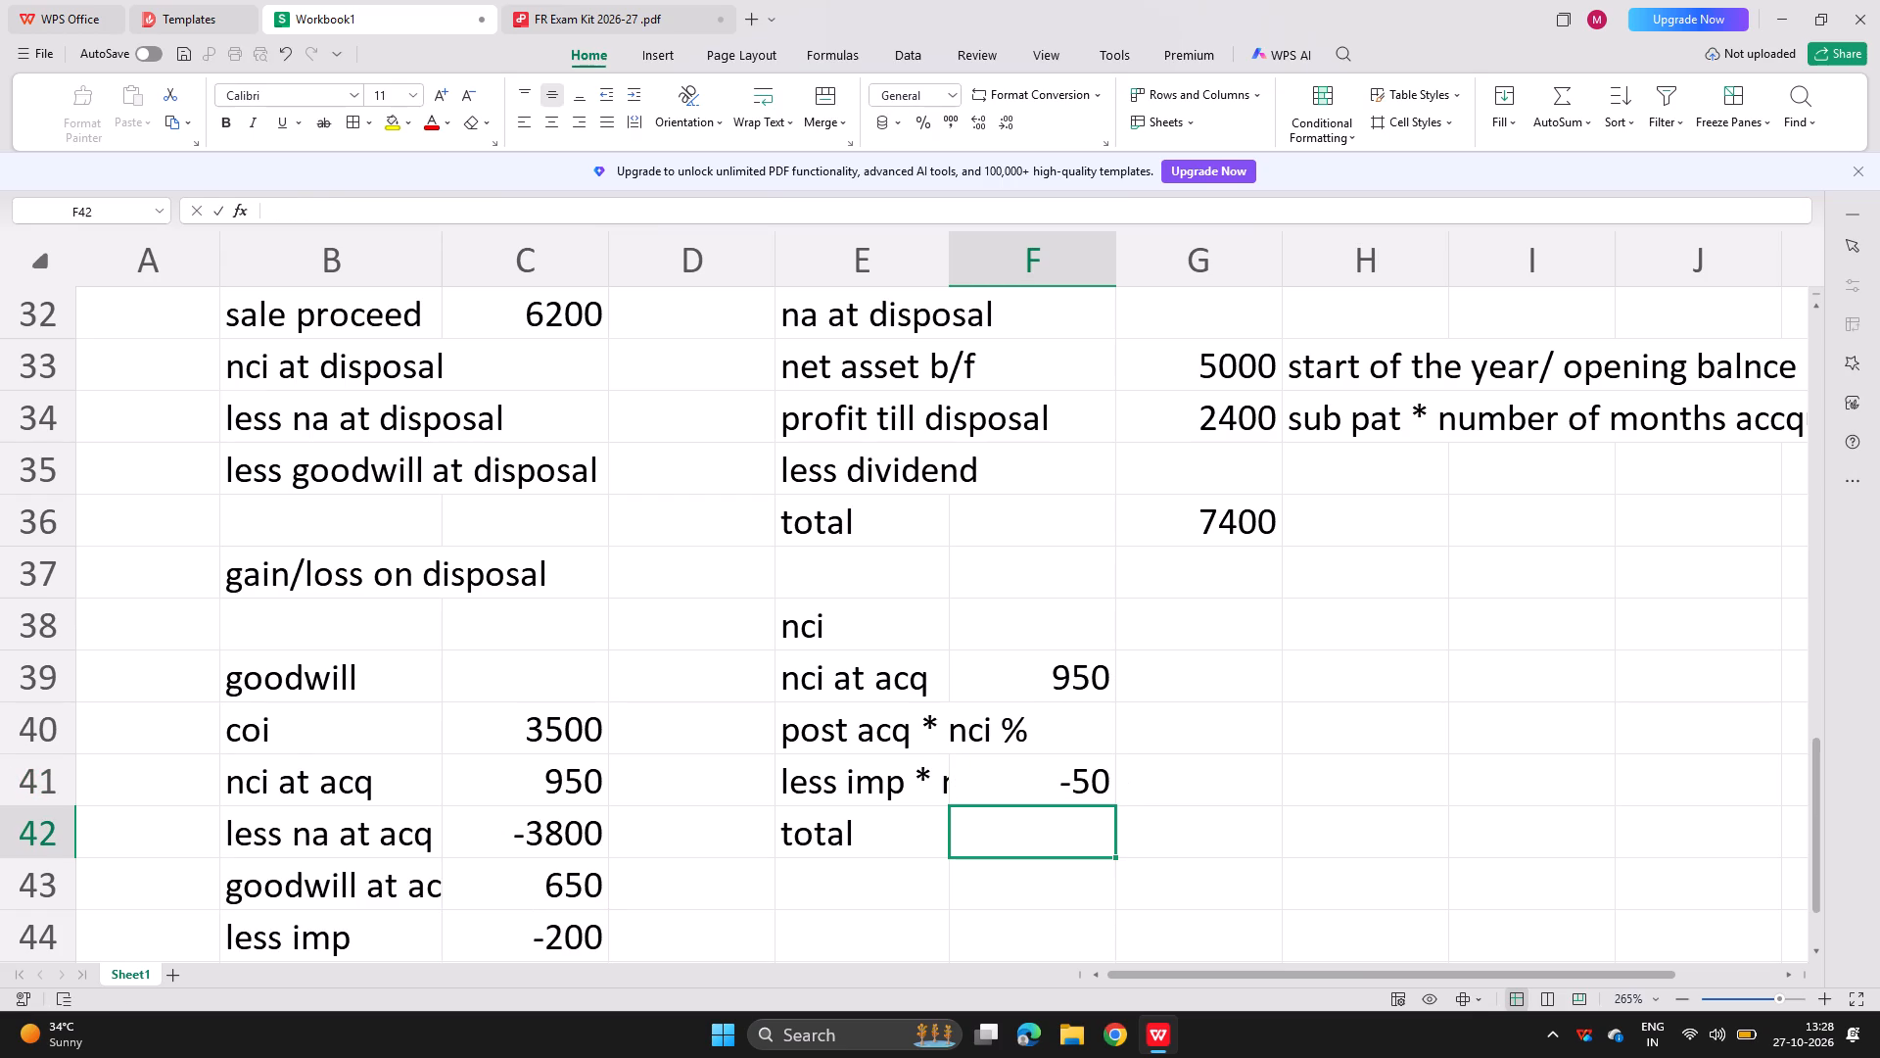
Replace the formula in F39 with =G36*0.25, taking 25% of the total net assets at disposal.
left_click(1058, 720)
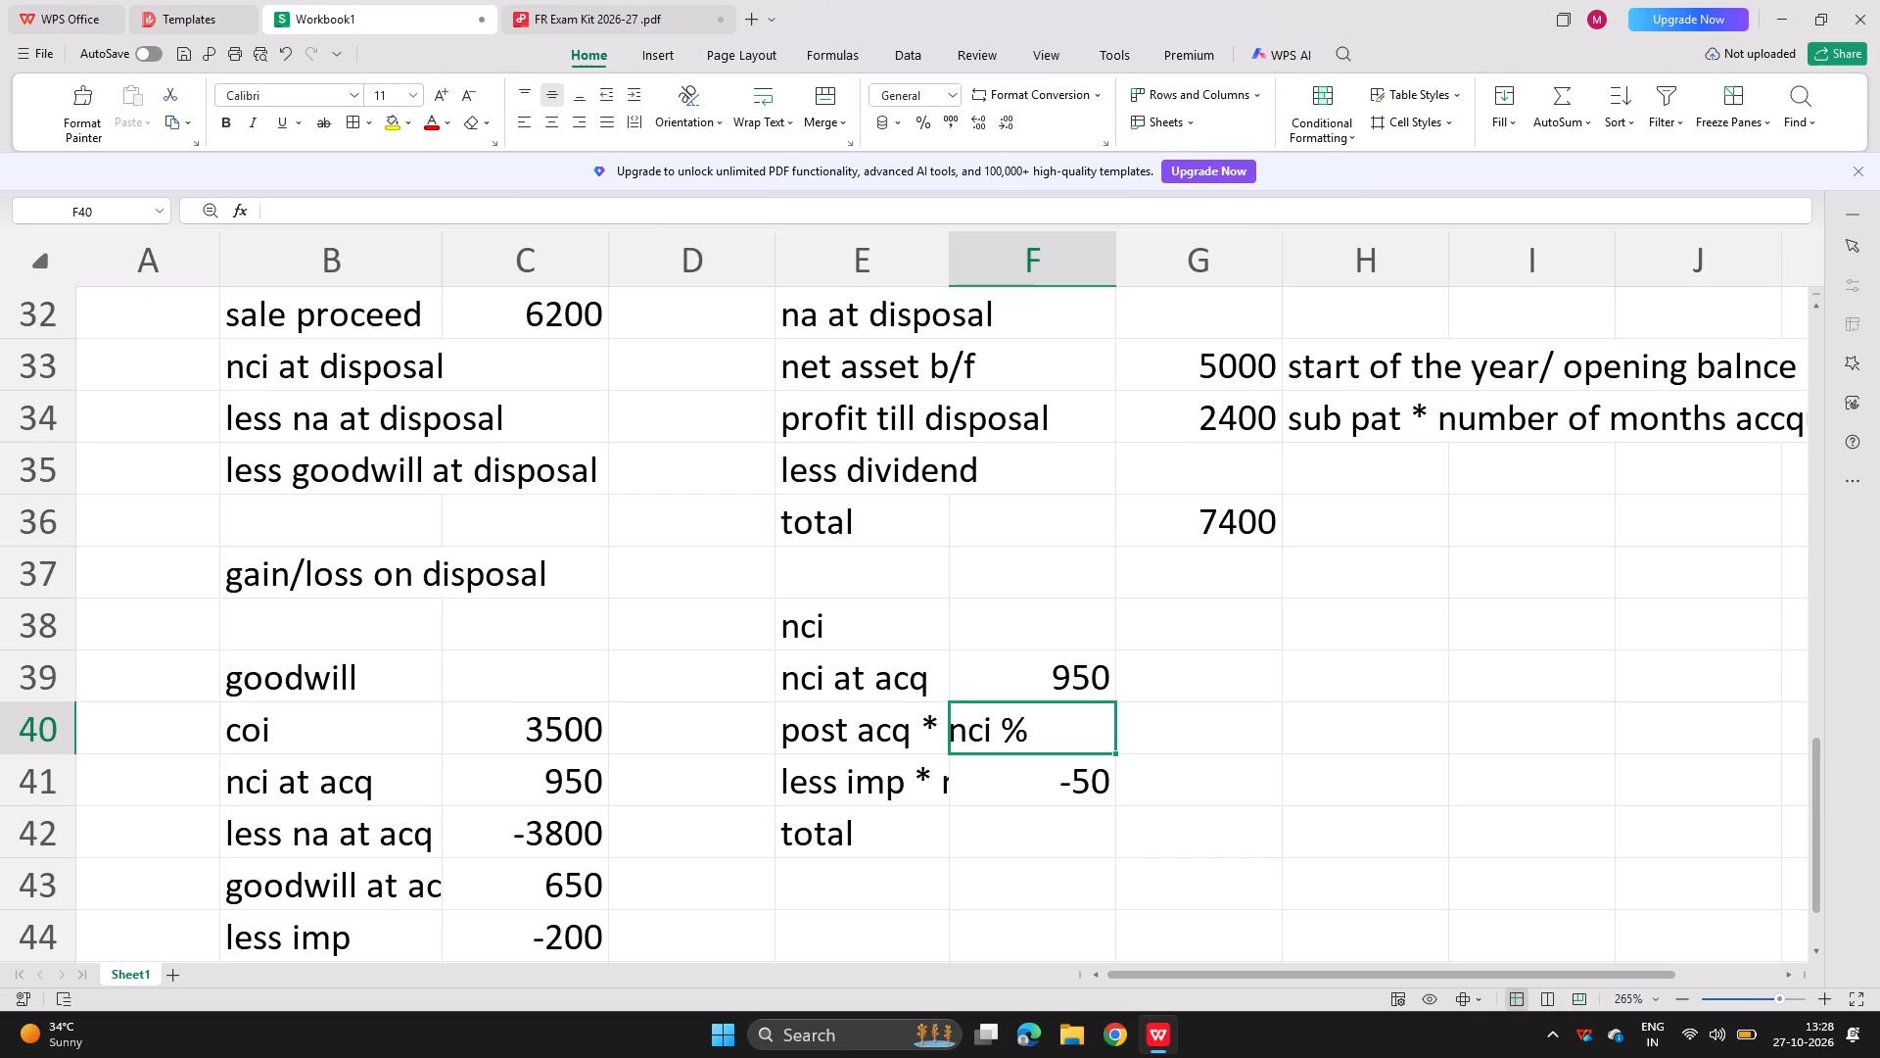
double_click(1073, 675)
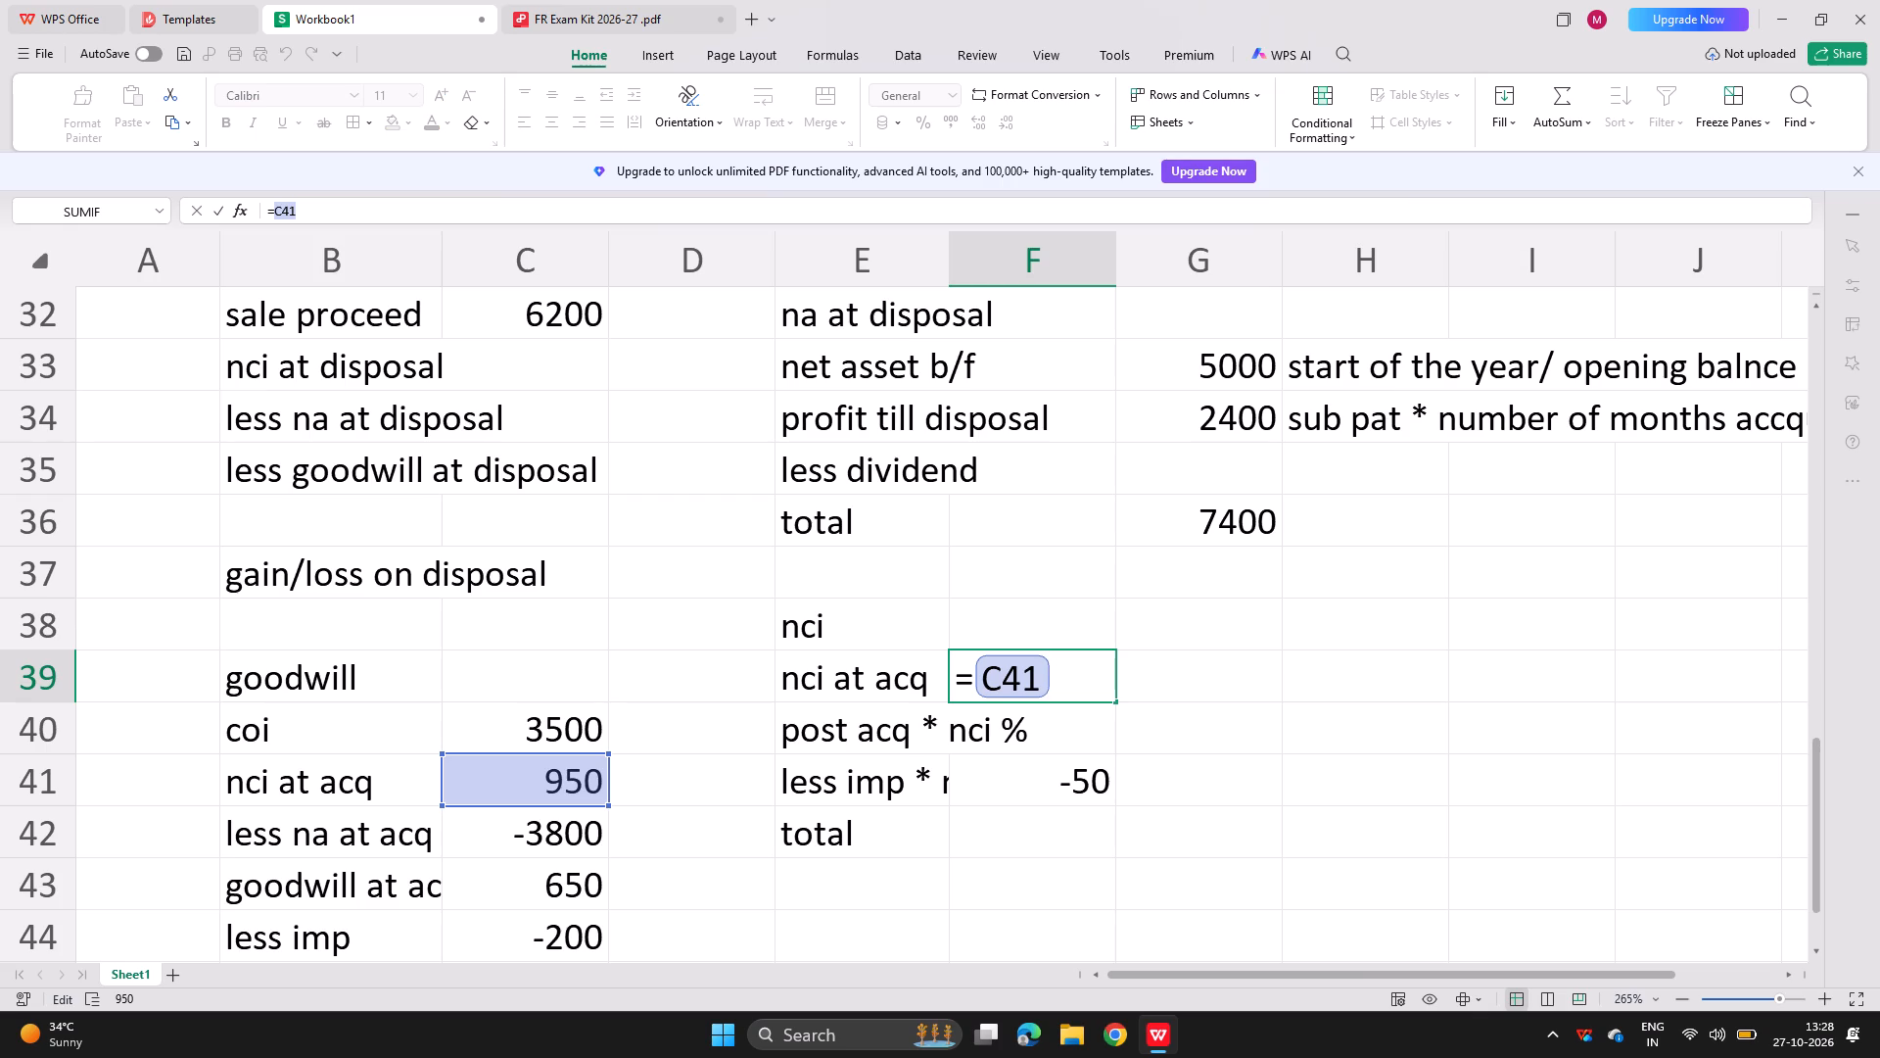
key("BackSpace")
key("BackSpace")
key("BackSpace")
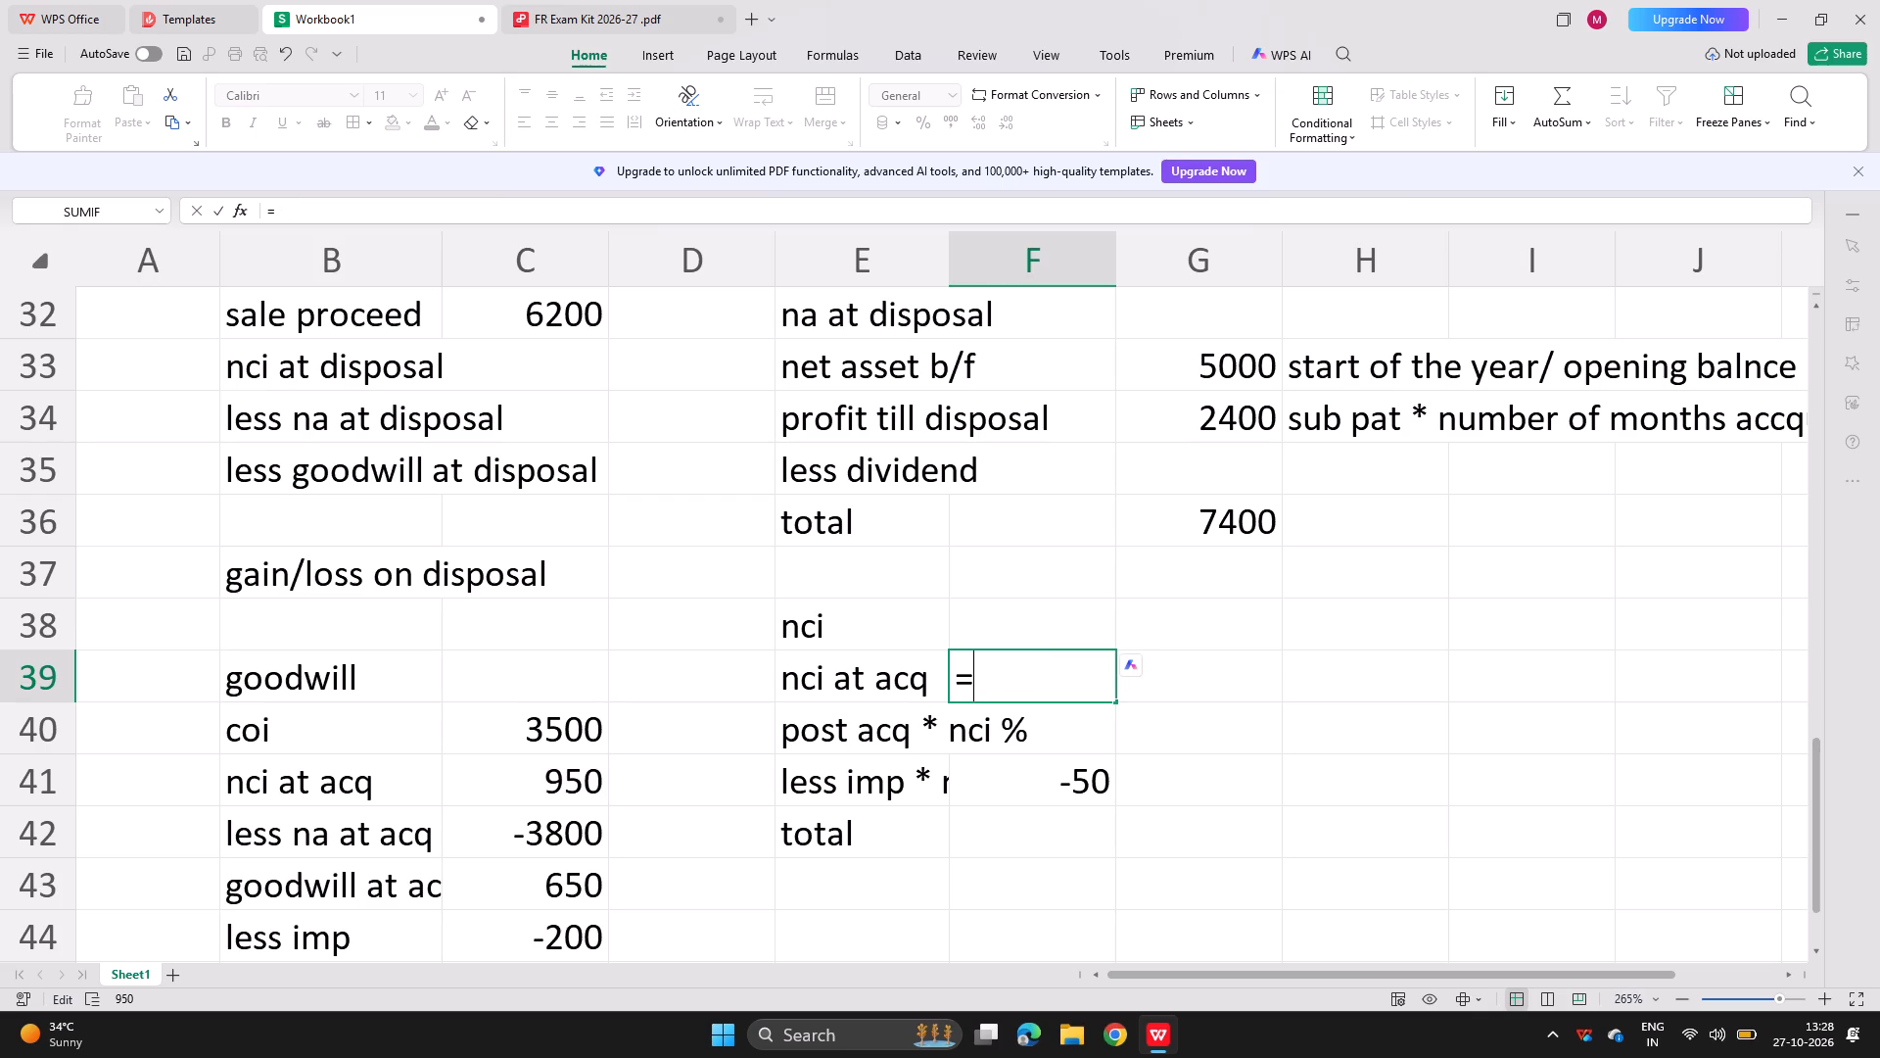
key("Up")
key("Right")
left_click(1233, 542)
type("*0.25")
key("Return")
key("4")
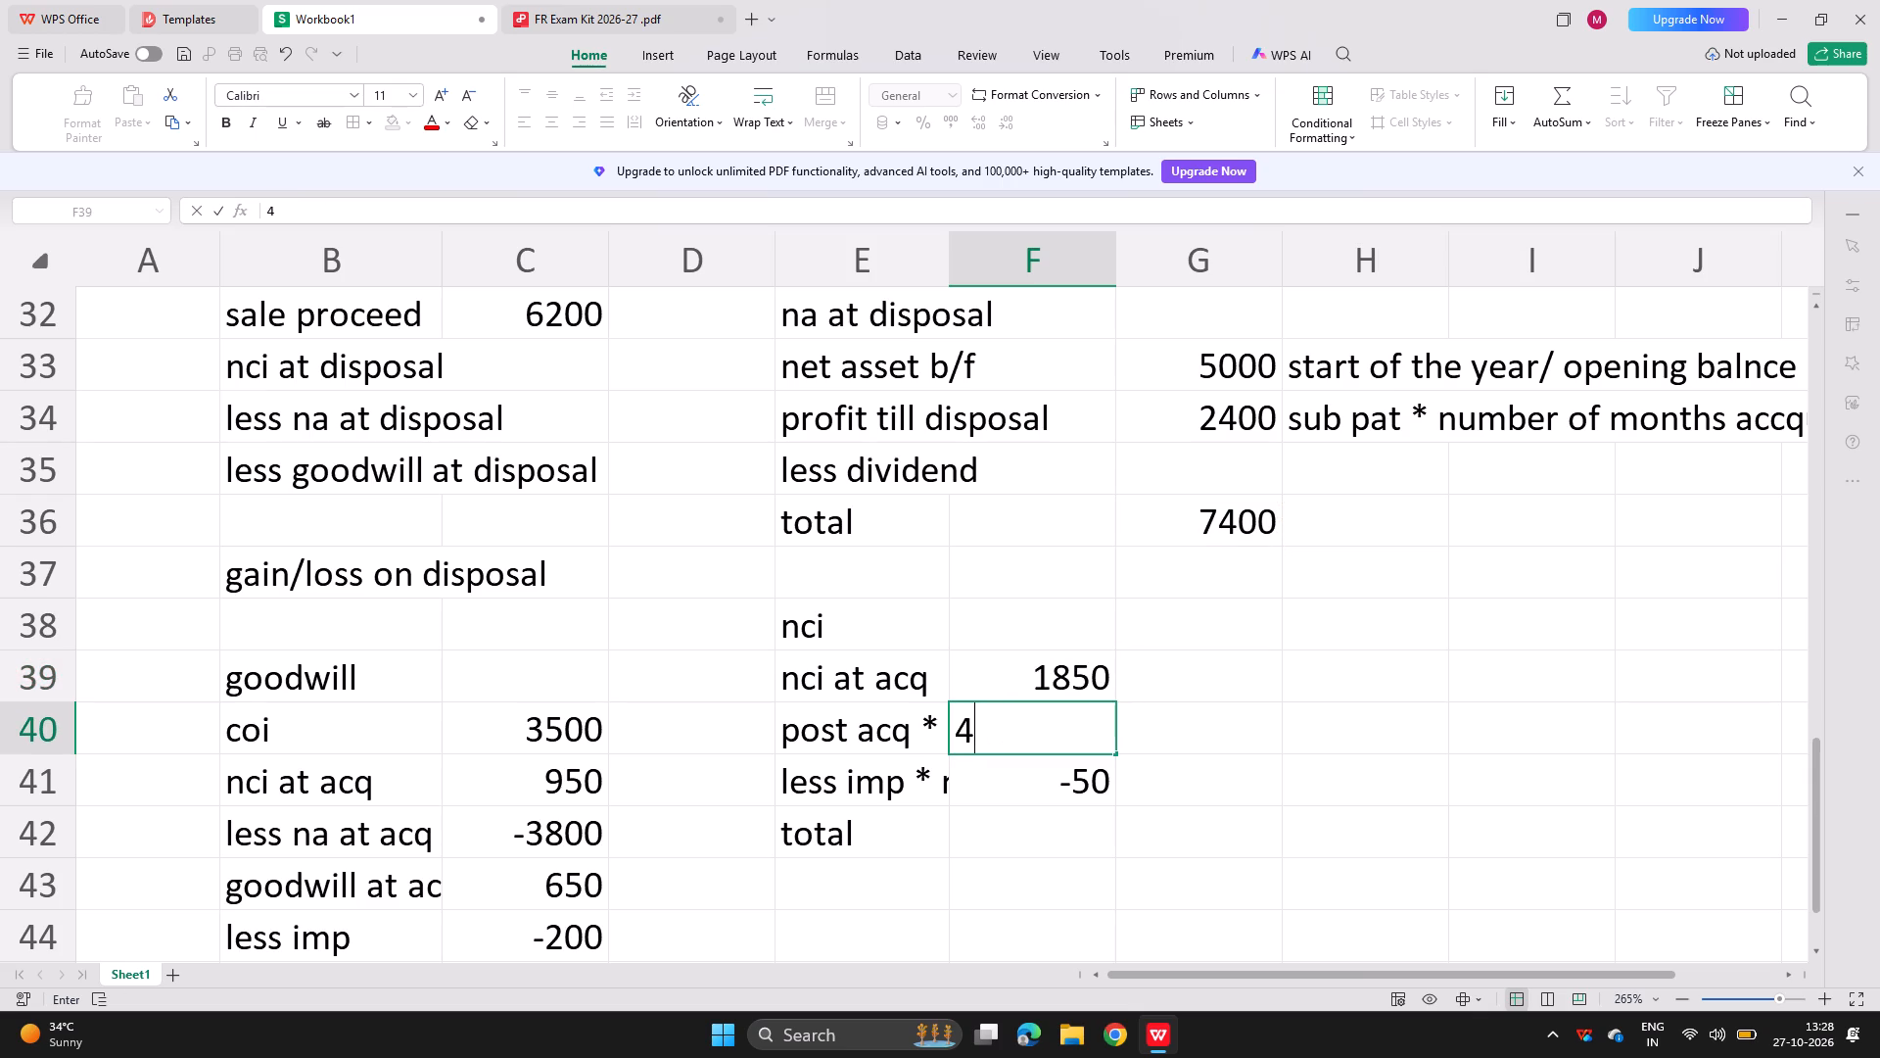
key("BackSpace")
Clear the nci working's row labels in E39:E42 and the impairment amount in F41, keeping the F39 figure.
left_click_drag(787, 666, 1087, 816)
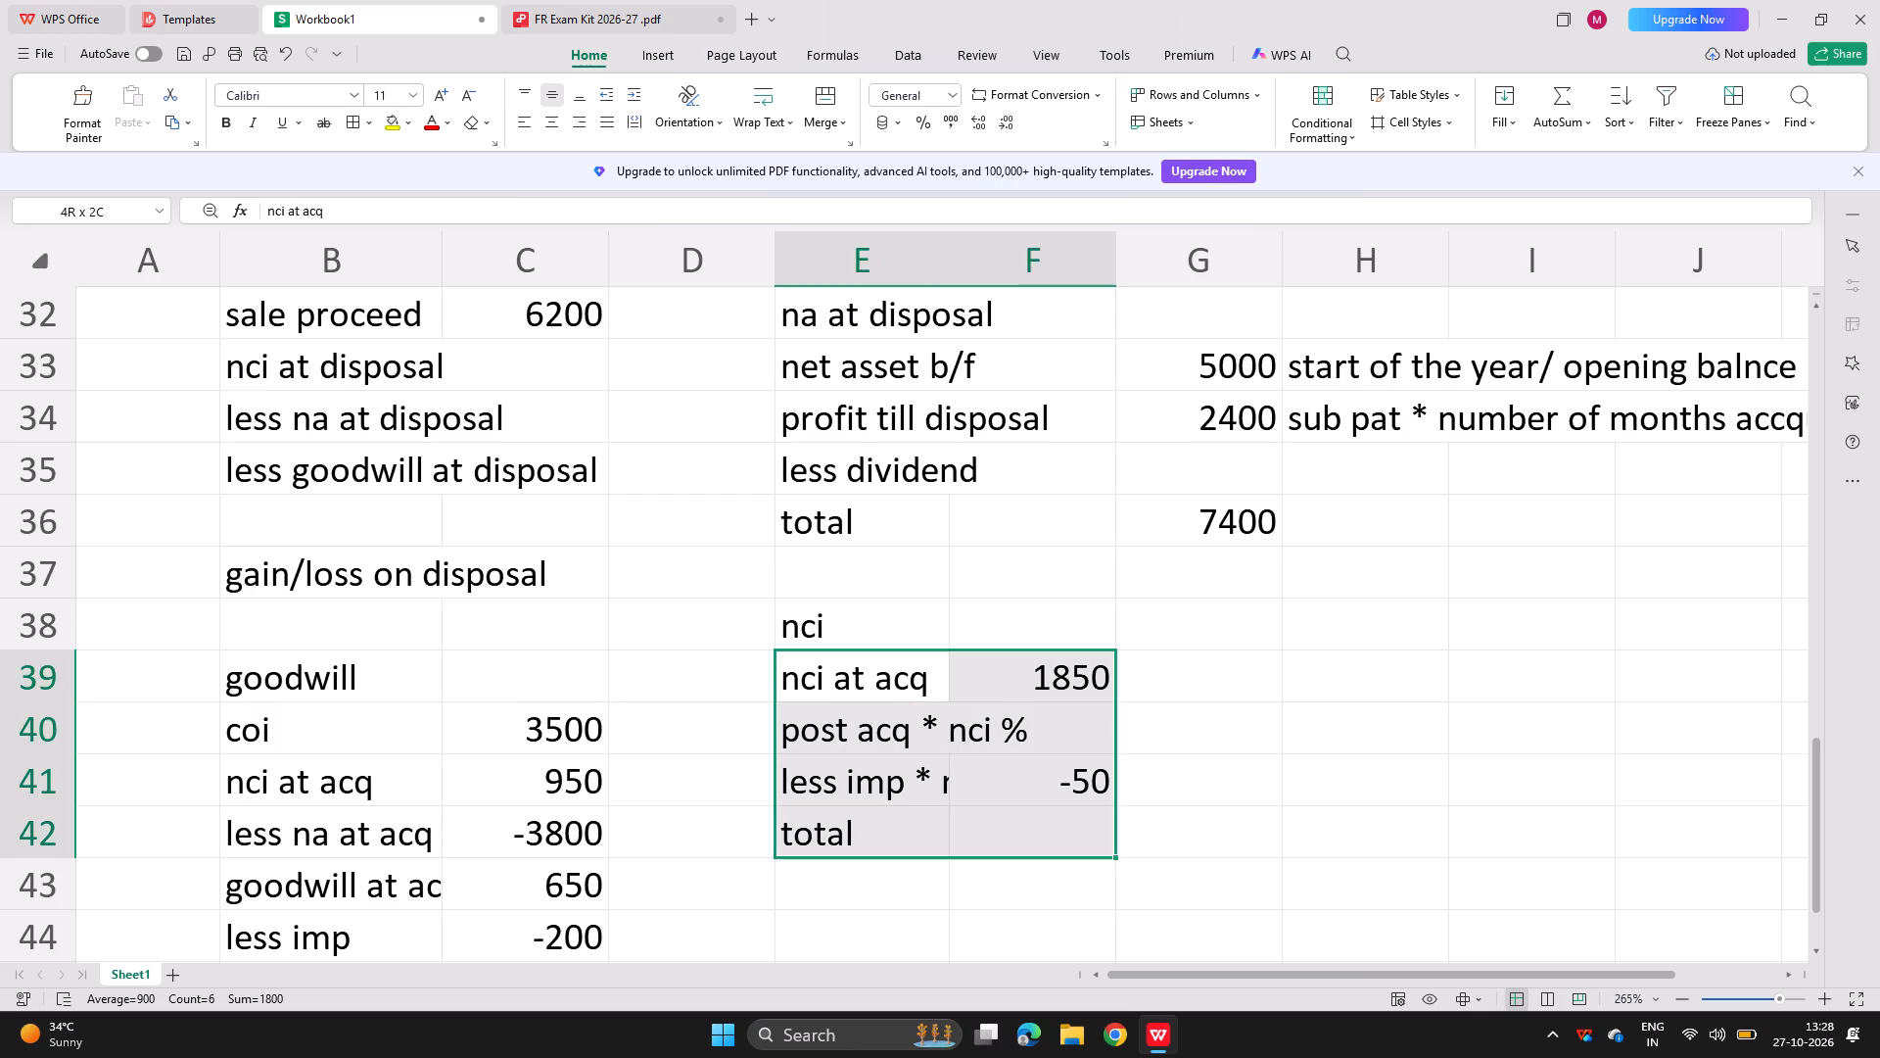
left_click_drag(1087, 816, 1090, 799)
left_click_drag(865, 667, 847, 745)
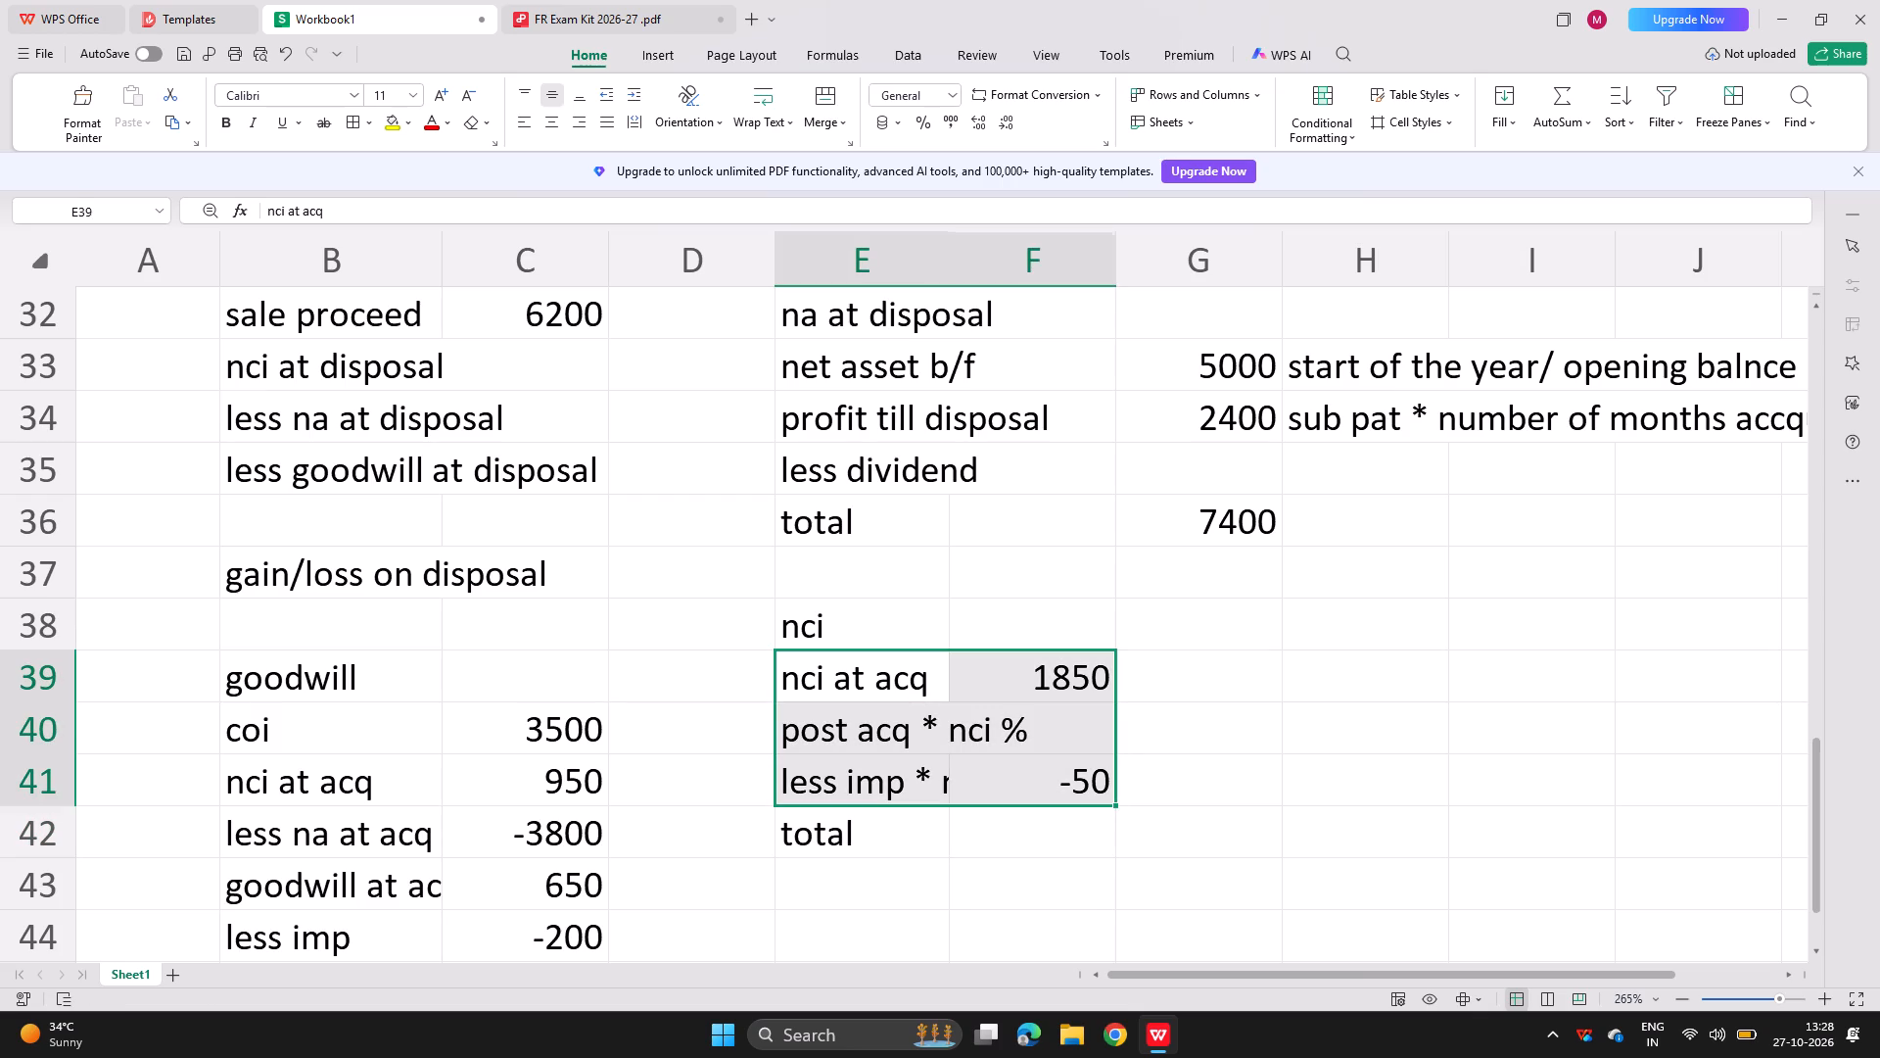
left_click_drag(847, 745, 847, 828)
key("BackSpace")
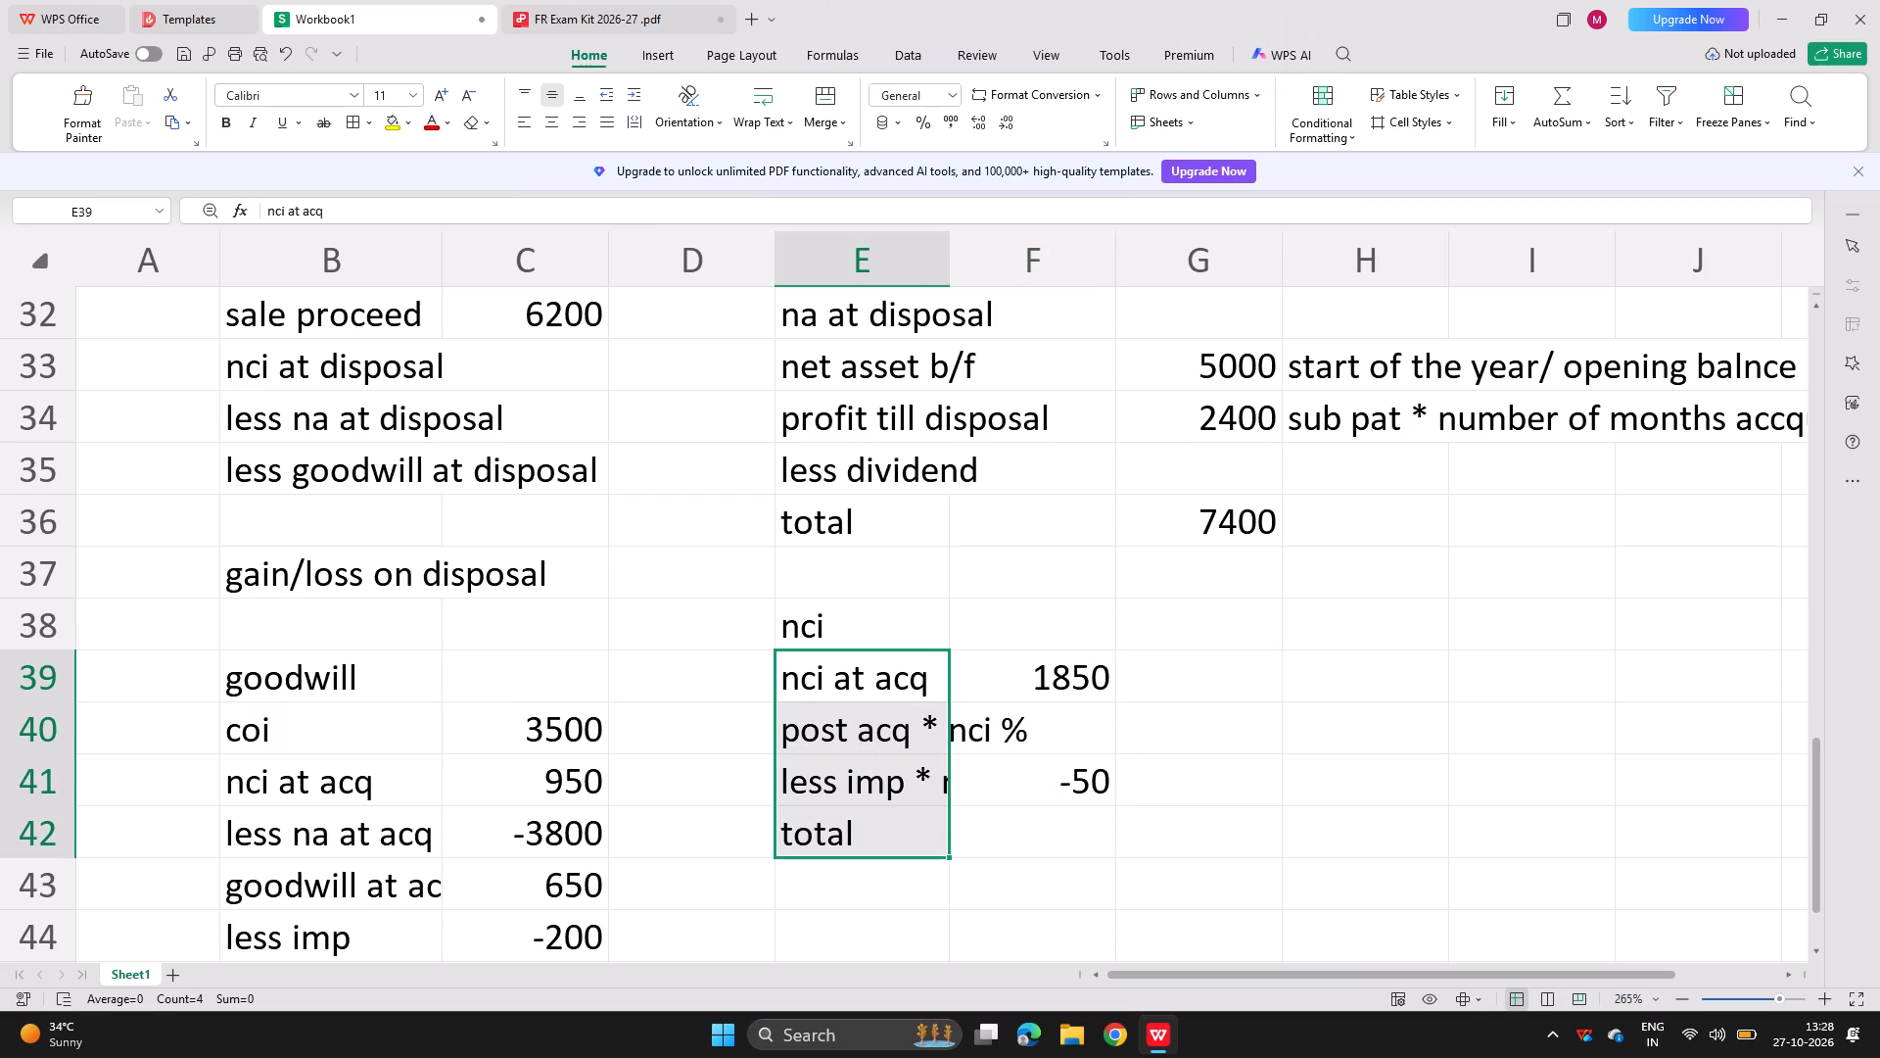
key("Down")
key("BackSpace")
key("Down")
key("BackSpace")
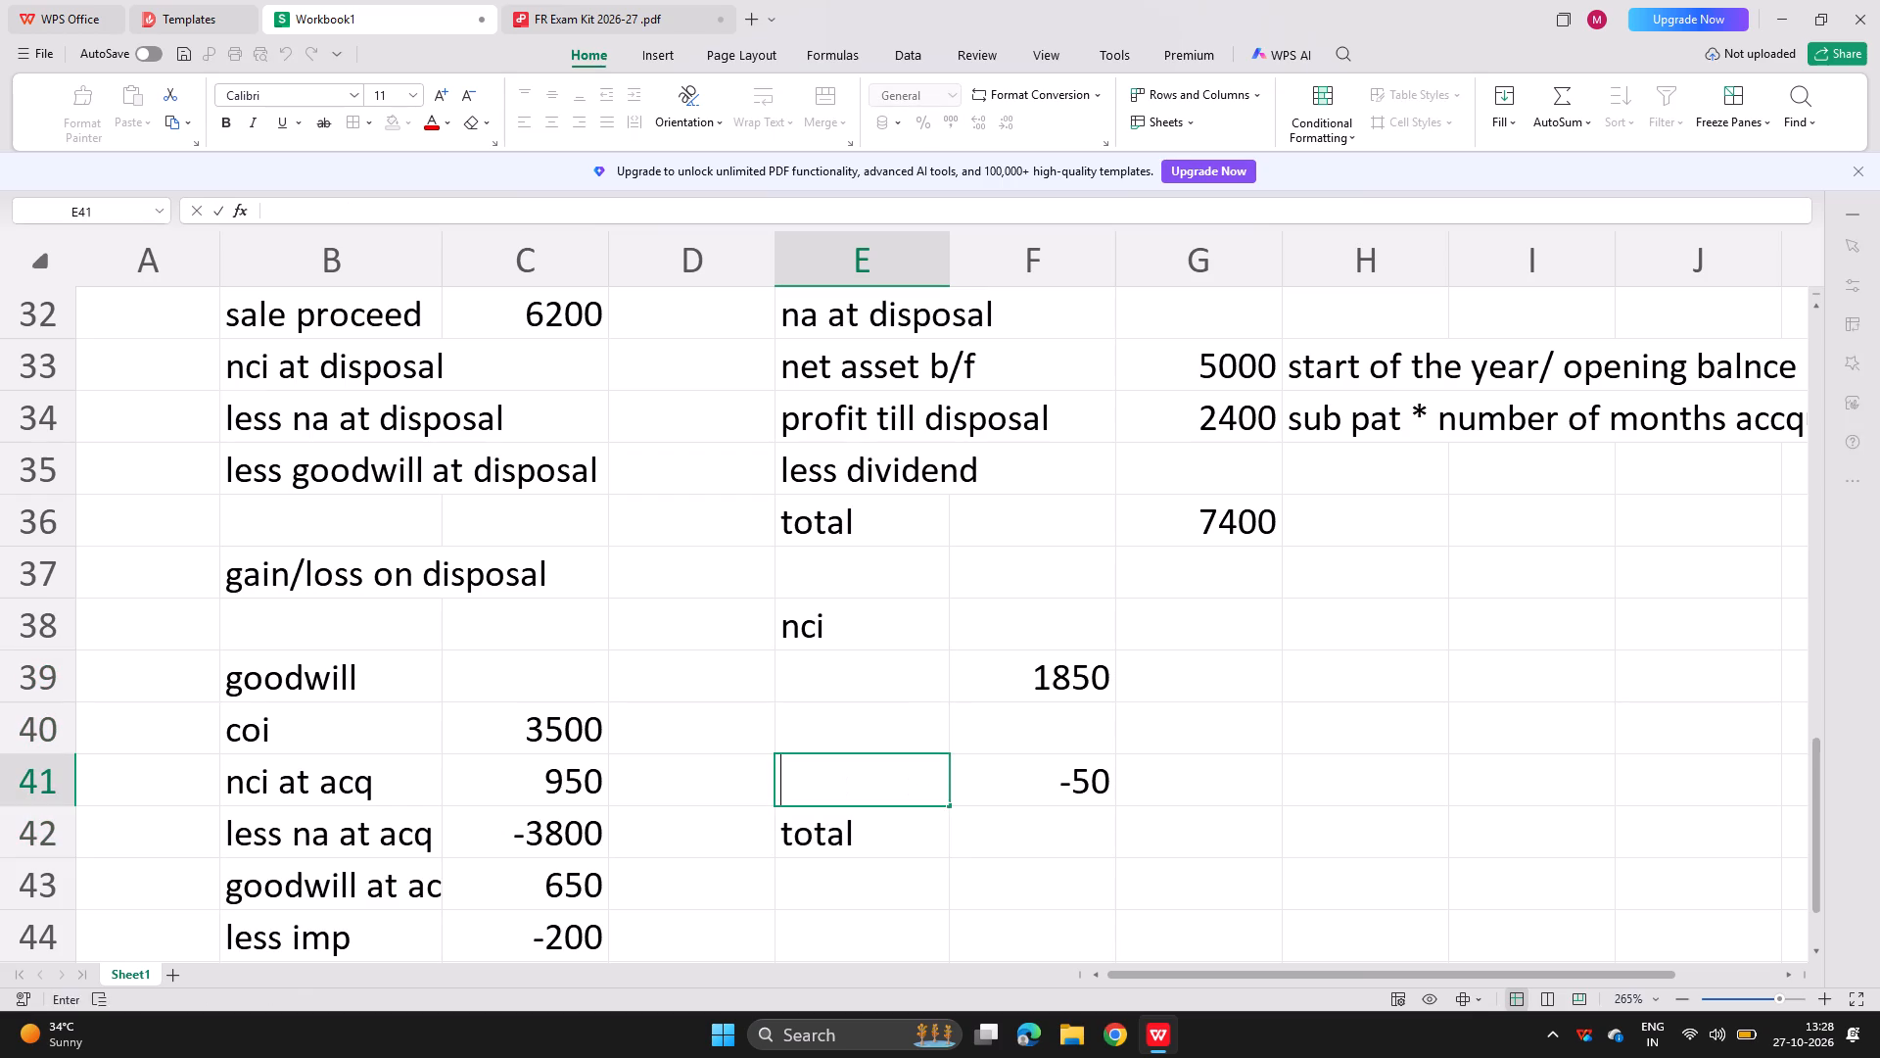
key("Down")
key("BackSpace")
key("Right")
key("BackSpace")
key("Right")
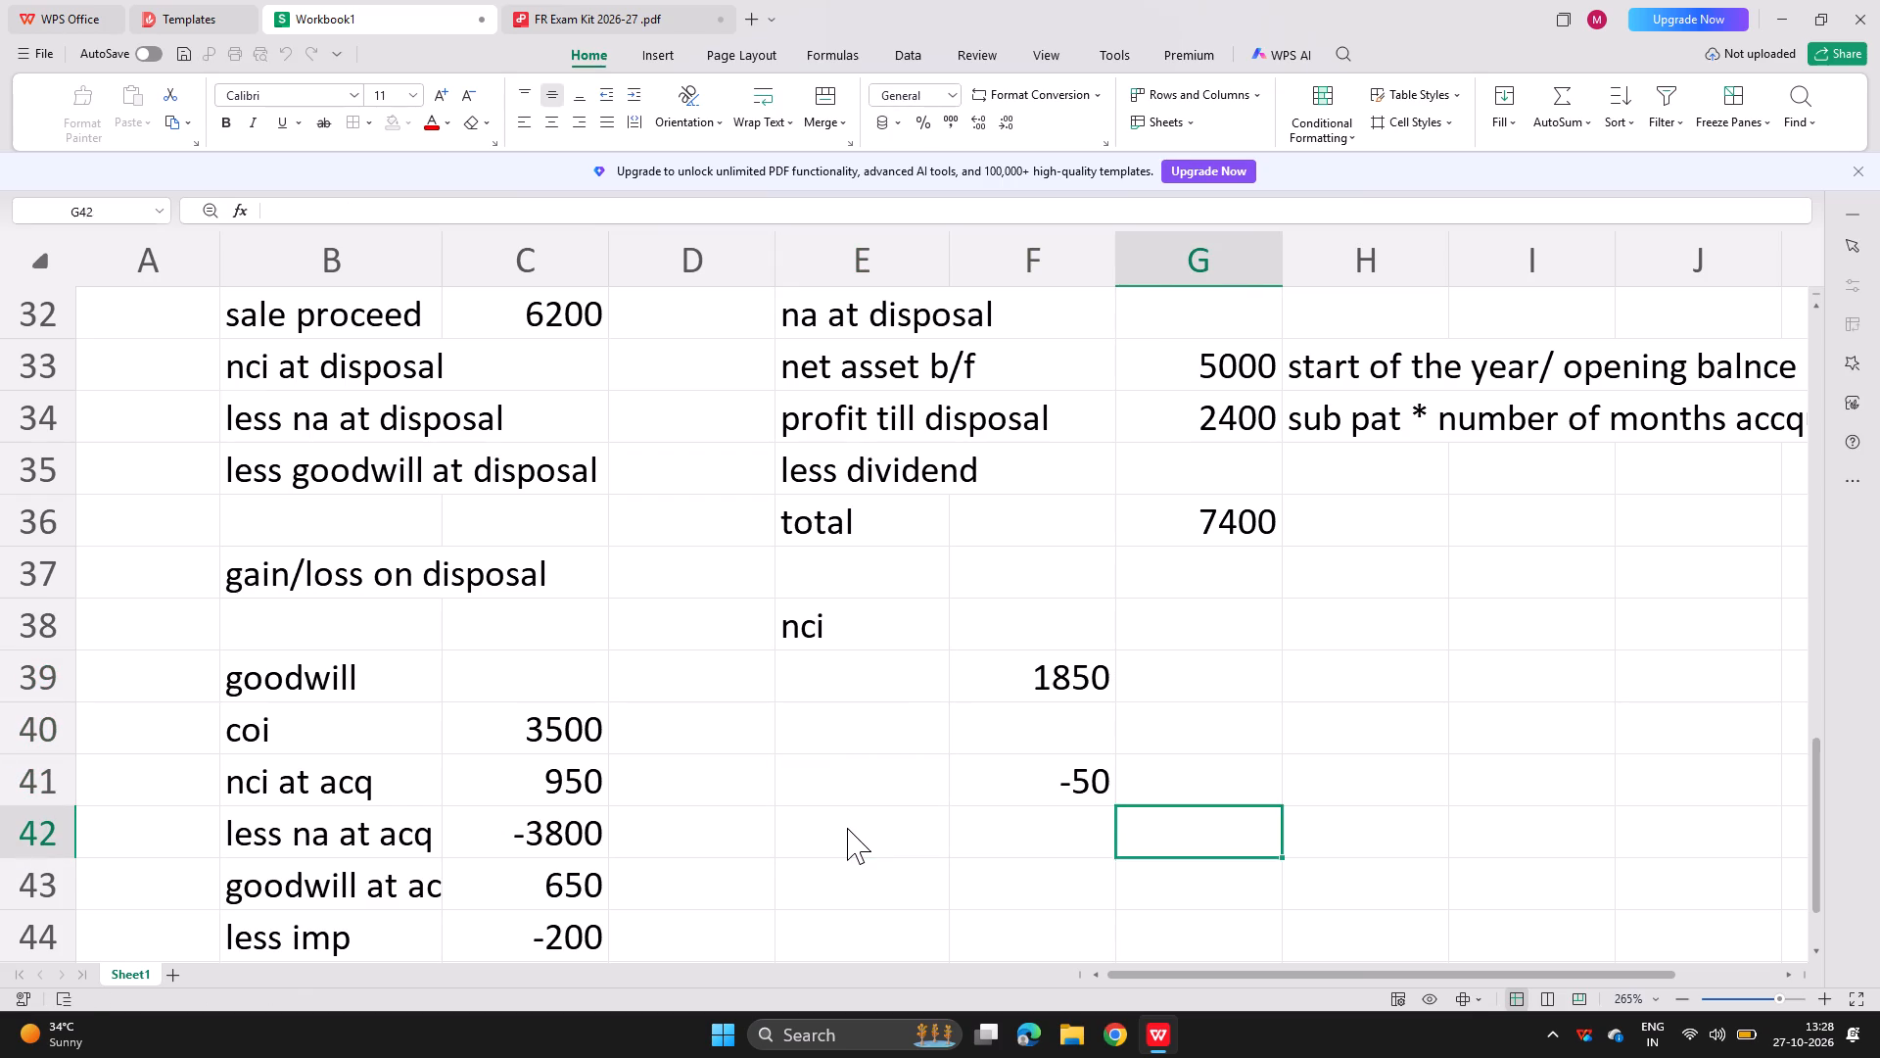
key("Up")
key("BackSpace")
key("Left")
key("BackSpace")
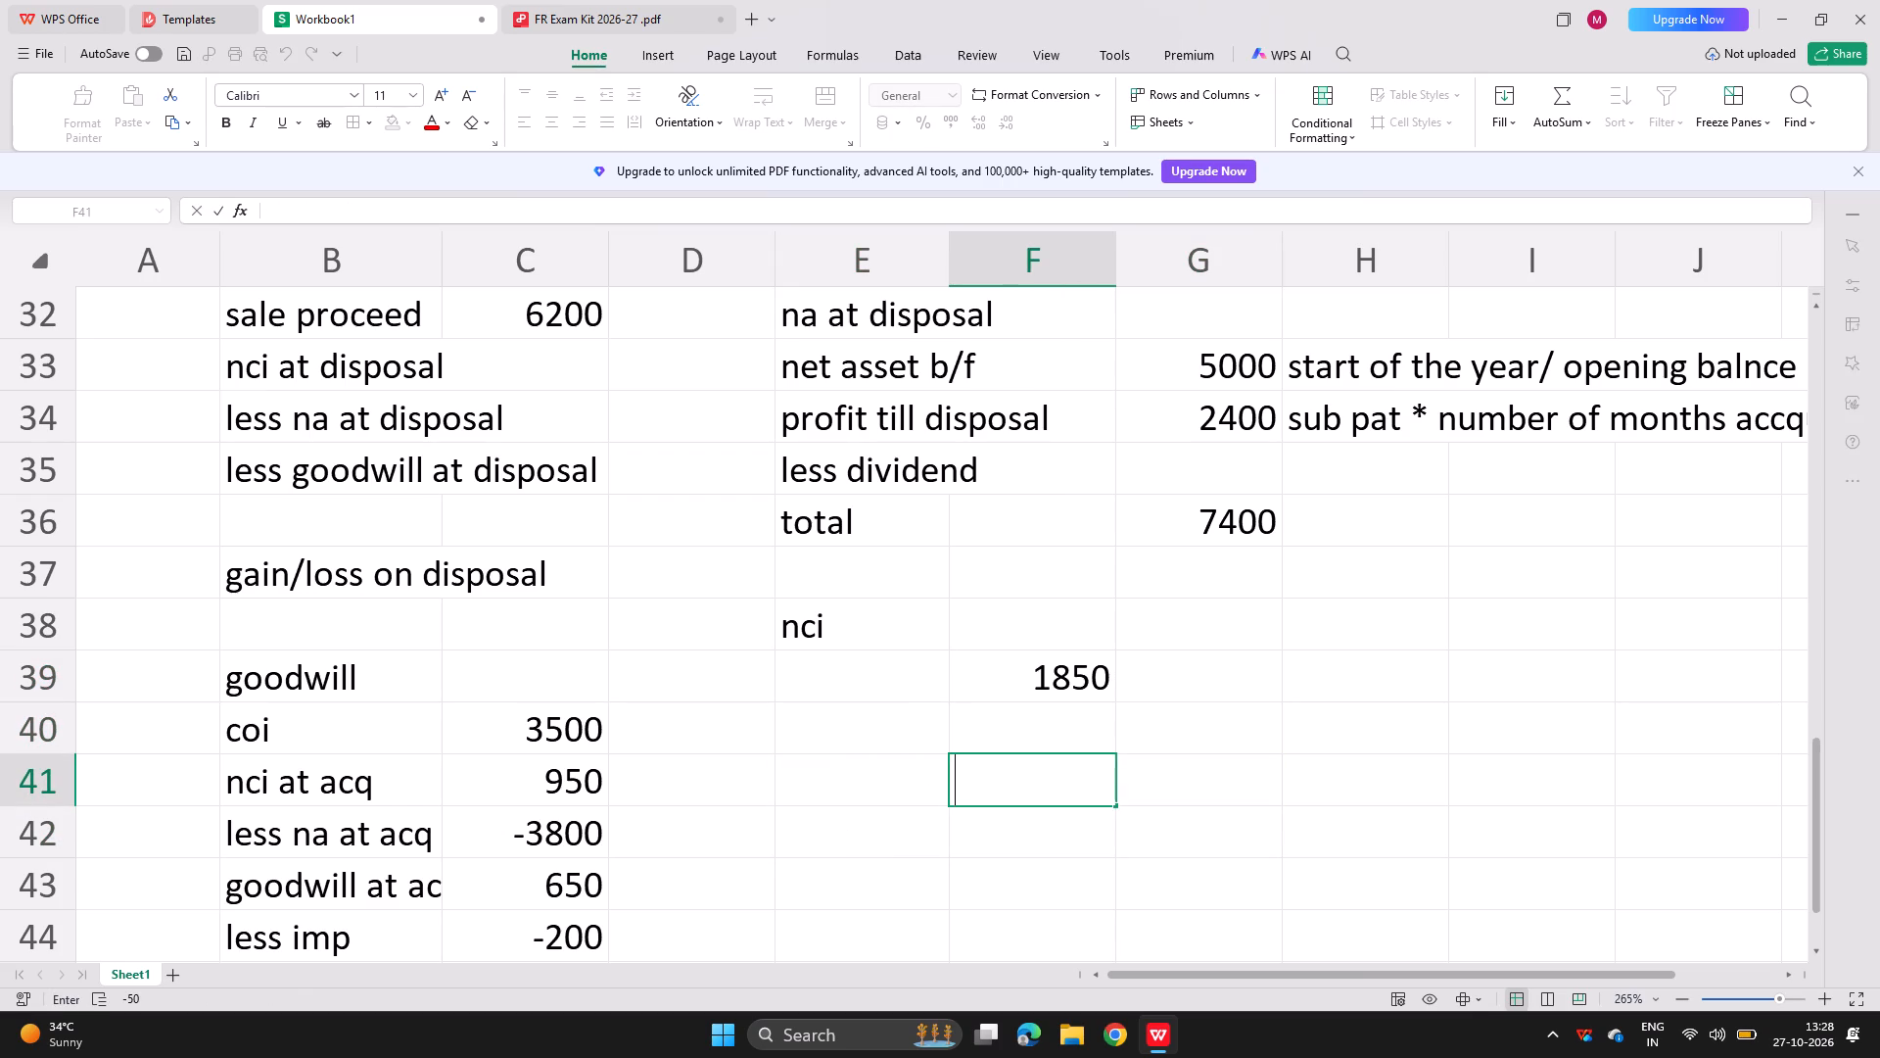
Label the nci working's amount by entering "nci at diposal" in cell E39.
left_click(848, 683)
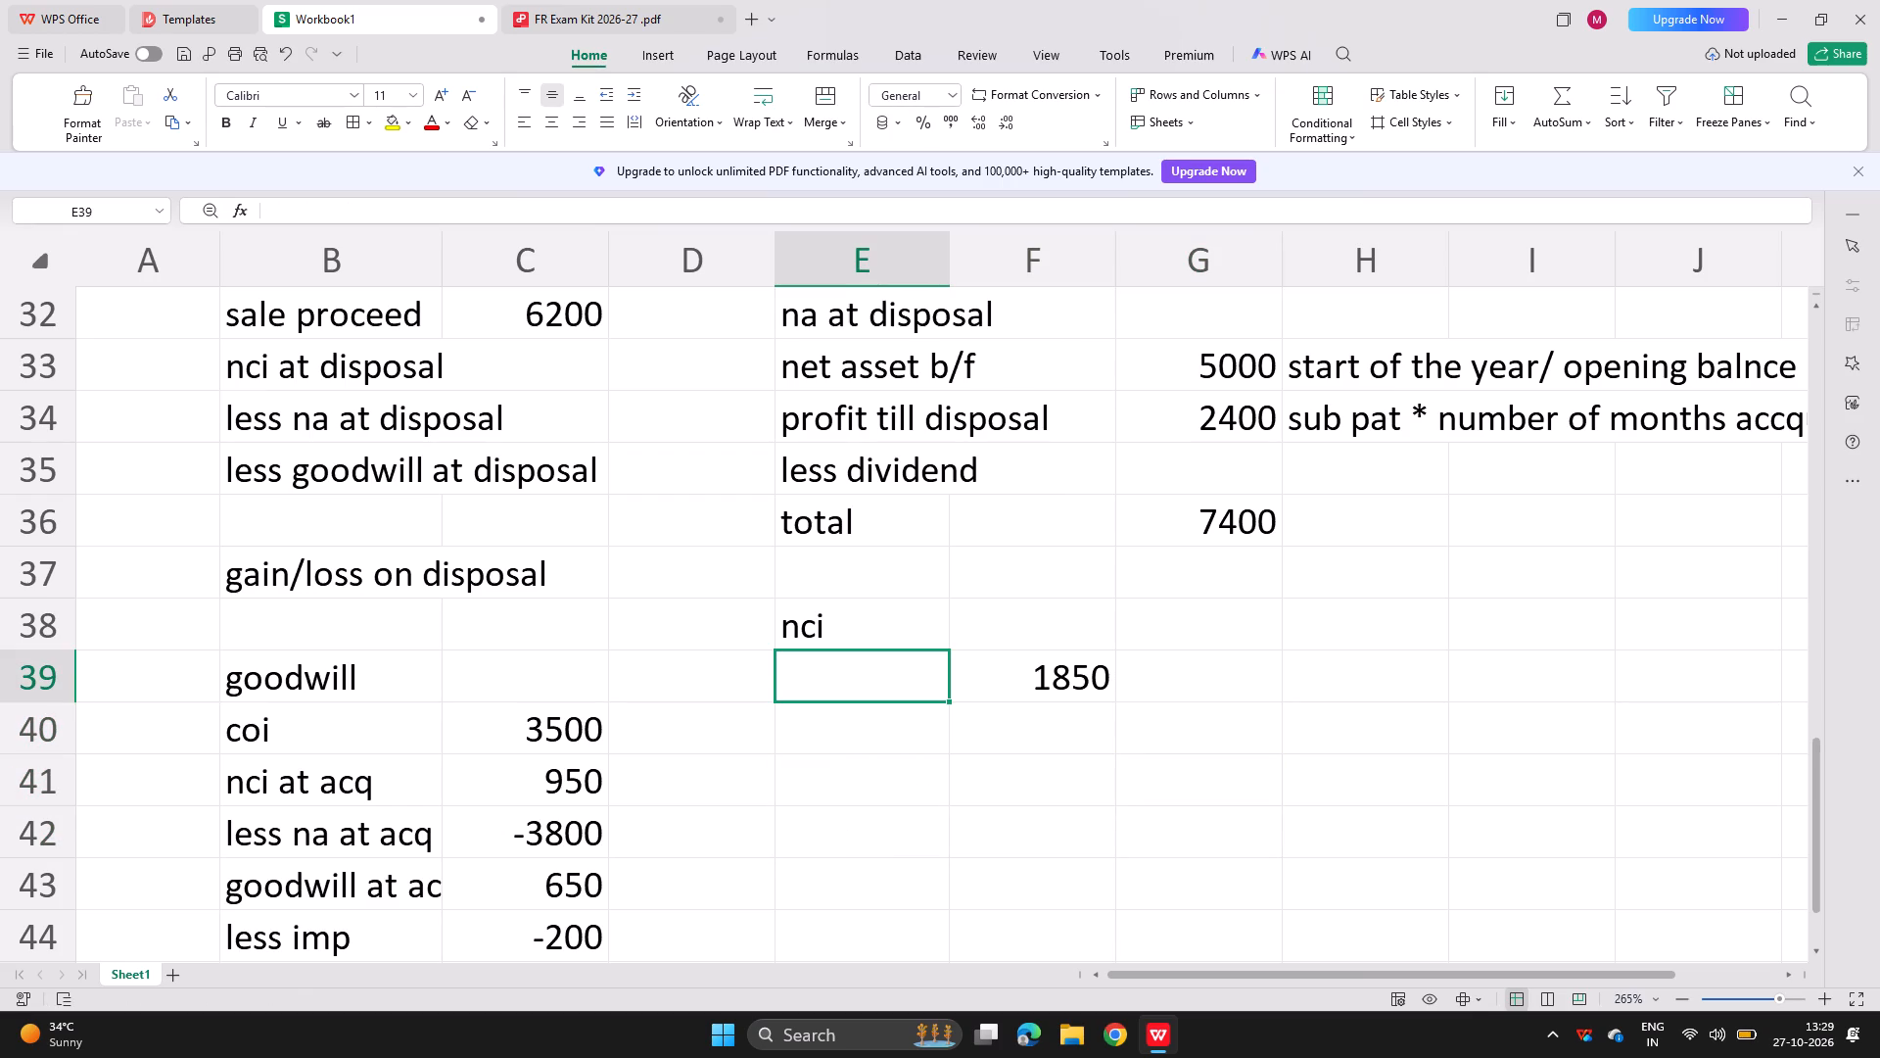
type("nci at dipso")
key("BackSpace")
key("BackSpace")
type("os")
key("BackSpace")
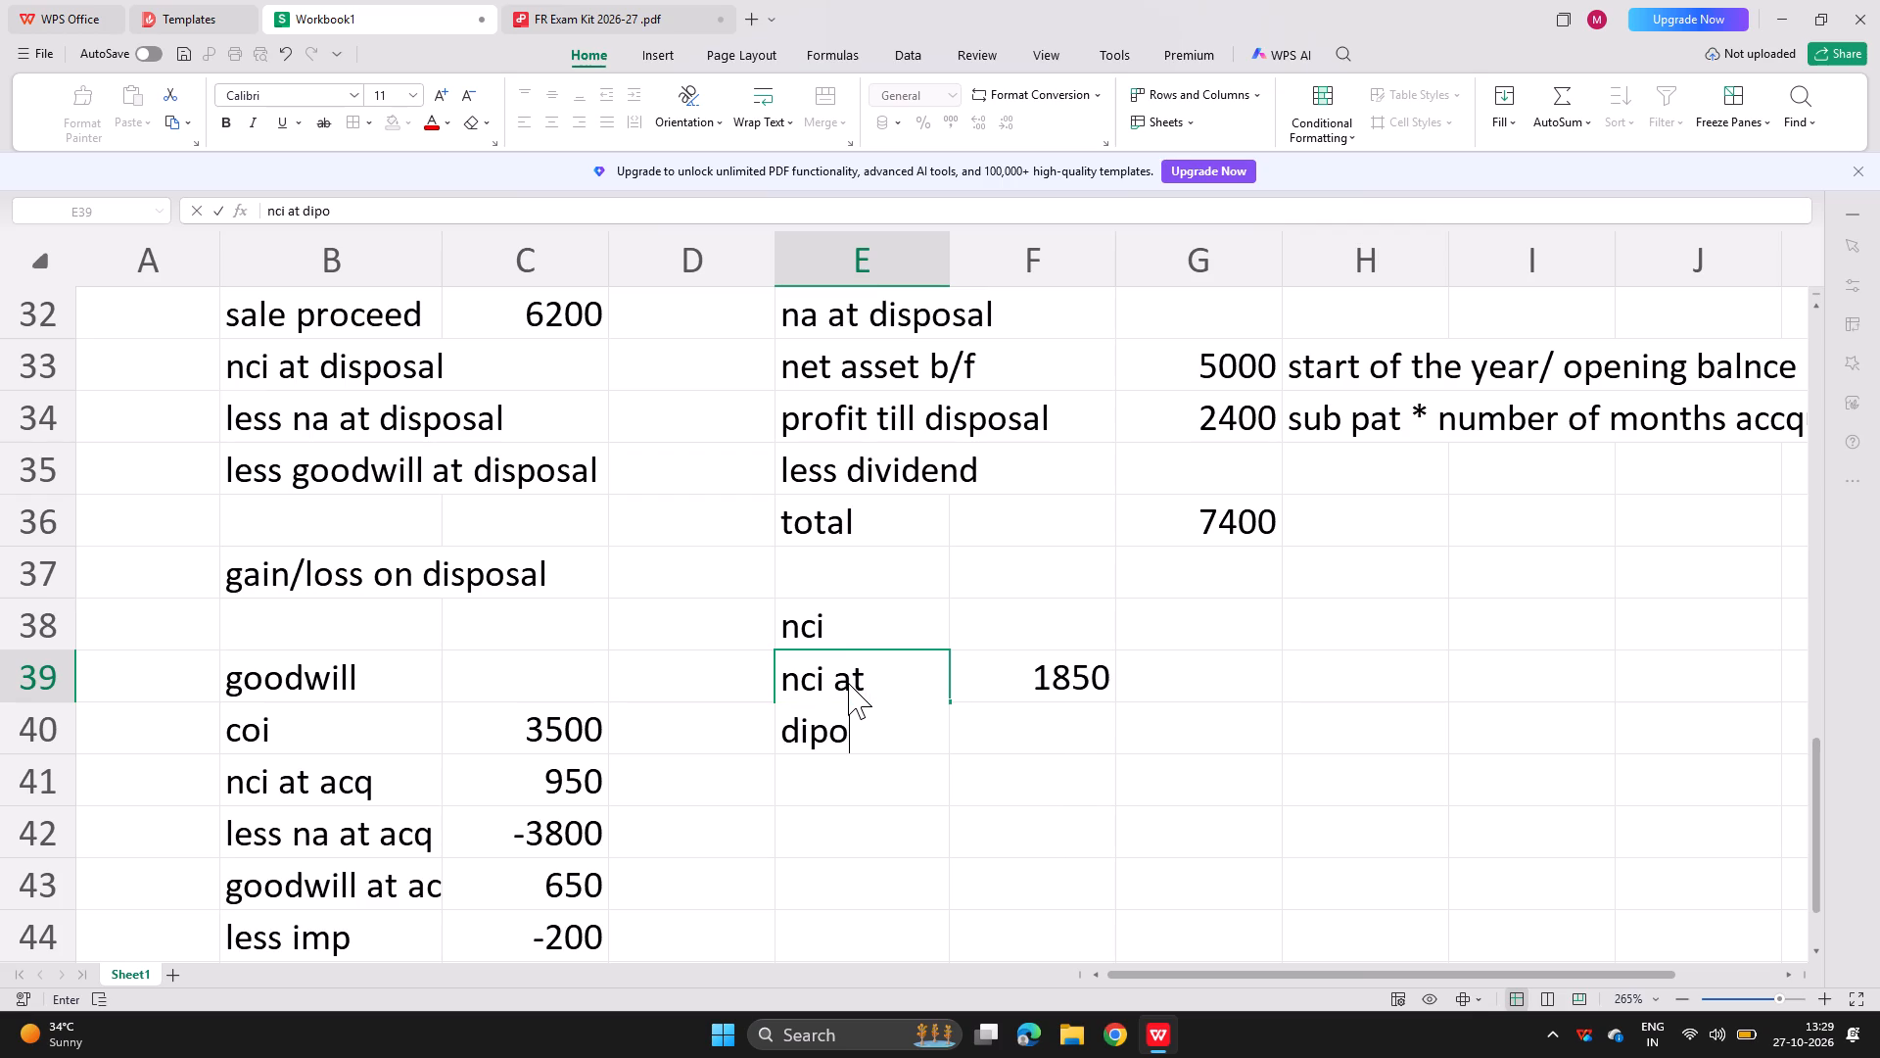
type("sal")
key("Return")
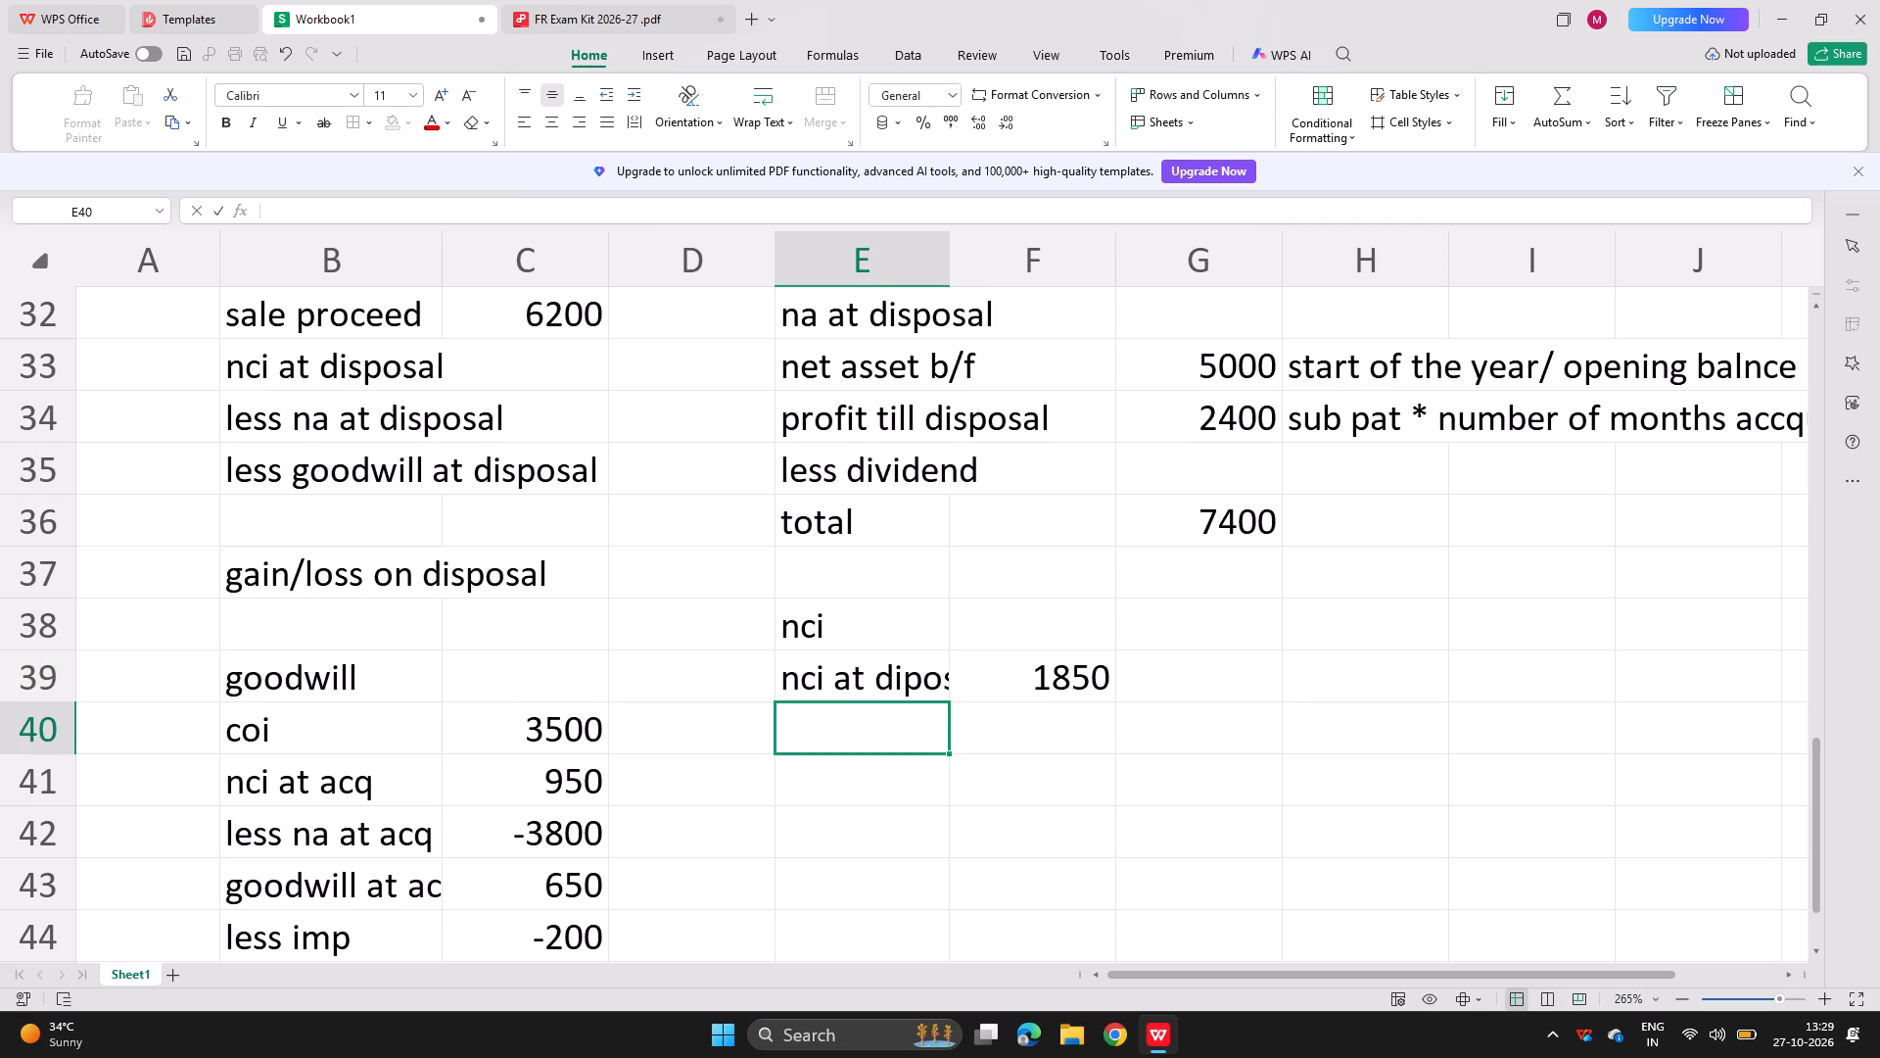
Move the "na at disposal" working with its notes from E32:I36 to below the goodwill working, starting at B47.
scroll(535, 368, "up", 2)
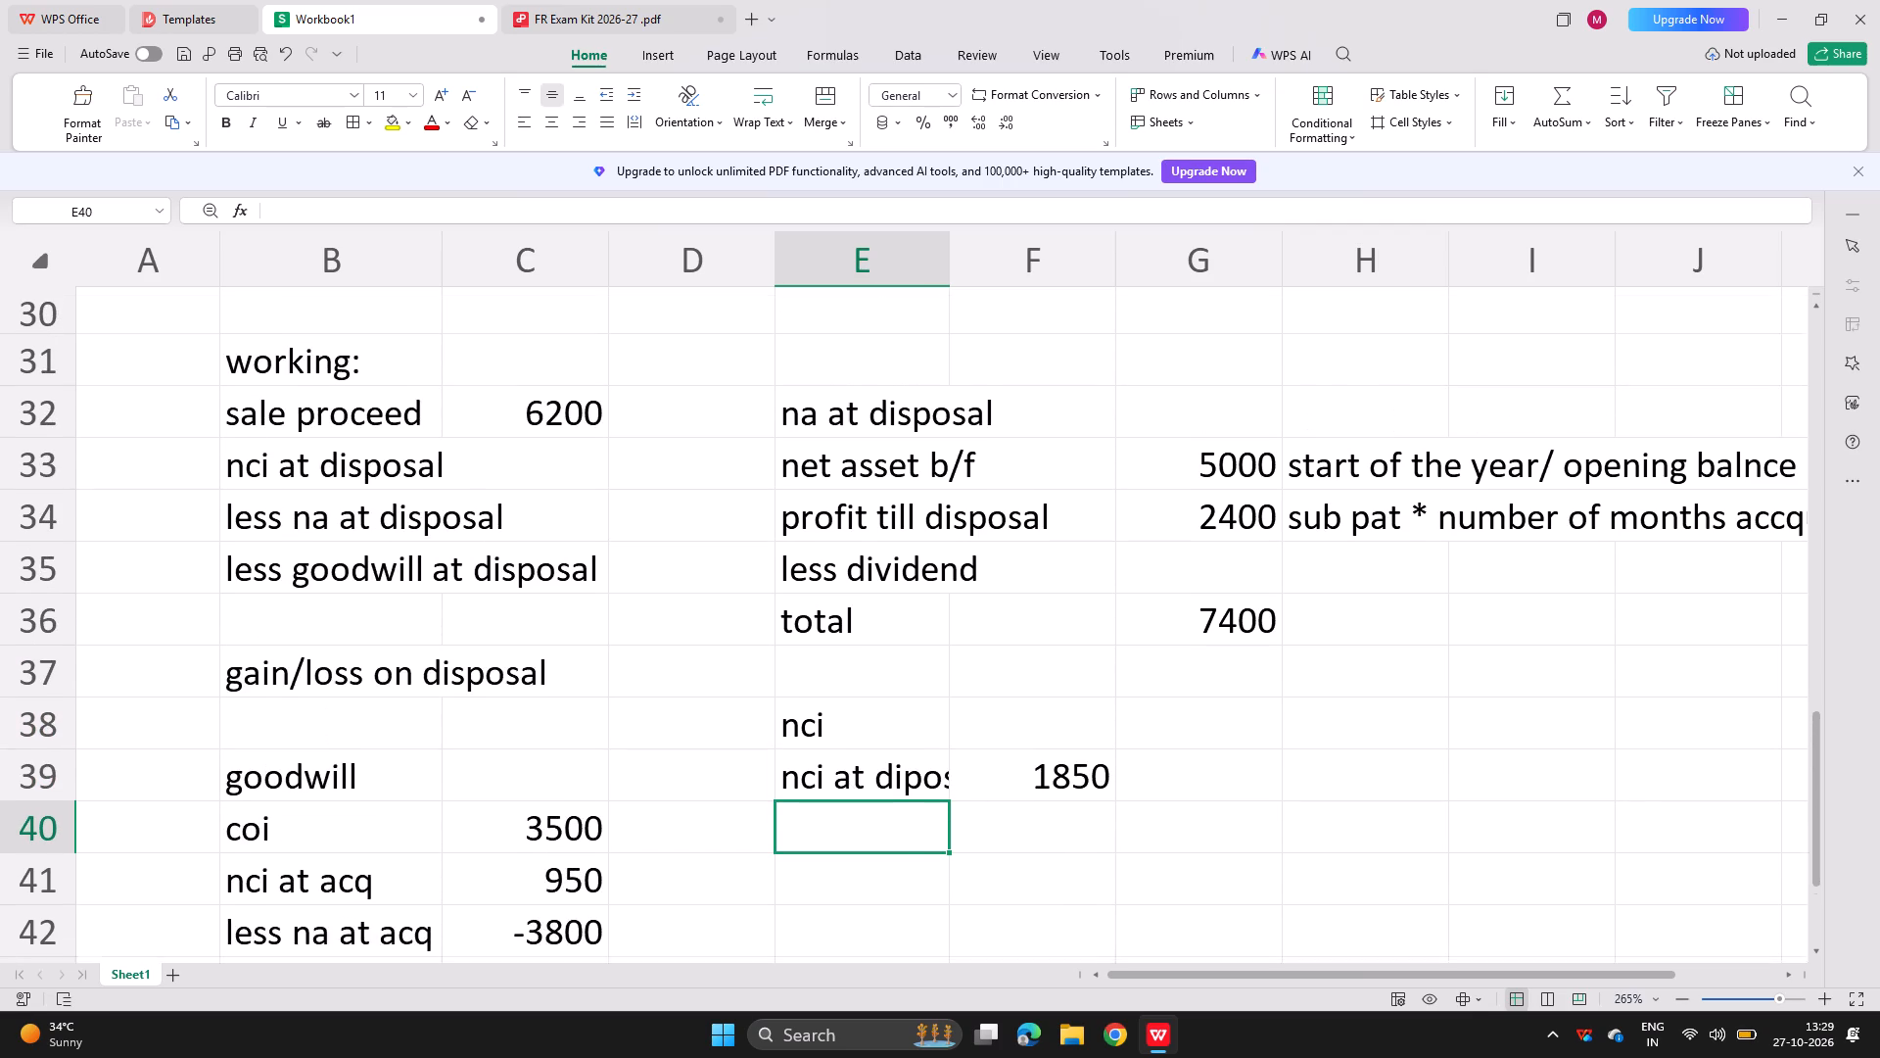
left_click(495, 493)
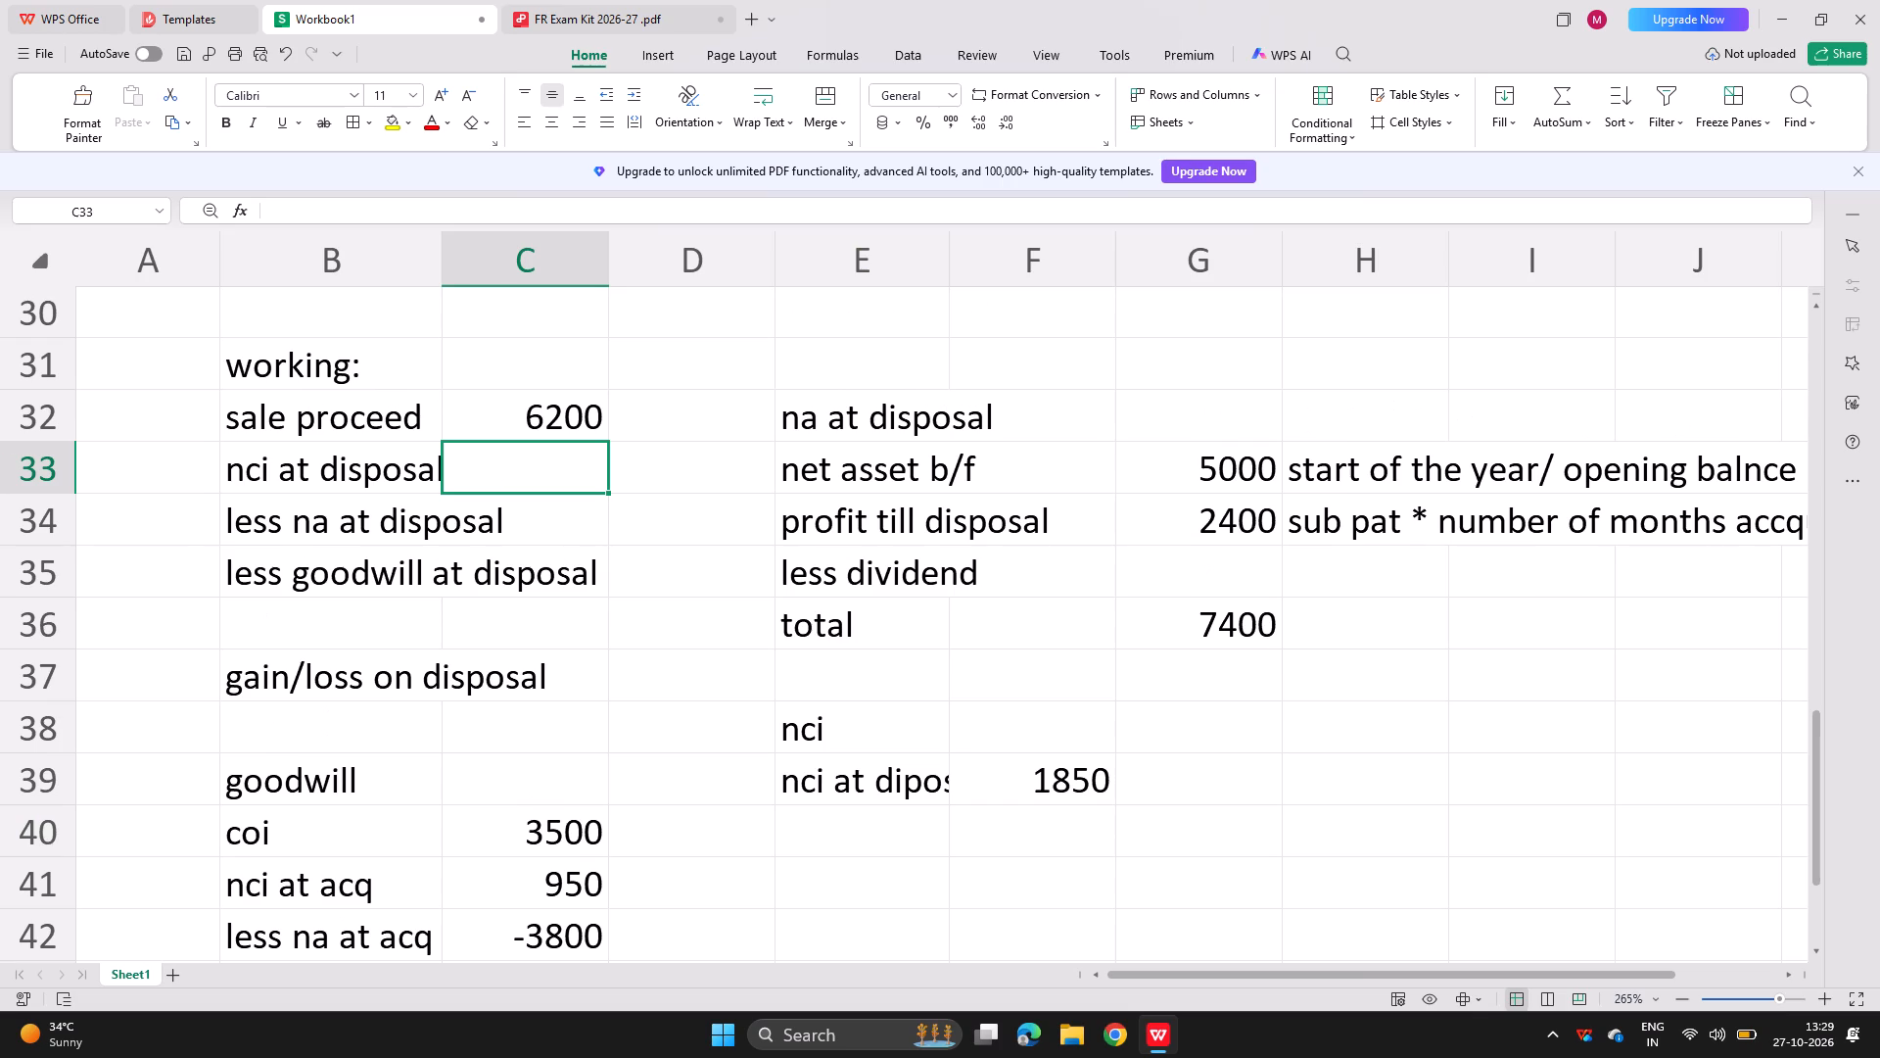
left_click_drag(802, 406, 1480, 597)
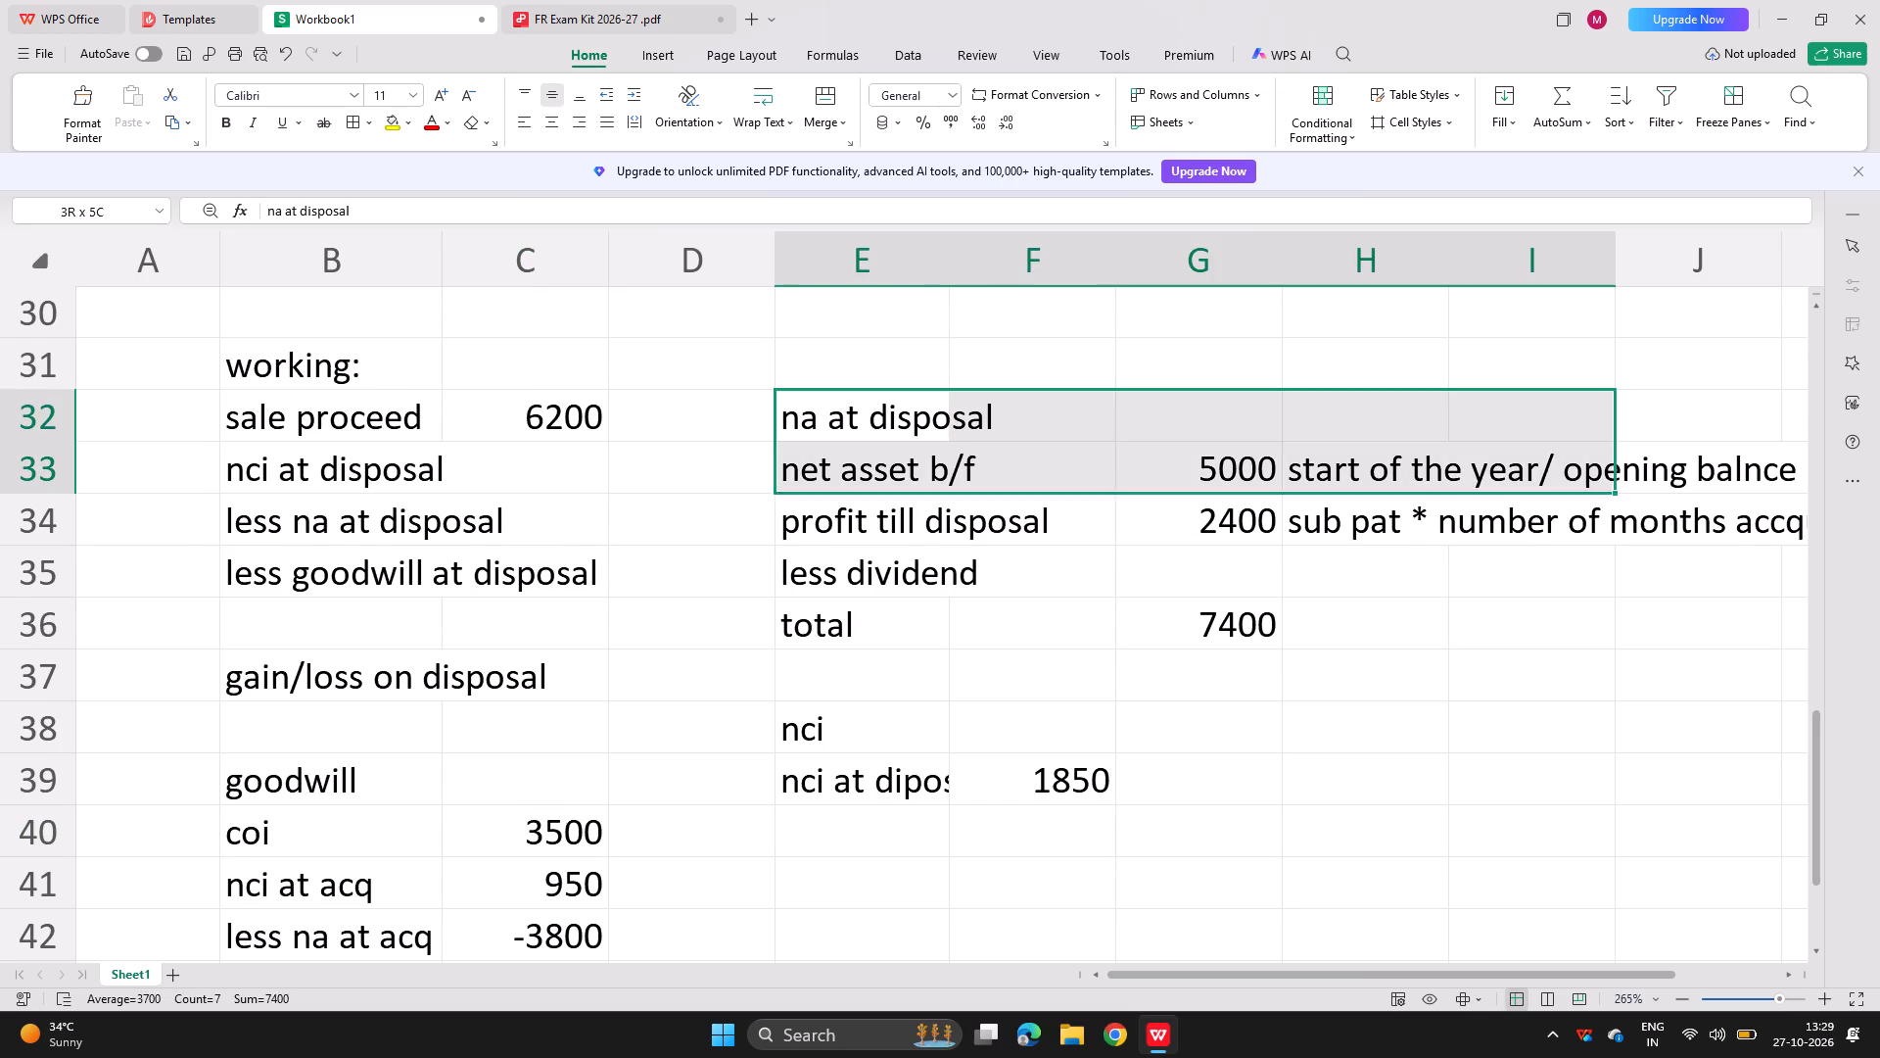
left_click_drag(1480, 597, 1473, 640)
key("ctrl+x")
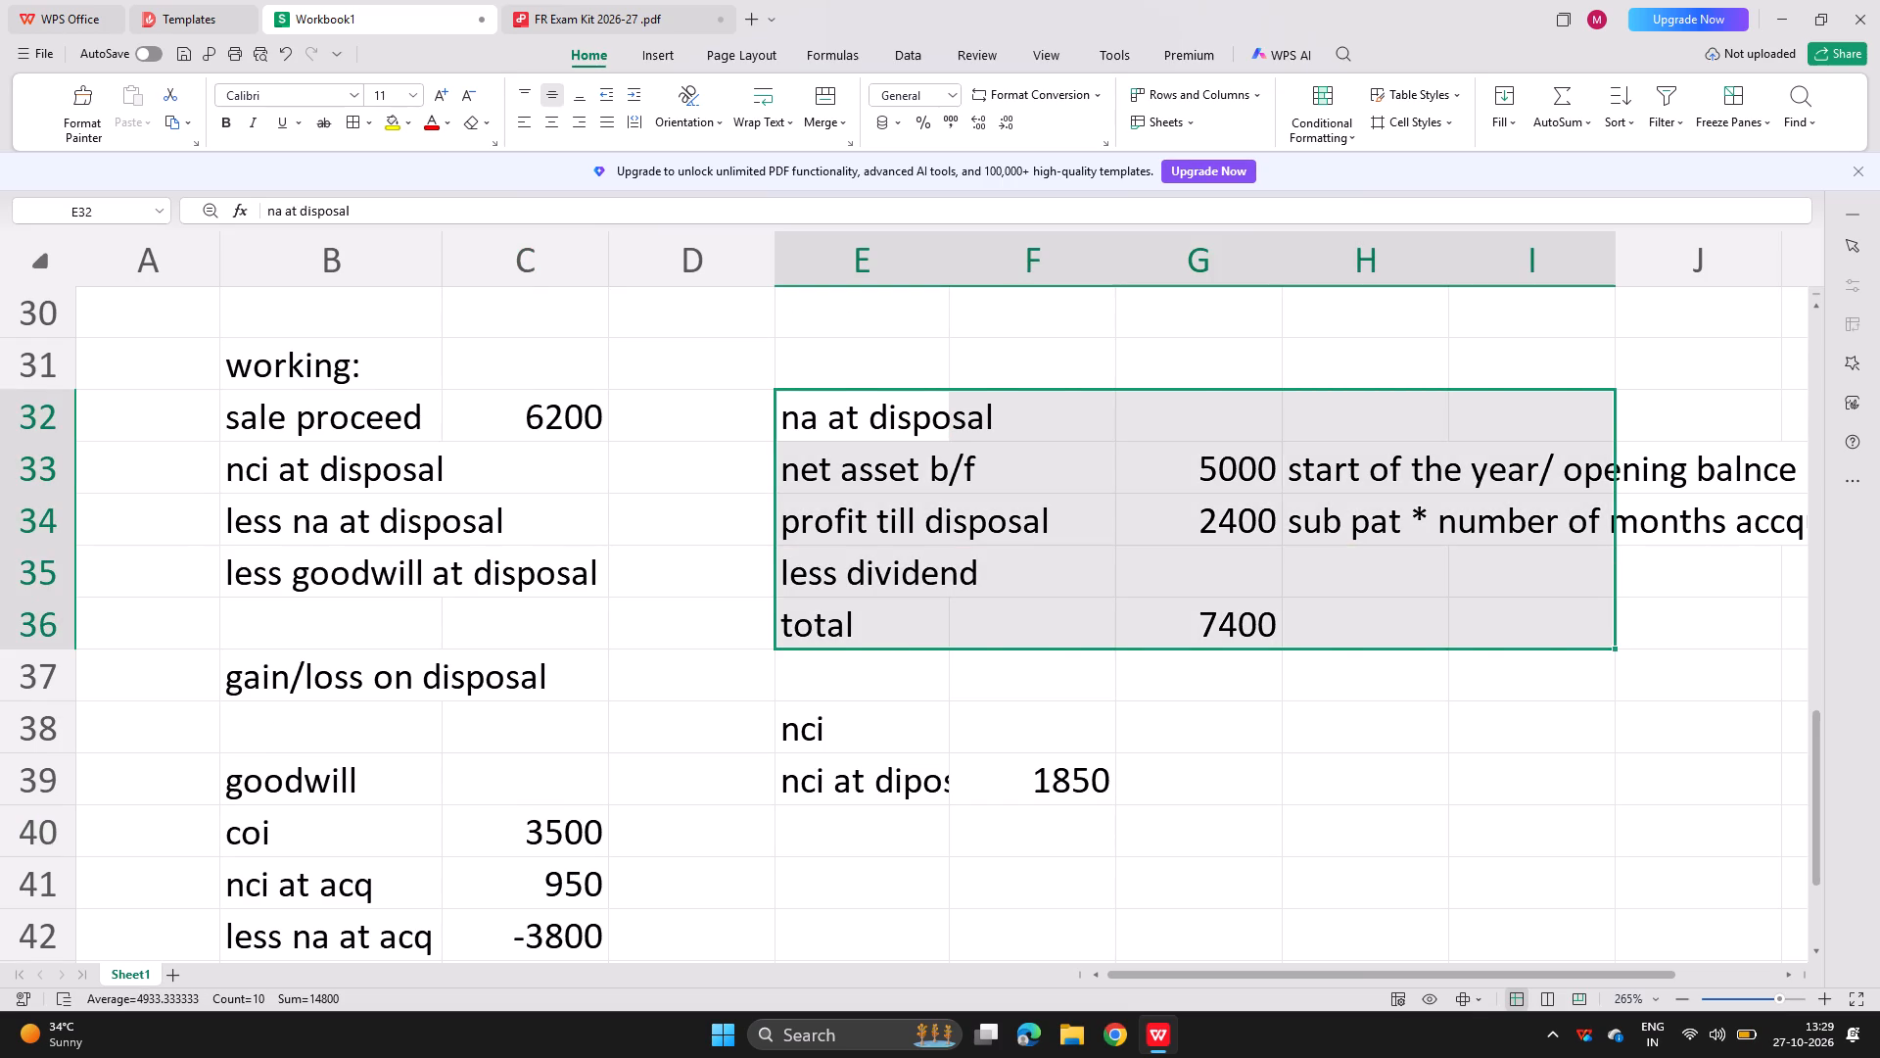
scroll(938, 802, "down", 4)
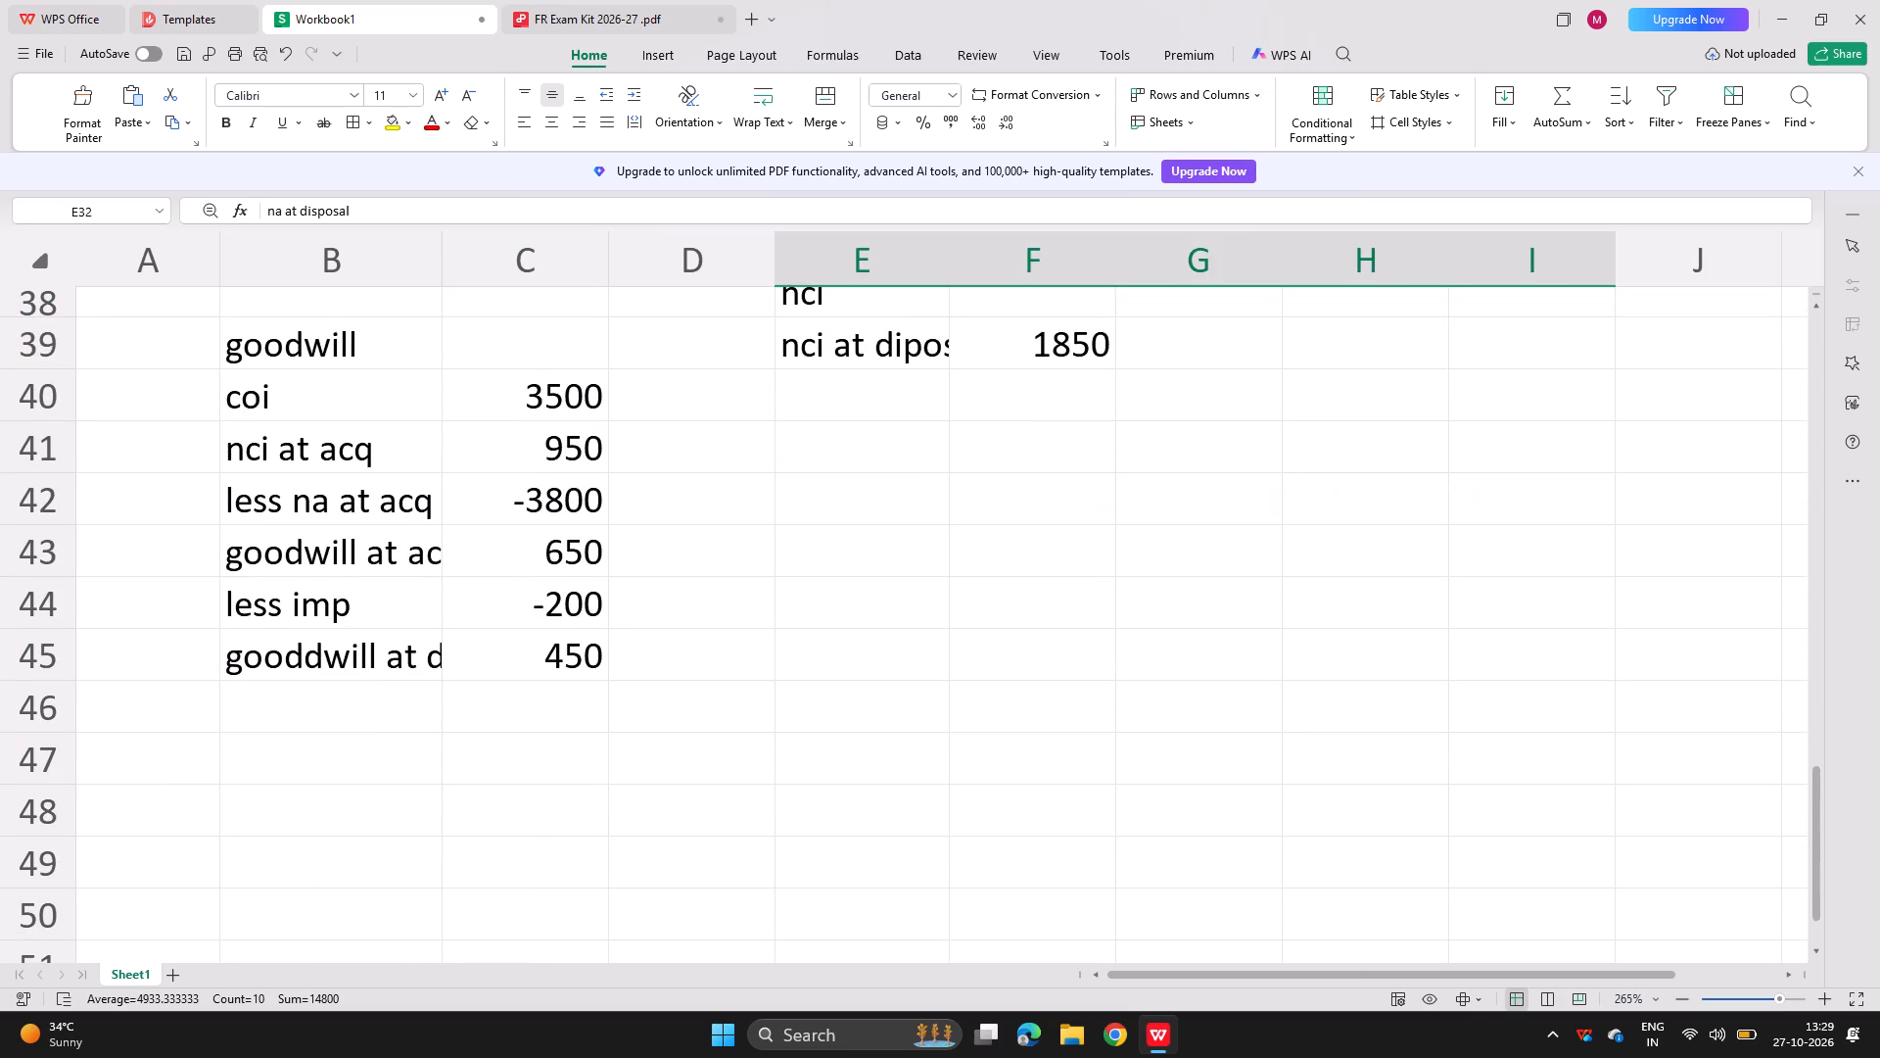
left_click(319, 782)
key("ctrl+v")
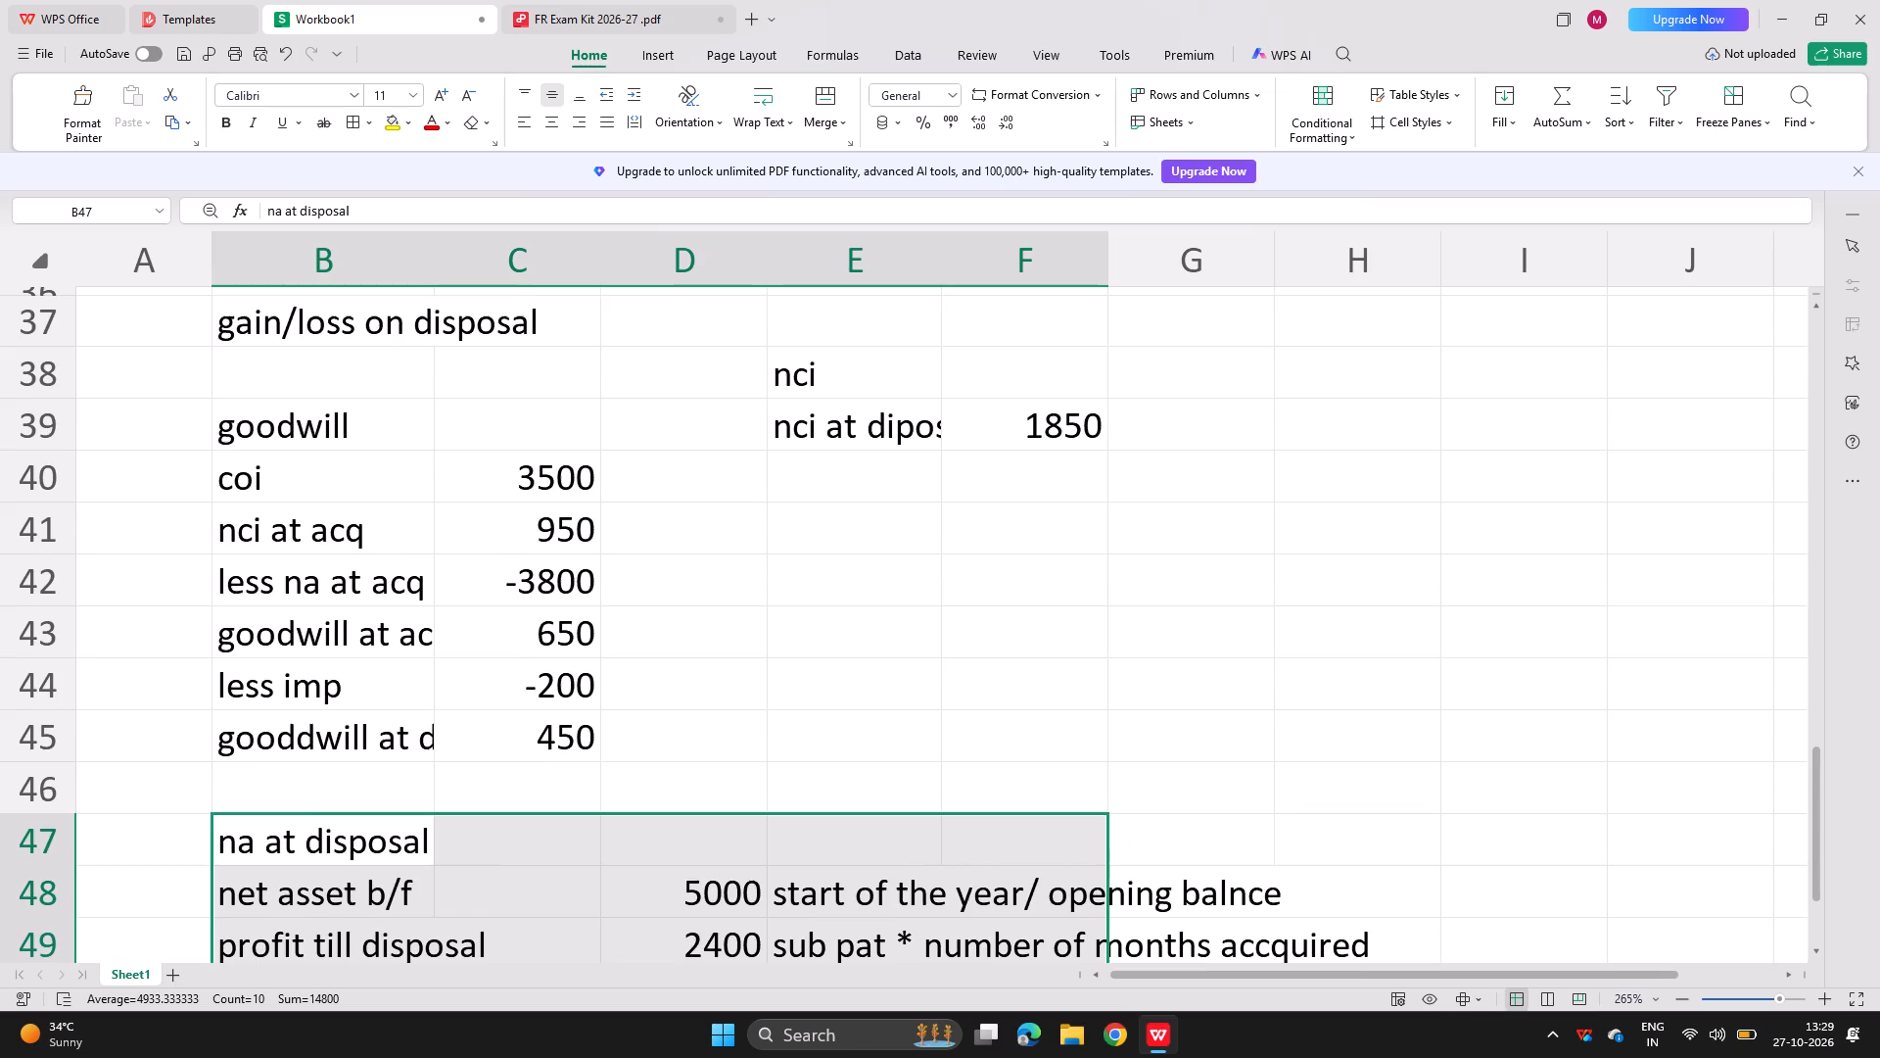
Move the "na at disposal" working with its notes down two rows so it starts at B49.
scroll(319, 782, "up", 2)
scroll(345, 902, "up", 5)
scroll(345, 902, "down", 3)
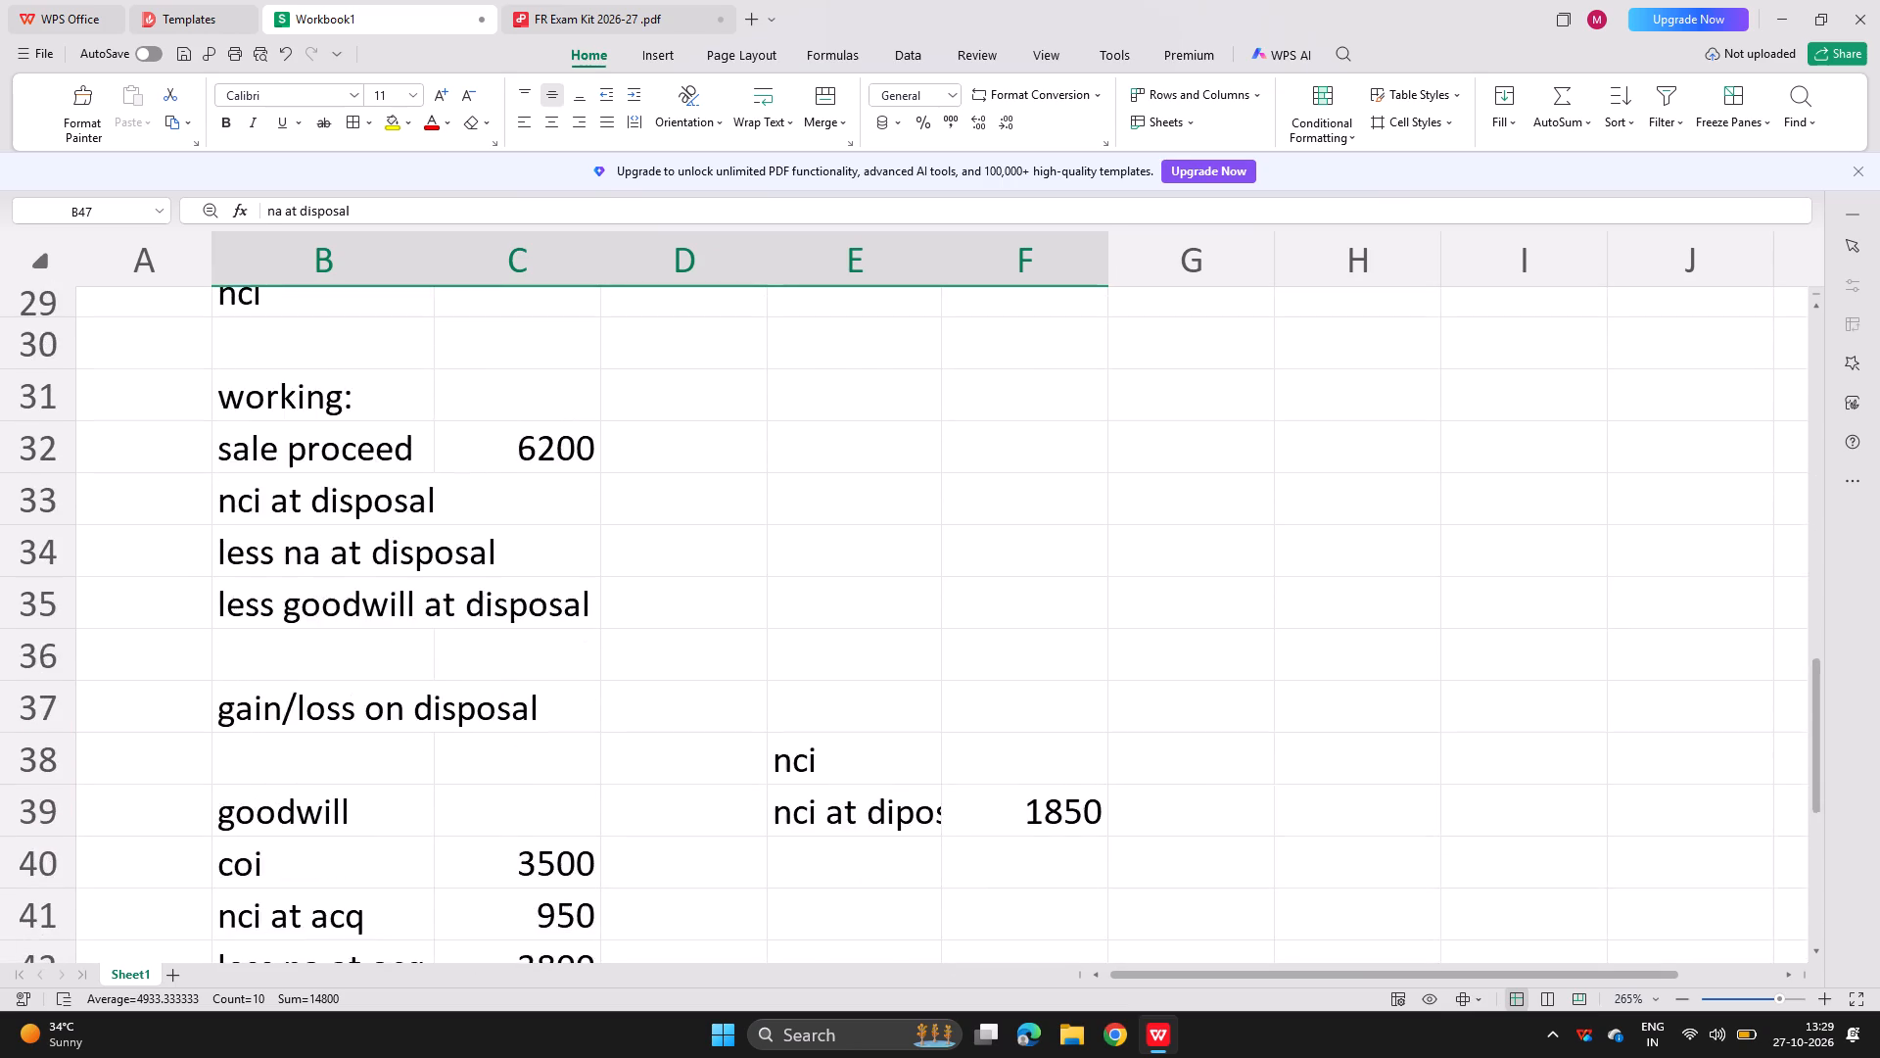
scroll(345, 902, "down", 3)
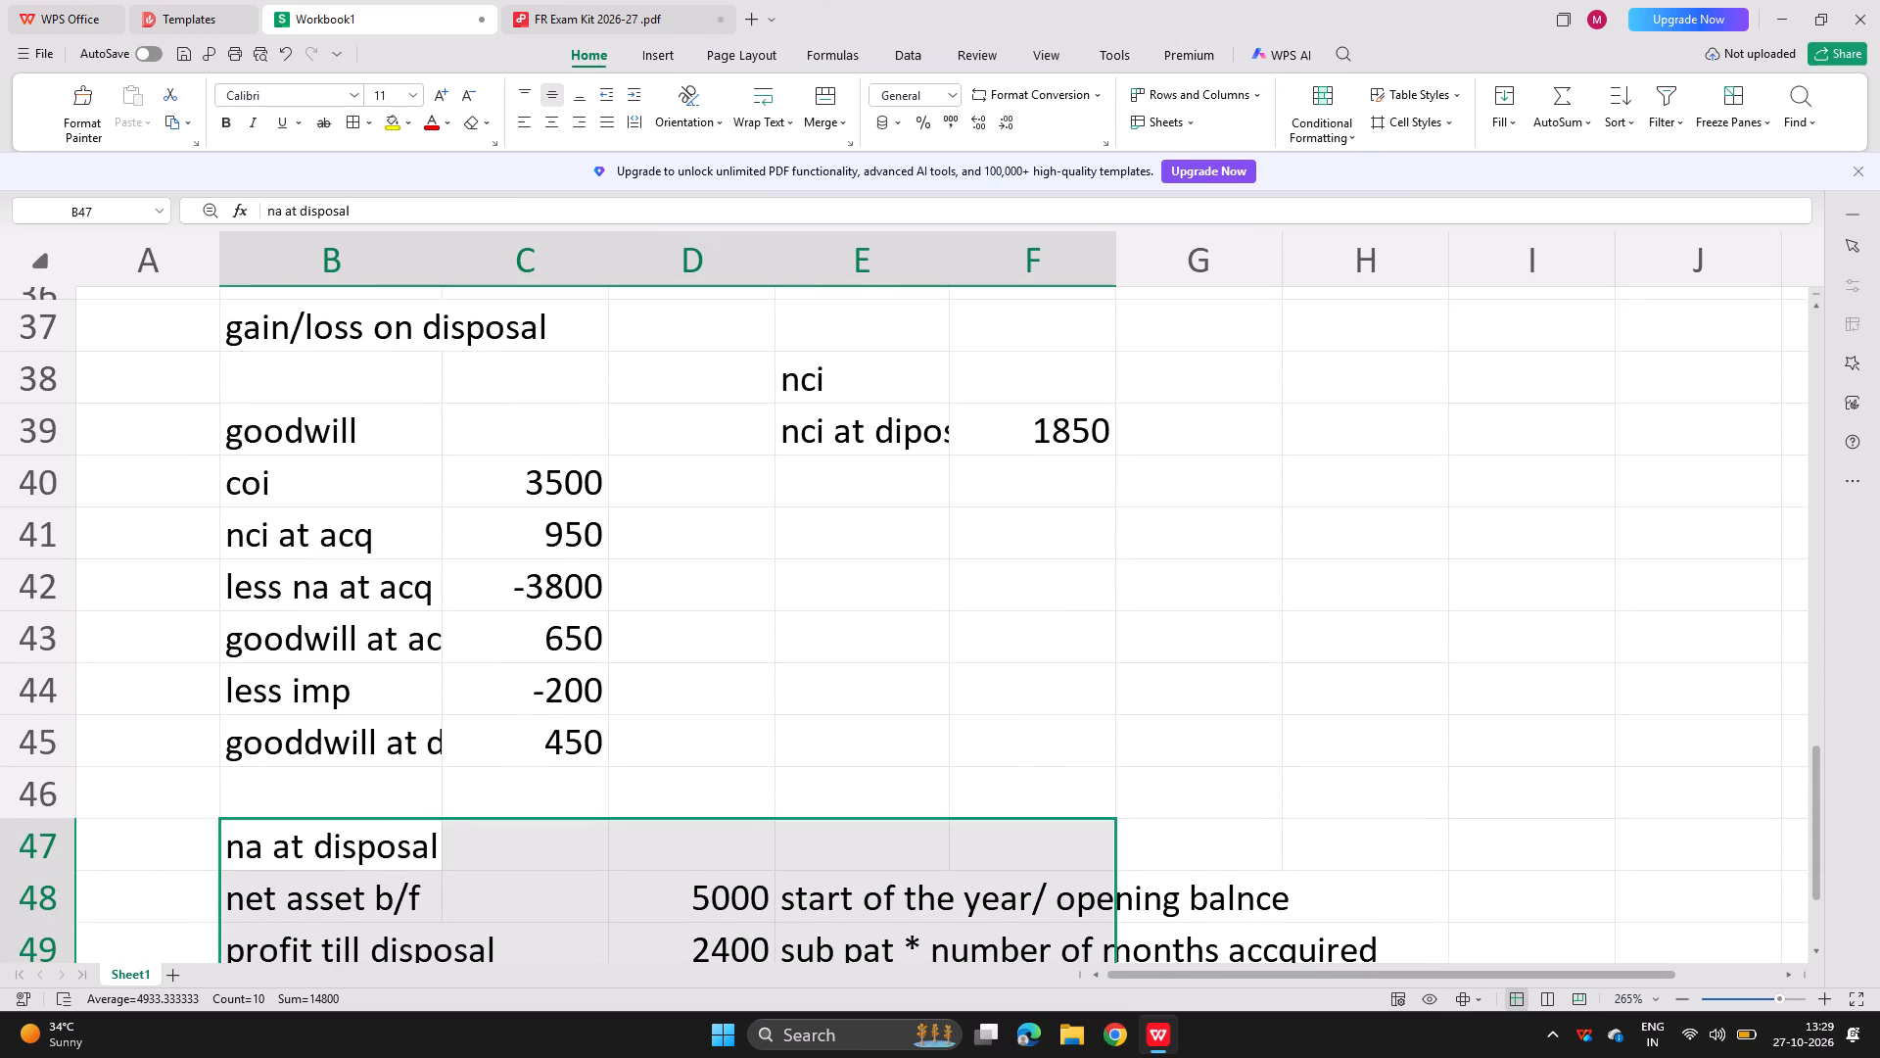
key("ctrl+x")
scroll(164, 840, "down", 1)
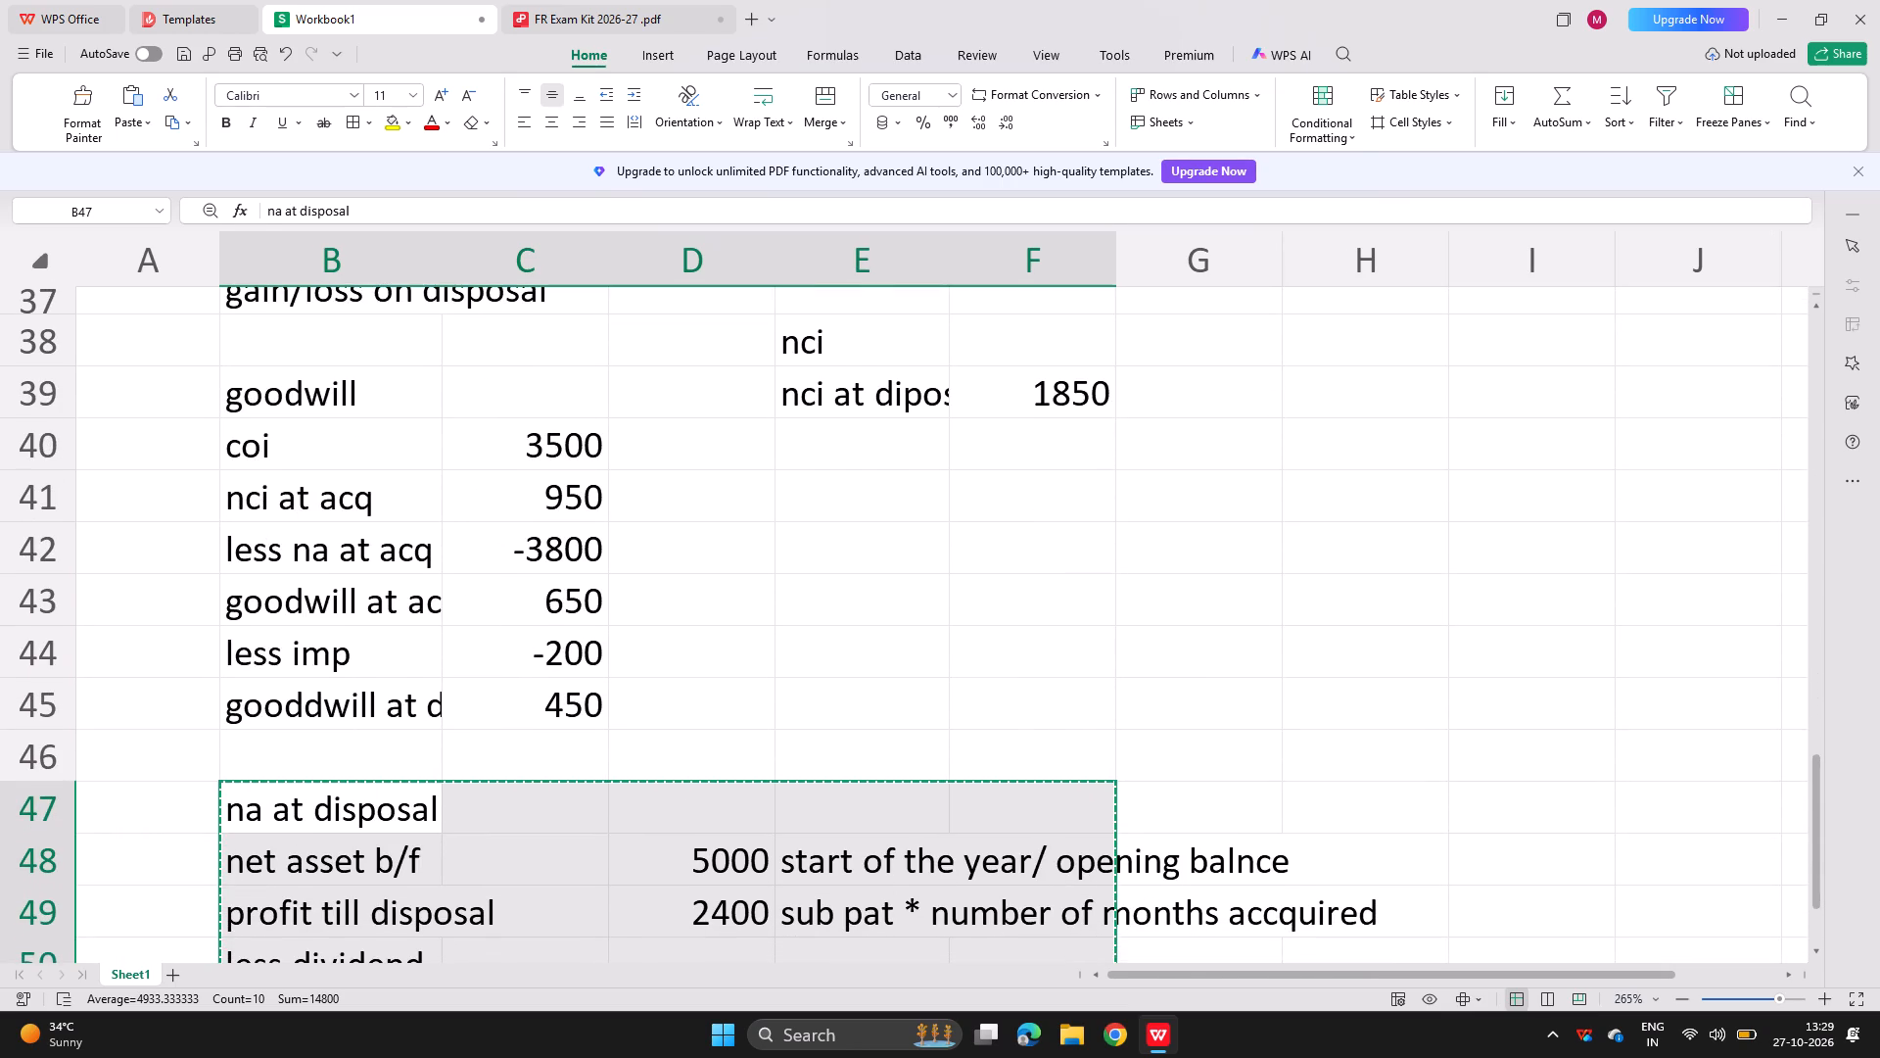
left_click(281, 943)
left_click(298, 916)
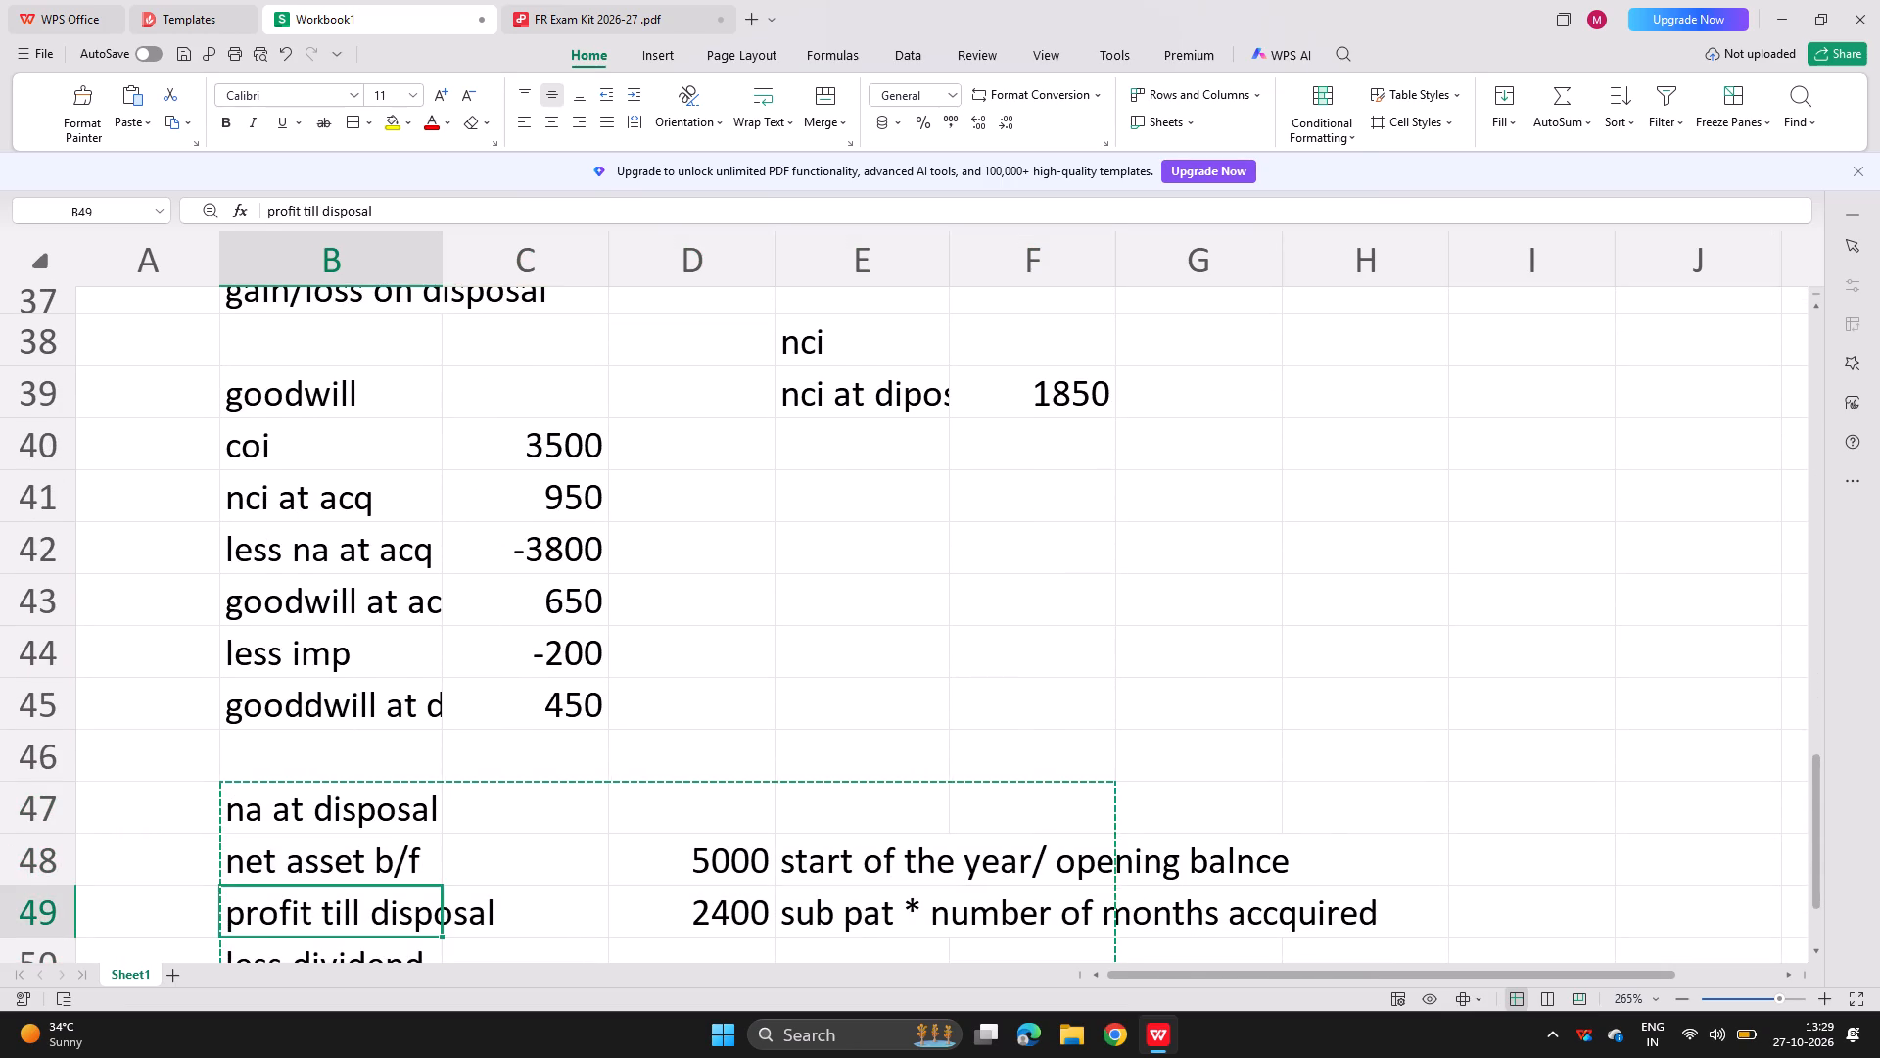
key("ctrl+v")
left_click(298, 916)
Move the nci working from E38:F39 to B47, between the goodwill and net assets workings.
scroll(740, 499, "up", 4)
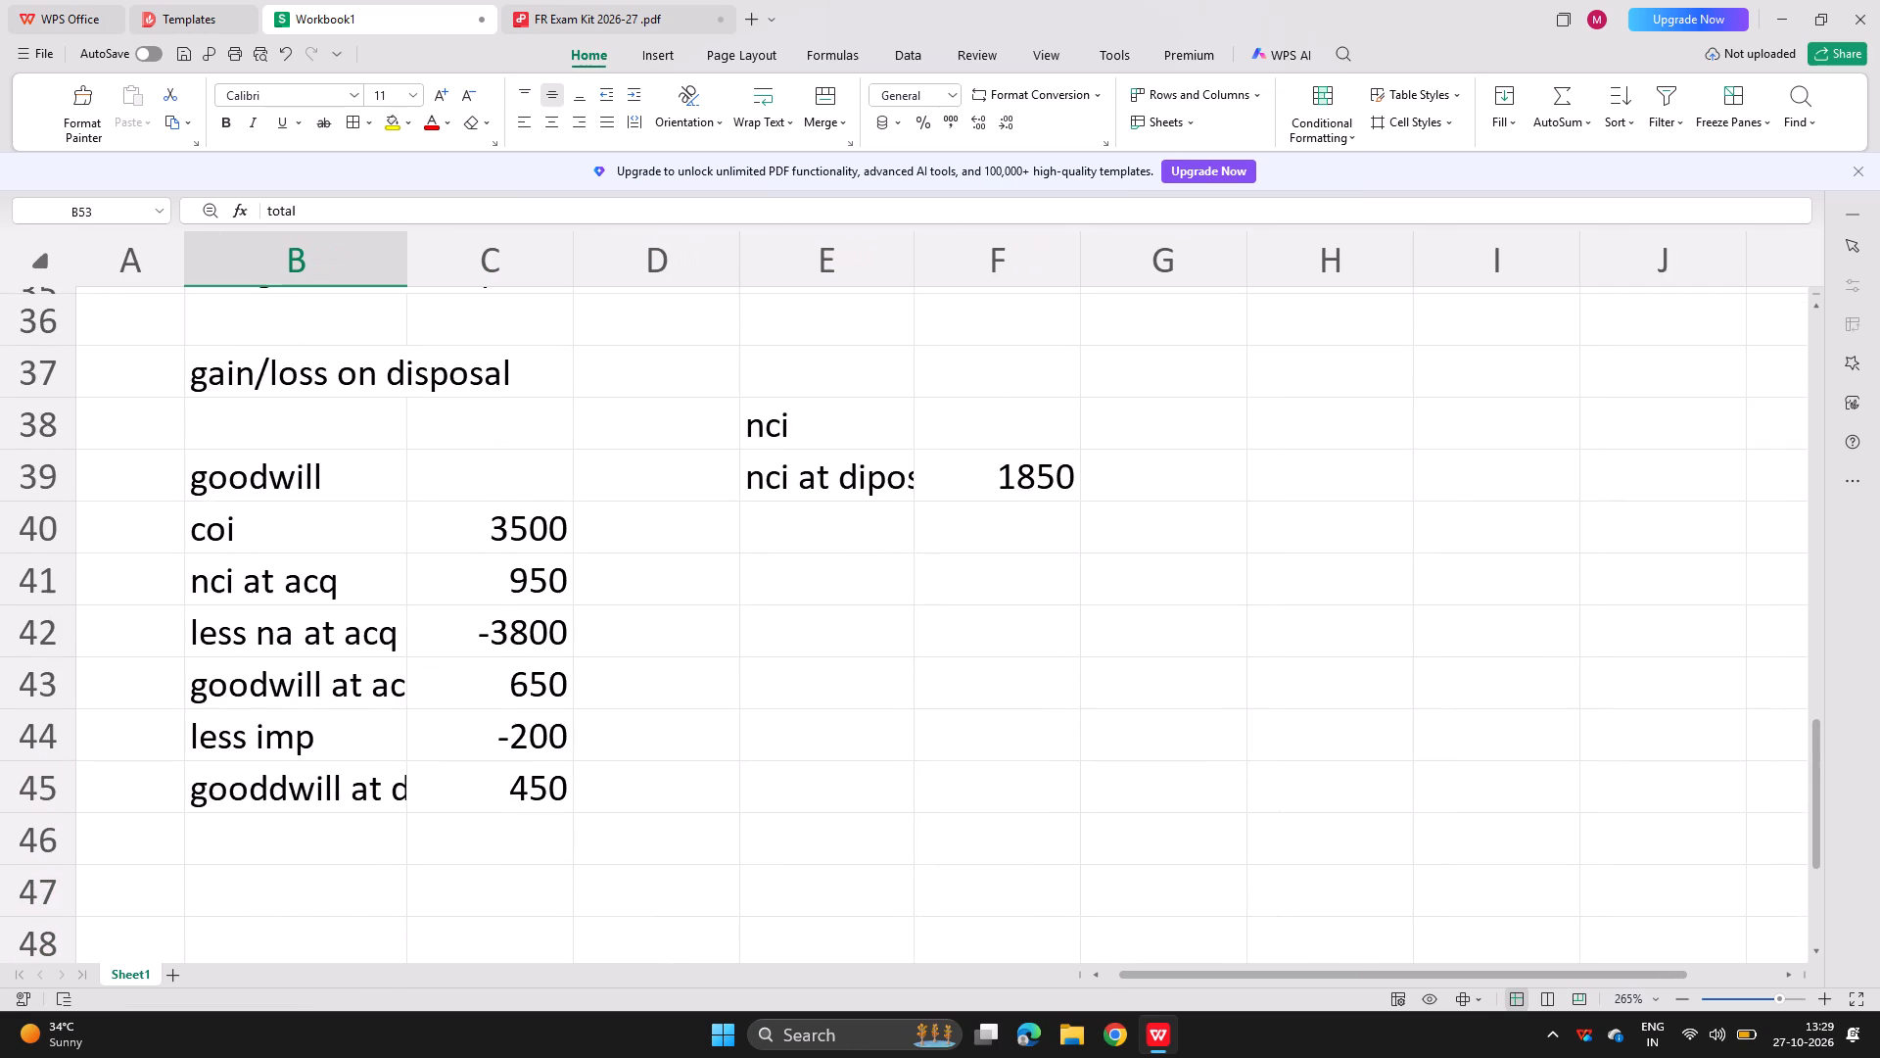
left_click_drag(768, 428, 978, 493)
key("ctrl+x")
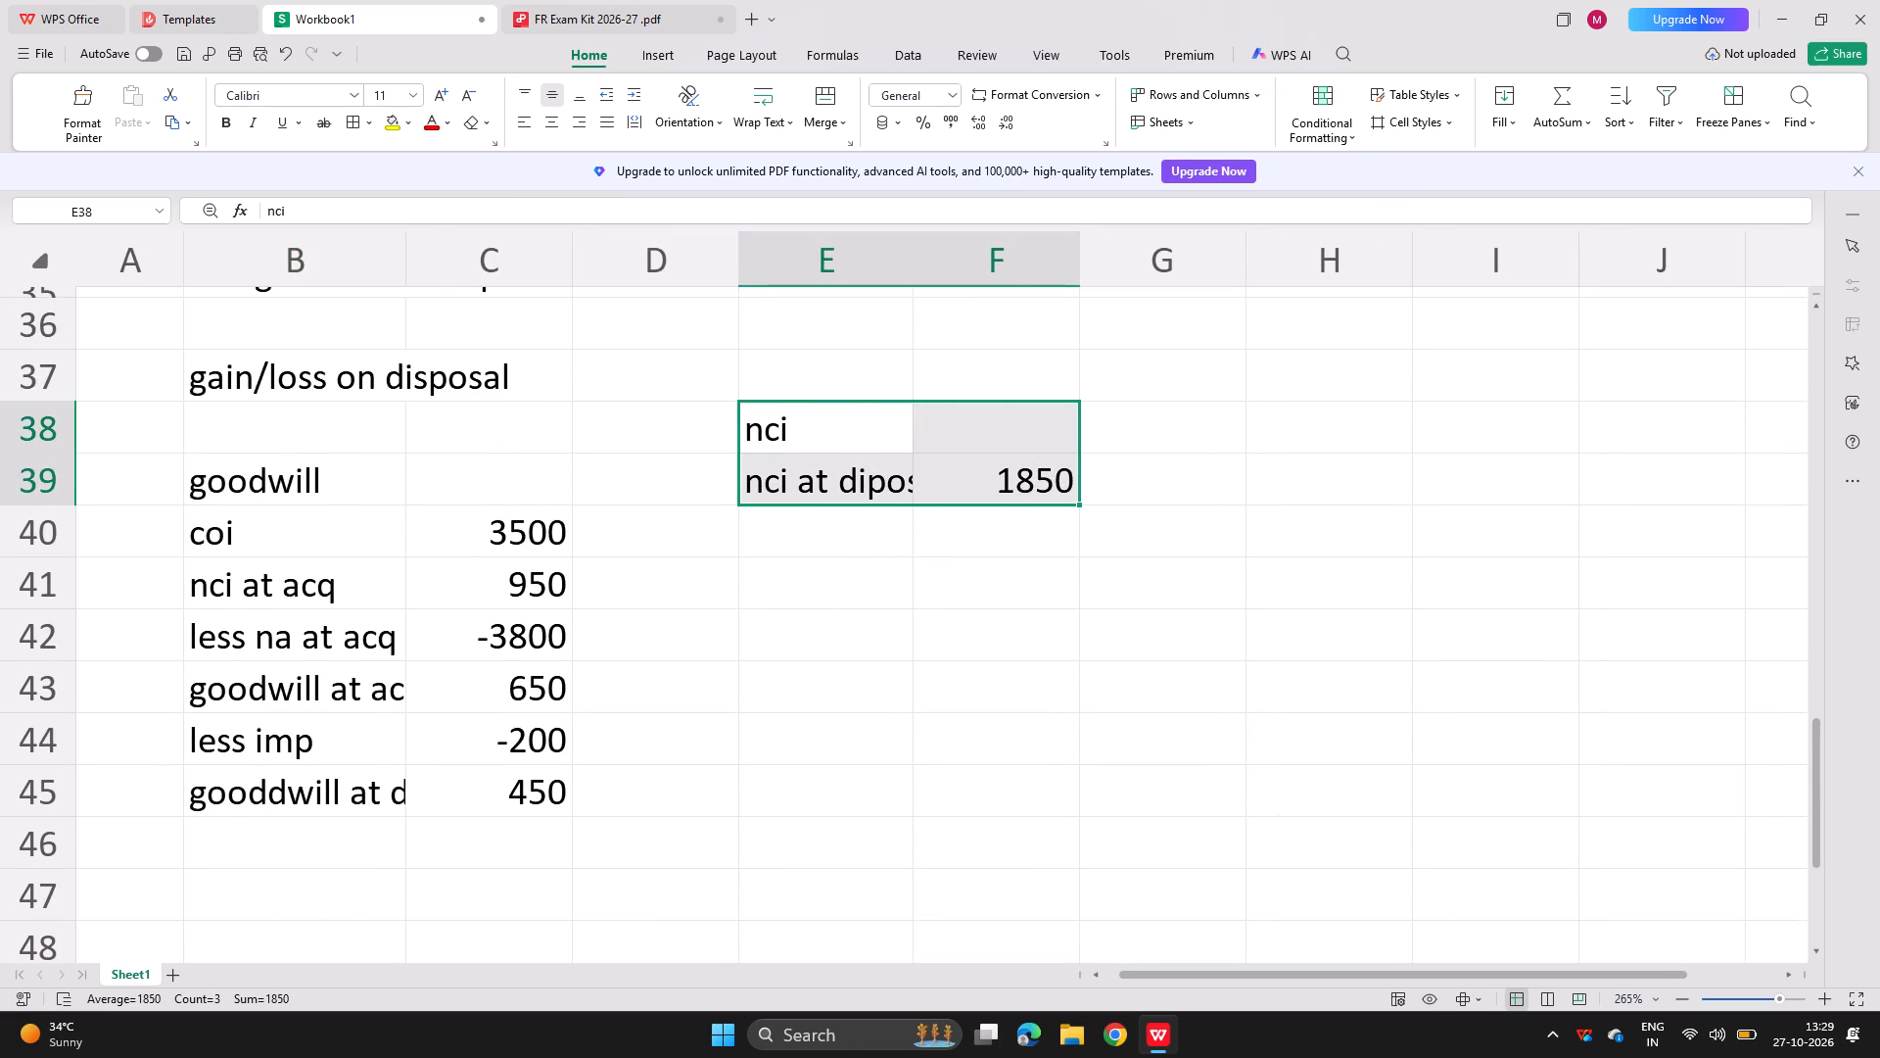
scroll(497, 622, "down", 2)
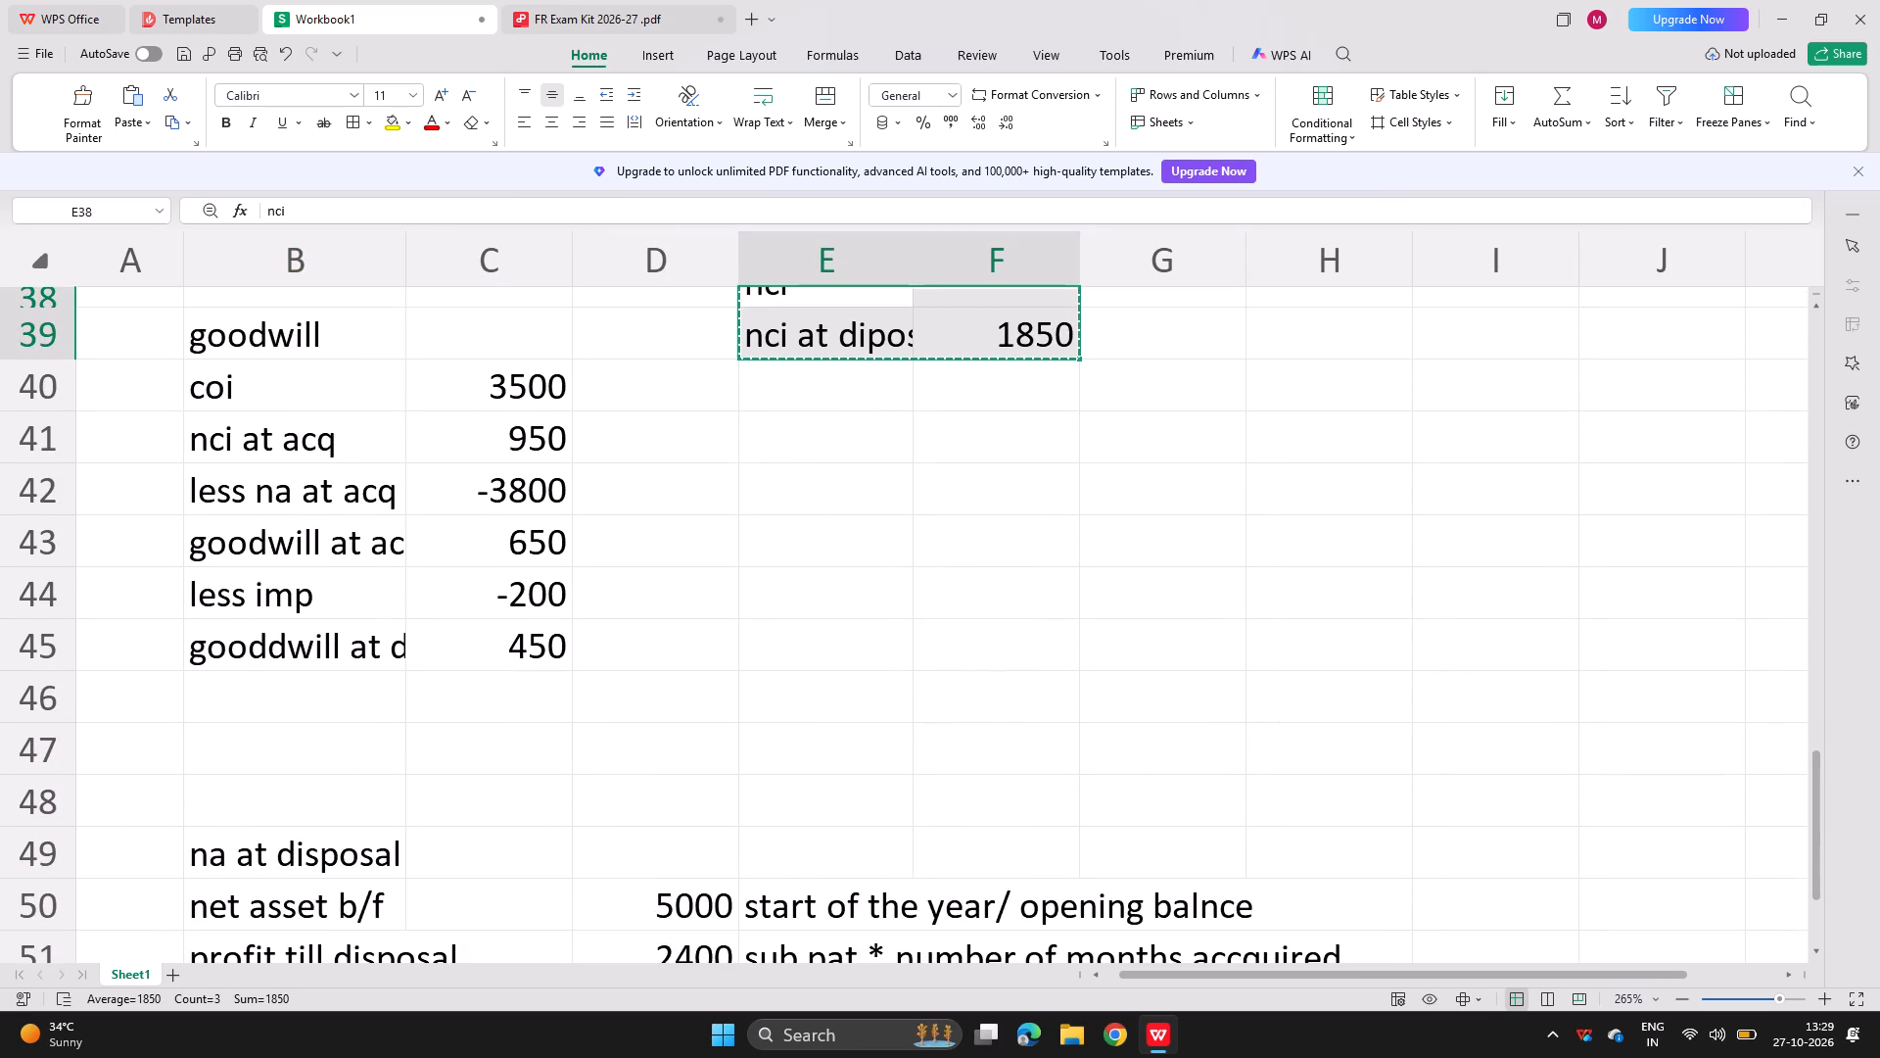
left_click(246, 740)
key("ctrl+v")
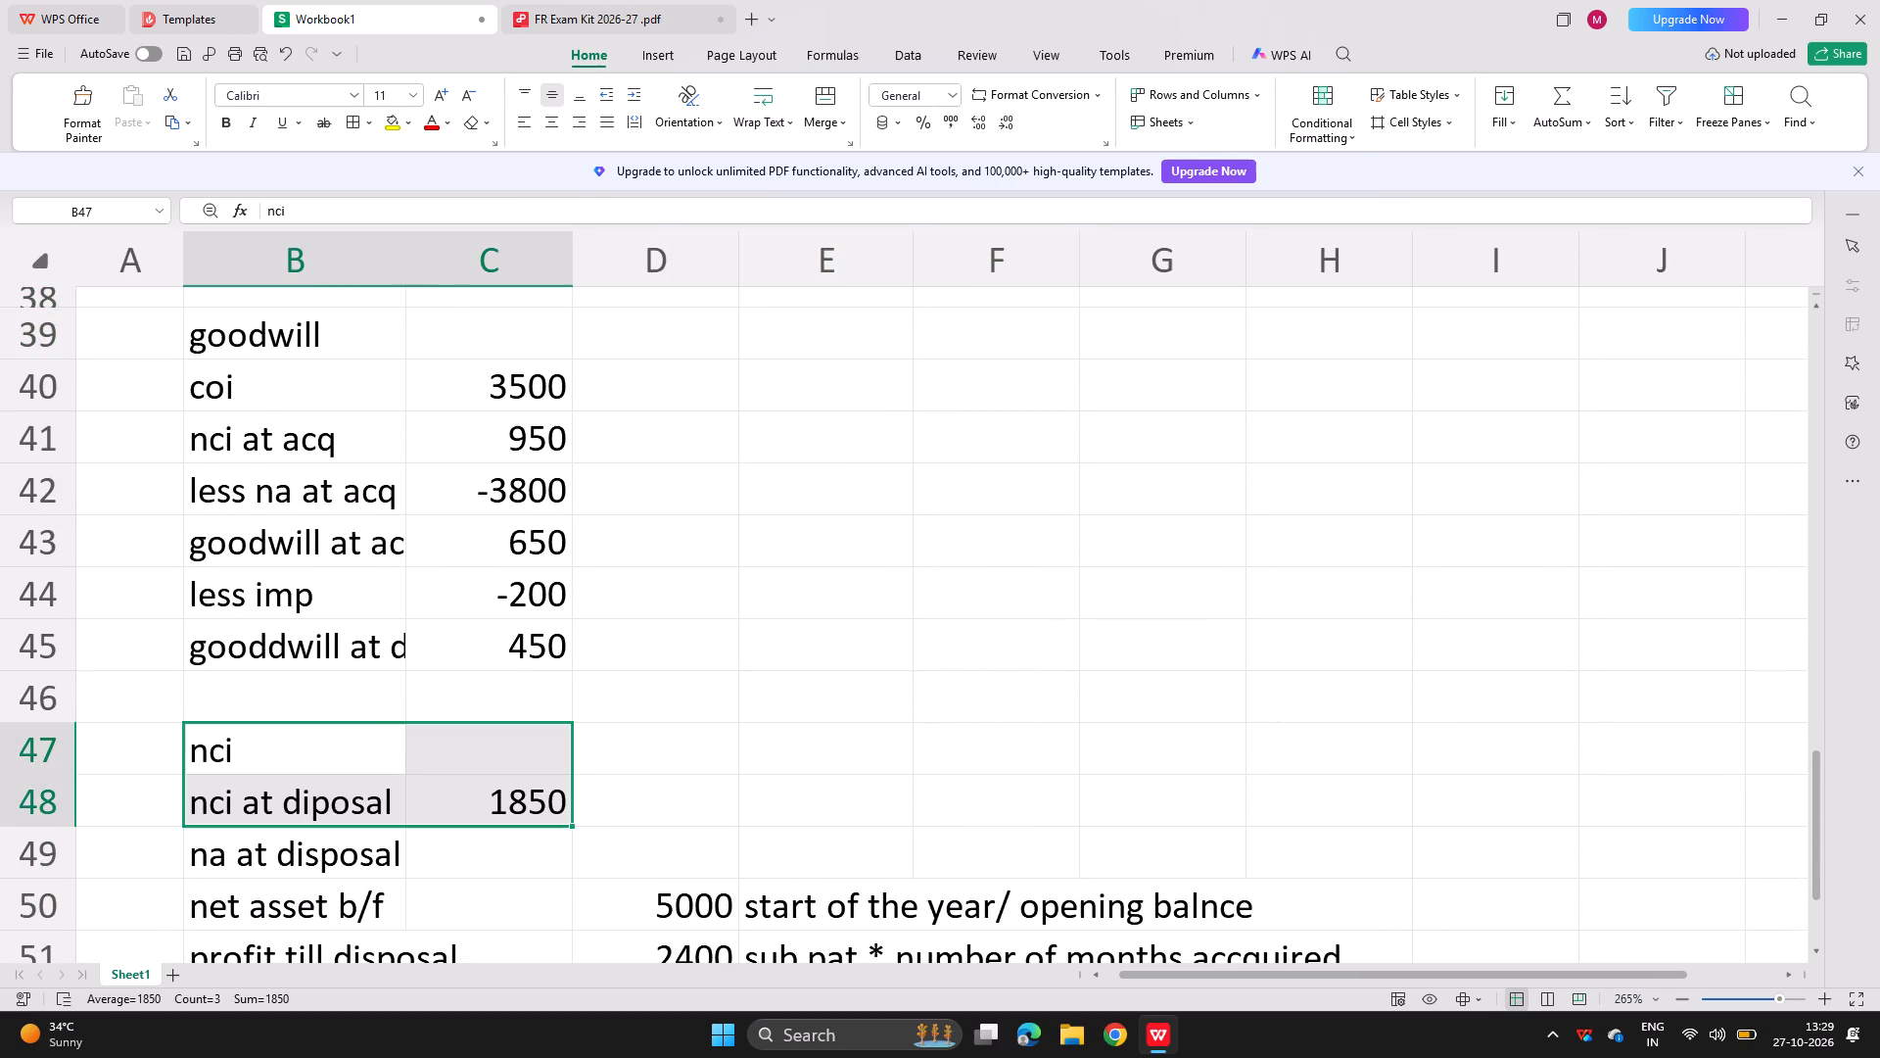
Make the "na at disposal" heading in B49 and the "nci" heading in B47 bold.
scroll(225, 867, "down", 3)
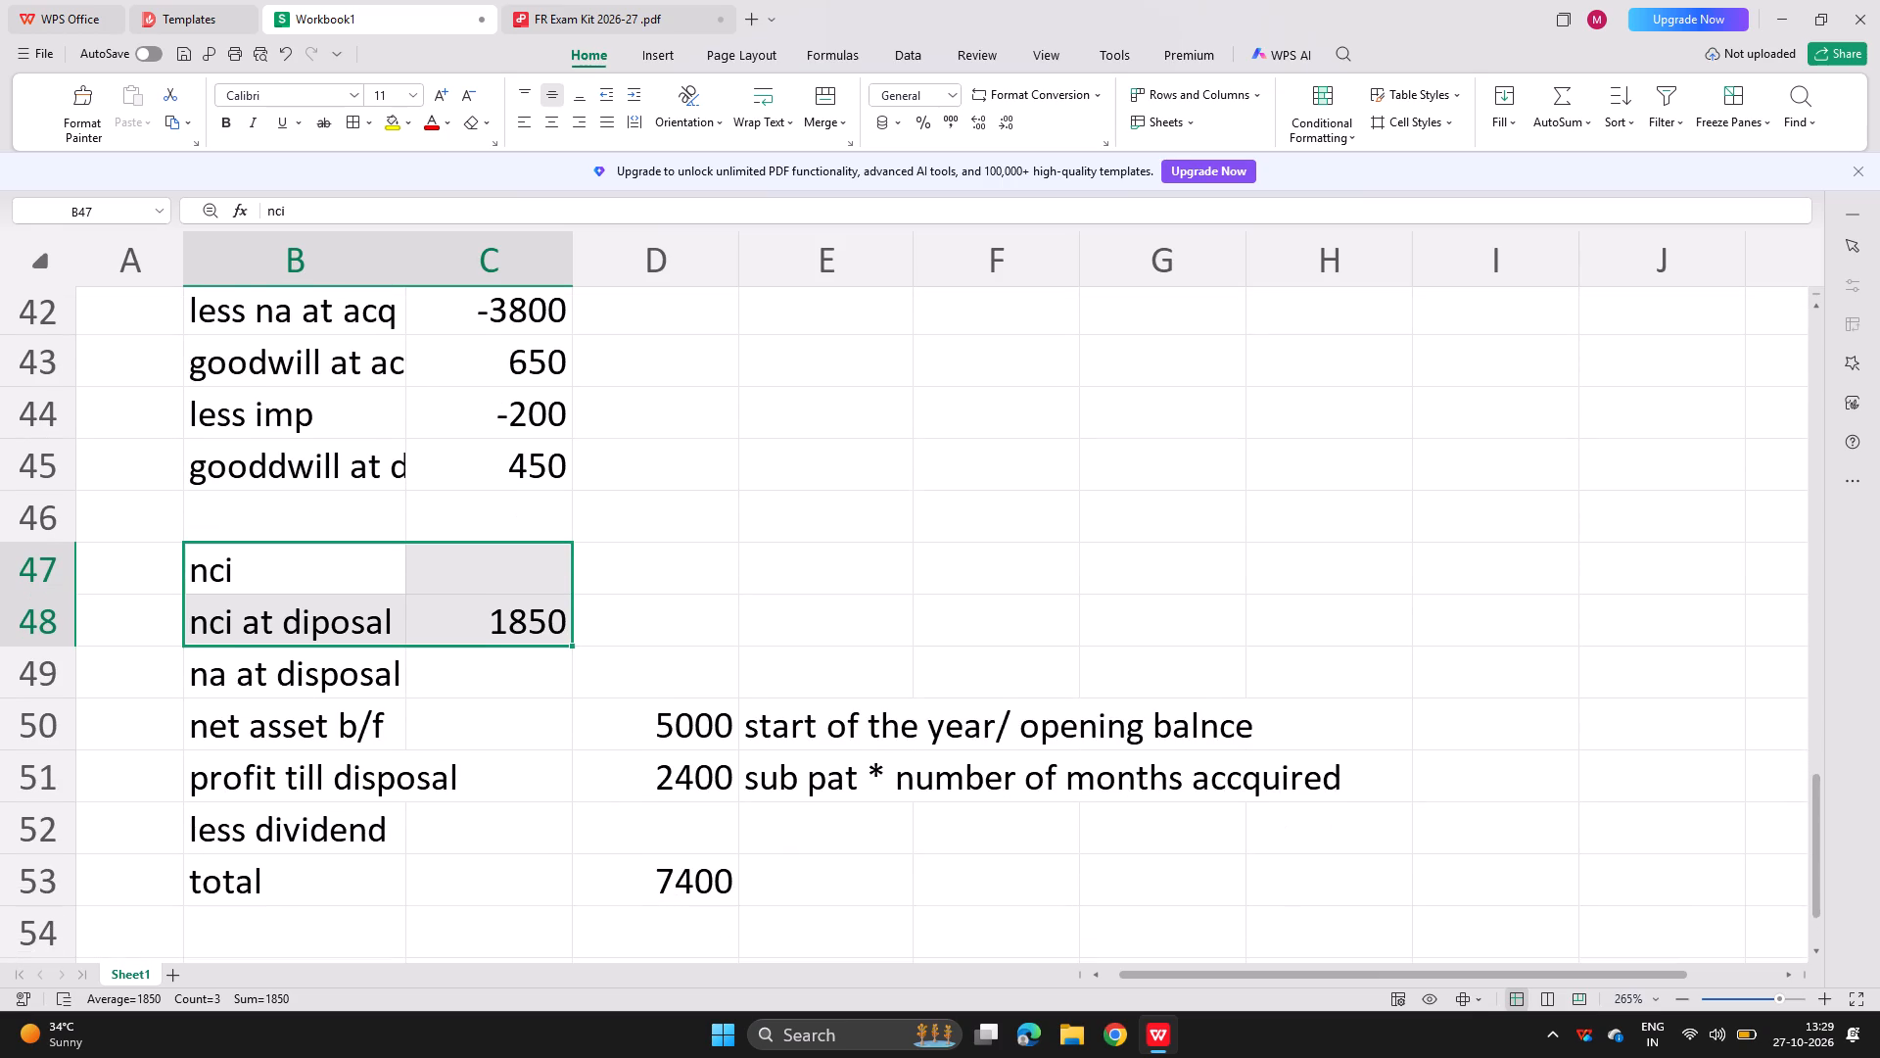
left_click(244, 669)
key("ctrl+b")
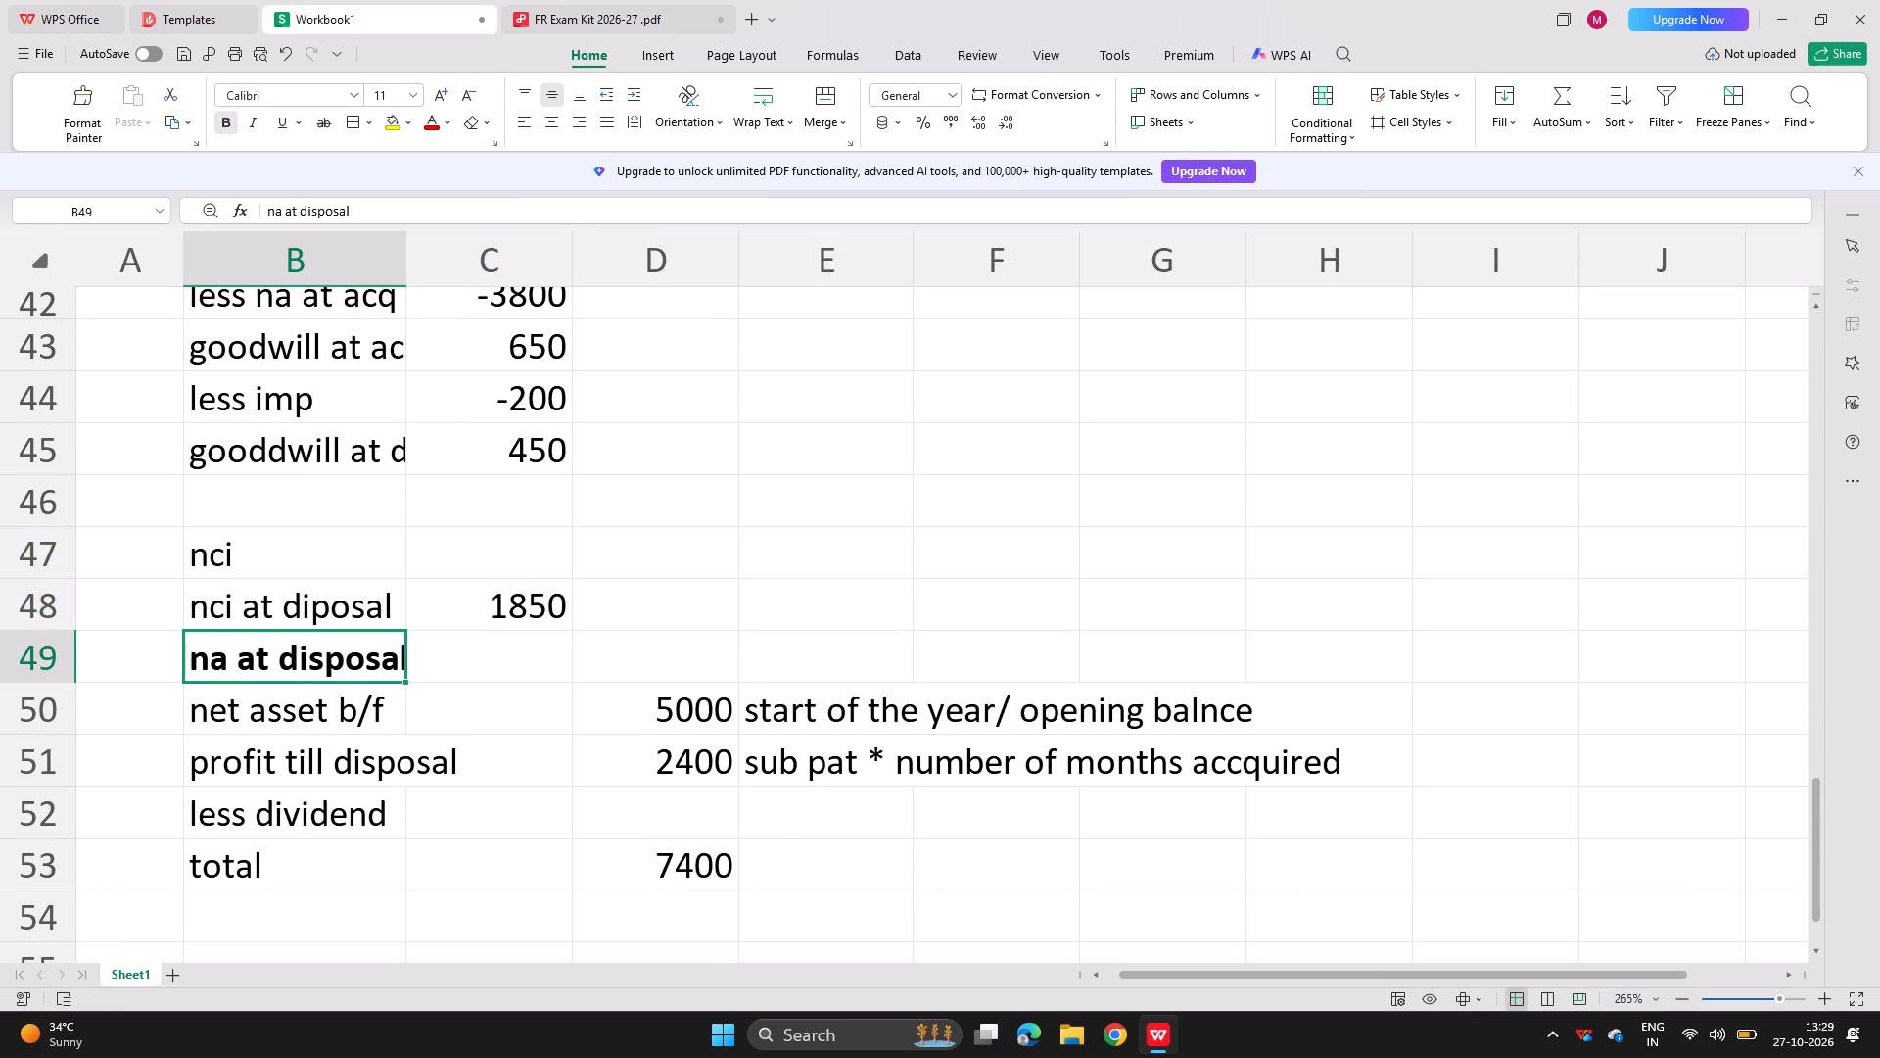
left_click(225, 551)
key("ctrl+b")
Link the "nci at disposal" amount in C33 to the nci working with the formula =C48.
scroll(257, 550, "up", 6)
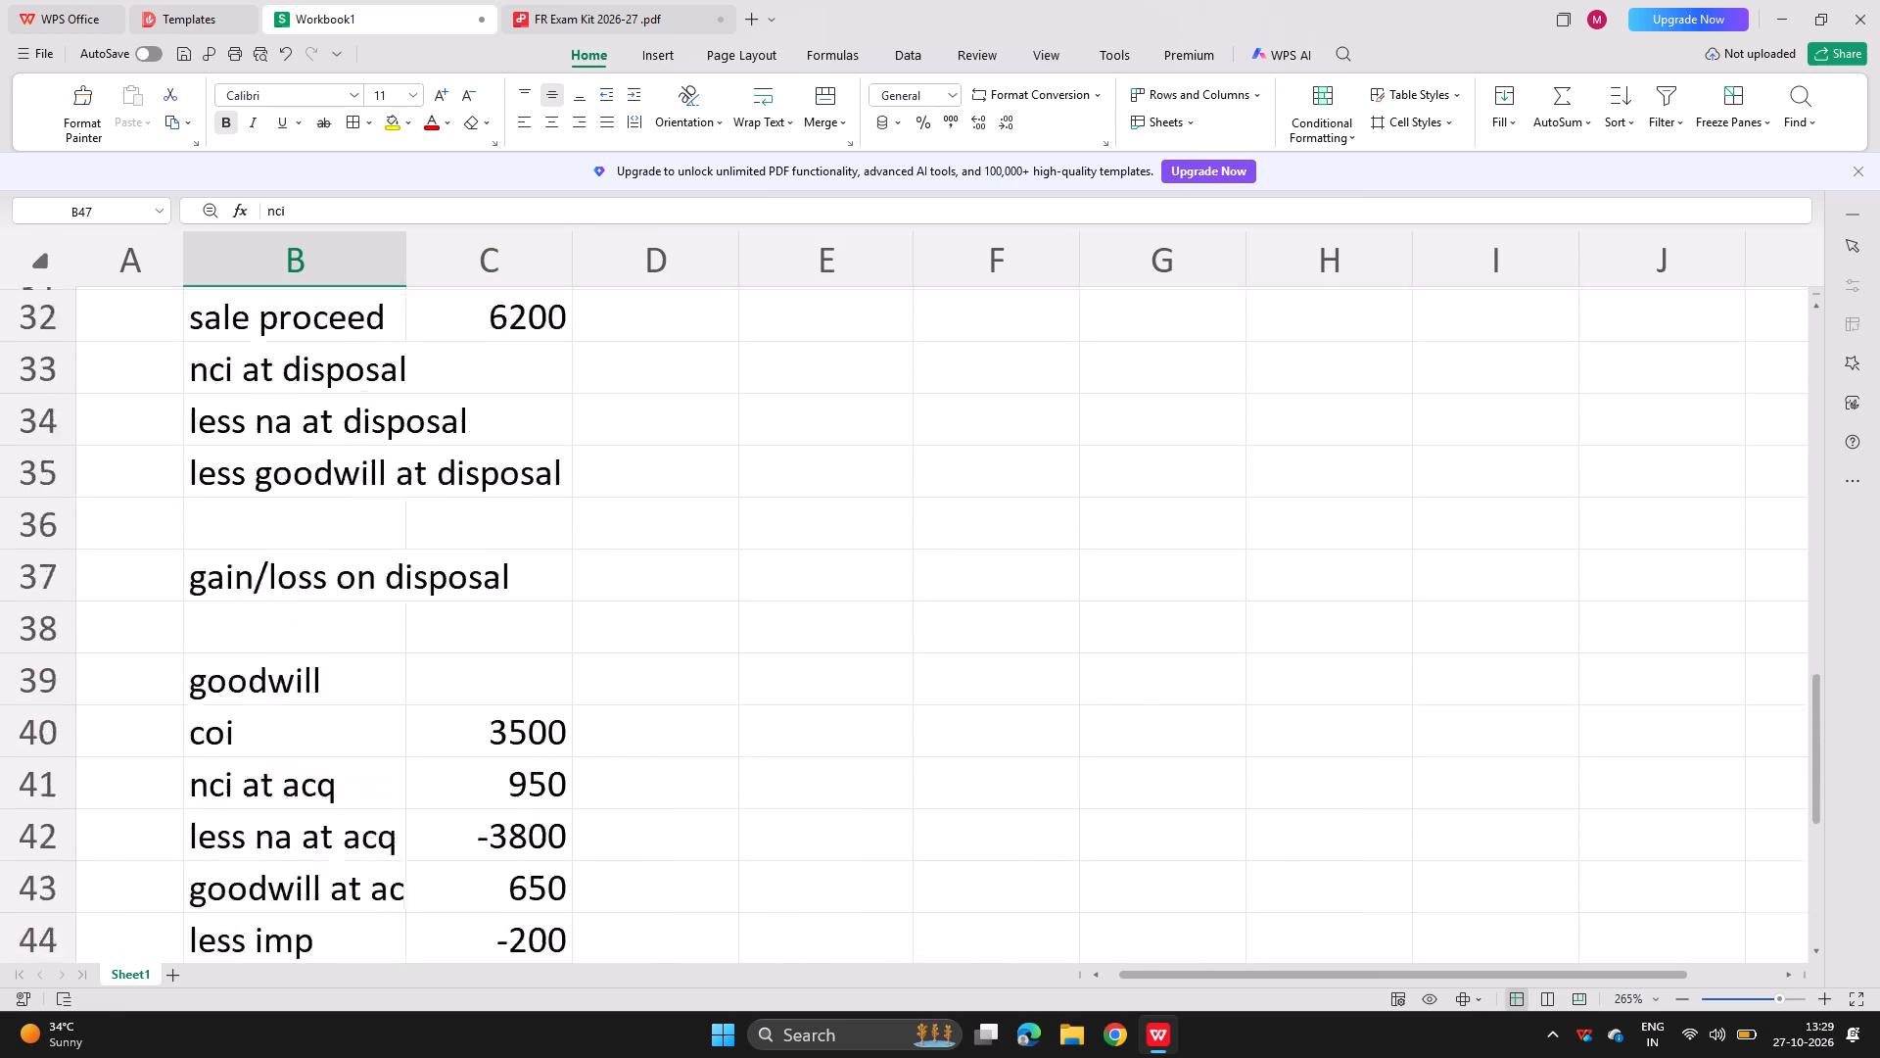
scroll(257, 550, "up", 3)
left_click(462, 608)
key("equal")
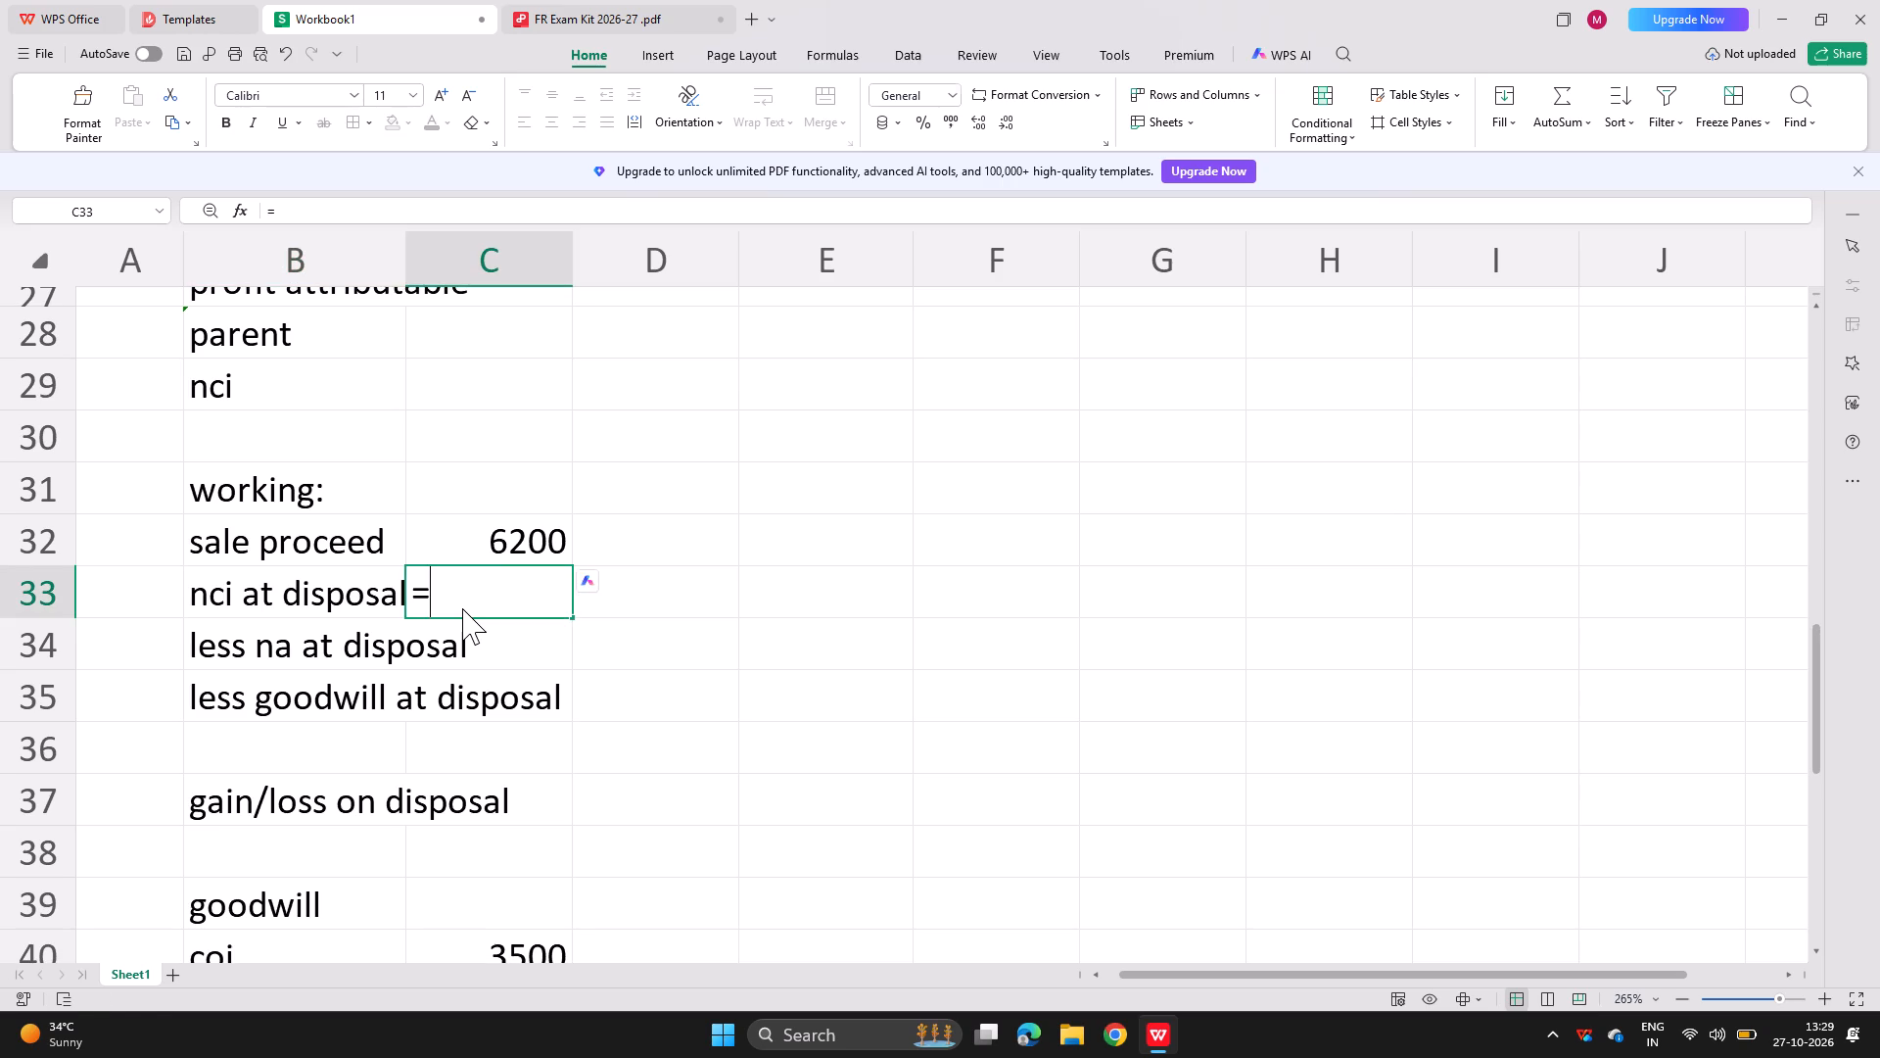
key("Down")
key("Down")
key("Down")
key("Down")
key("Down")
key("Down")
key("Down")
key("Down")
key("Down")
key("Down")
key("Down")
key("Down")
key("Down")
key("Down")
key("Down")
key("Down")
key("Down")
key("Down")
key("Down")
key("Down")
key("Down")
key("Down")
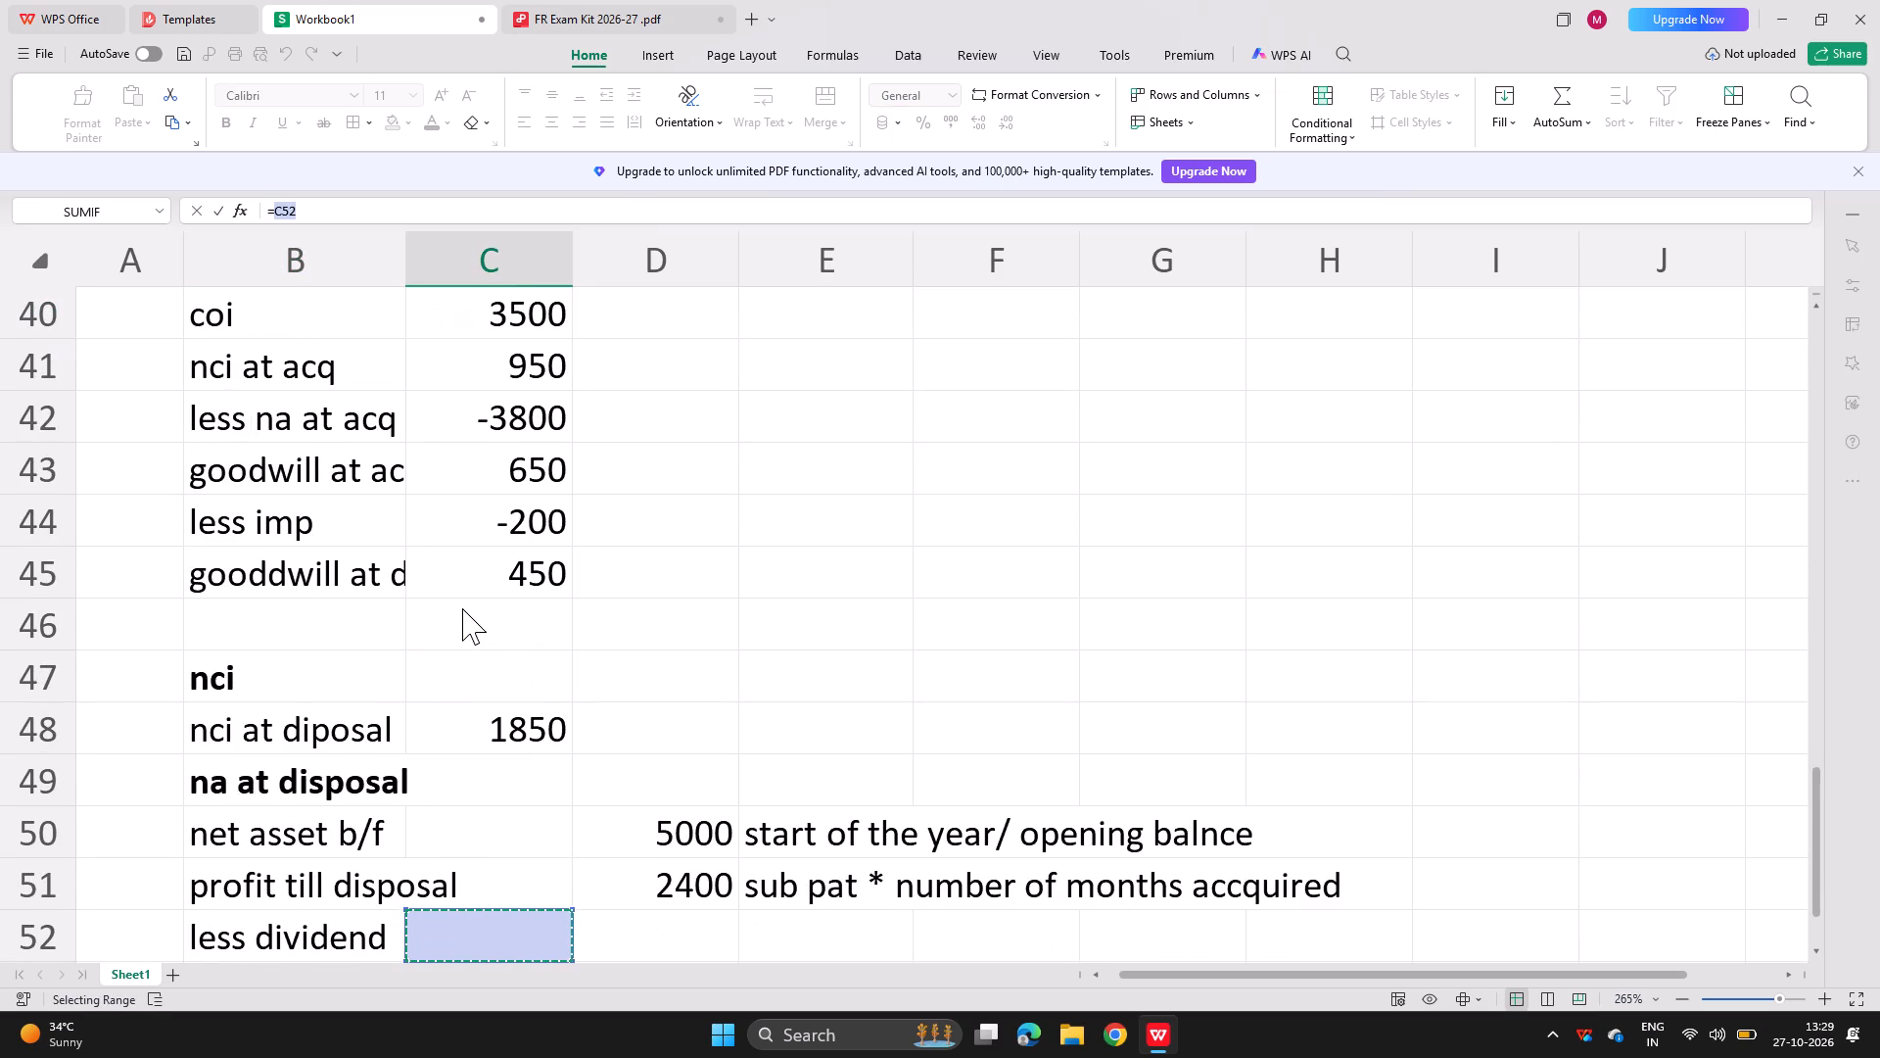
key("Up")
key("Up")
key("Up")
key("Up")
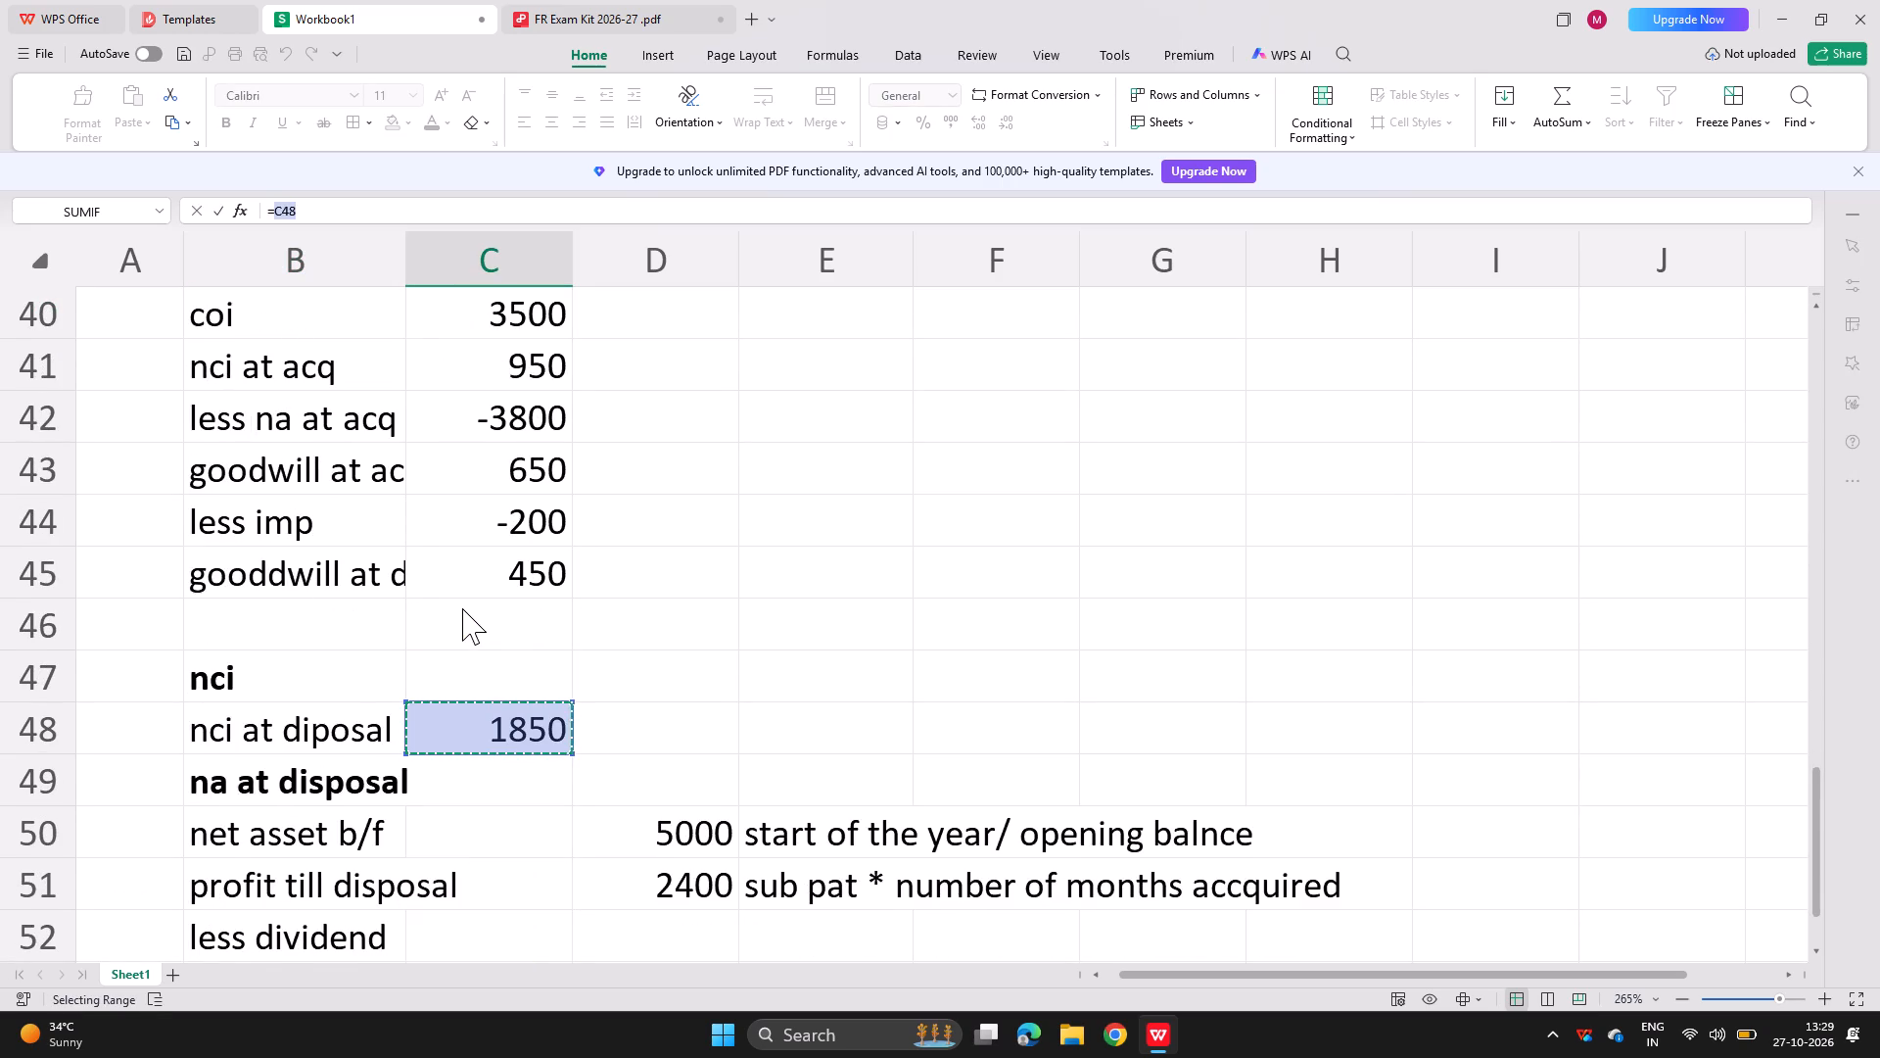
key("Return")
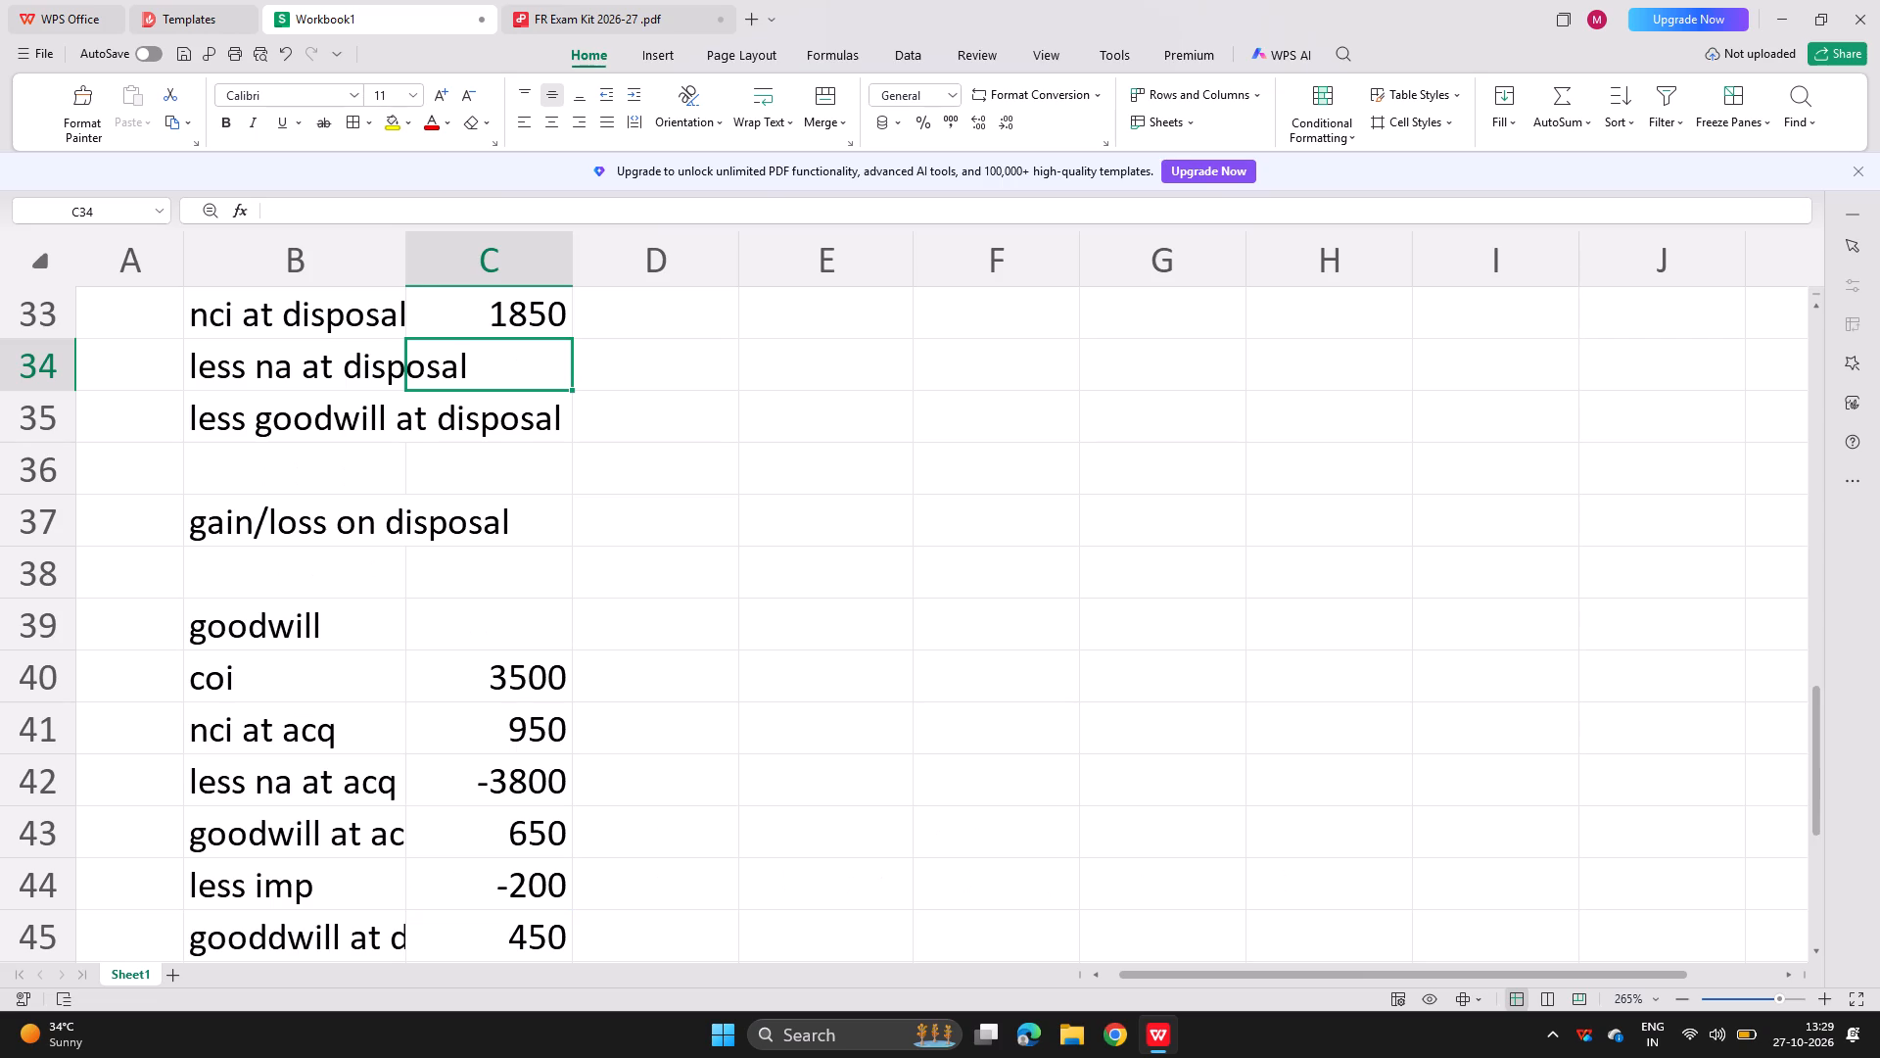
Enter =-D53 in C34 to deduct the total net assets at disposal in the disposal working.
type("=-")
key("Down")
key("Down")
key("Down")
key("Down")
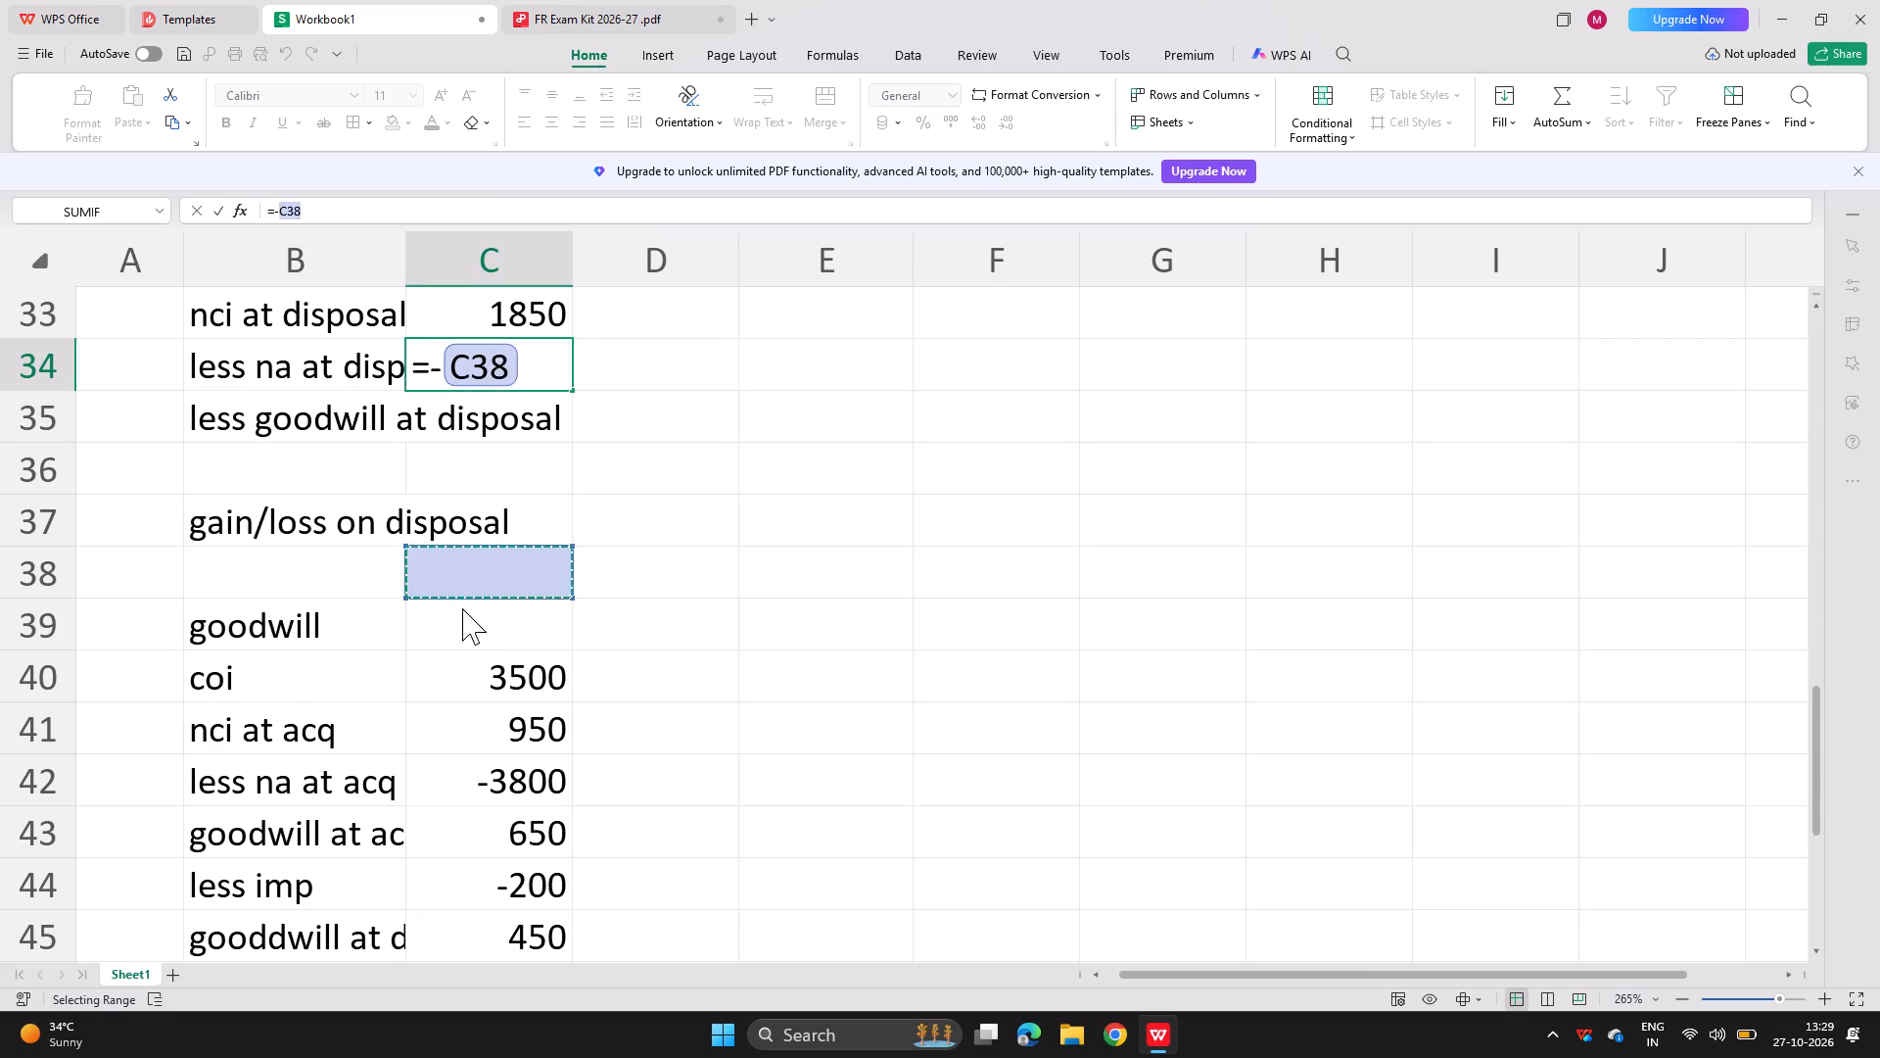
key("Down")
key("Down")
key("Down")
key("Down")
key("Down")
key("Down")
key("Down")
key("Down")
key("Down")
key("Down")
key("Down")
key("Down")
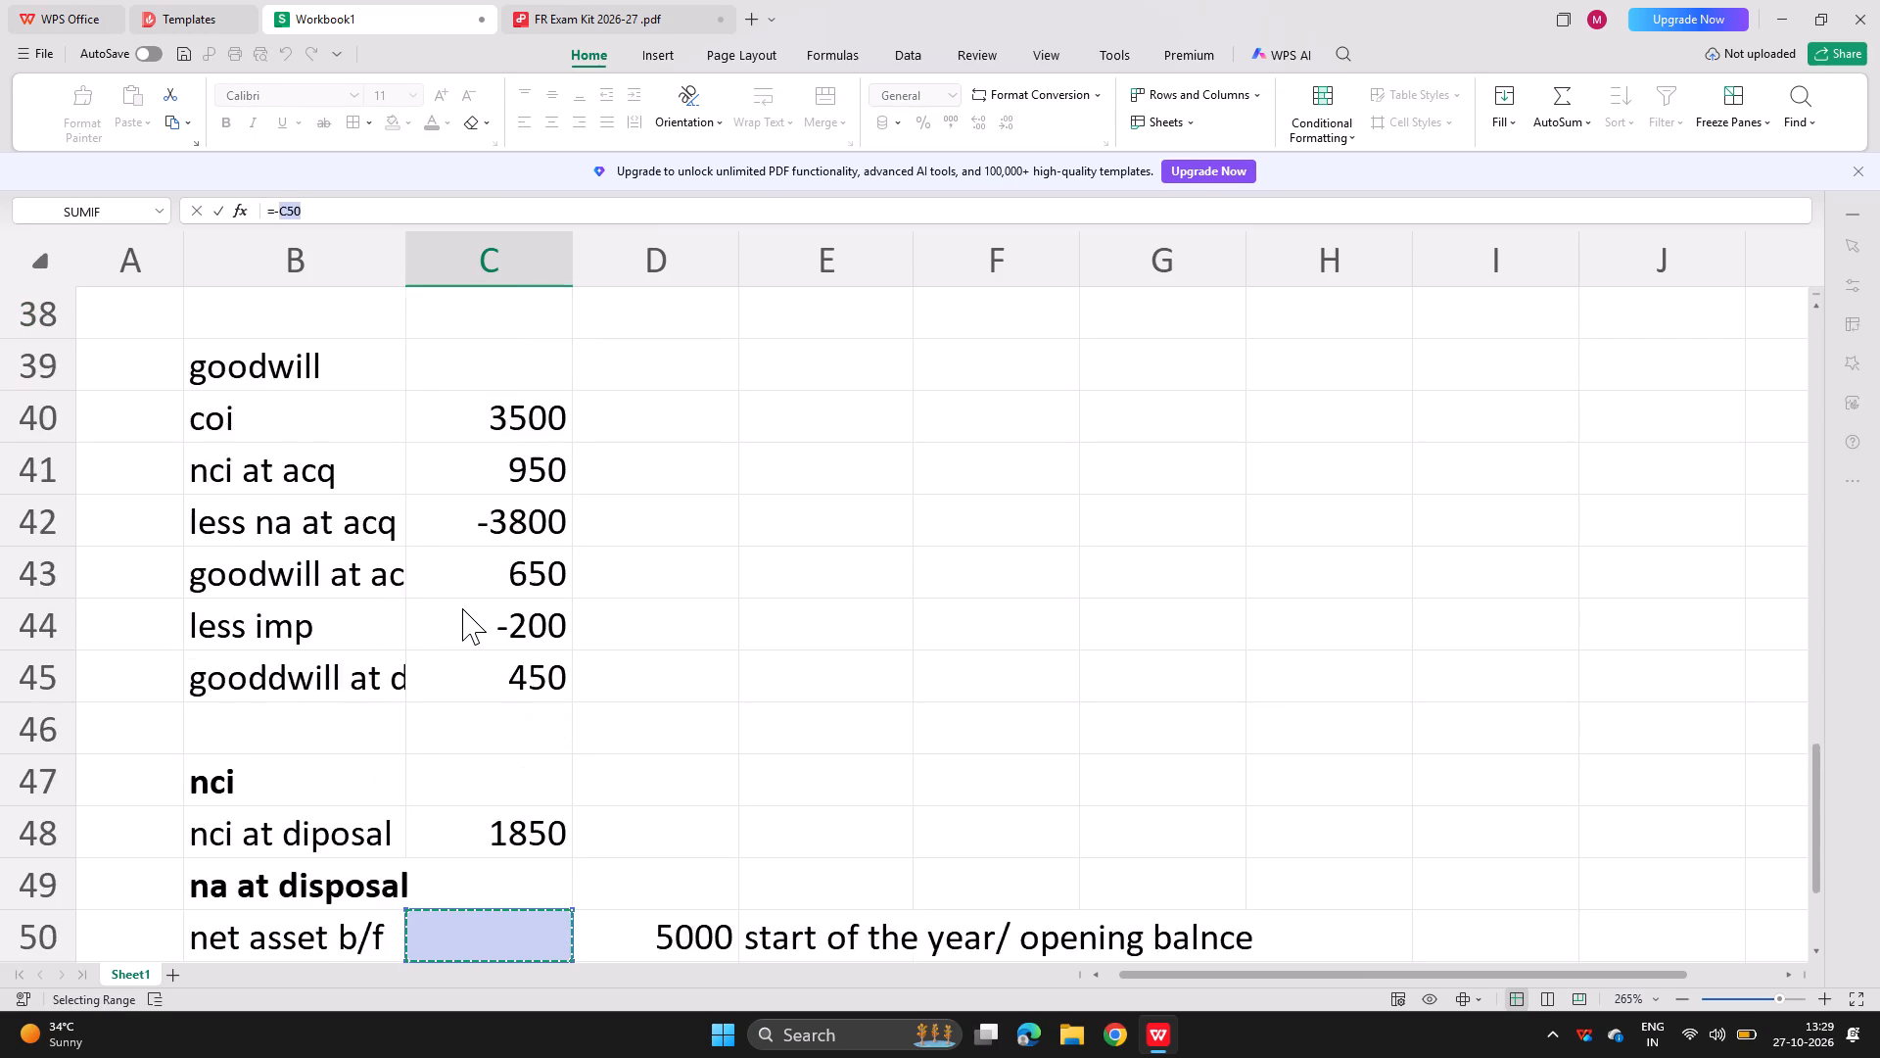
key("Down")
key("Down")
key("Down")
key("Down")
key("Right")
key("Up")
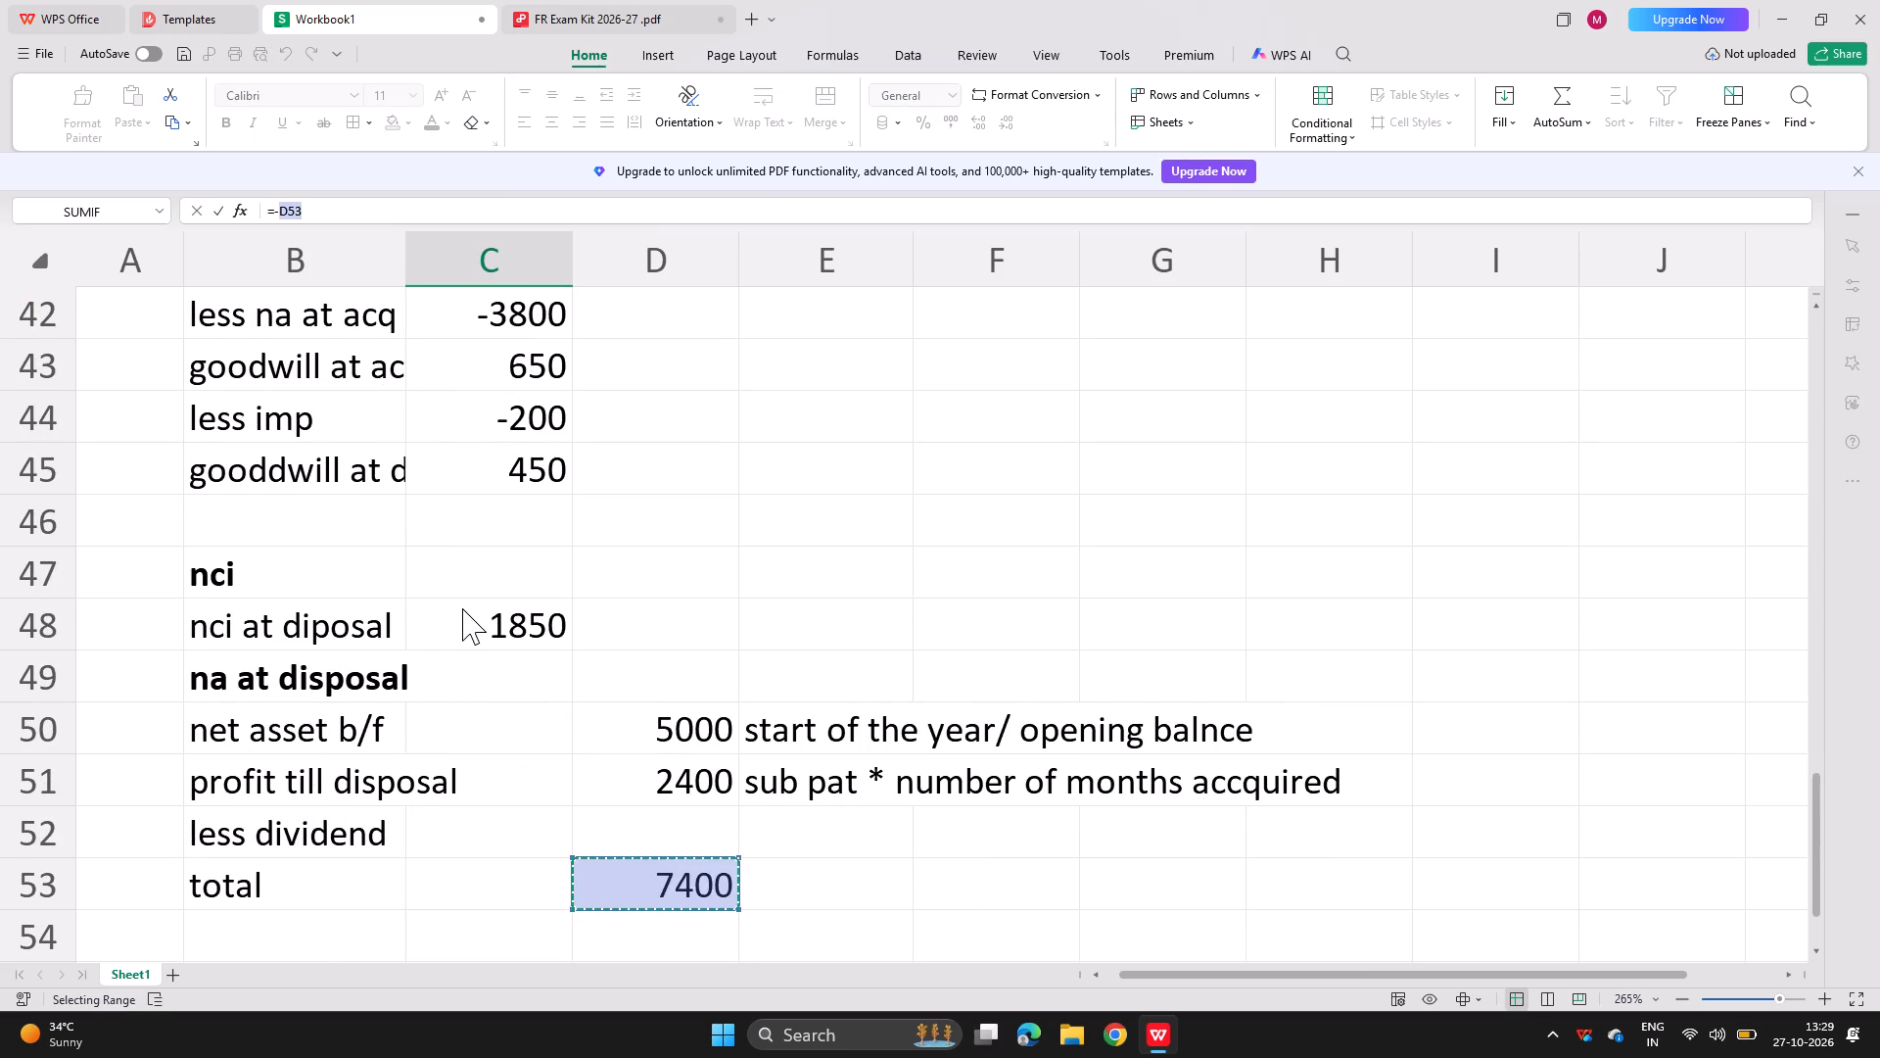
key("Return")
Enter =-C45 in C35 to deduct the goodwill at disposal in the disposal working.
key("equal")
key("minus")
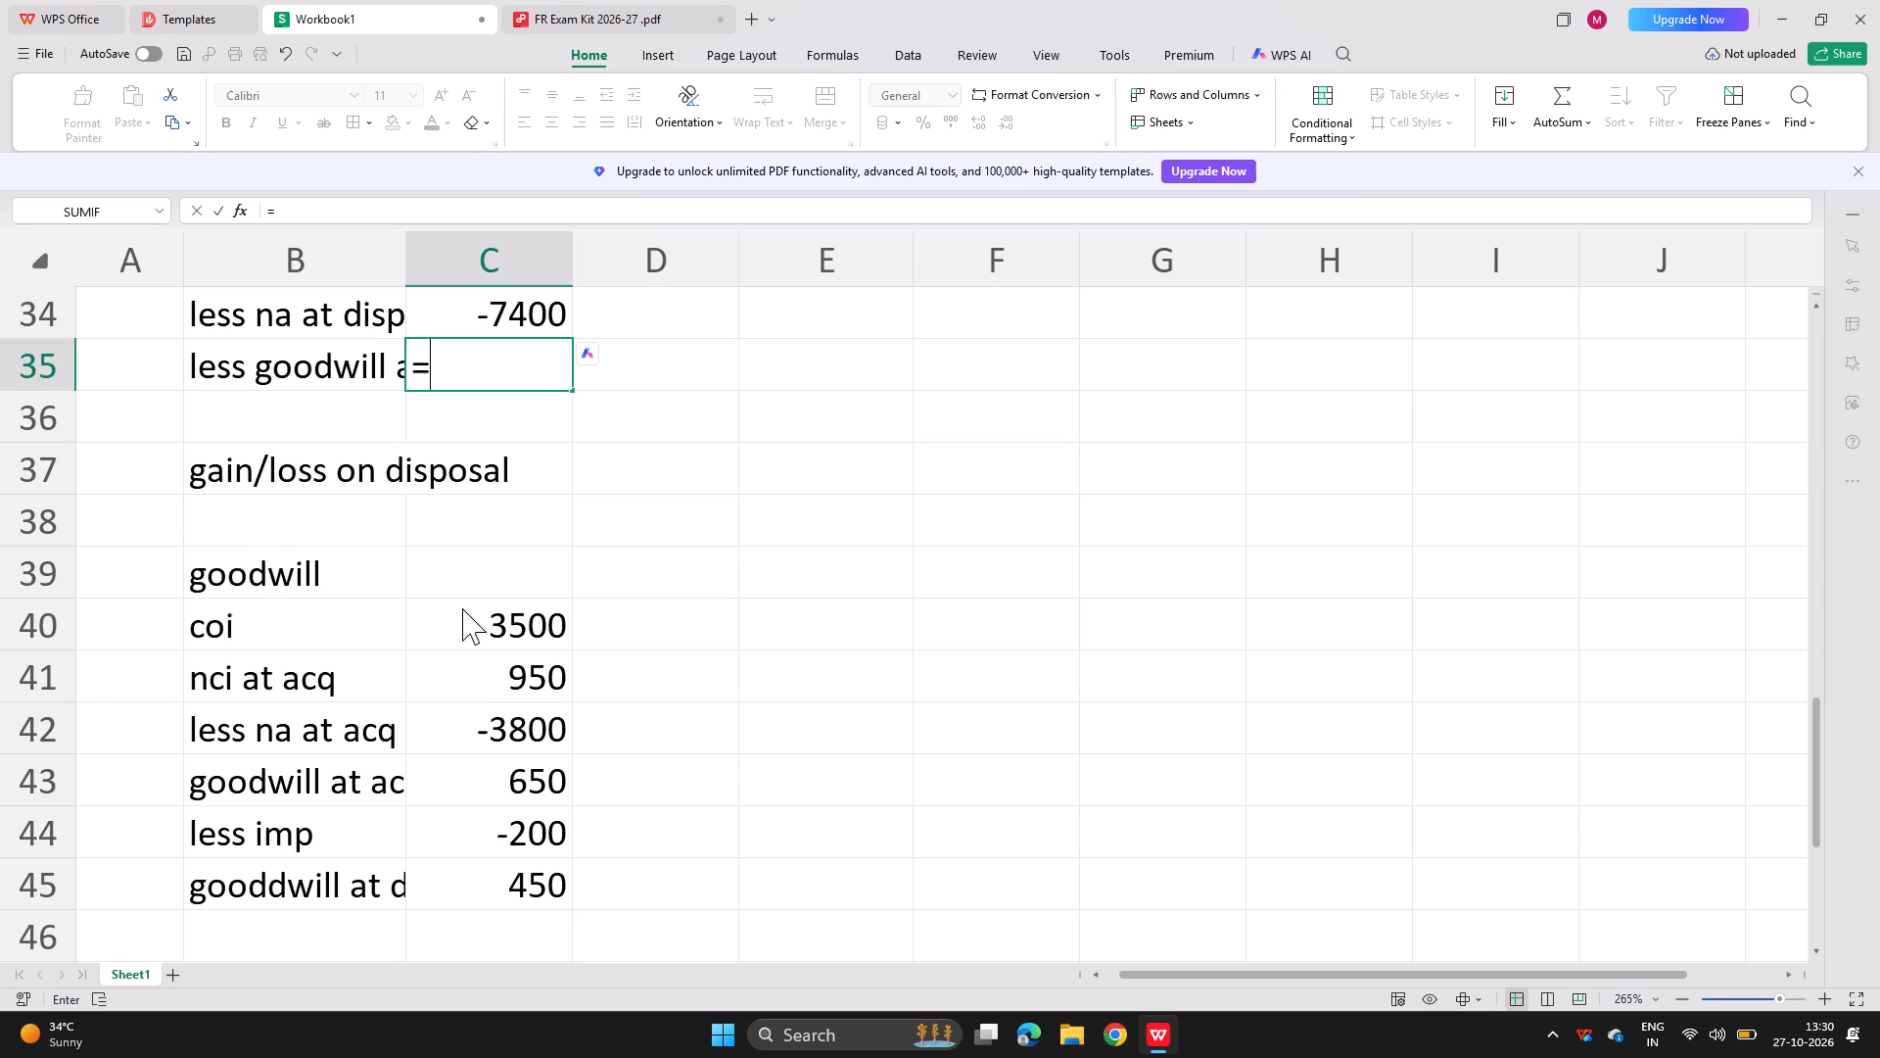
key("Down")
key("Down")
key("Down")
key("Down")
key("Down")
key("Down")
key("Down")
key("Down")
key("Down")
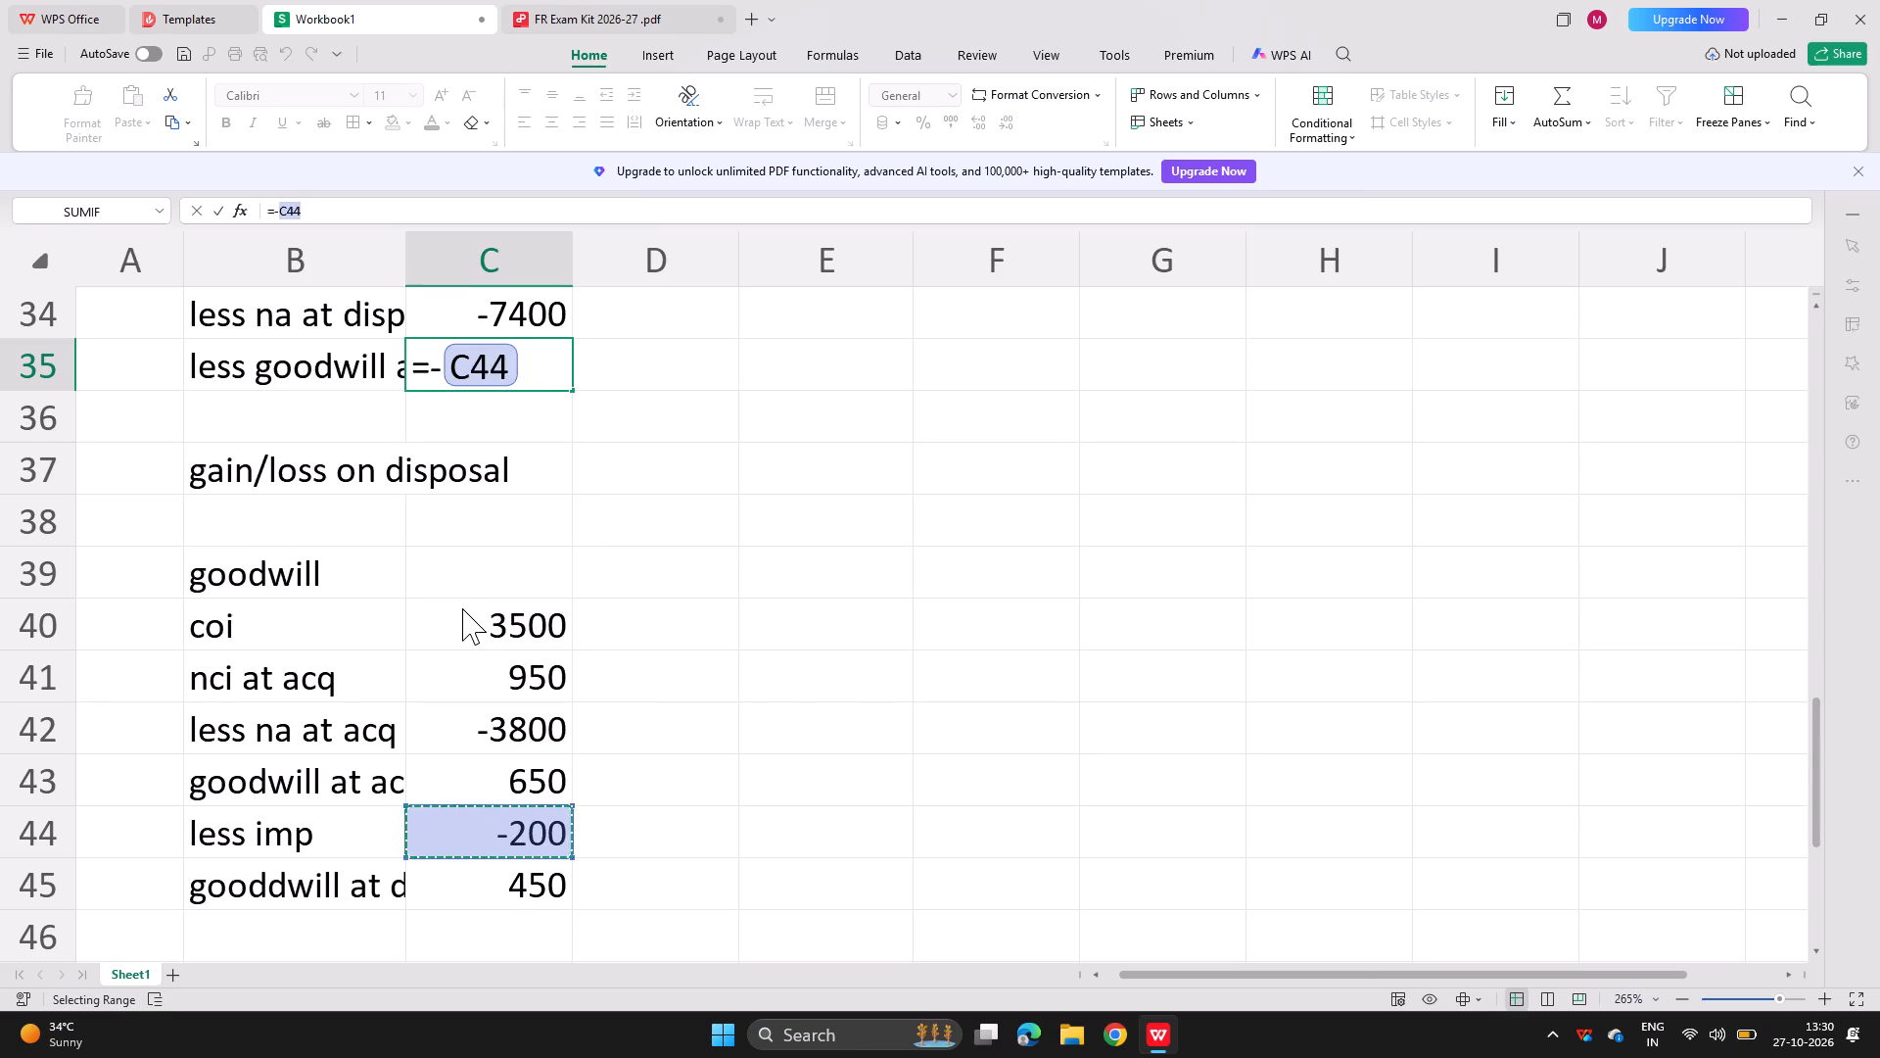
key("Down")
key("Return")
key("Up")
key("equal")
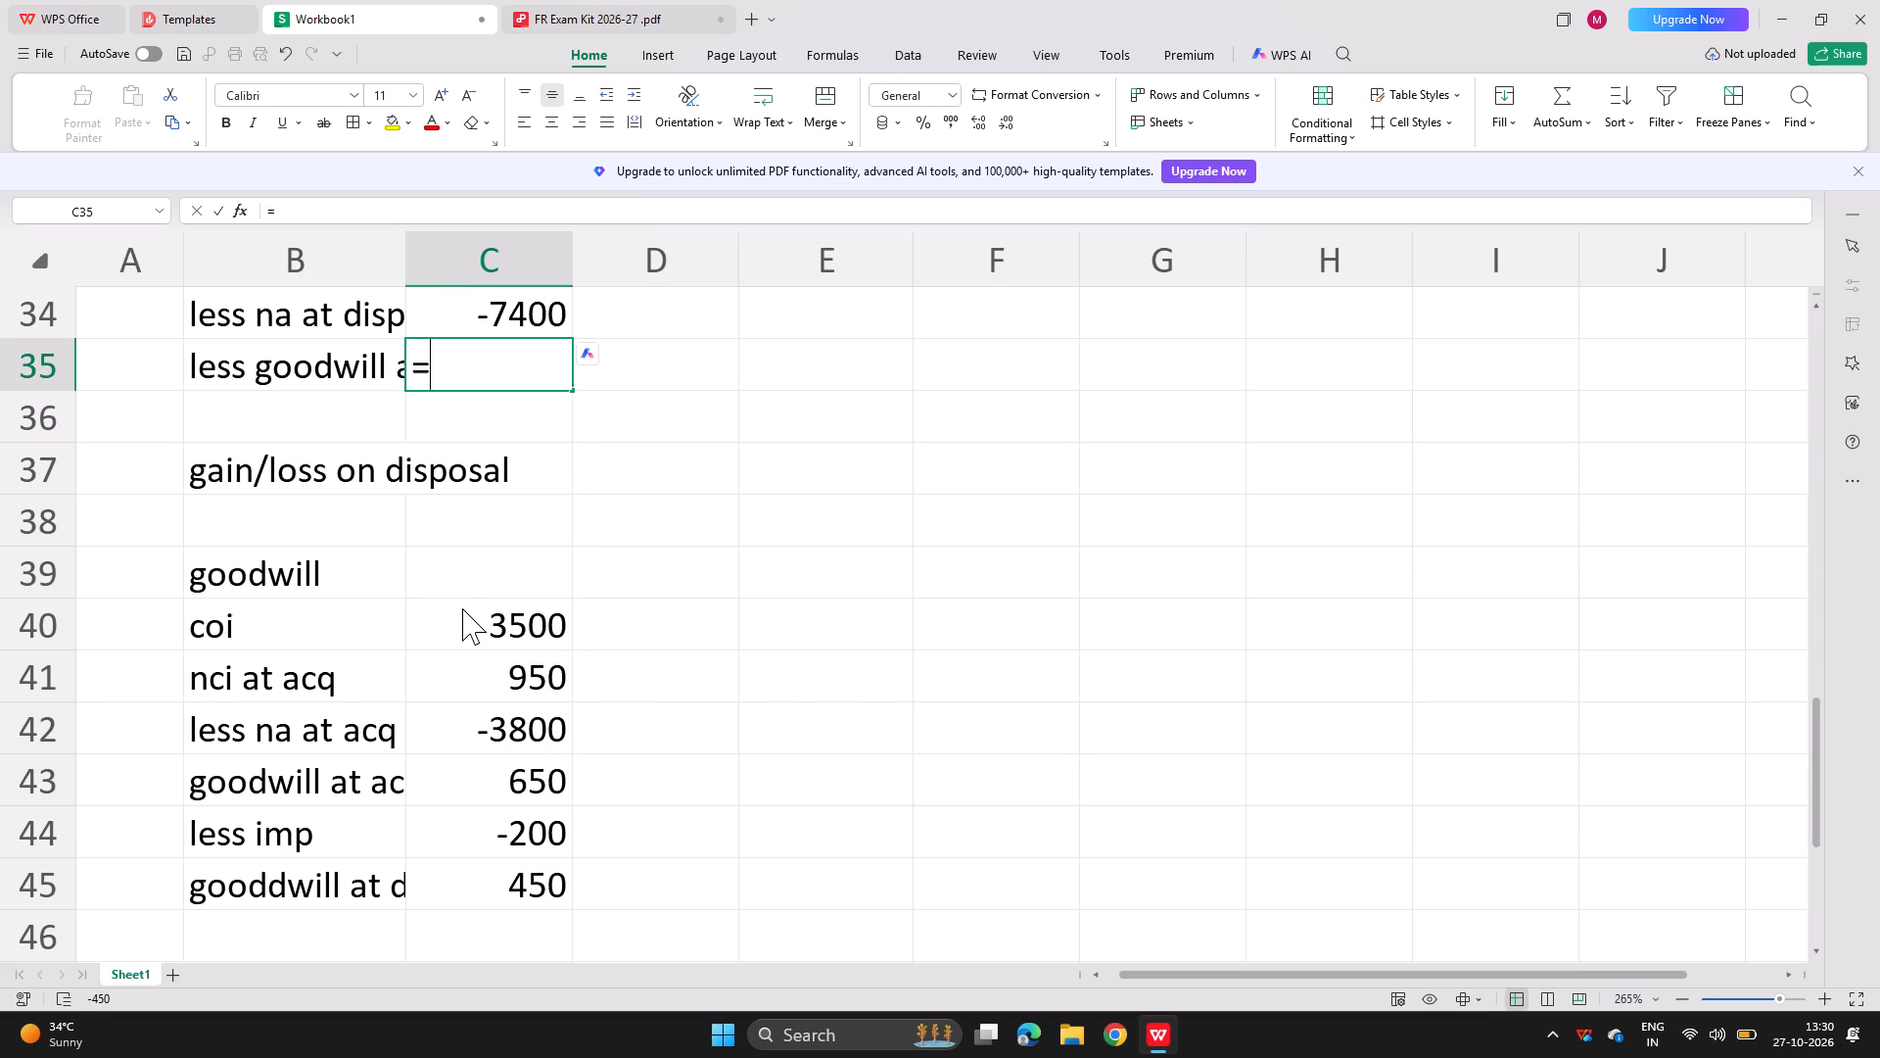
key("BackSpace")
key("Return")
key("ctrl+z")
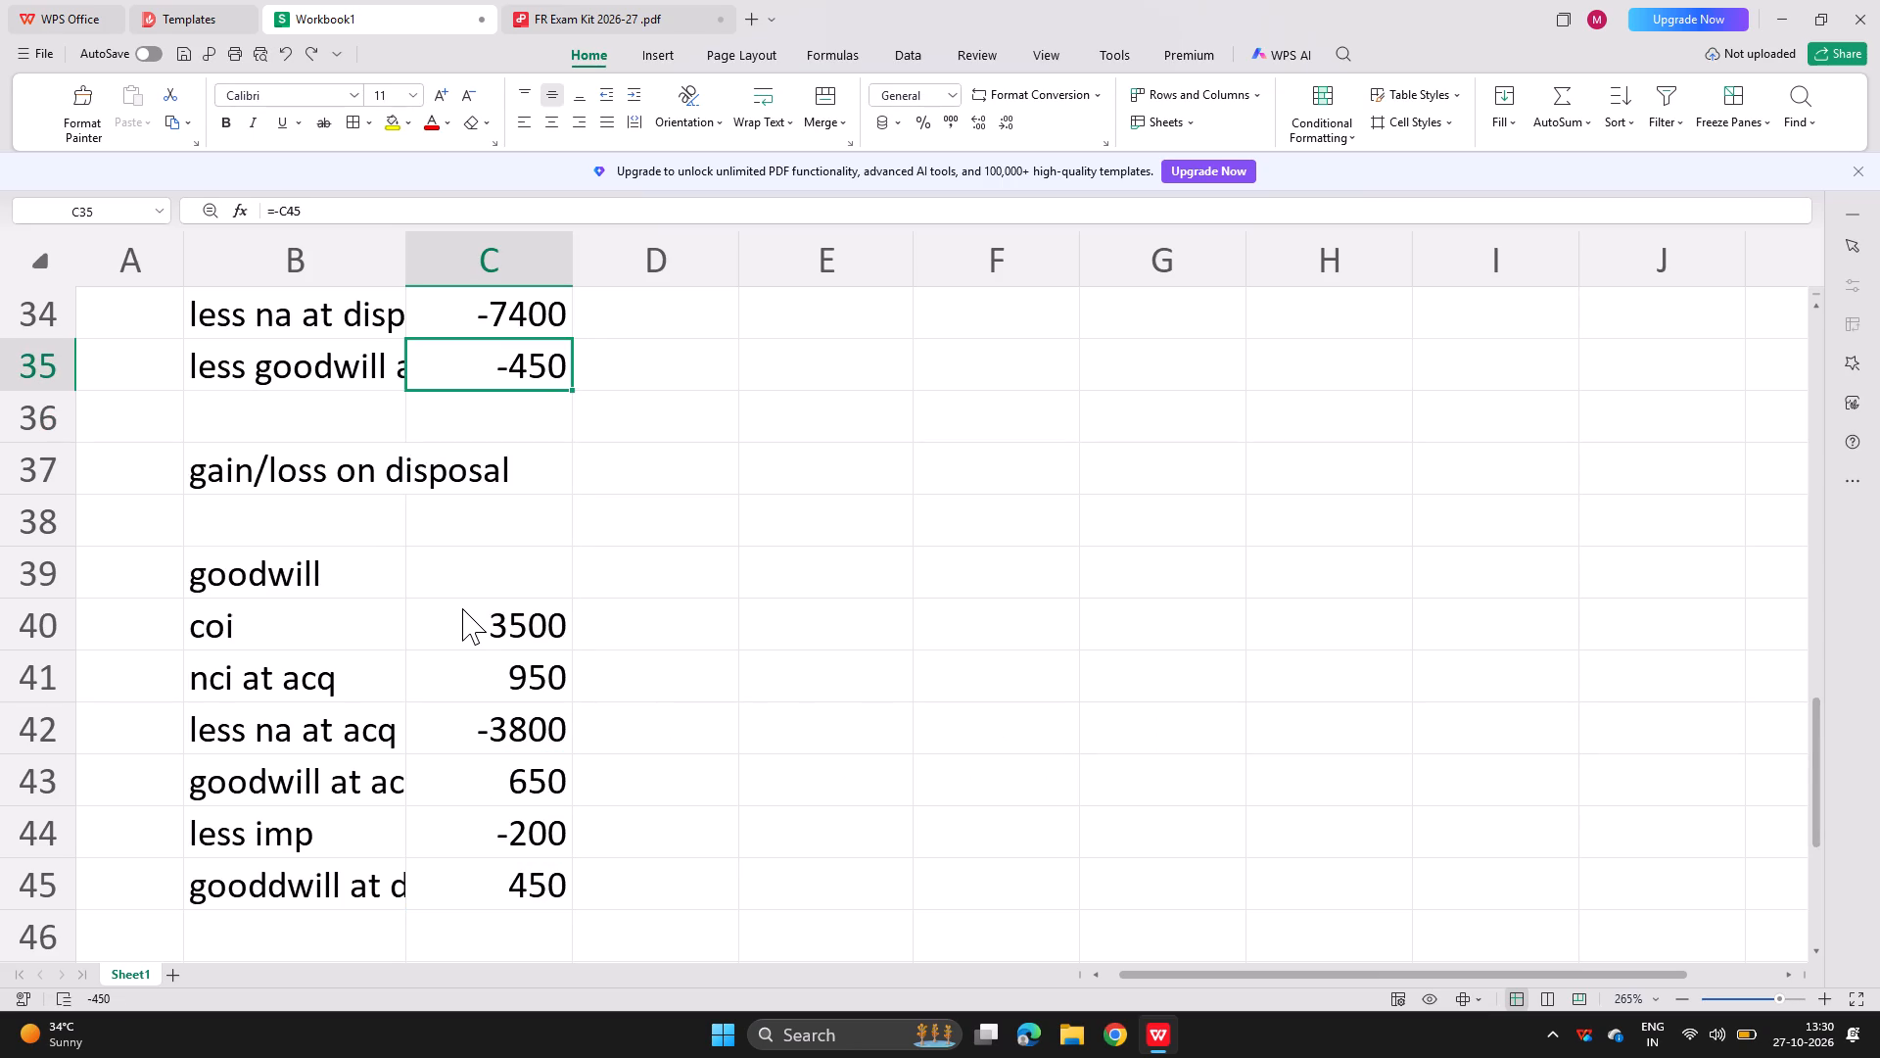
Calculate the gain/loss on disposal in C37 by summing C32:C36.
left_click(514, 479)
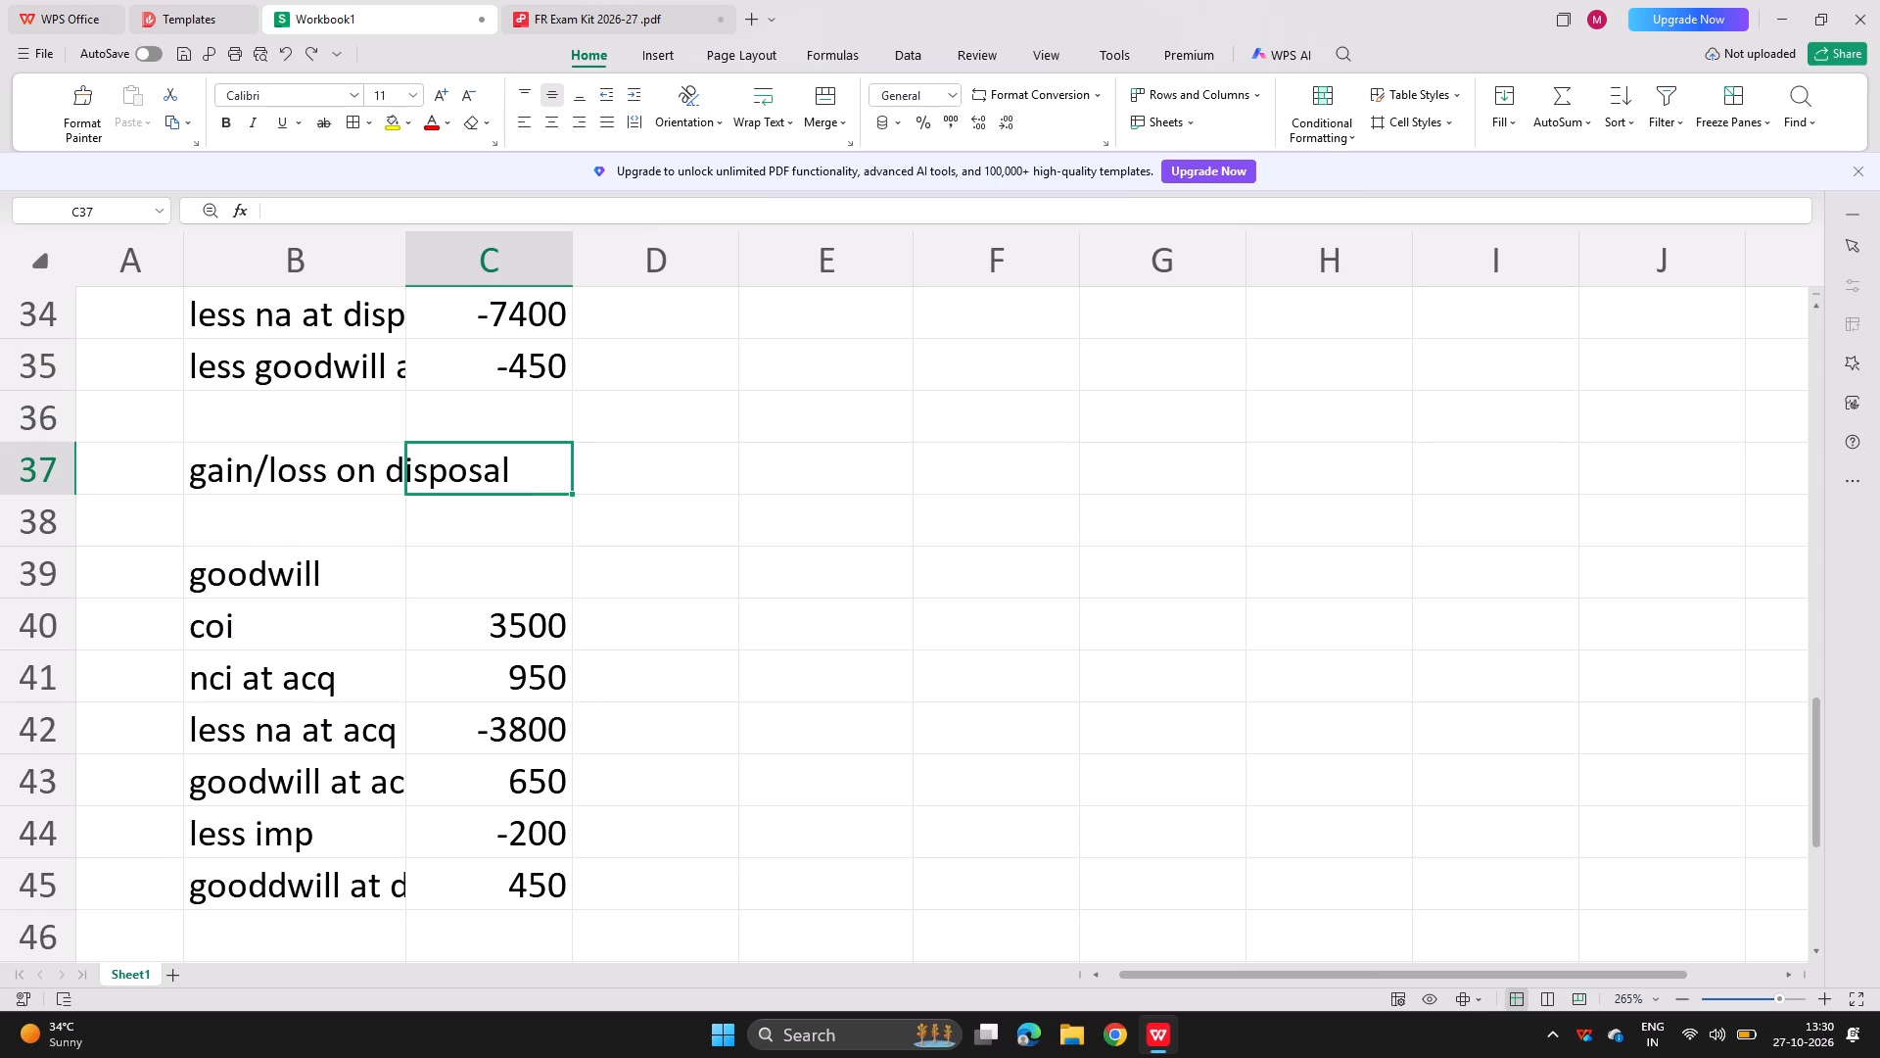
type("=sum(")
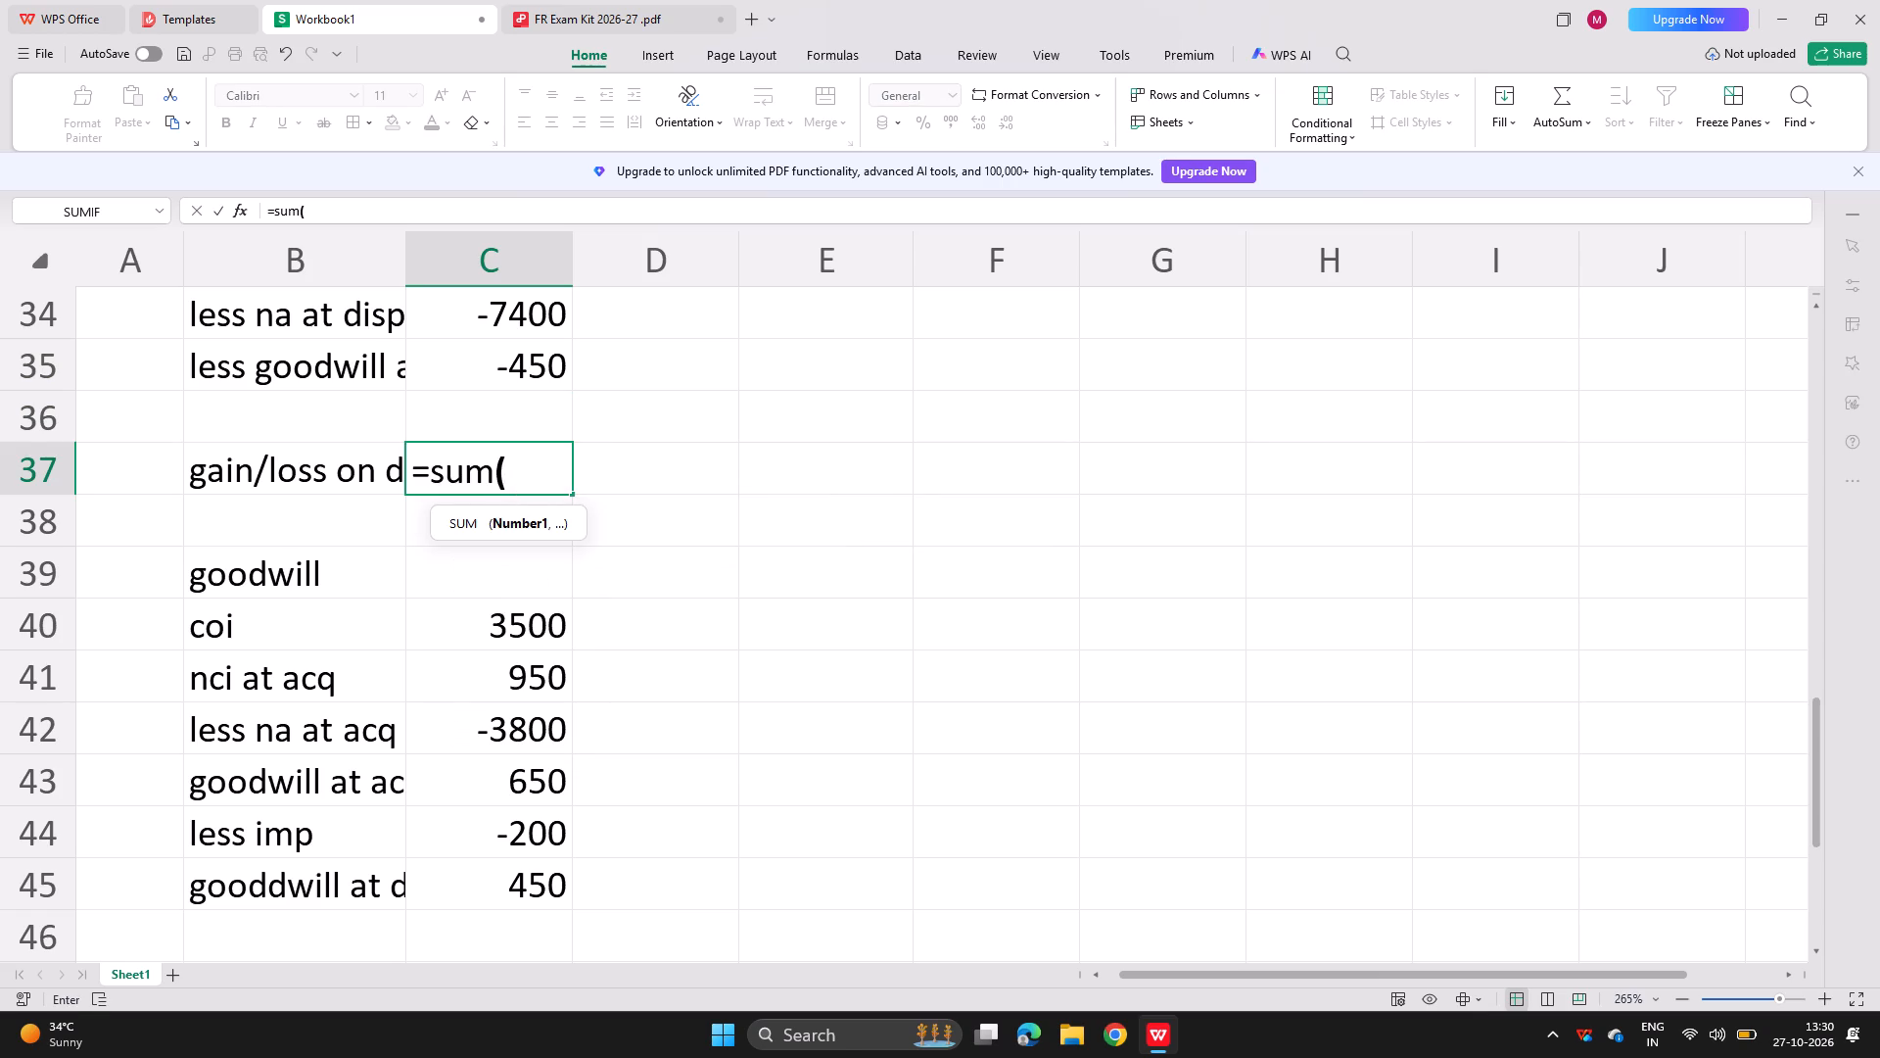
left_click_drag(477, 433, 509, 286)
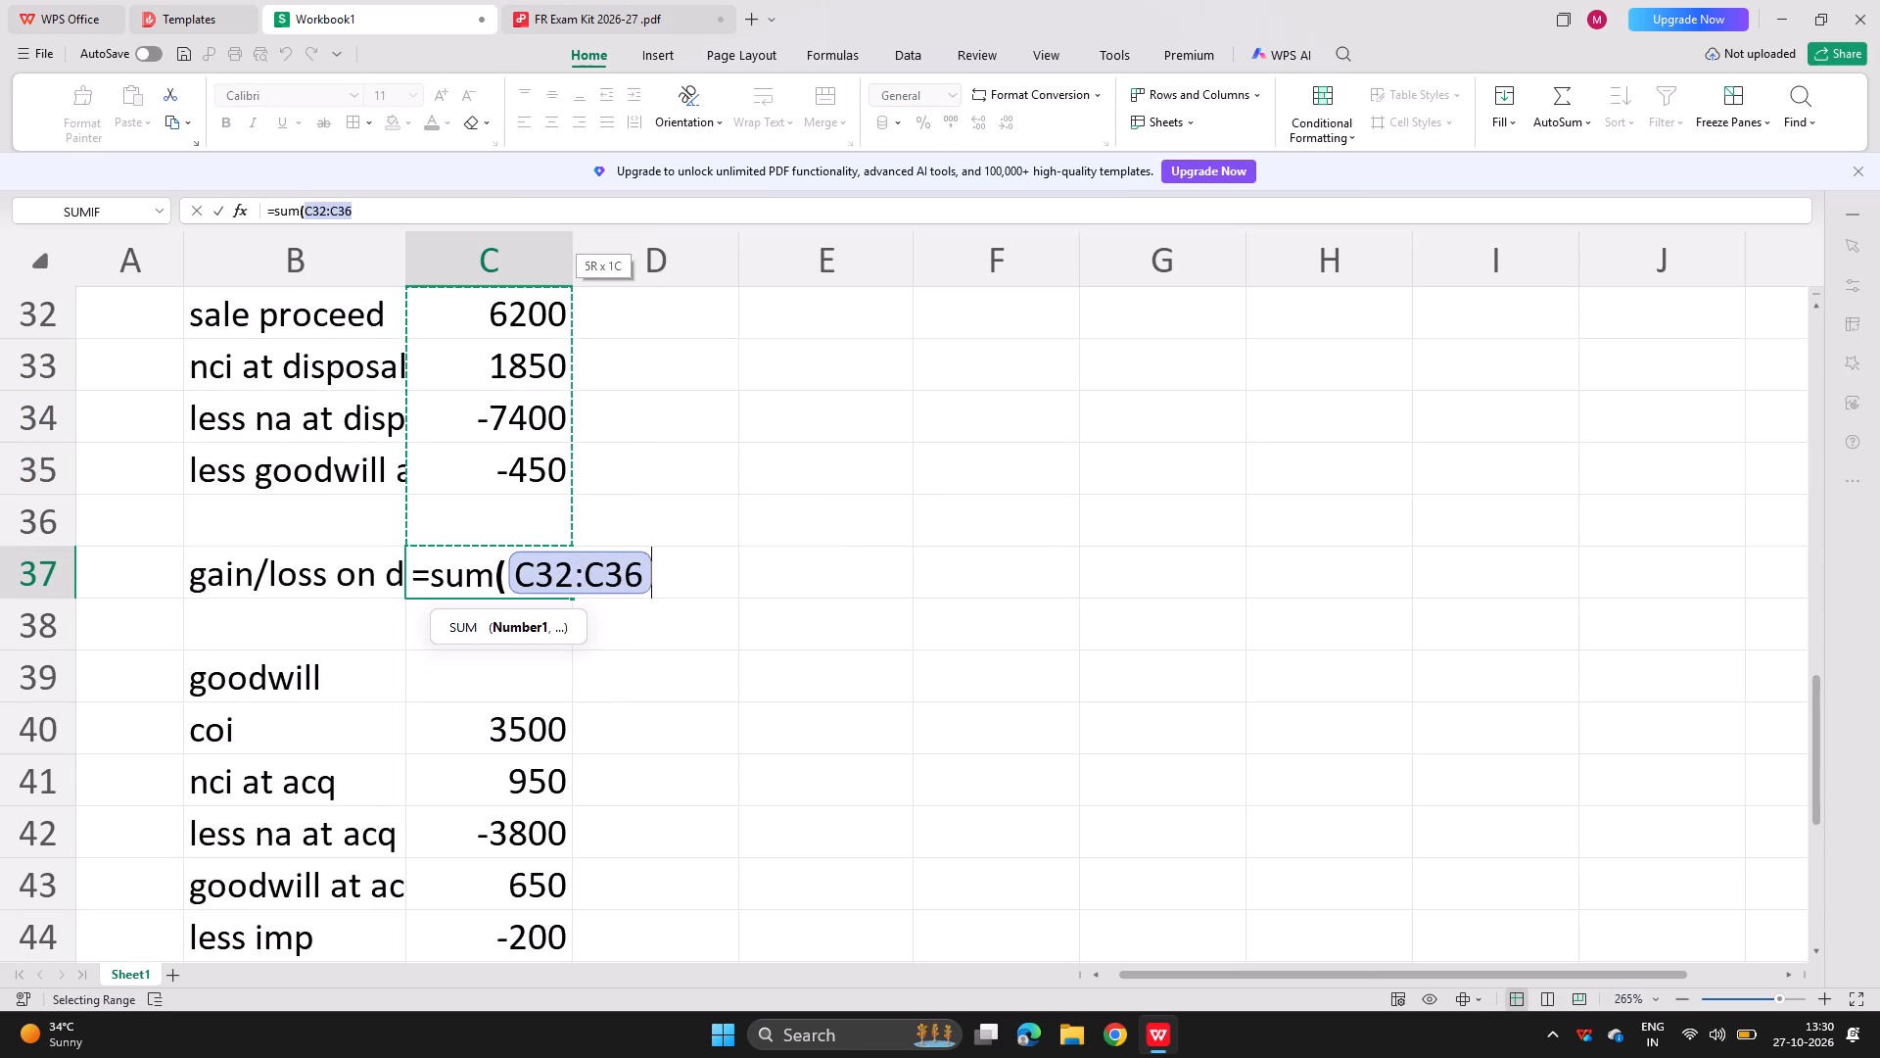
left_click_drag(509, 286, 499, 312)
key("Return")
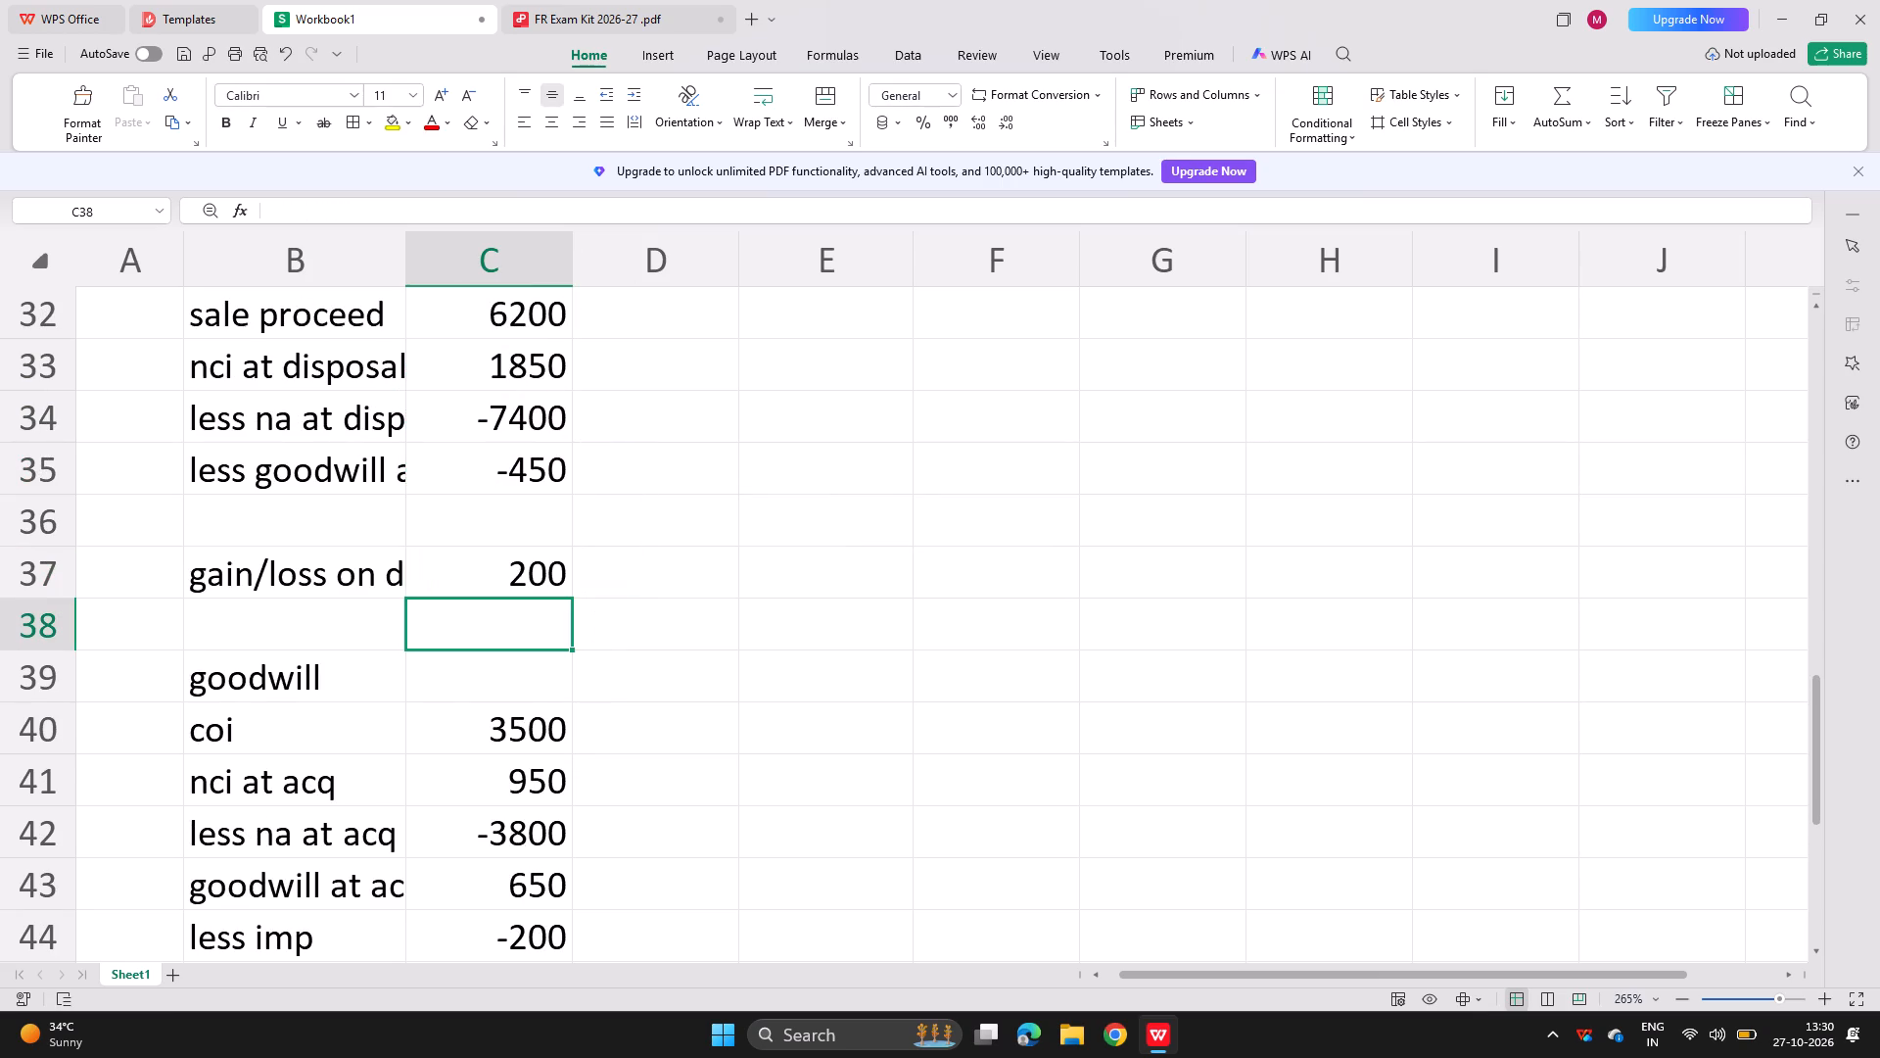
Select the whole gain/loss on disposal working, from the "working:" heading to the result, B31:C37.
scroll(410, 415, "up", 1)
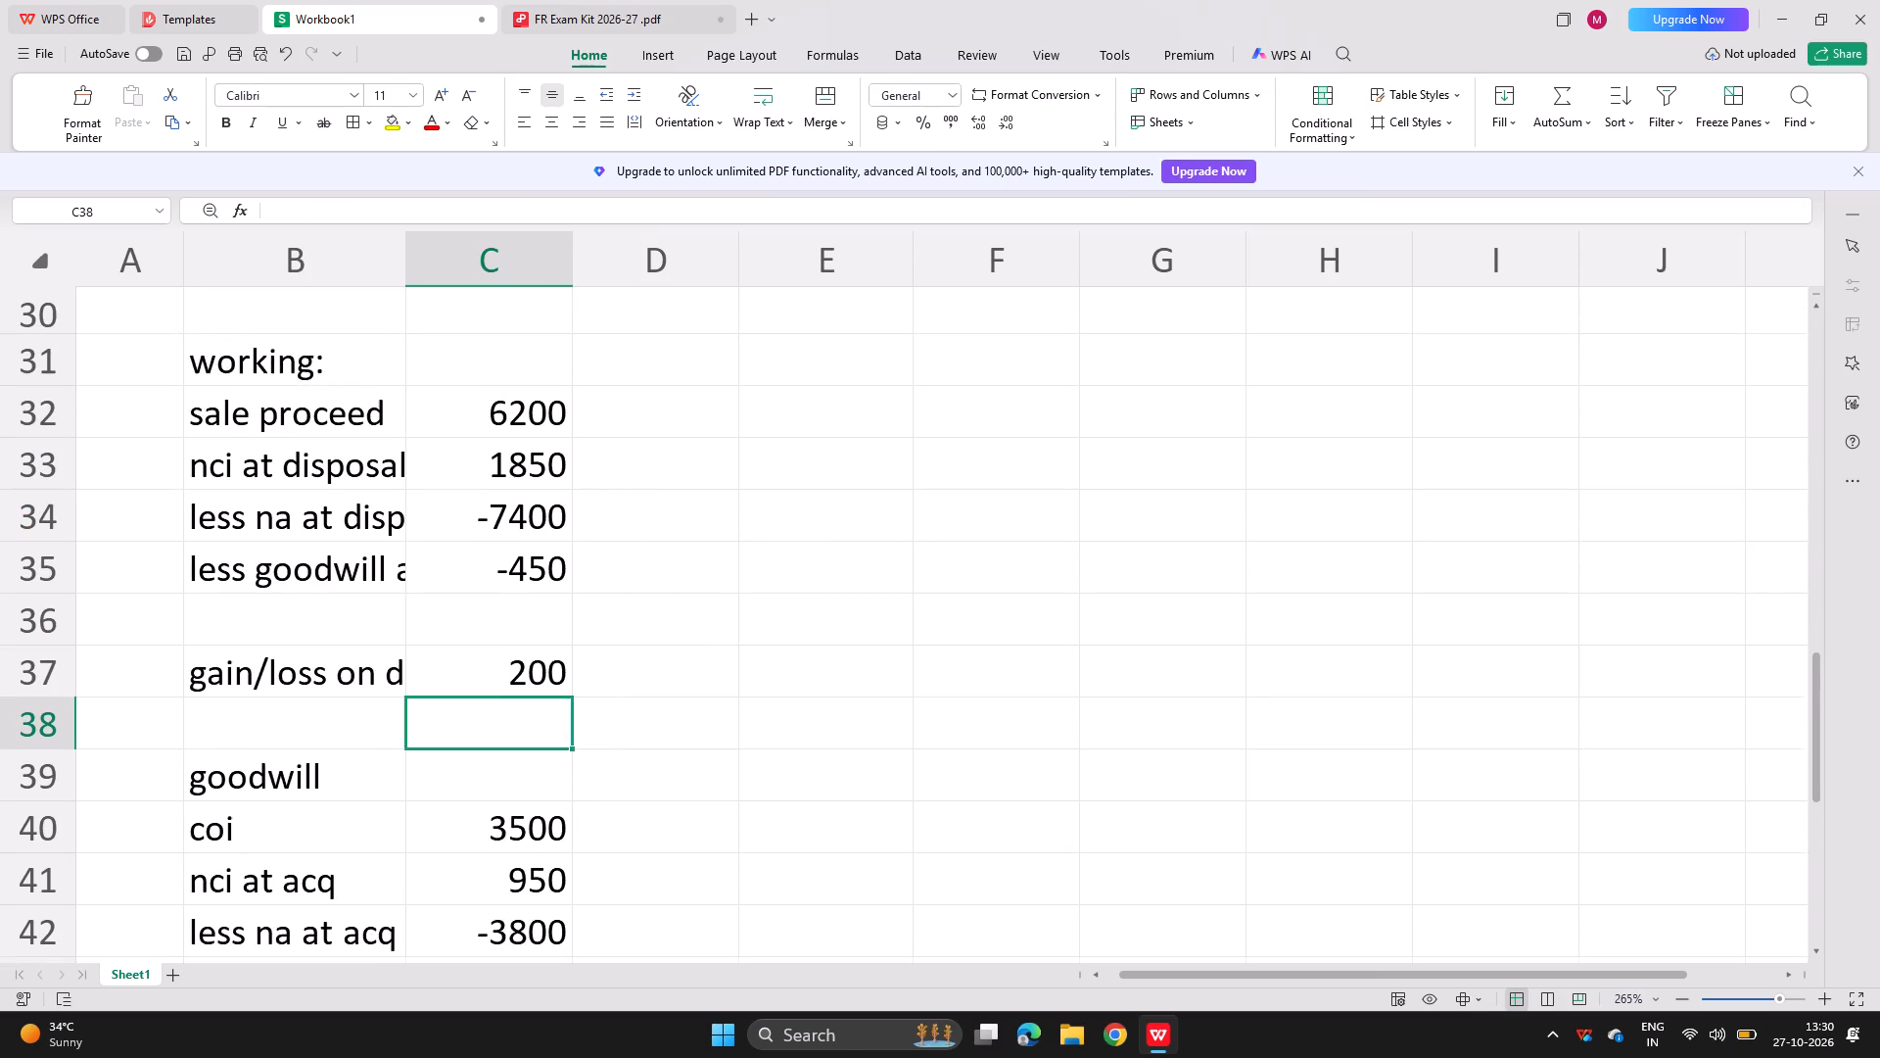
scroll(410, 415, "up", 1)
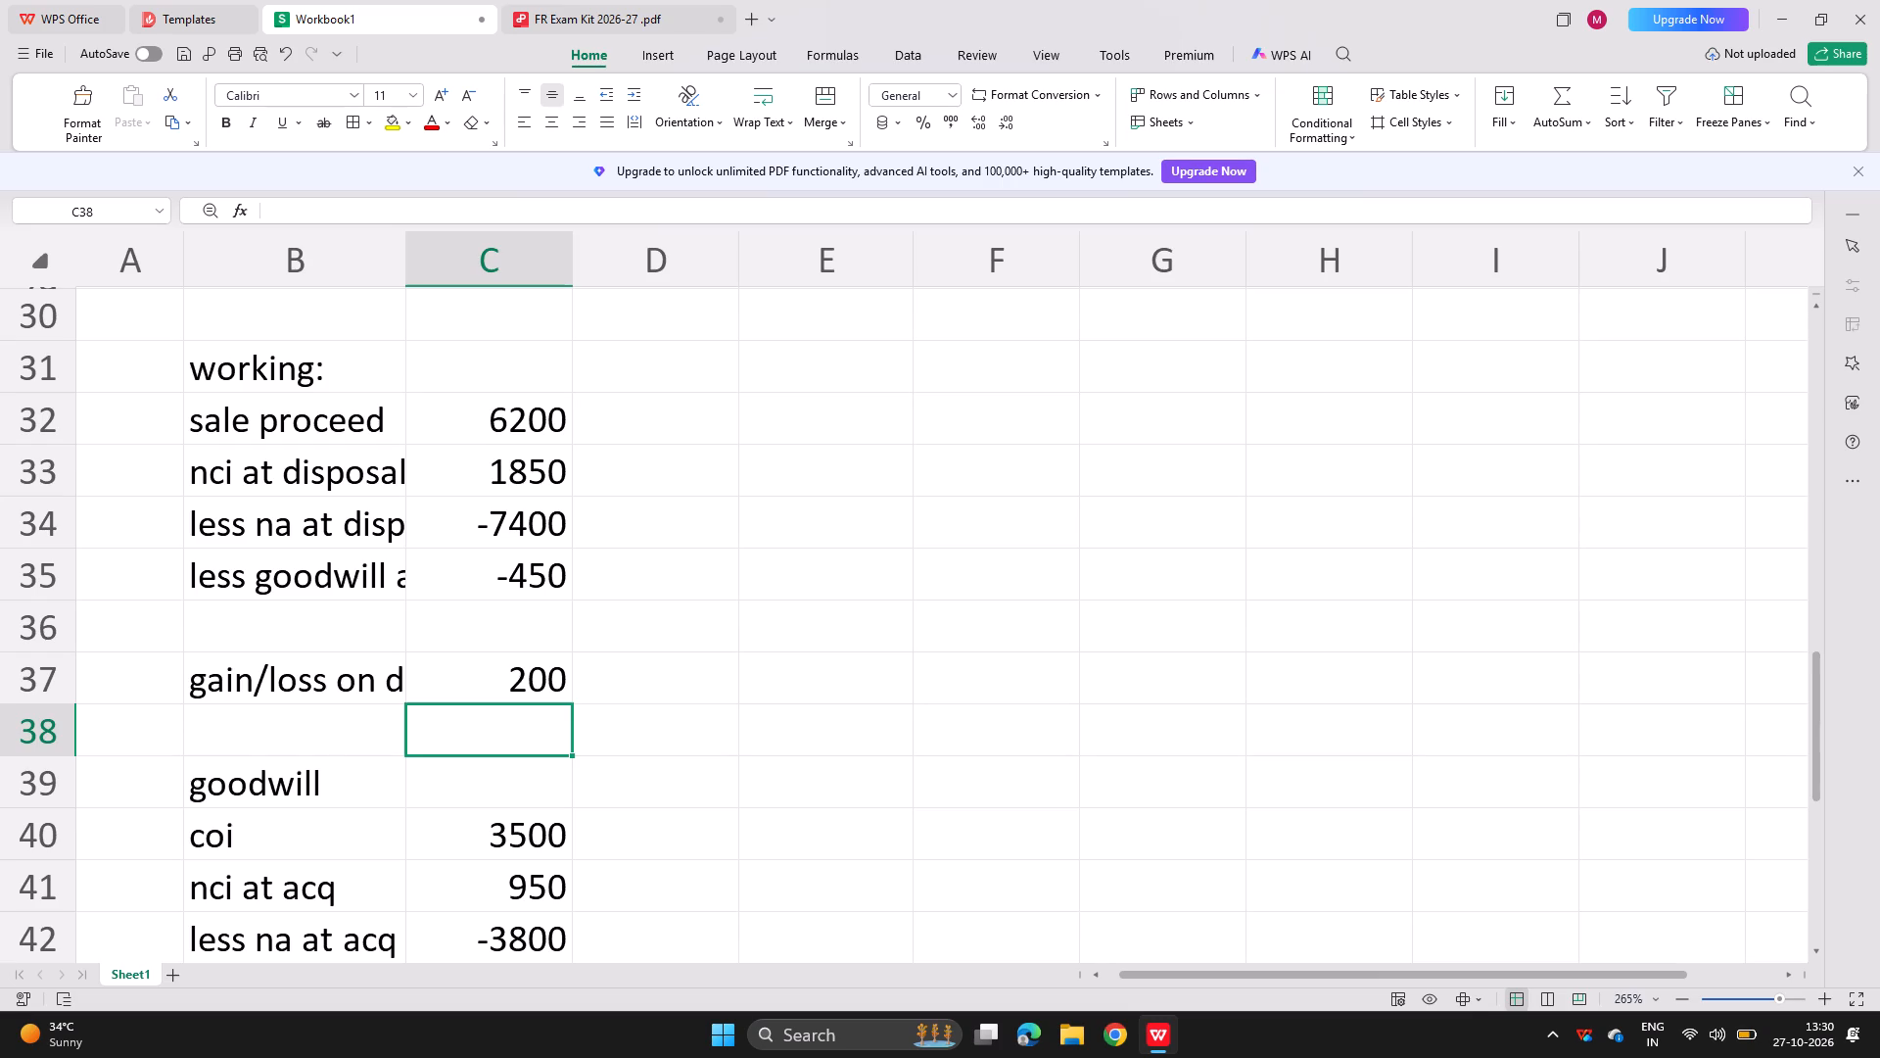
left_click_drag(225, 368, 521, 677)
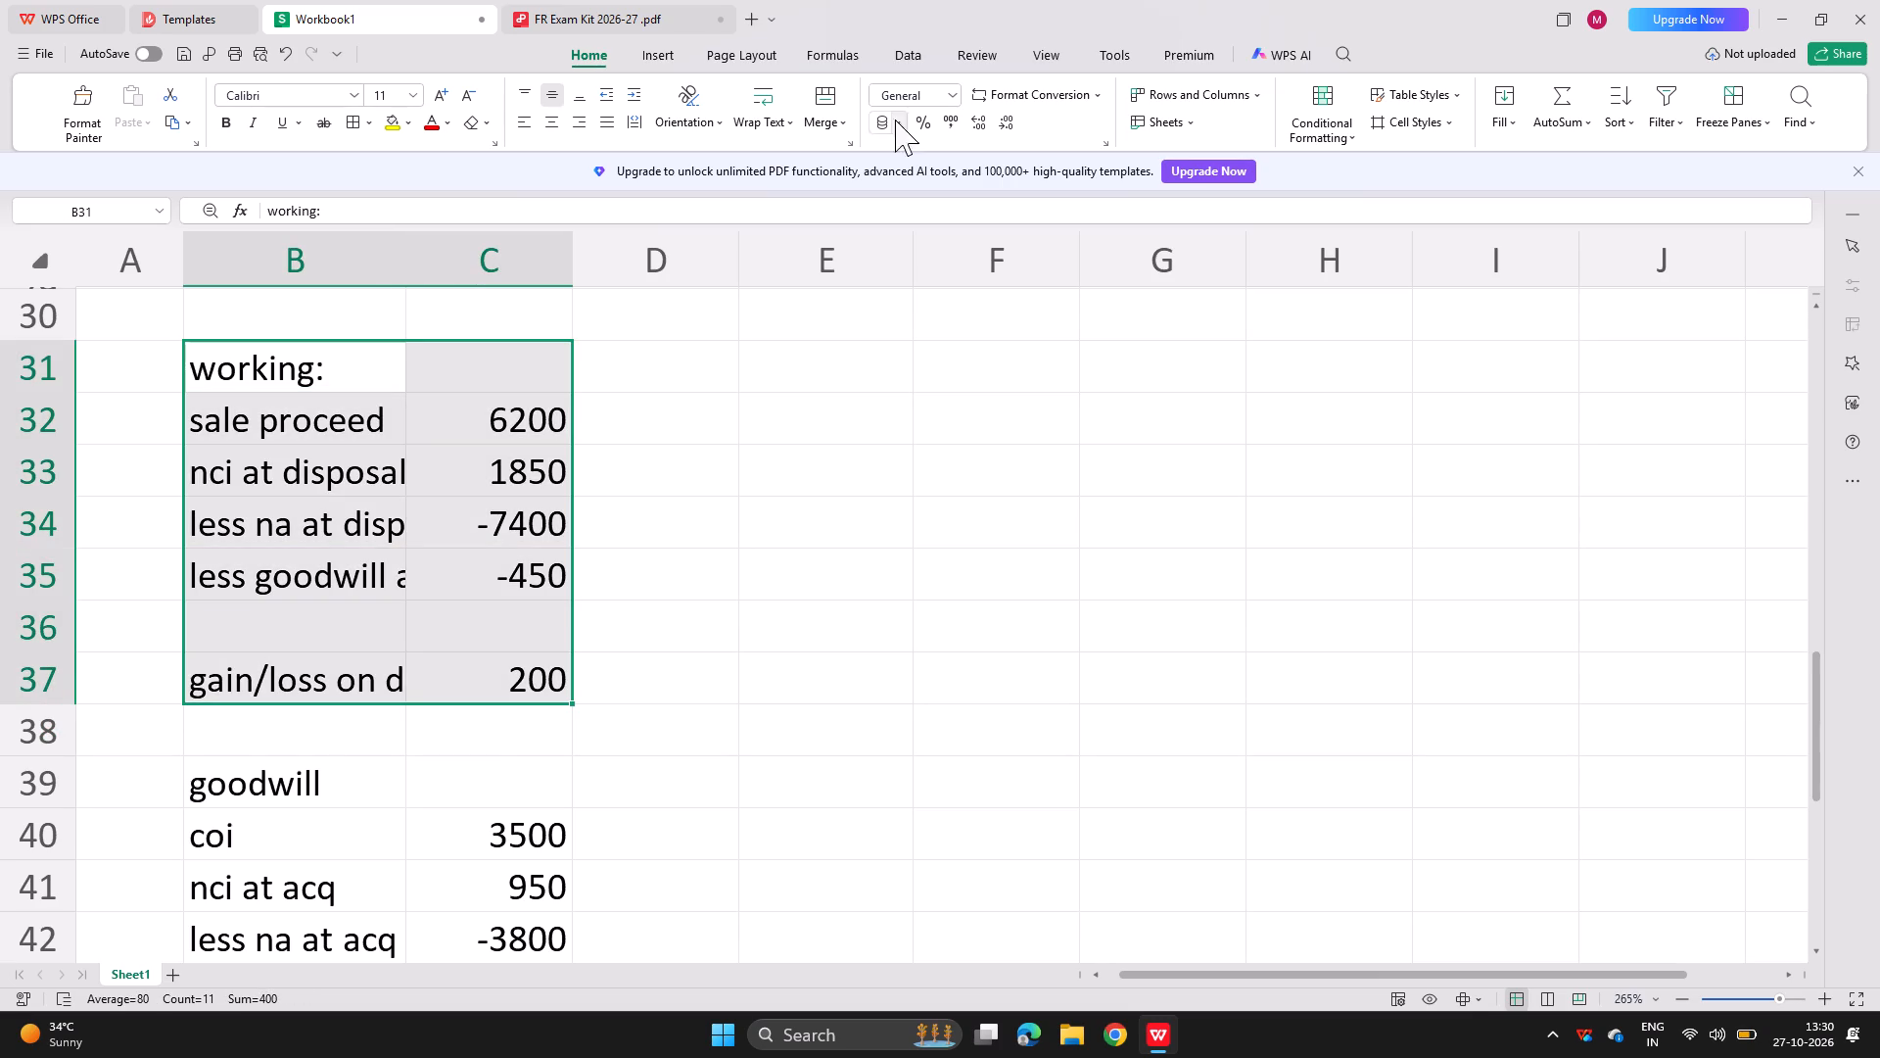